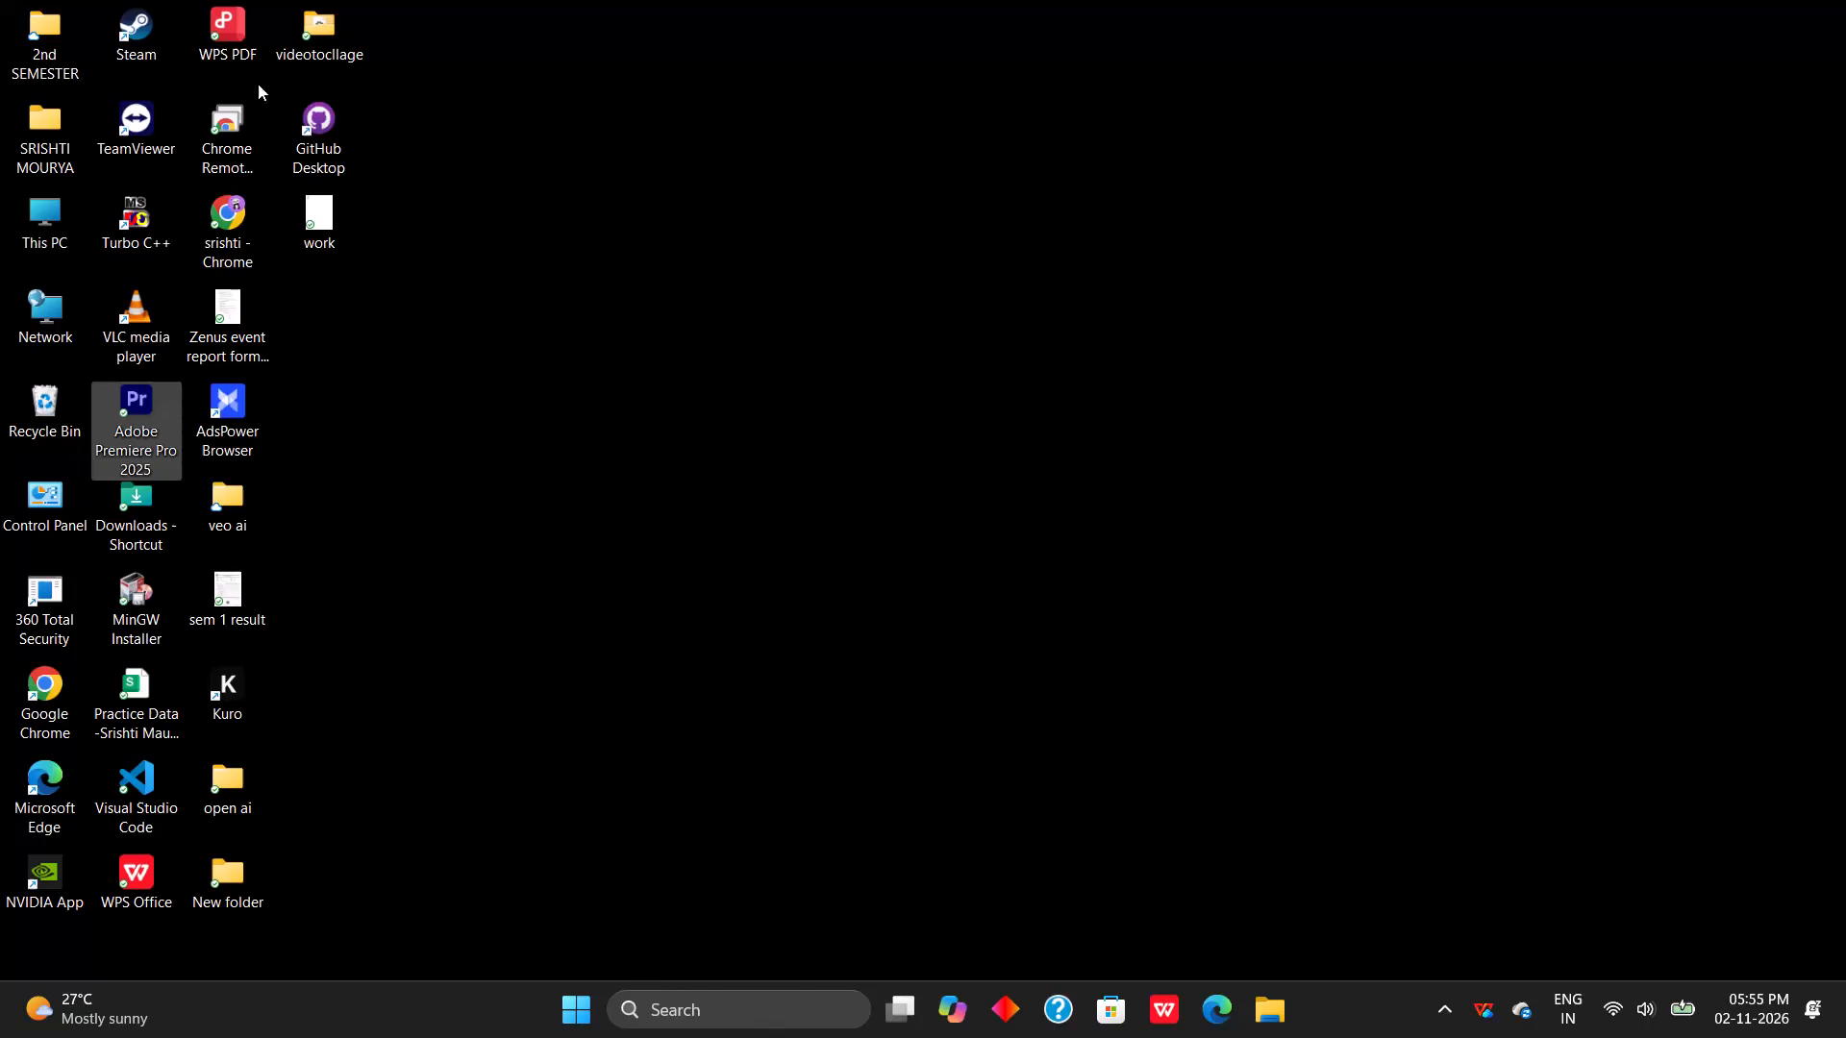
Launch Adobe Premiere Pro 2025, reopen the recovered project 11, and dismiss the recovery notice.
double_click(154, 424)
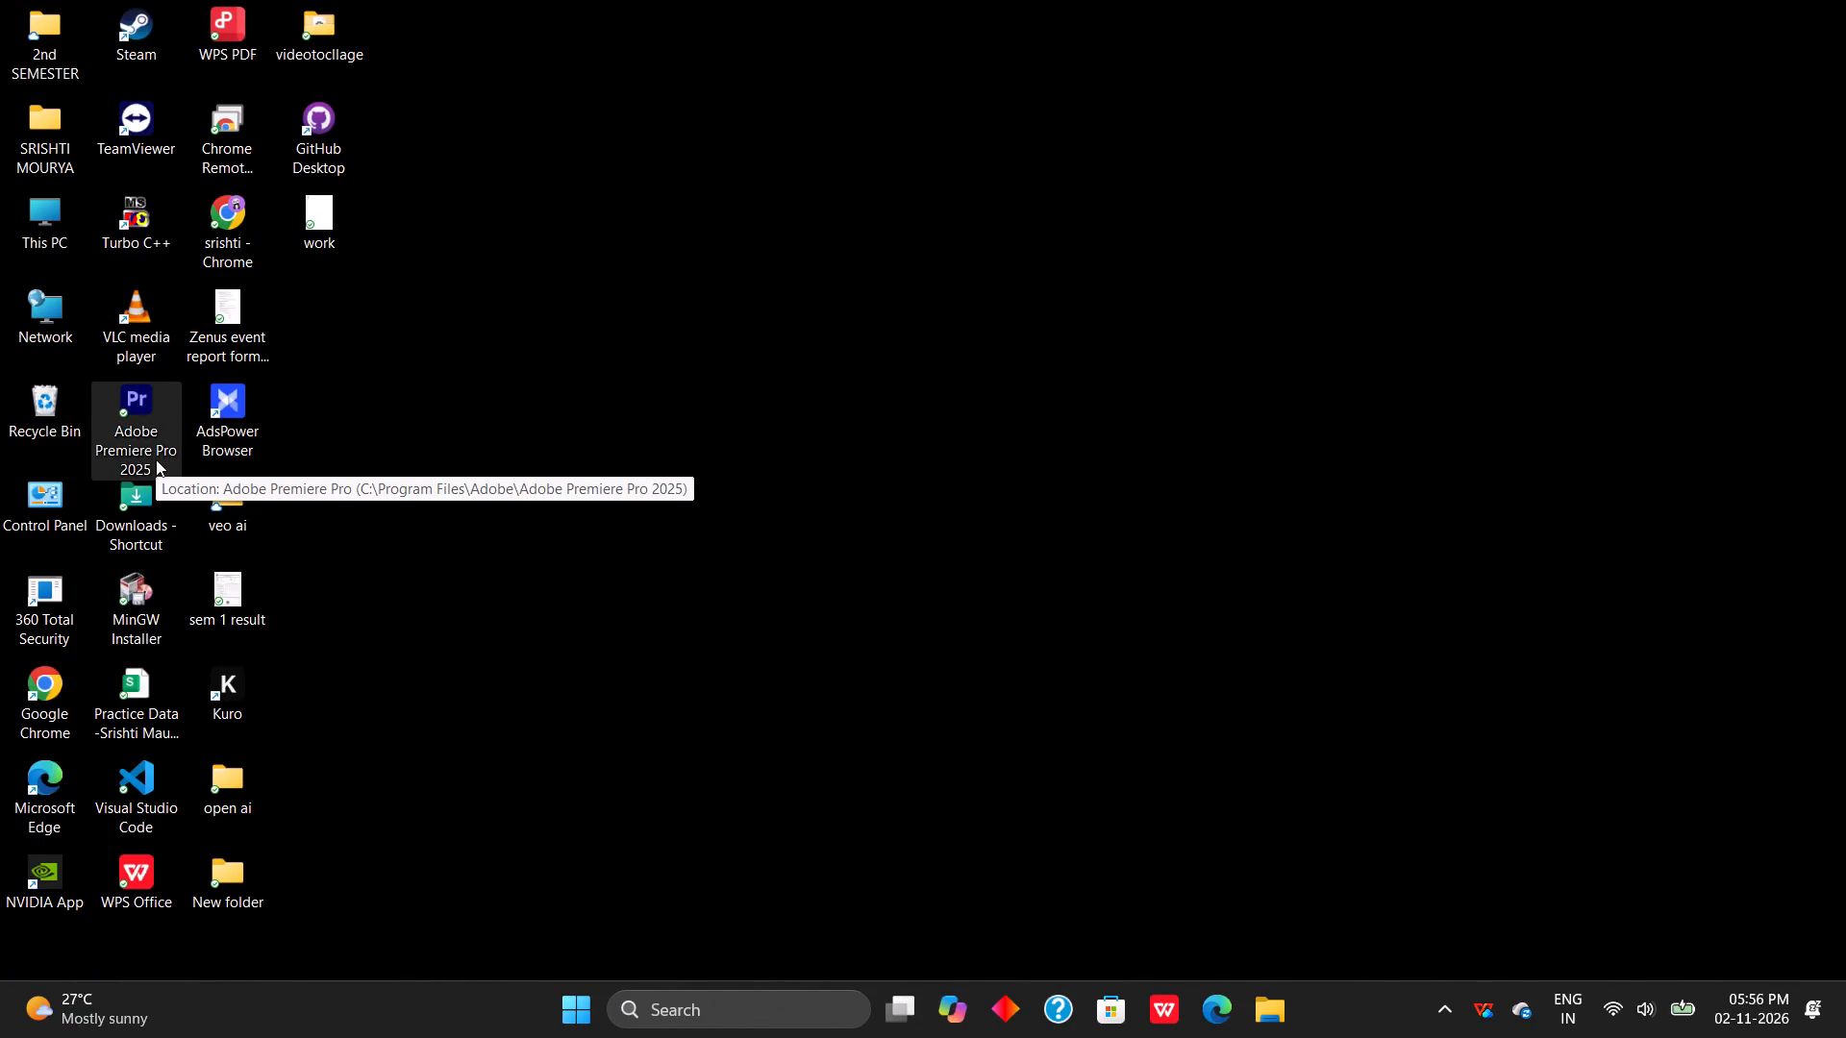
double_click(158, 402)
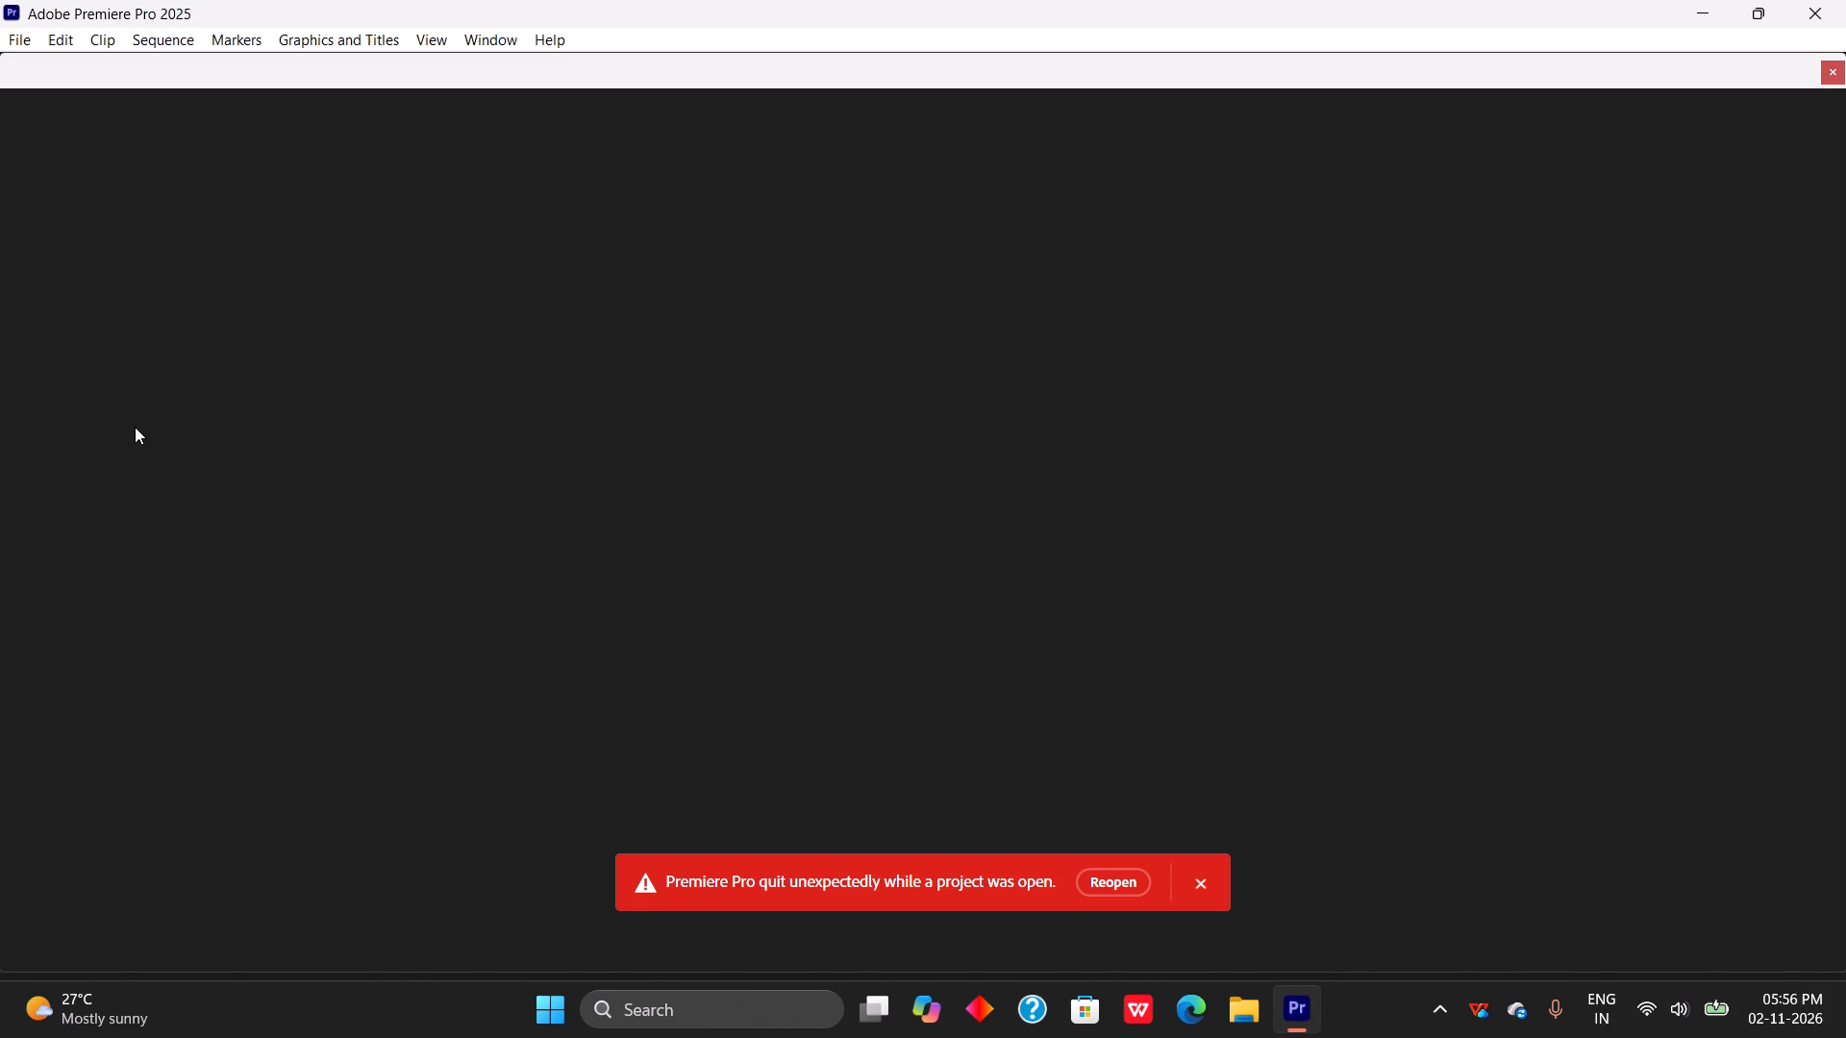
click(1122, 872)
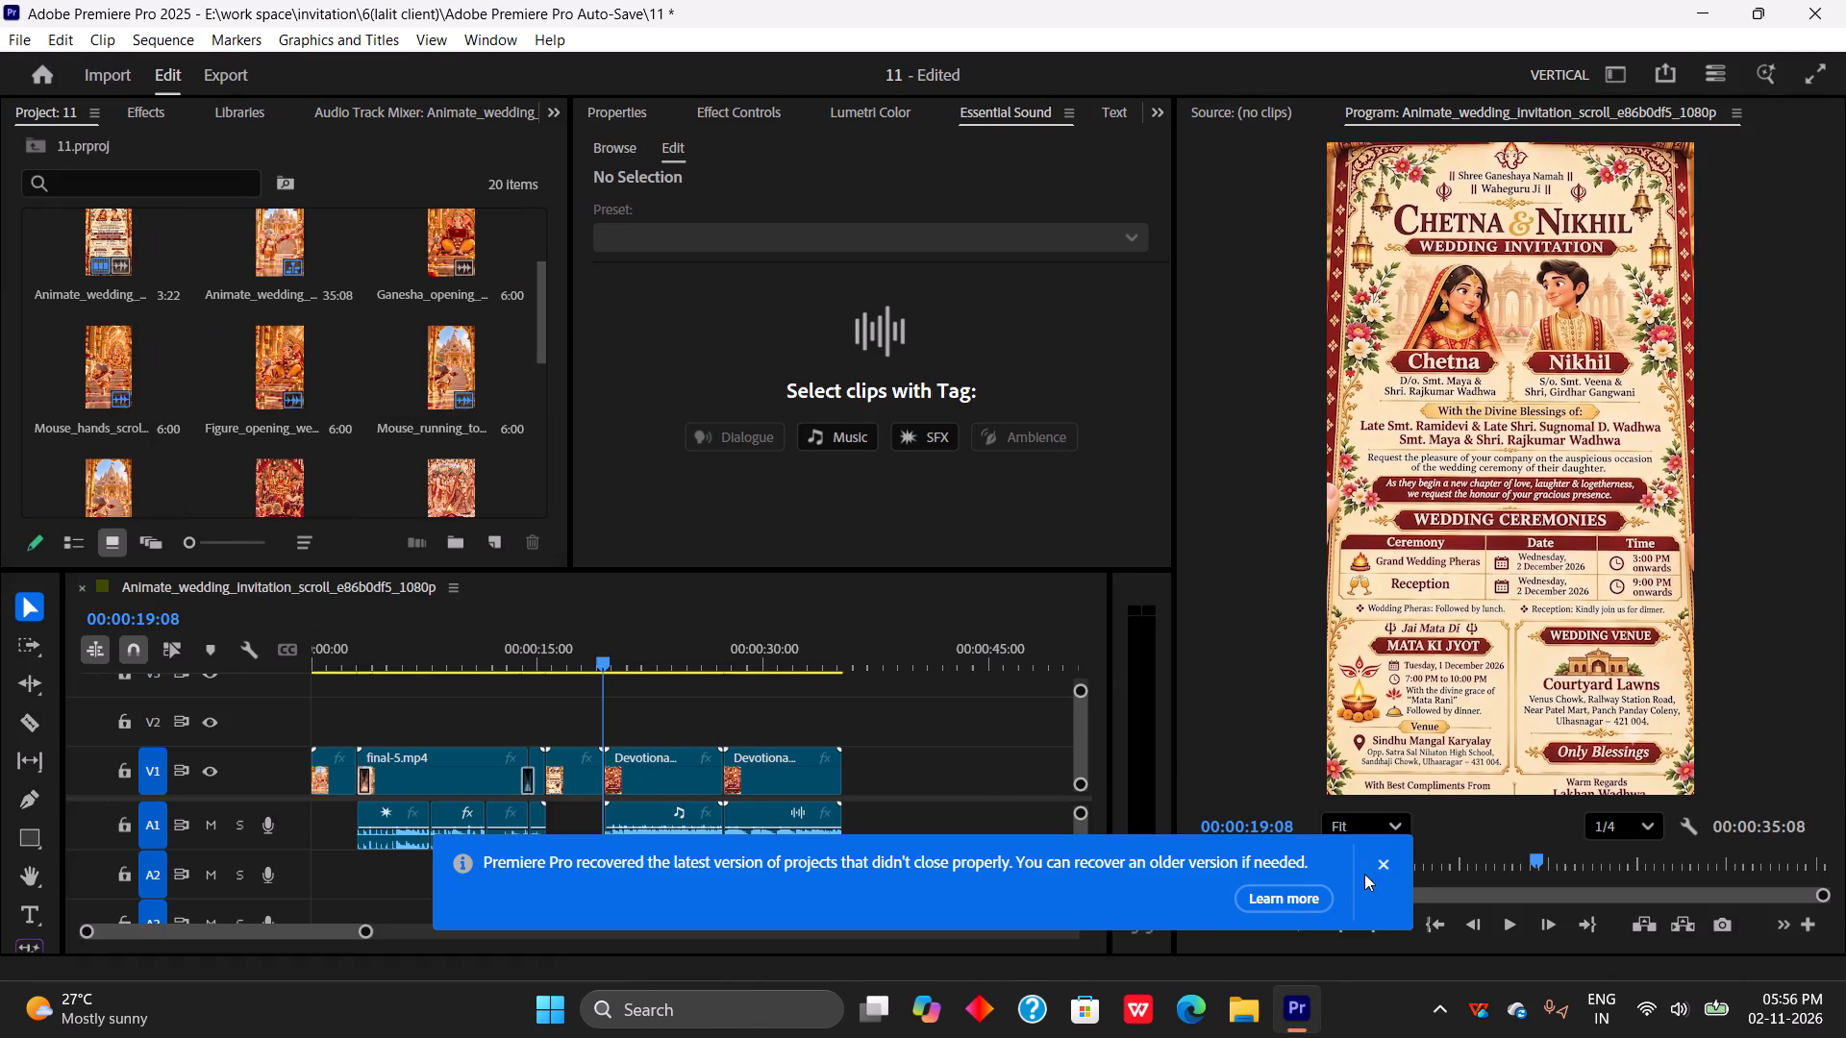
click(1391, 864)
Replace the first Devotional clip's video on V1 with the second Devotional clip's video, delete the second clip's audio, and play the result.
key(space)
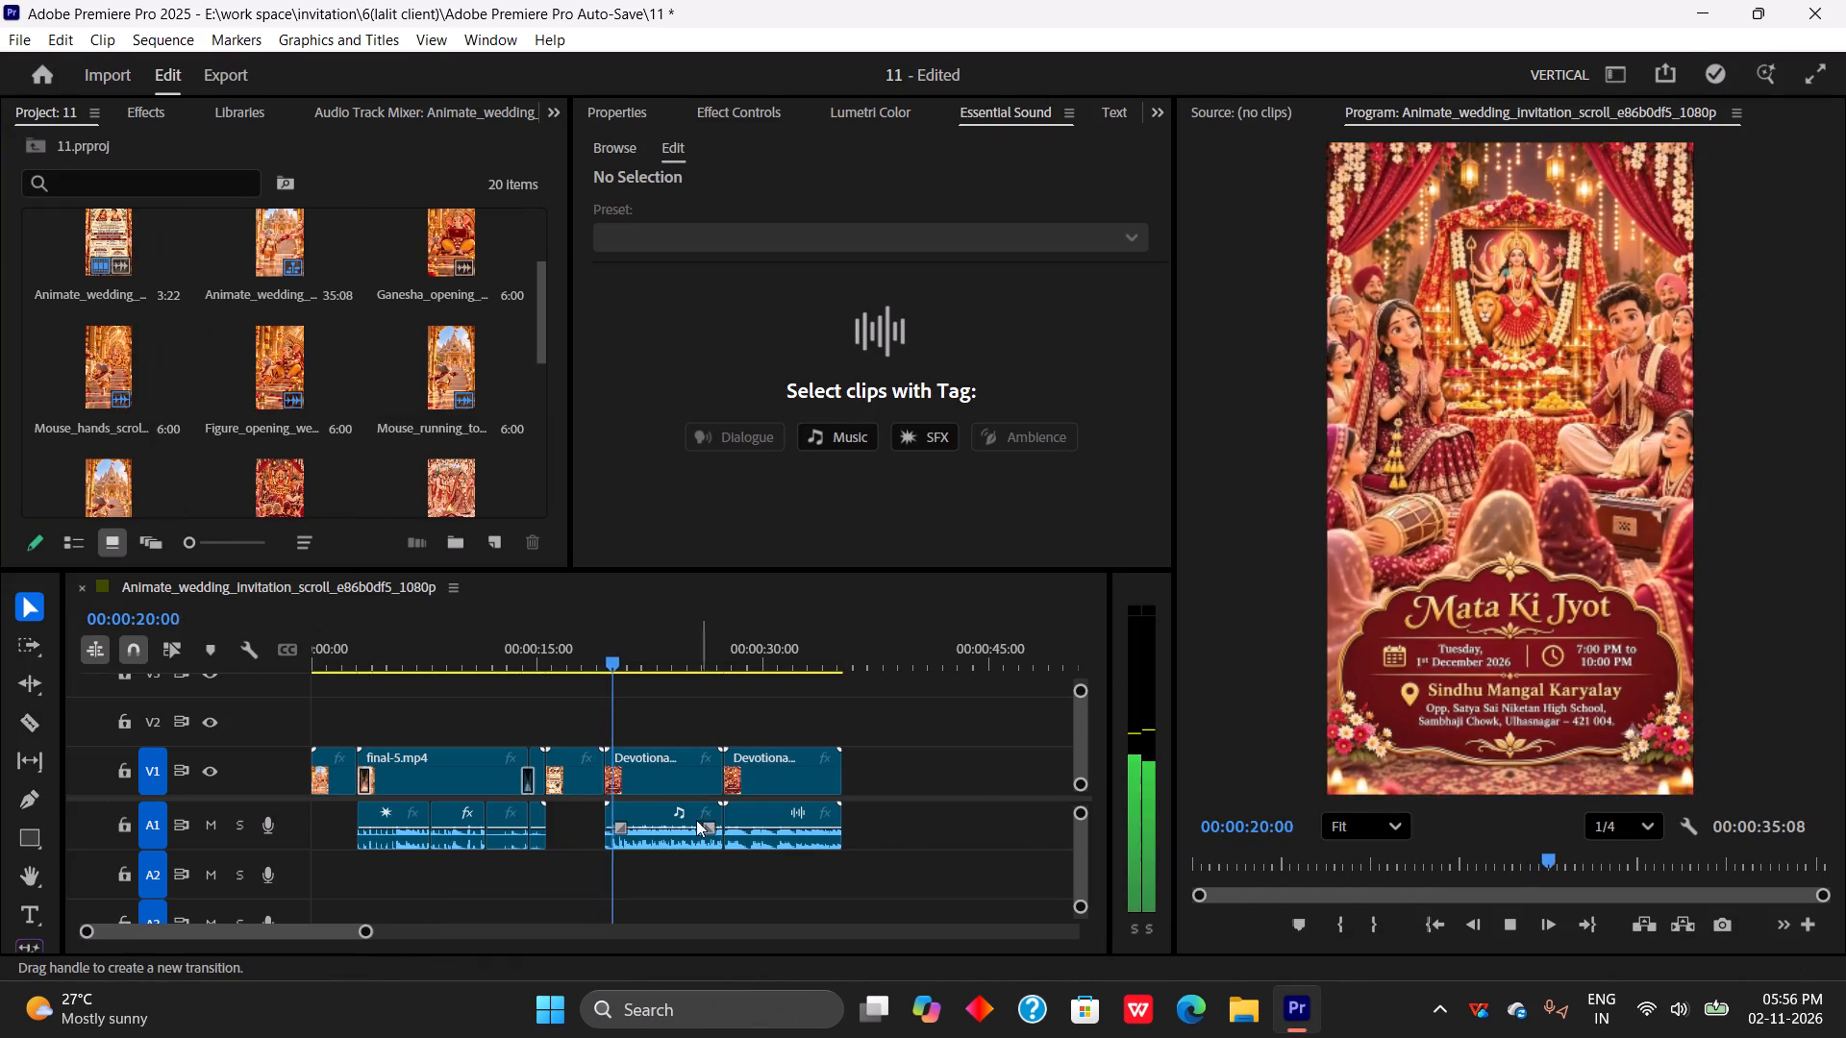
key(space)
click(662, 765)
key(Delete)
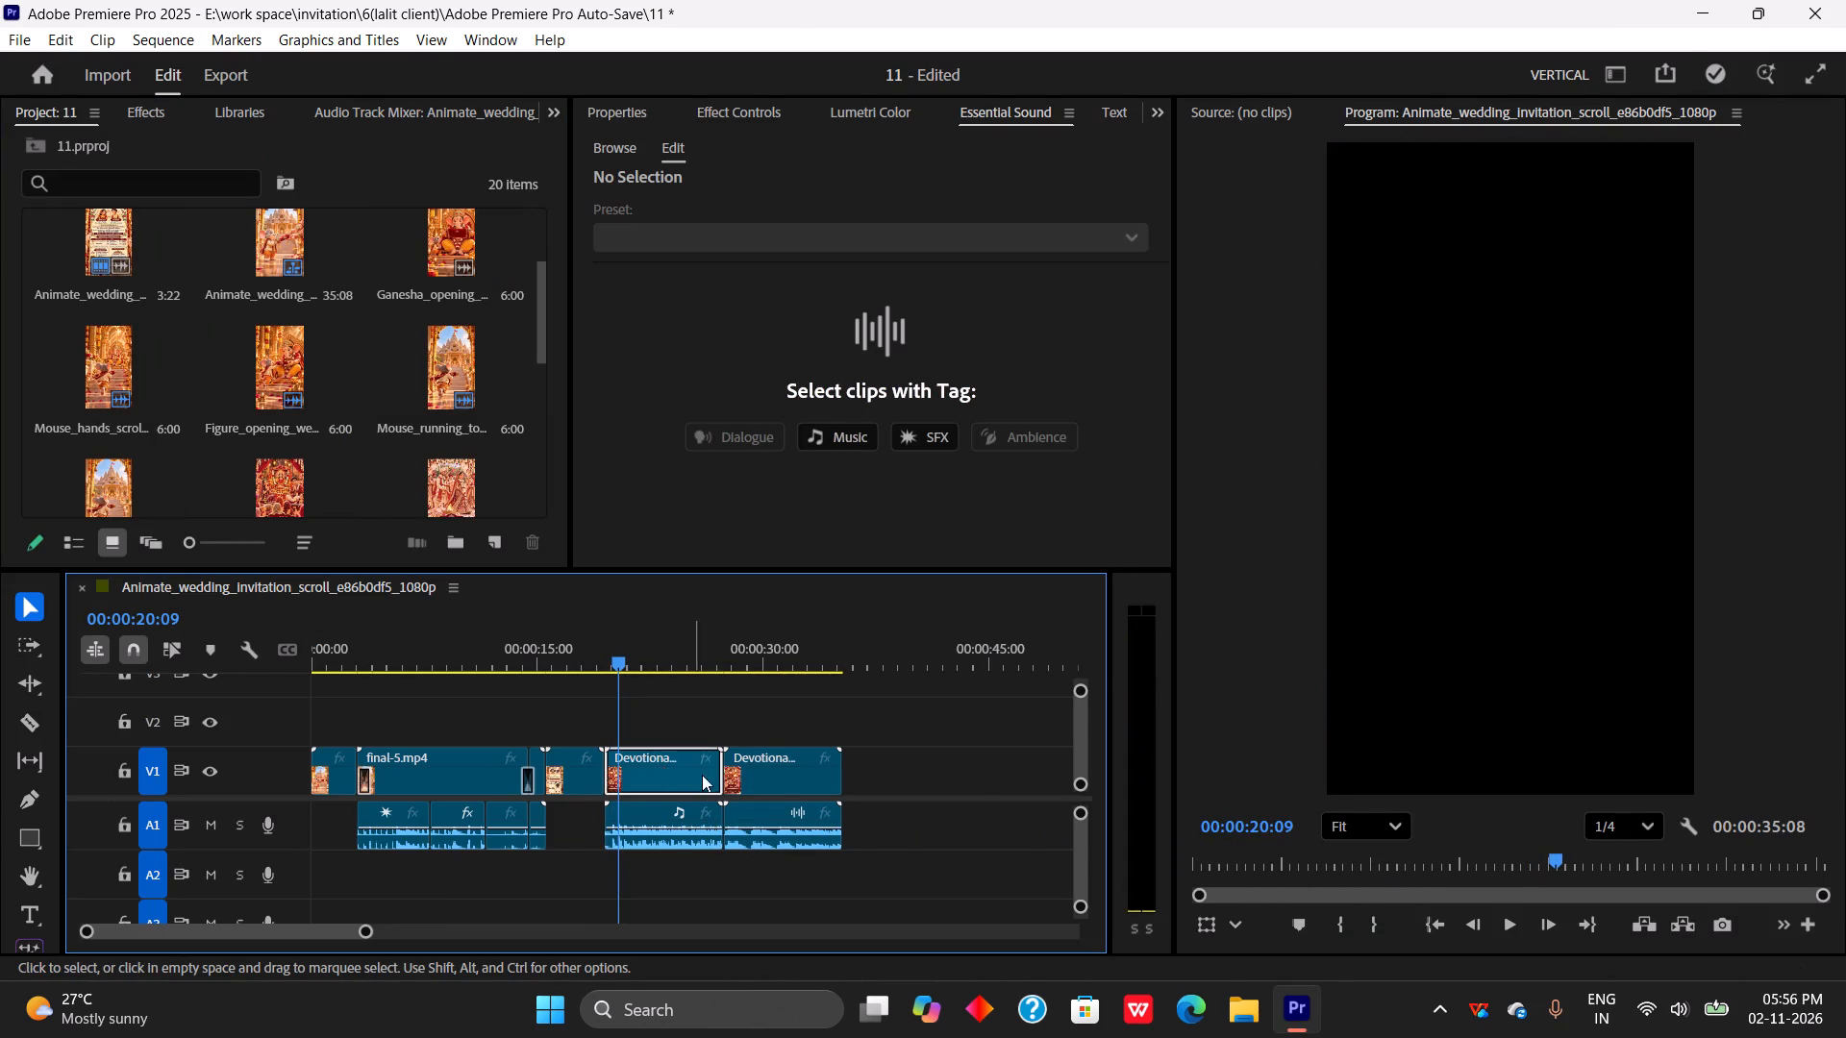
drag(815, 774, 695, 769)
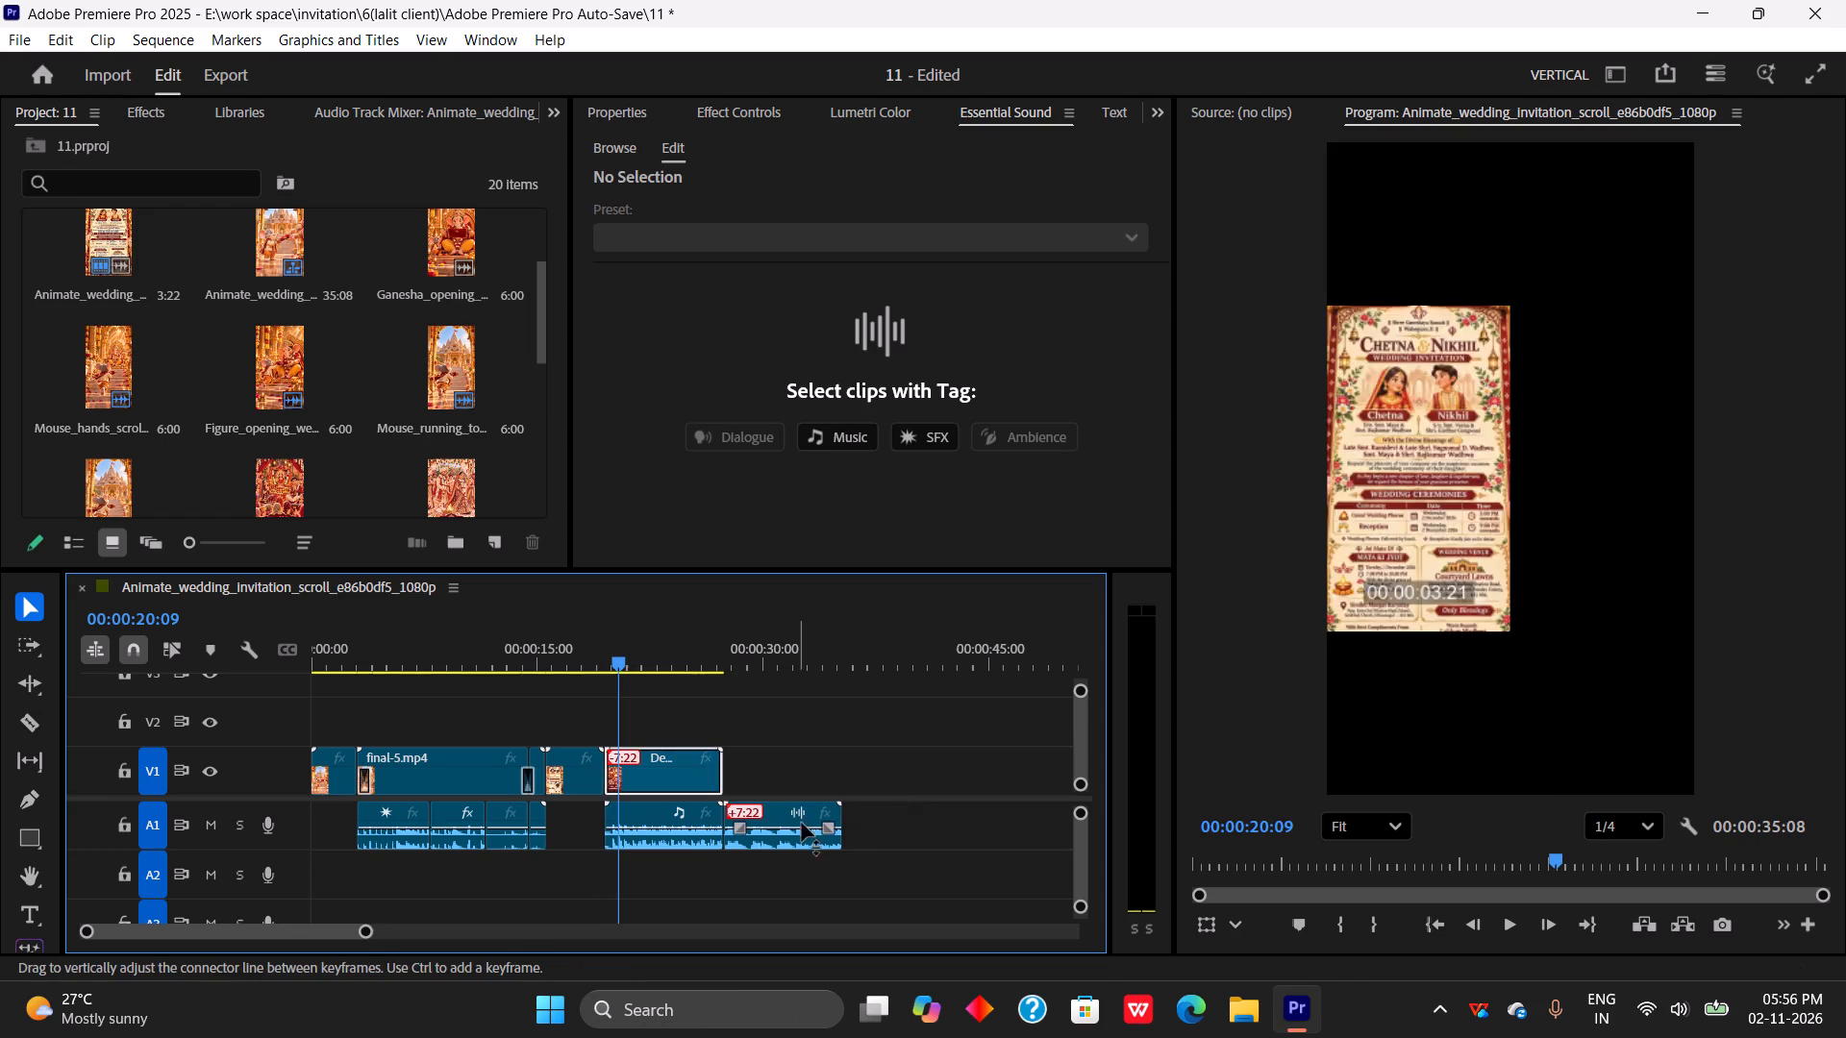
click(806, 829)
key(Delete)
drag(627, 654, 611, 660)
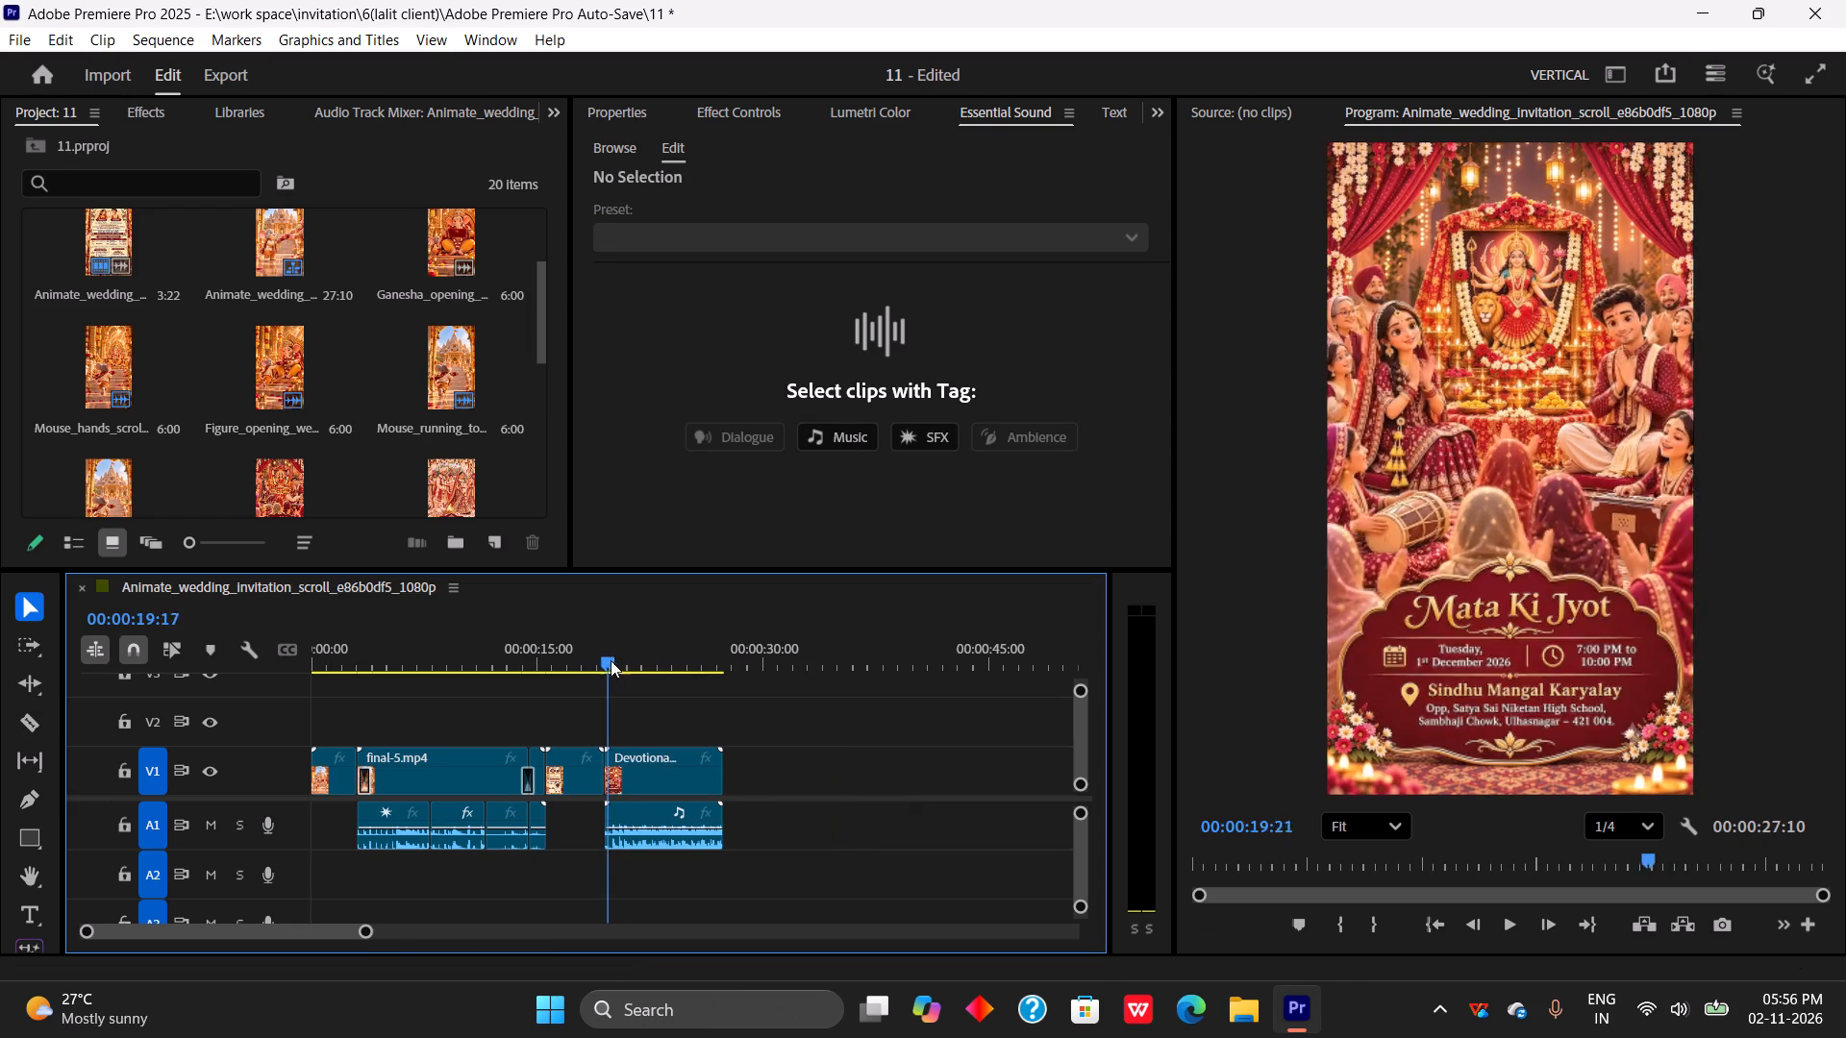
drag(611, 660, 603, 673)
key(space)
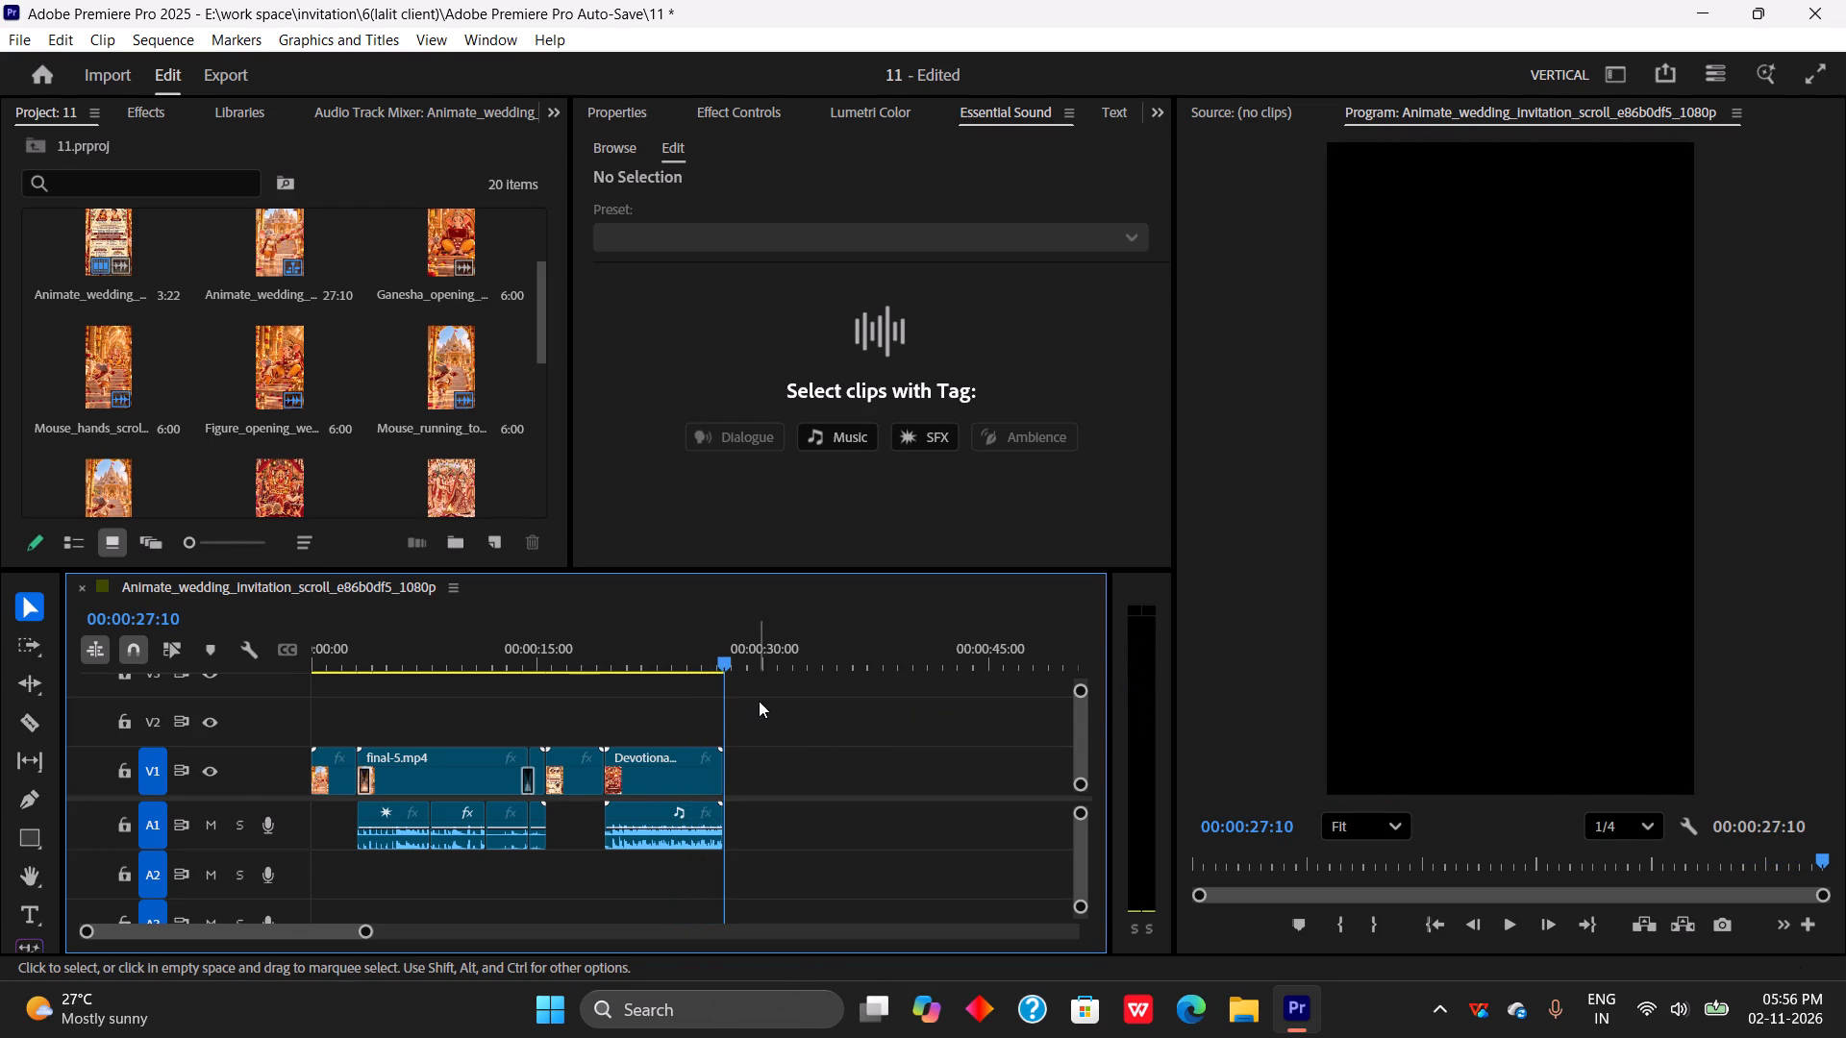
Append the last three Bride_and_groom clips of the project bin, in reverse order, after the Devotional clip on V1.
drag(721, 647, 707, 698)
scroll(447, 395, down, 3)
scroll(448, 401, up, 1)
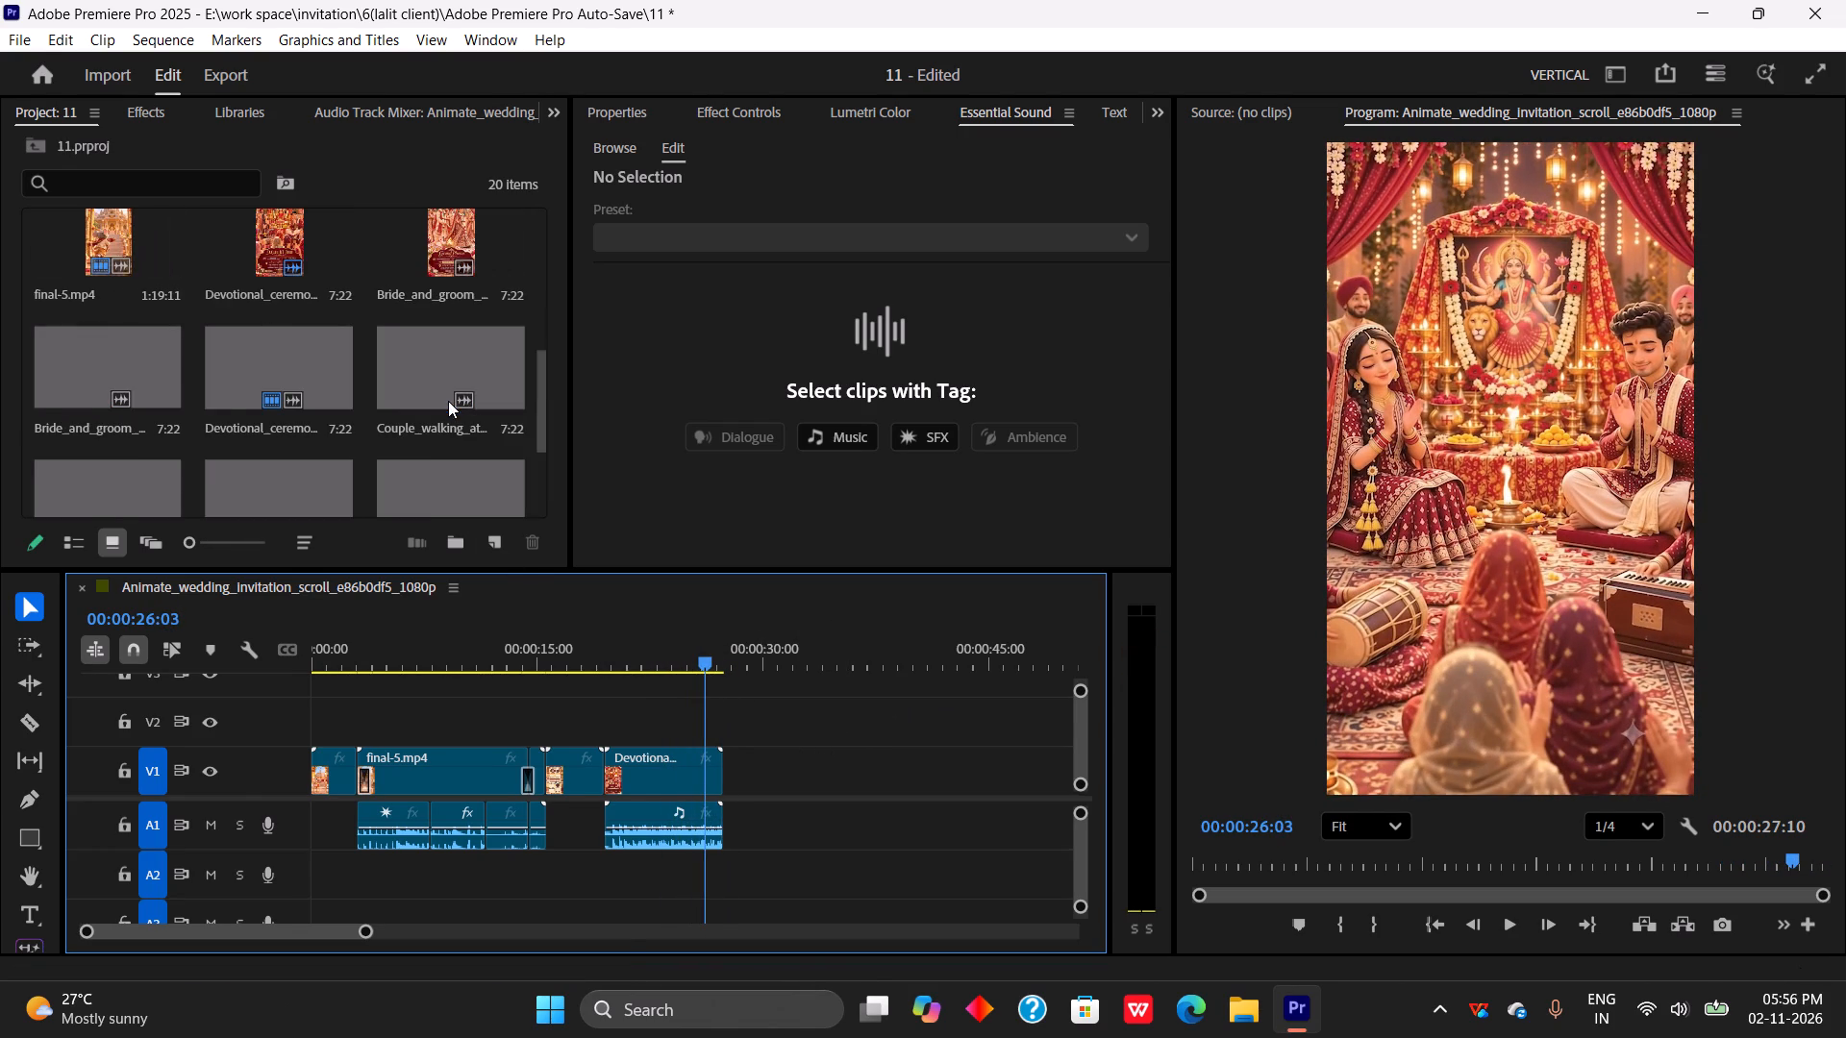
scroll(449, 362, up, 1)
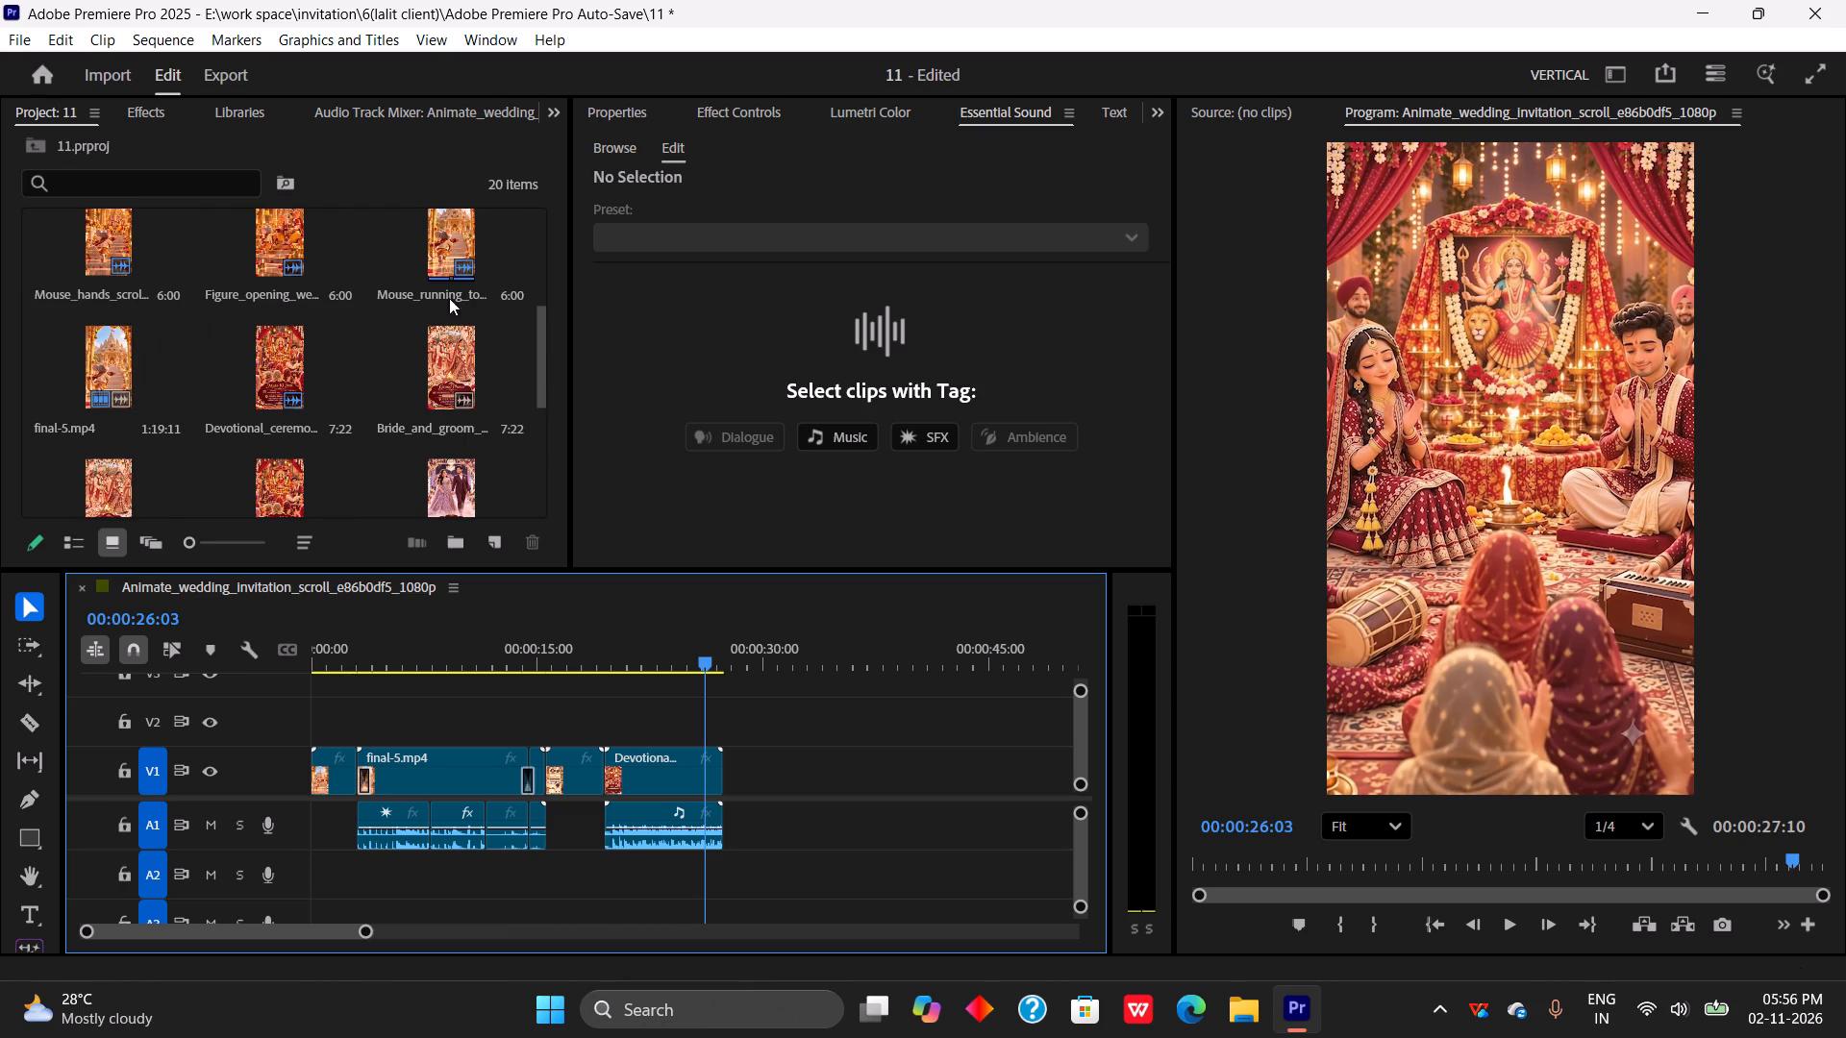
scroll(446, 383, down, 2)
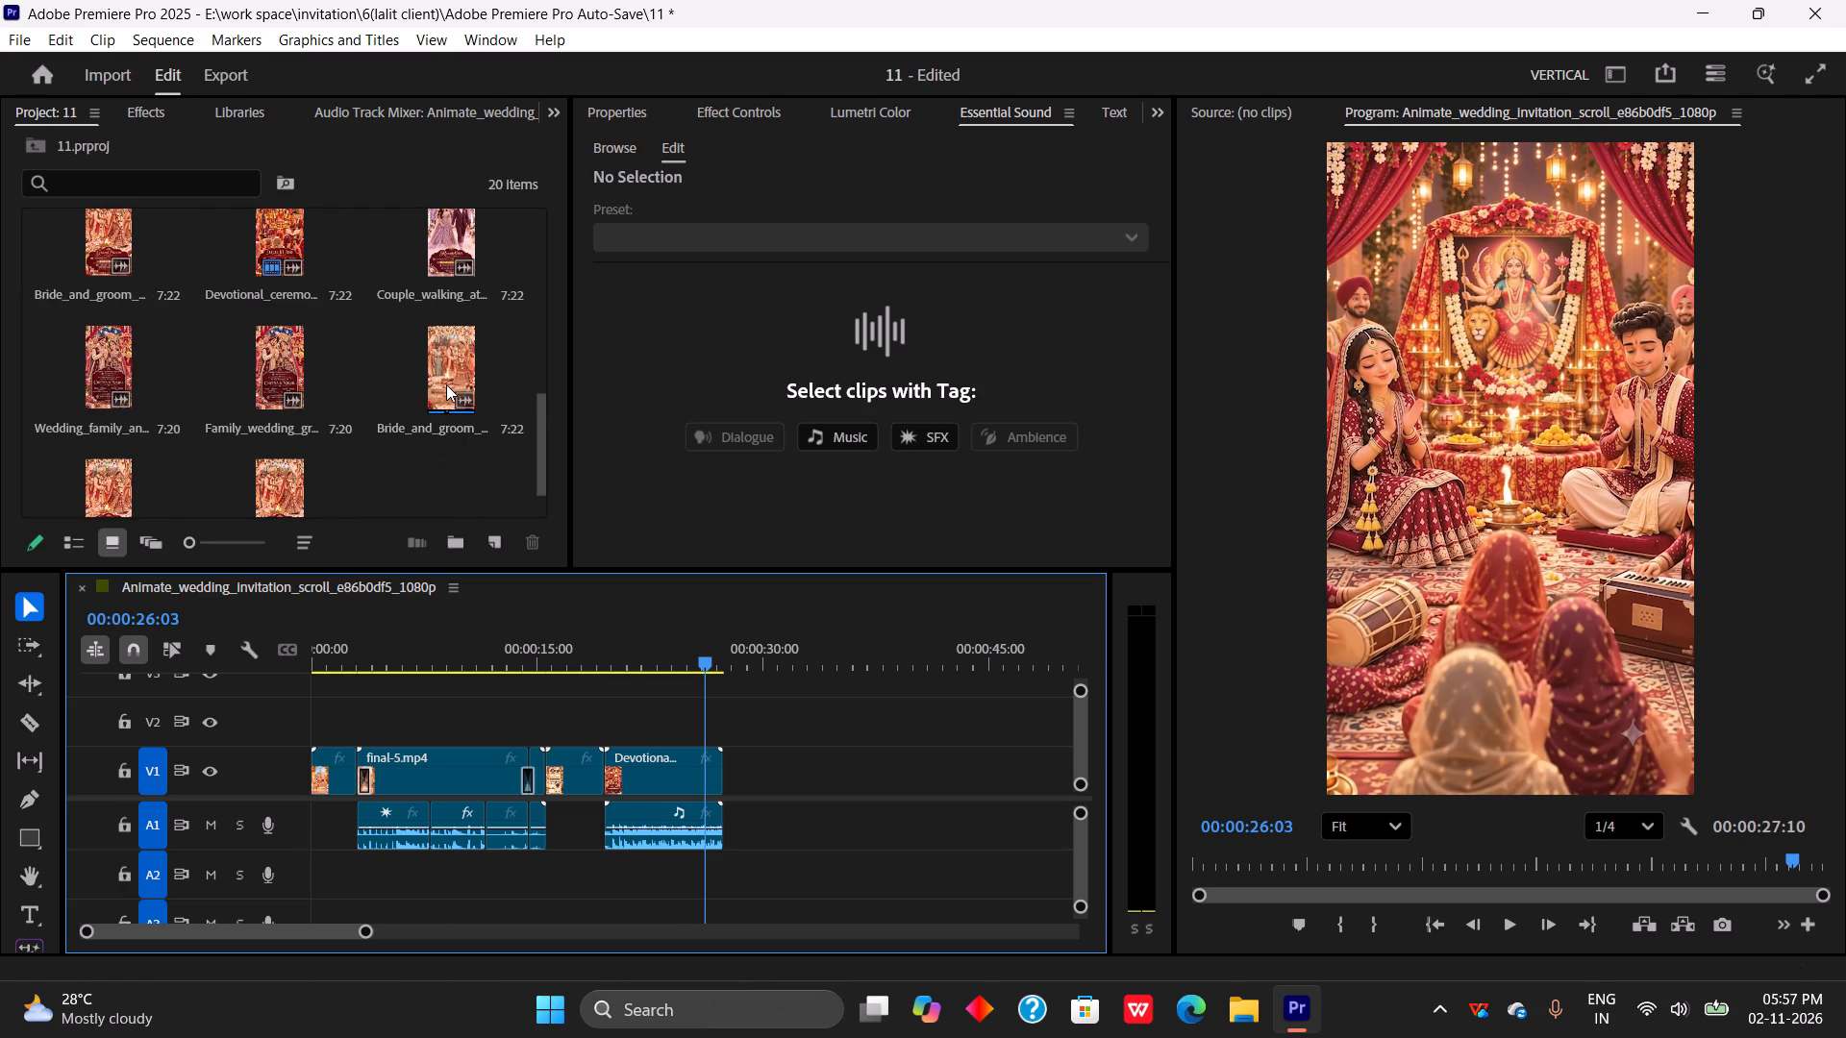
scroll(445, 381, down, 1)
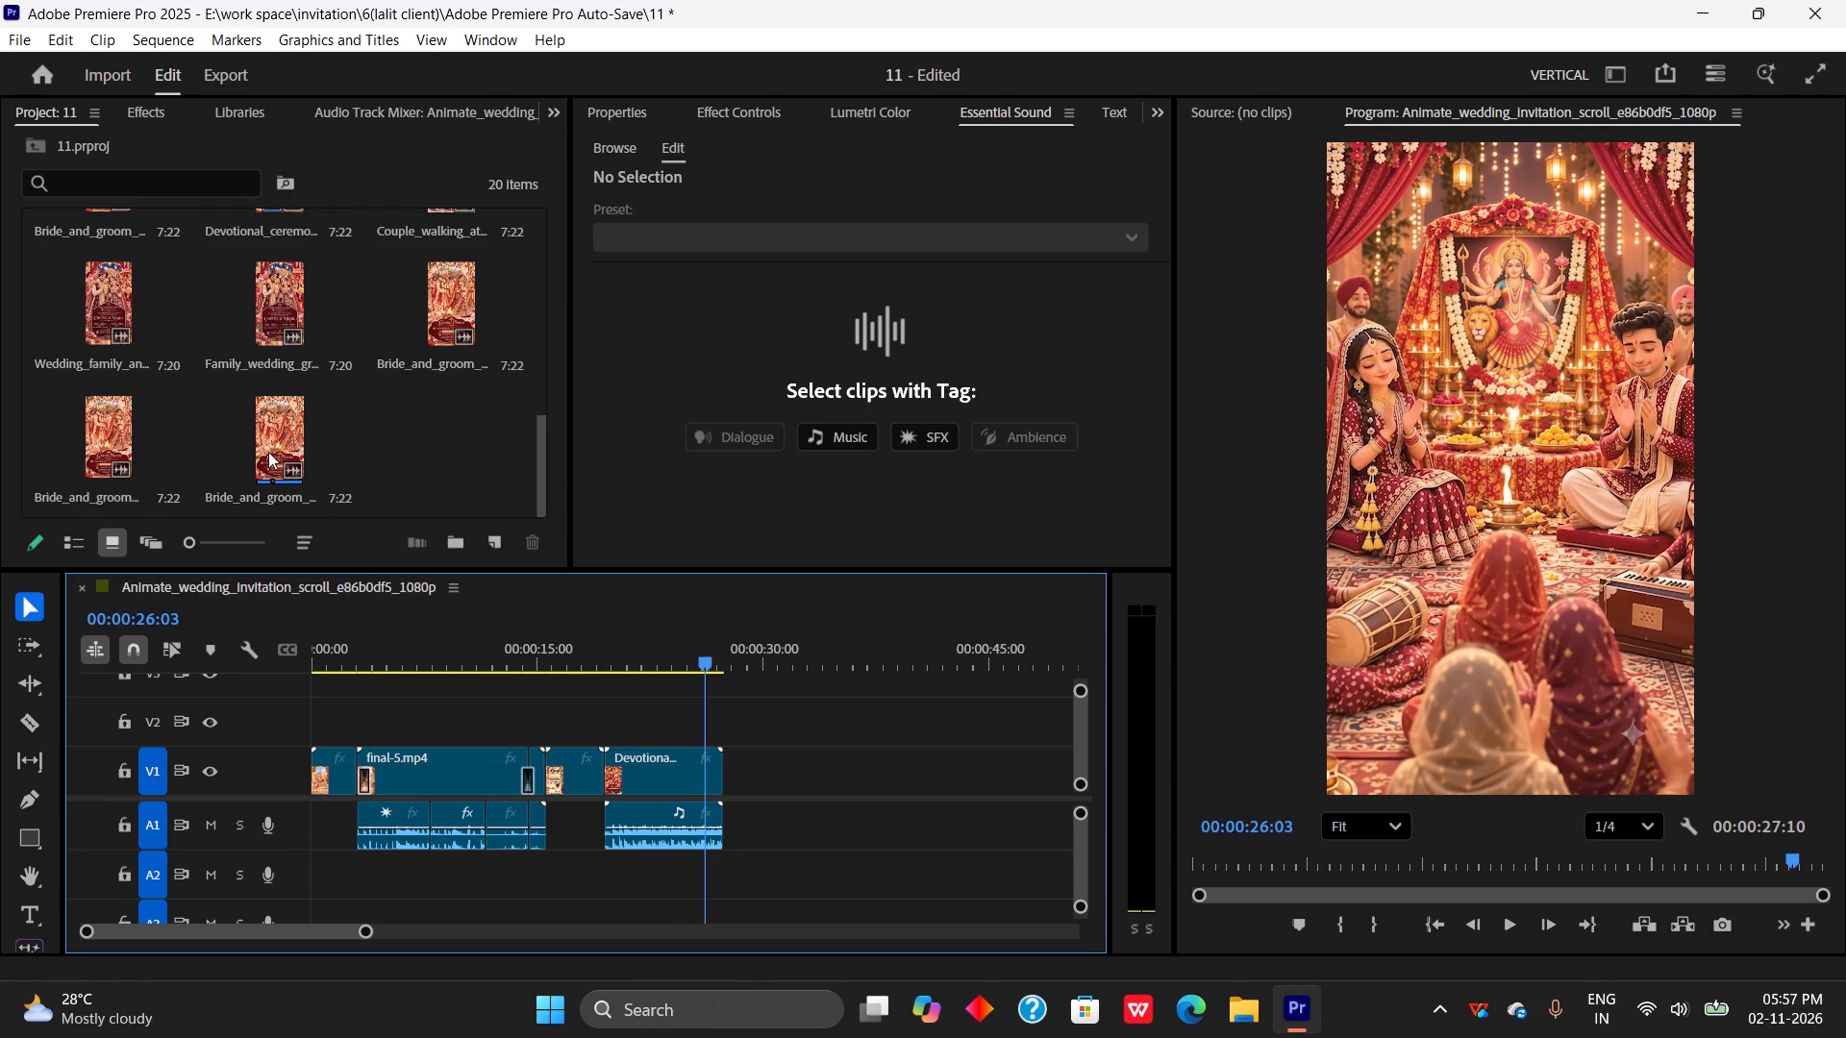
drag(274, 424, 730, 769)
drag(99, 437, 981, 754)
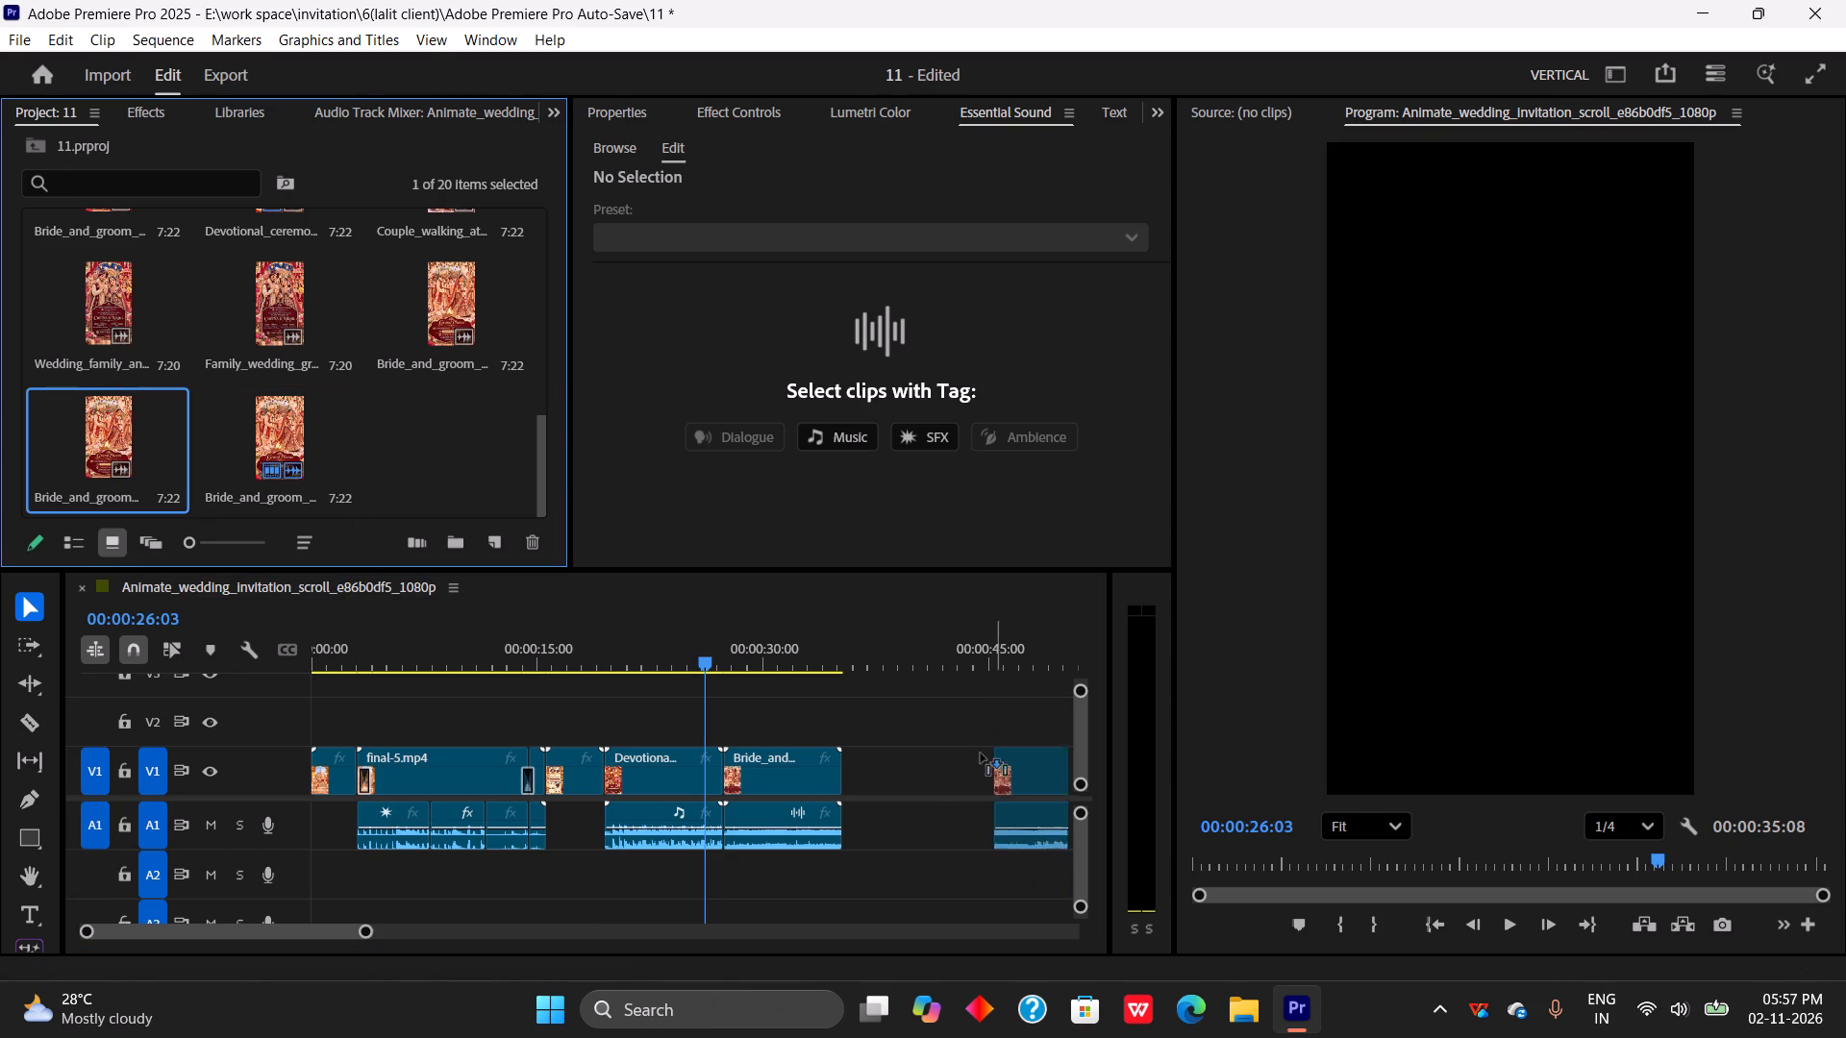
drag(981, 754, 833, 777)
drag(445, 286, 940, 570)
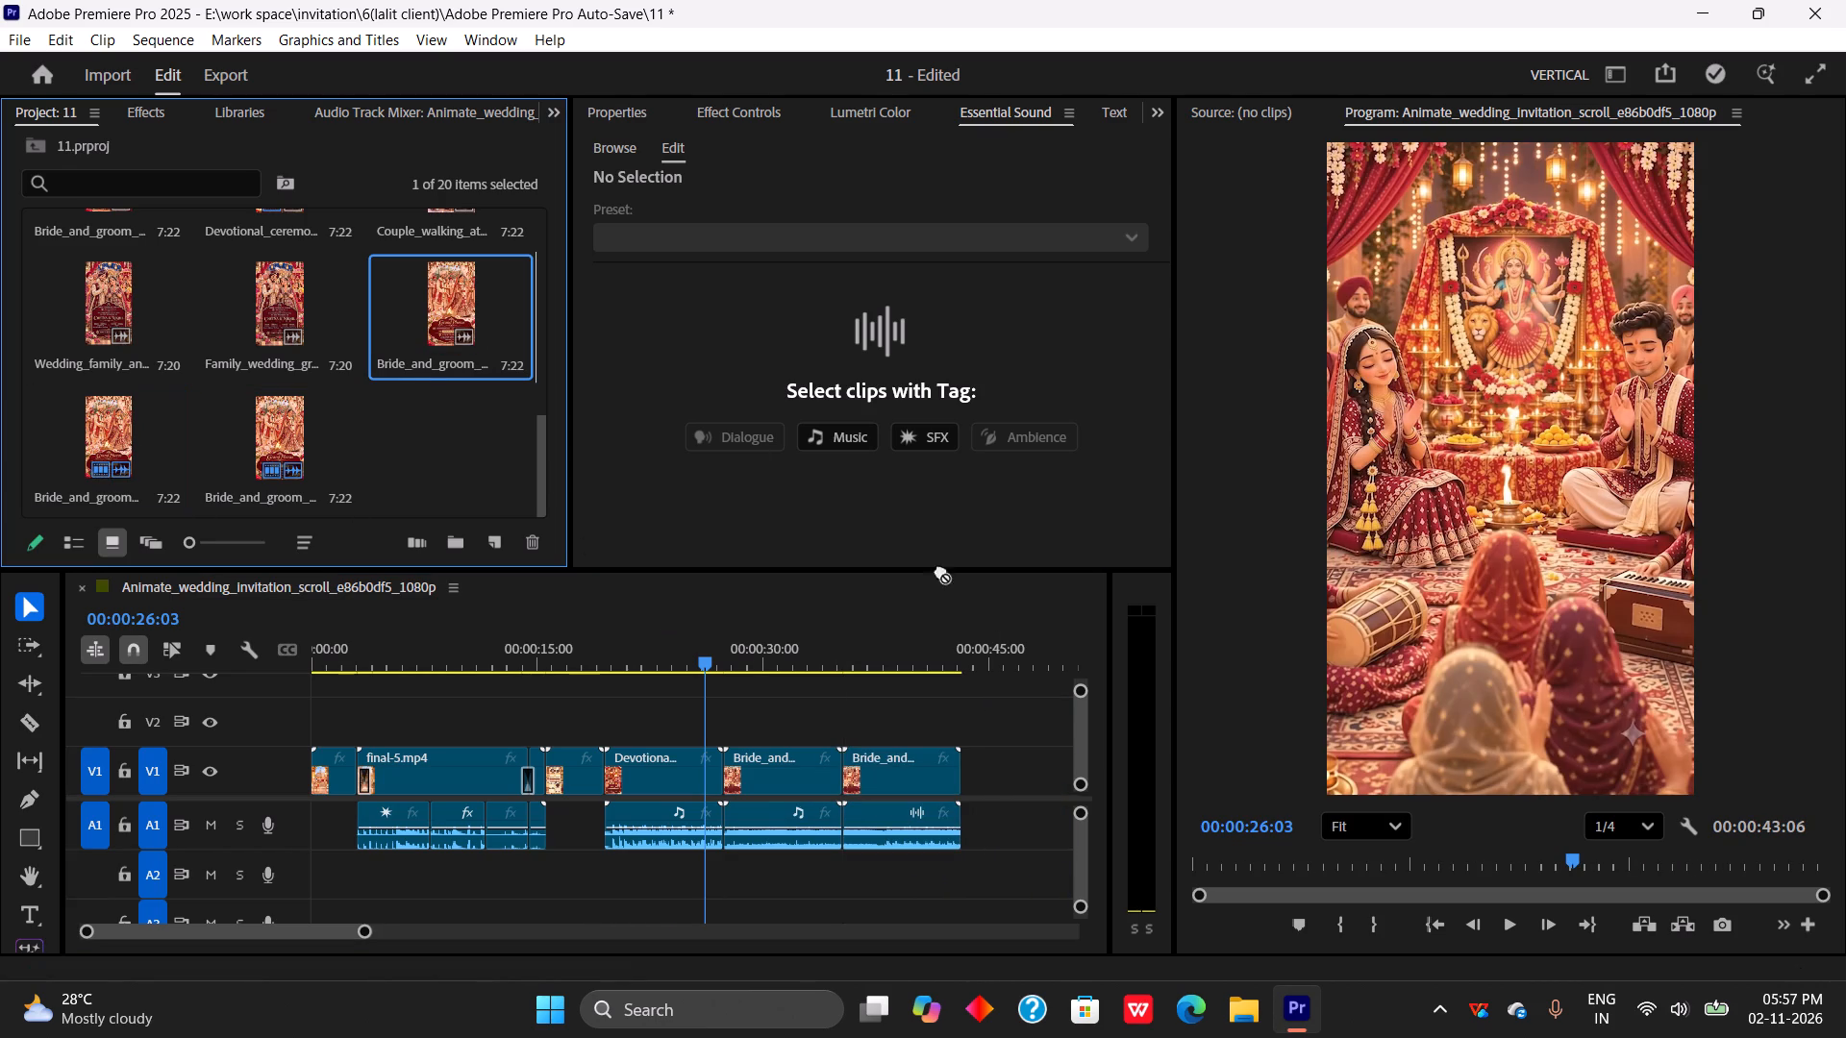
drag(940, 570, 957, 772)
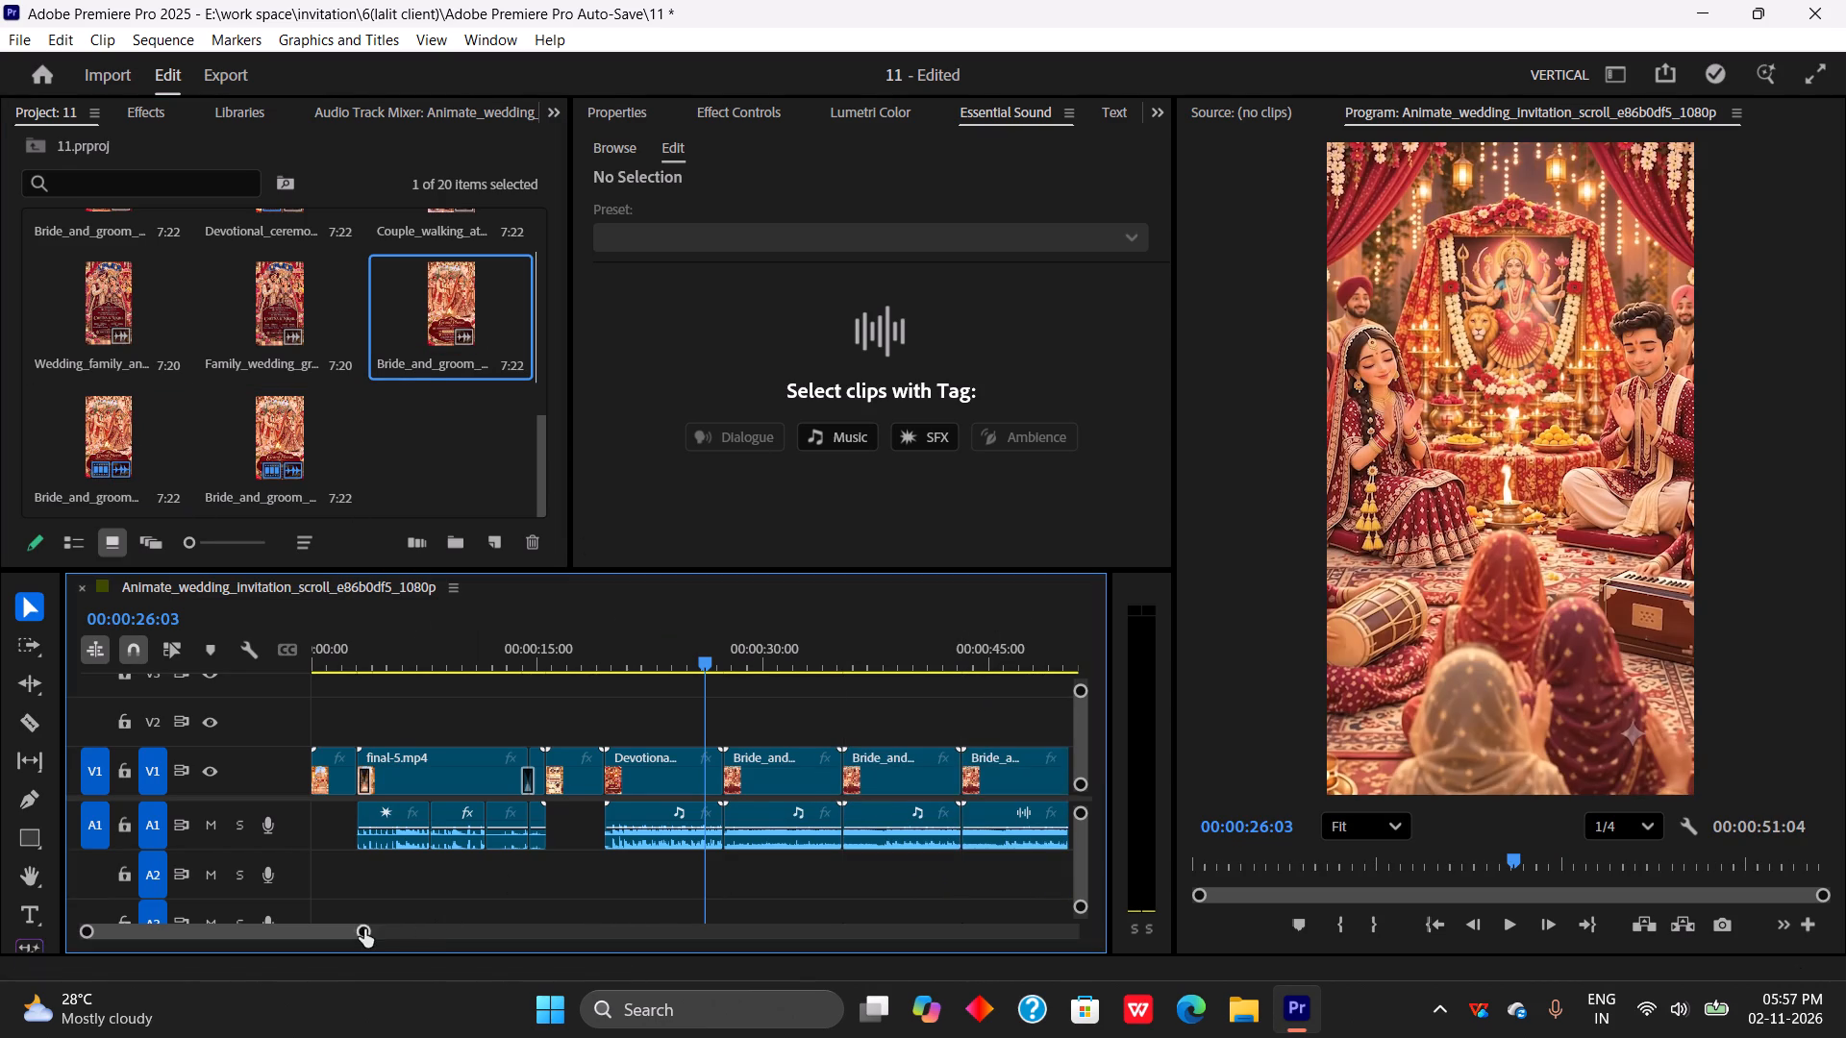
Append the two remaining Bride_and_groom clips from the project bin to the end of the sequence on V1.
drag(361, 929, 453, 946)
scroll(409, 462, up, 1)
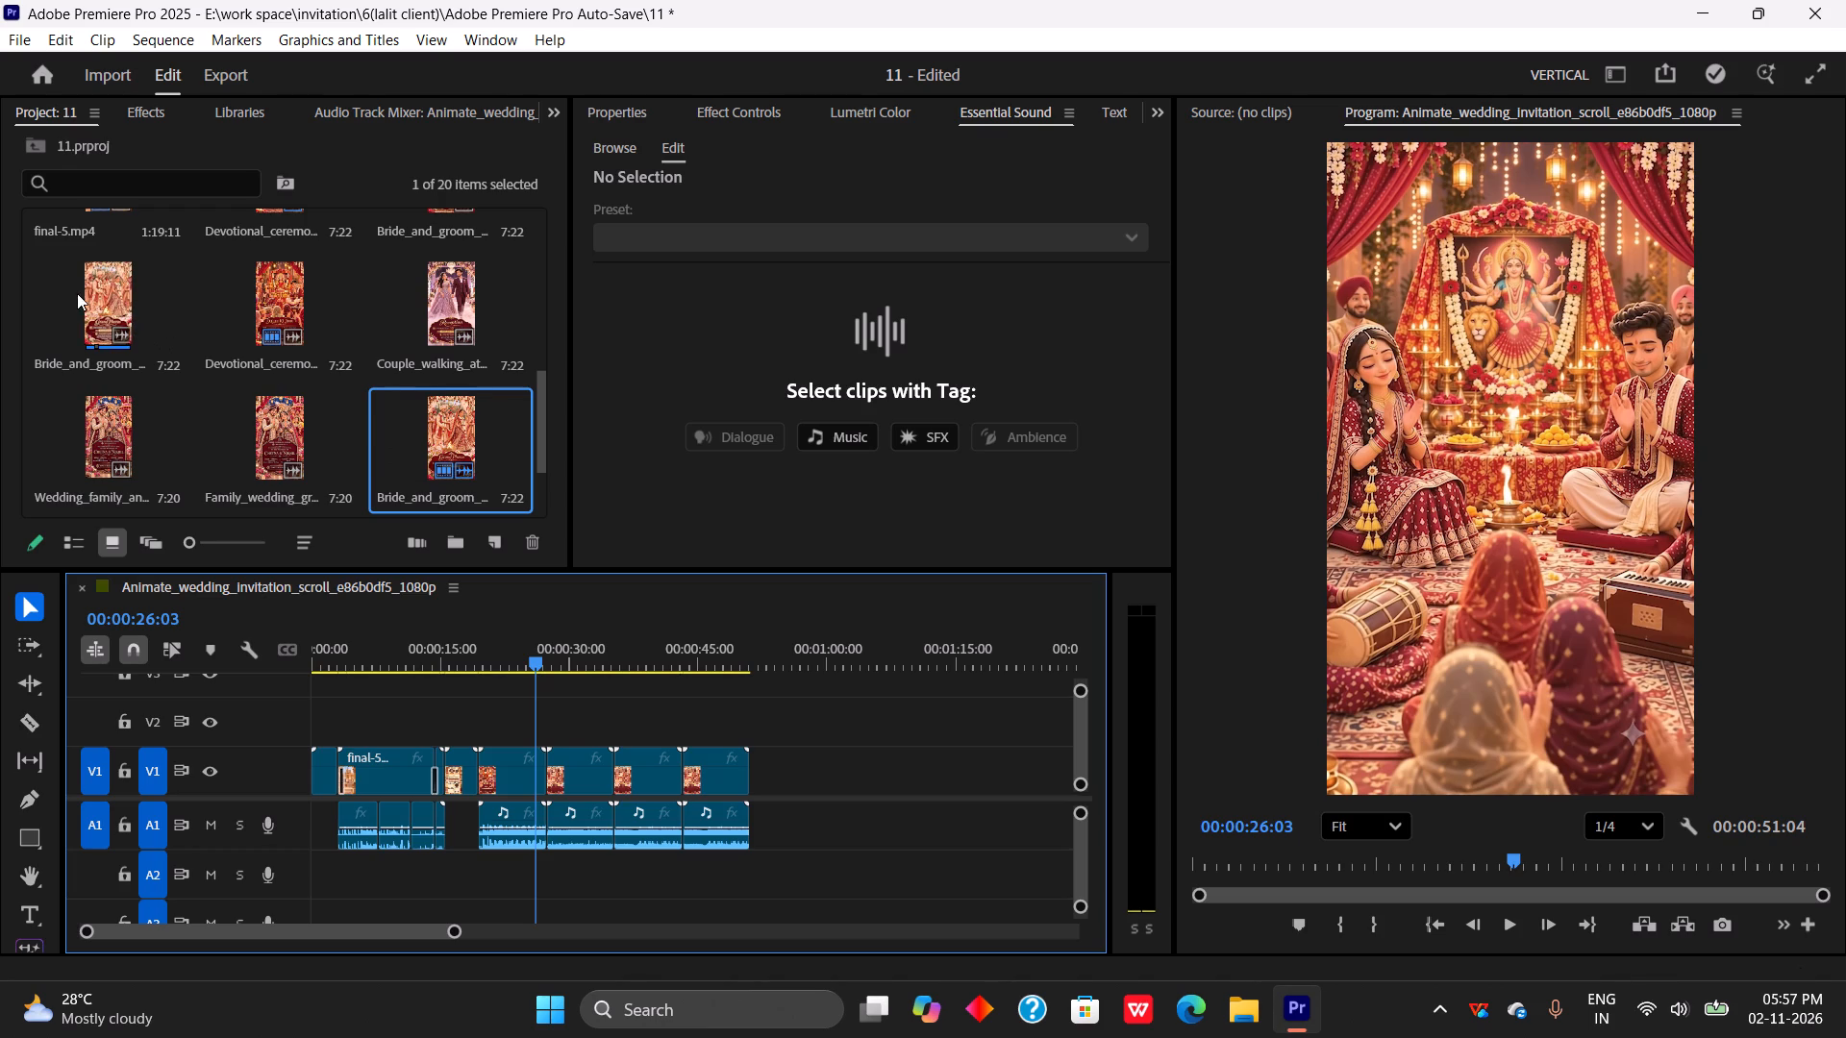
drag(77, 293, 755, 761)
scroll(394, 440, up, 2)
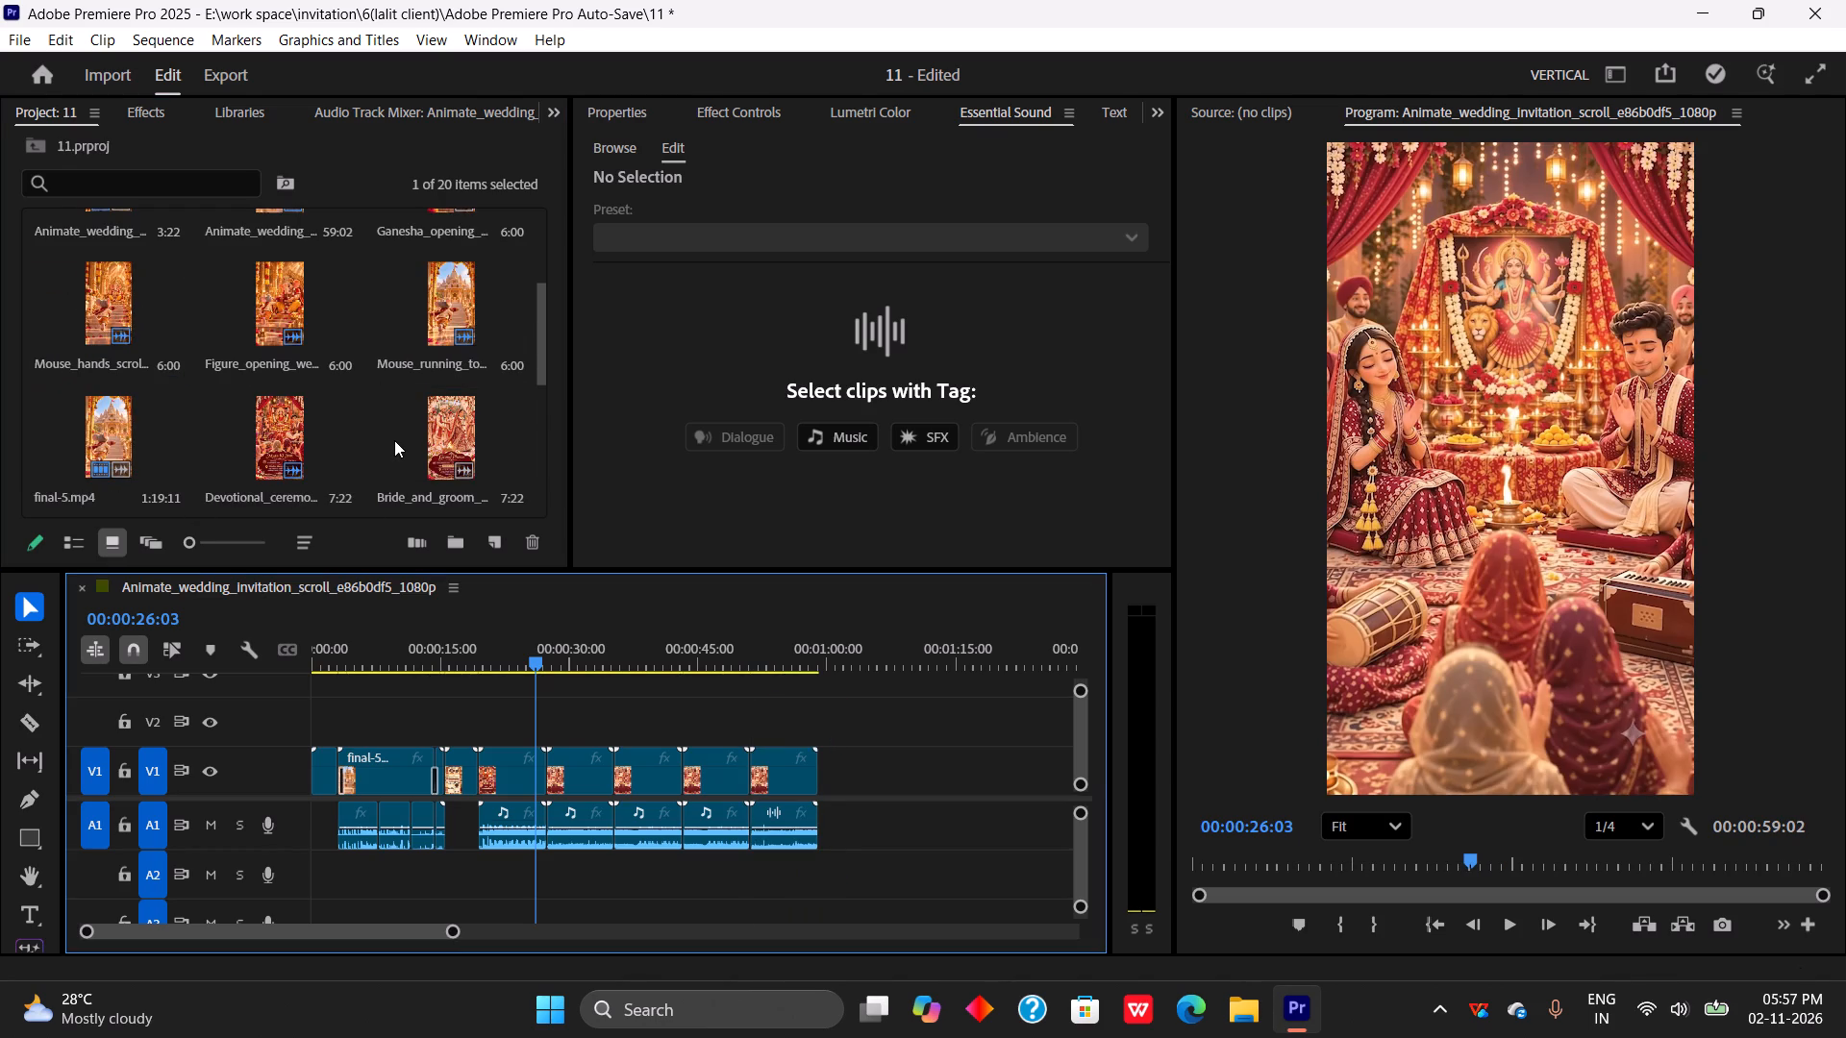
scroll(395, 441, down, 1)
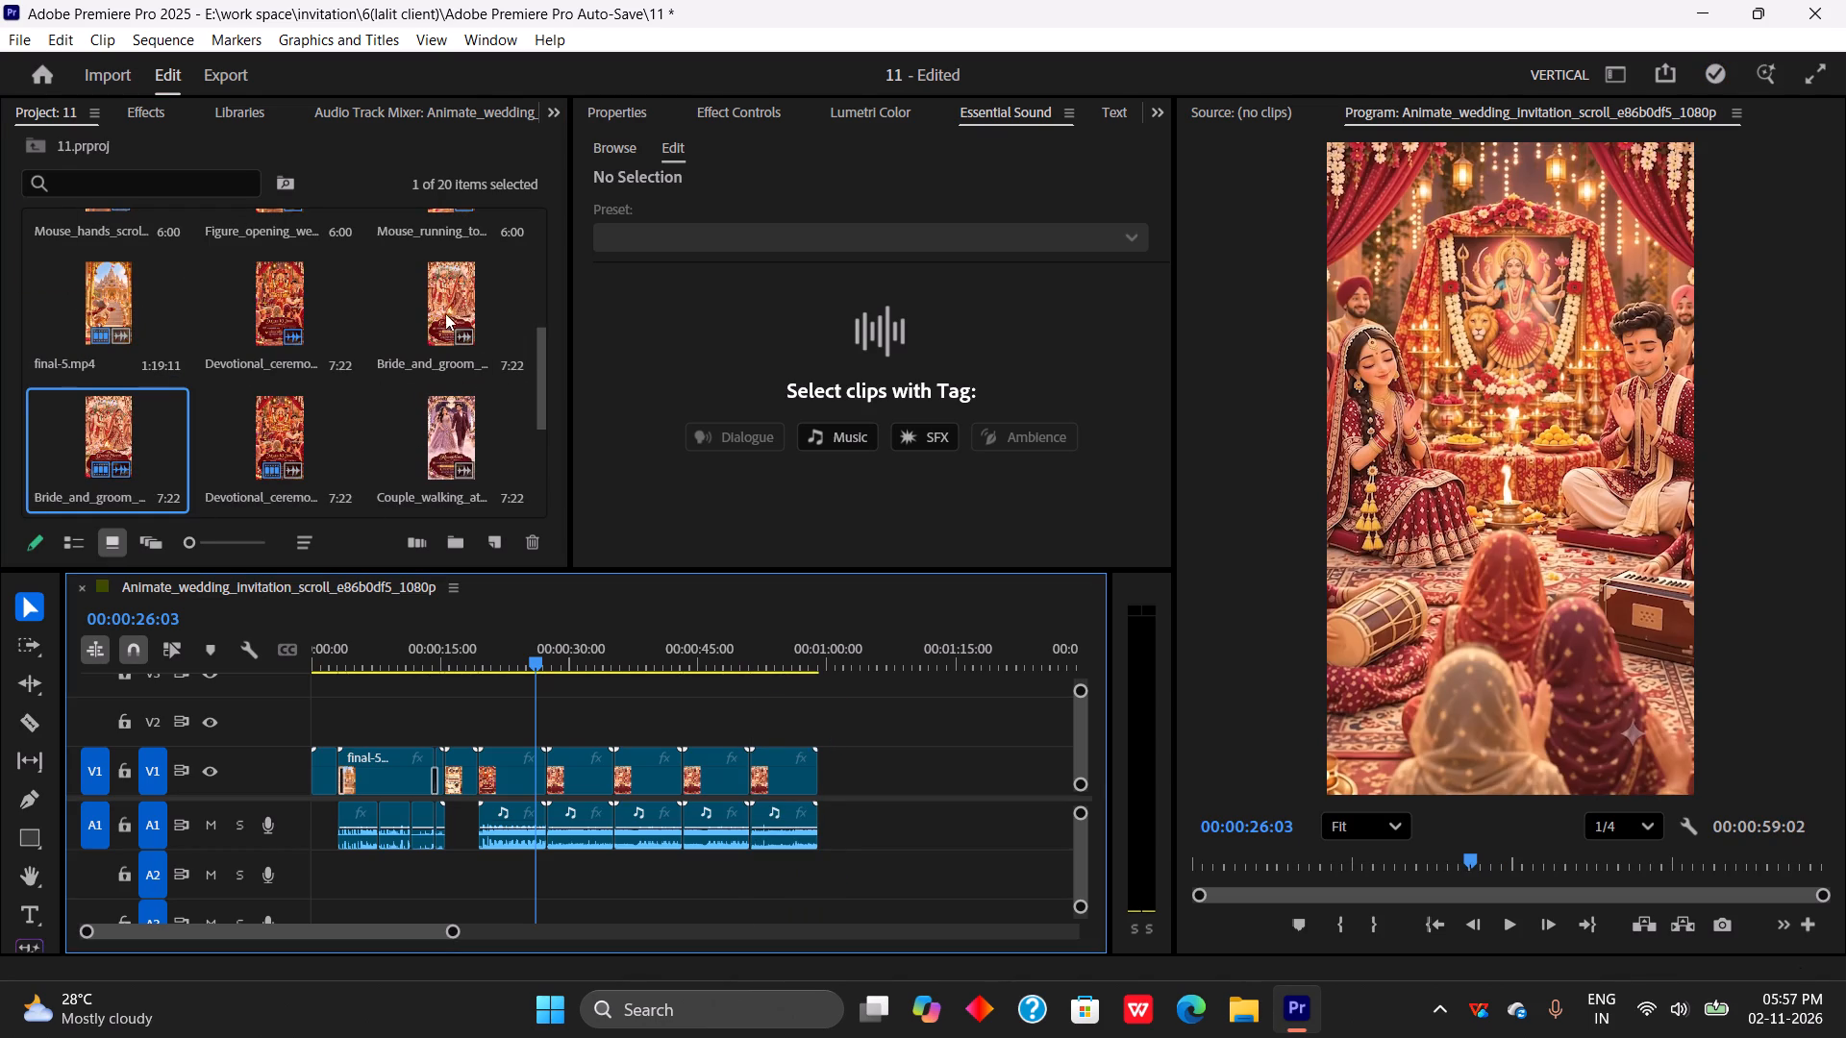
drag(441, 293, 809, 768)
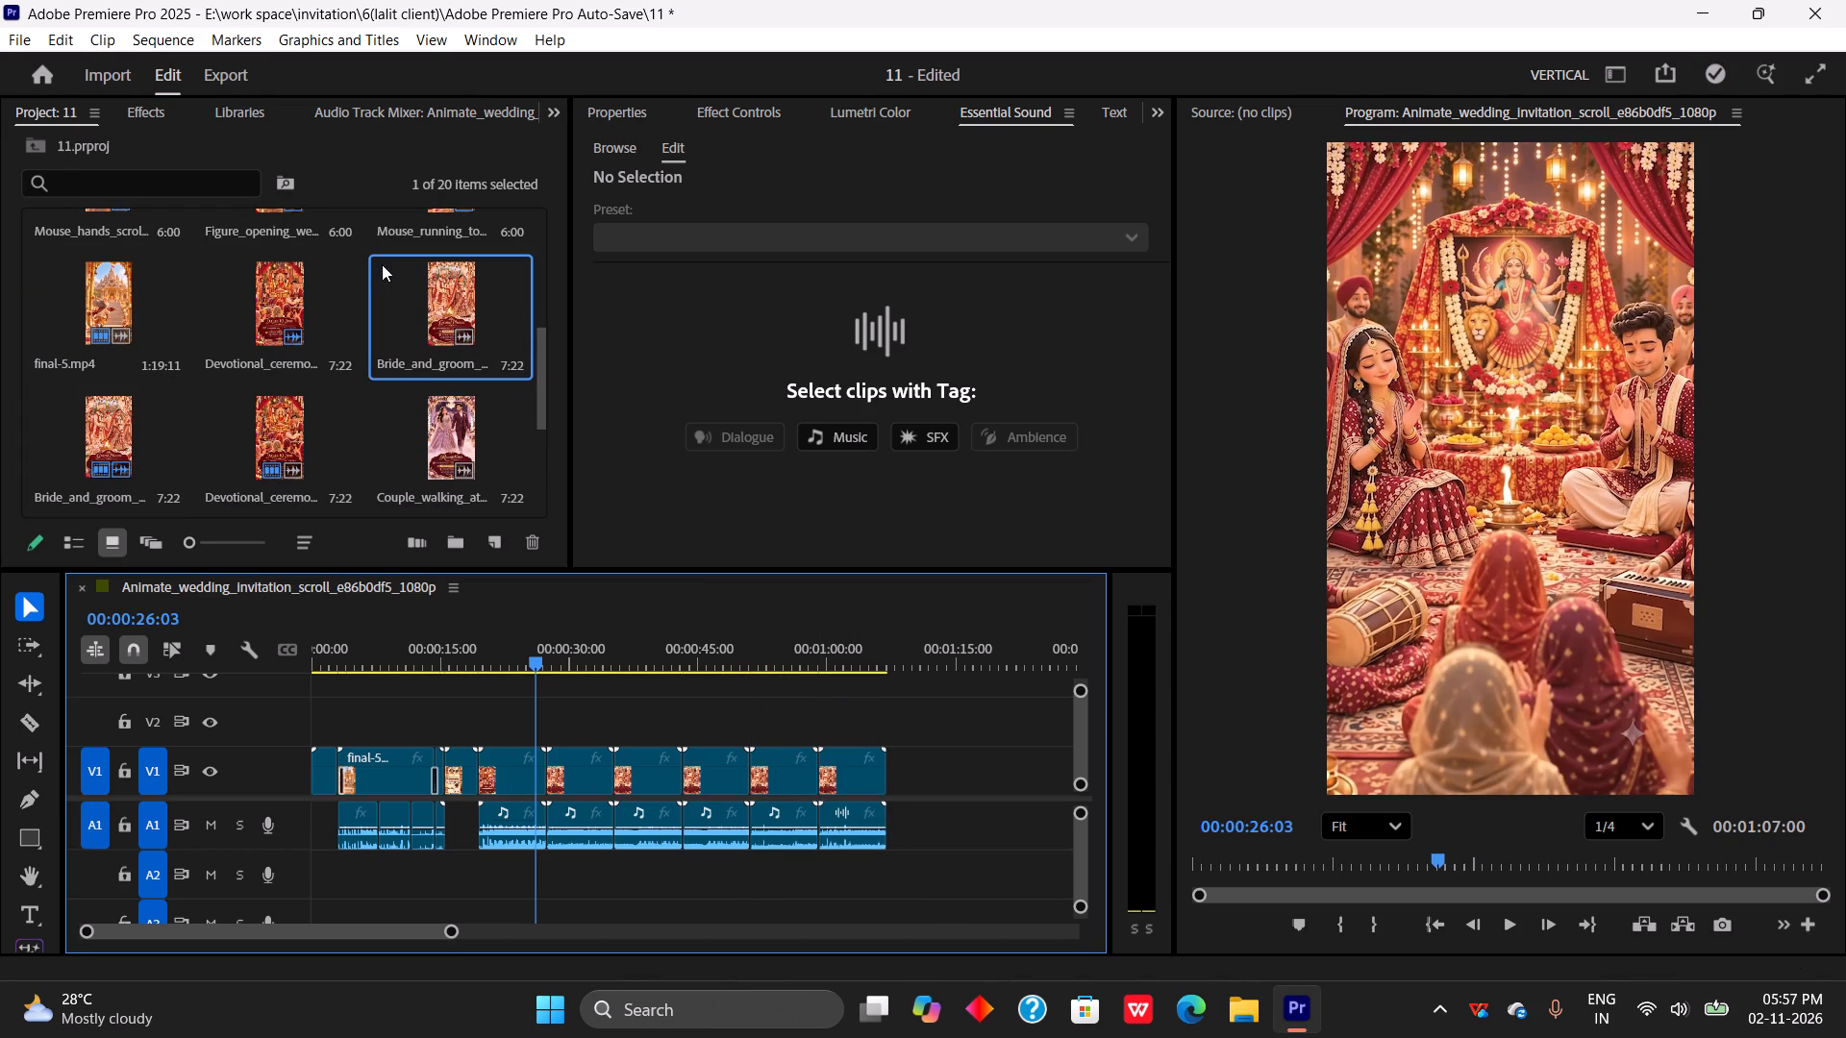
Play the first Bride_and_groom clip after the Devotional clip and ripple delete it with its audio.
scroll(444, 354, up, 5)
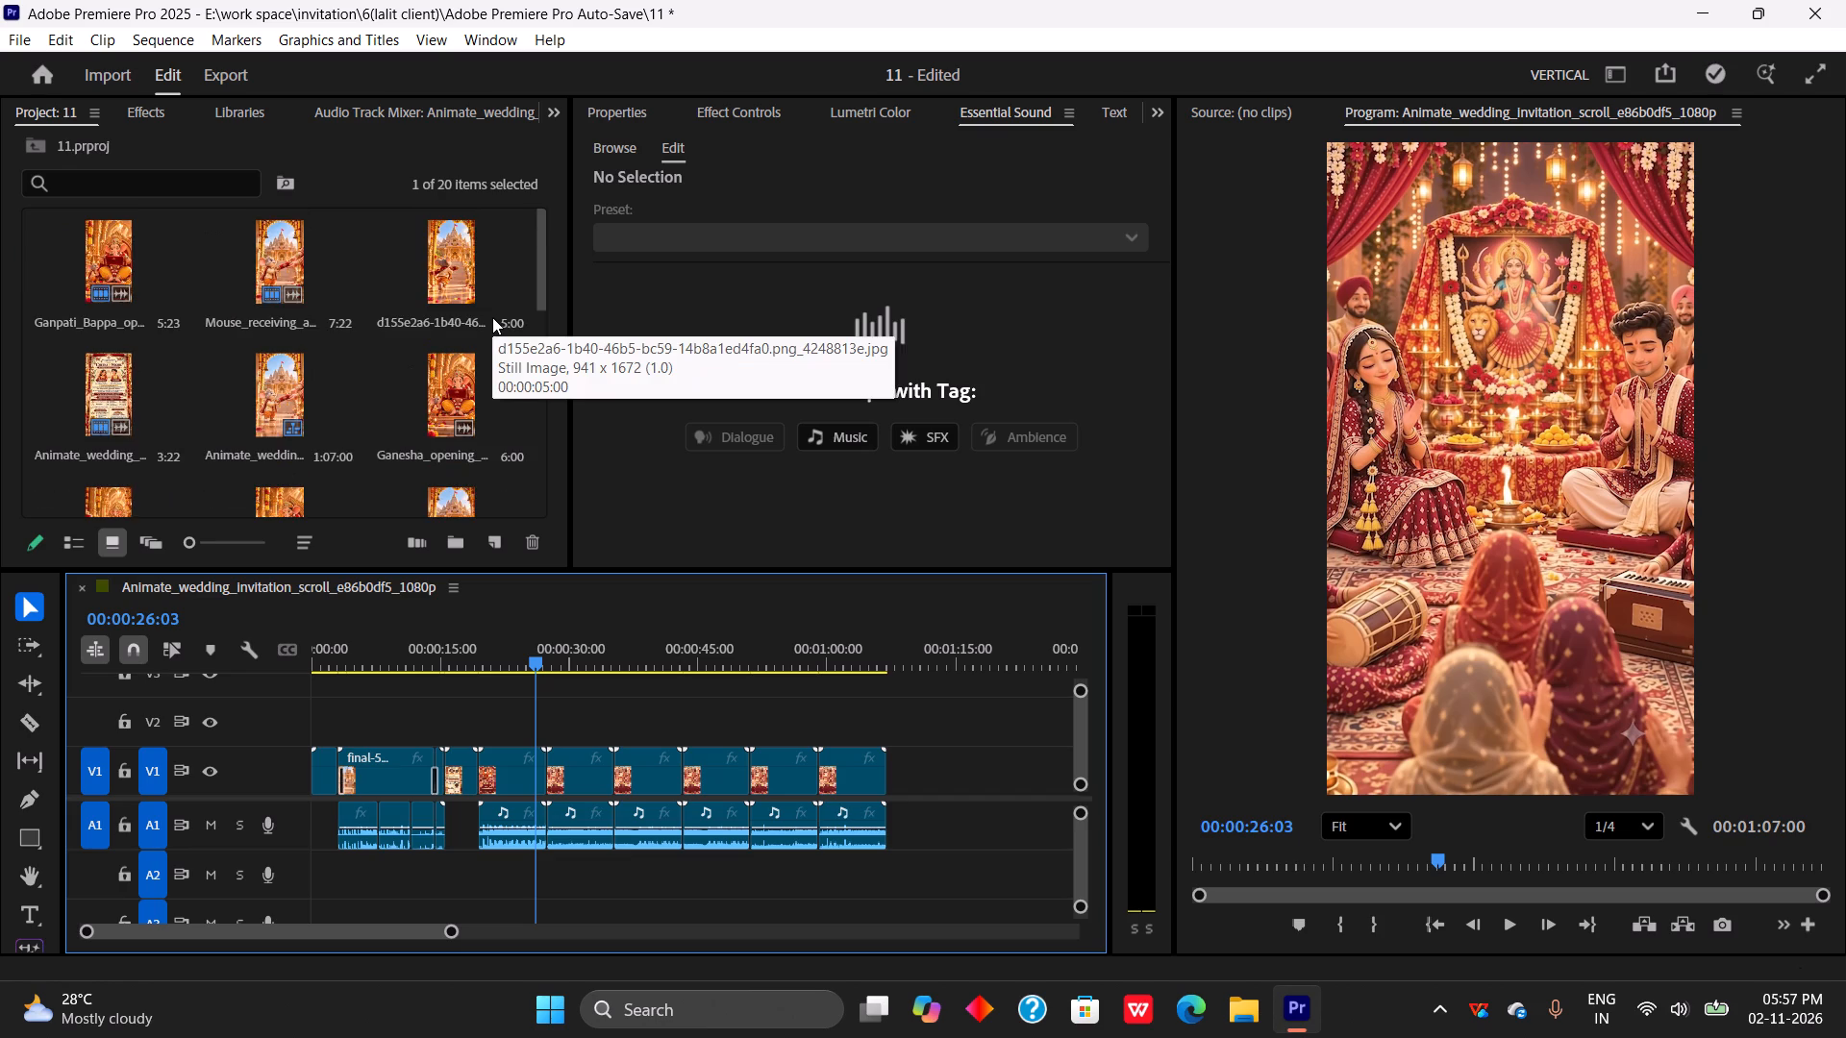
scroll(492, 317, down, 5)
key(space)
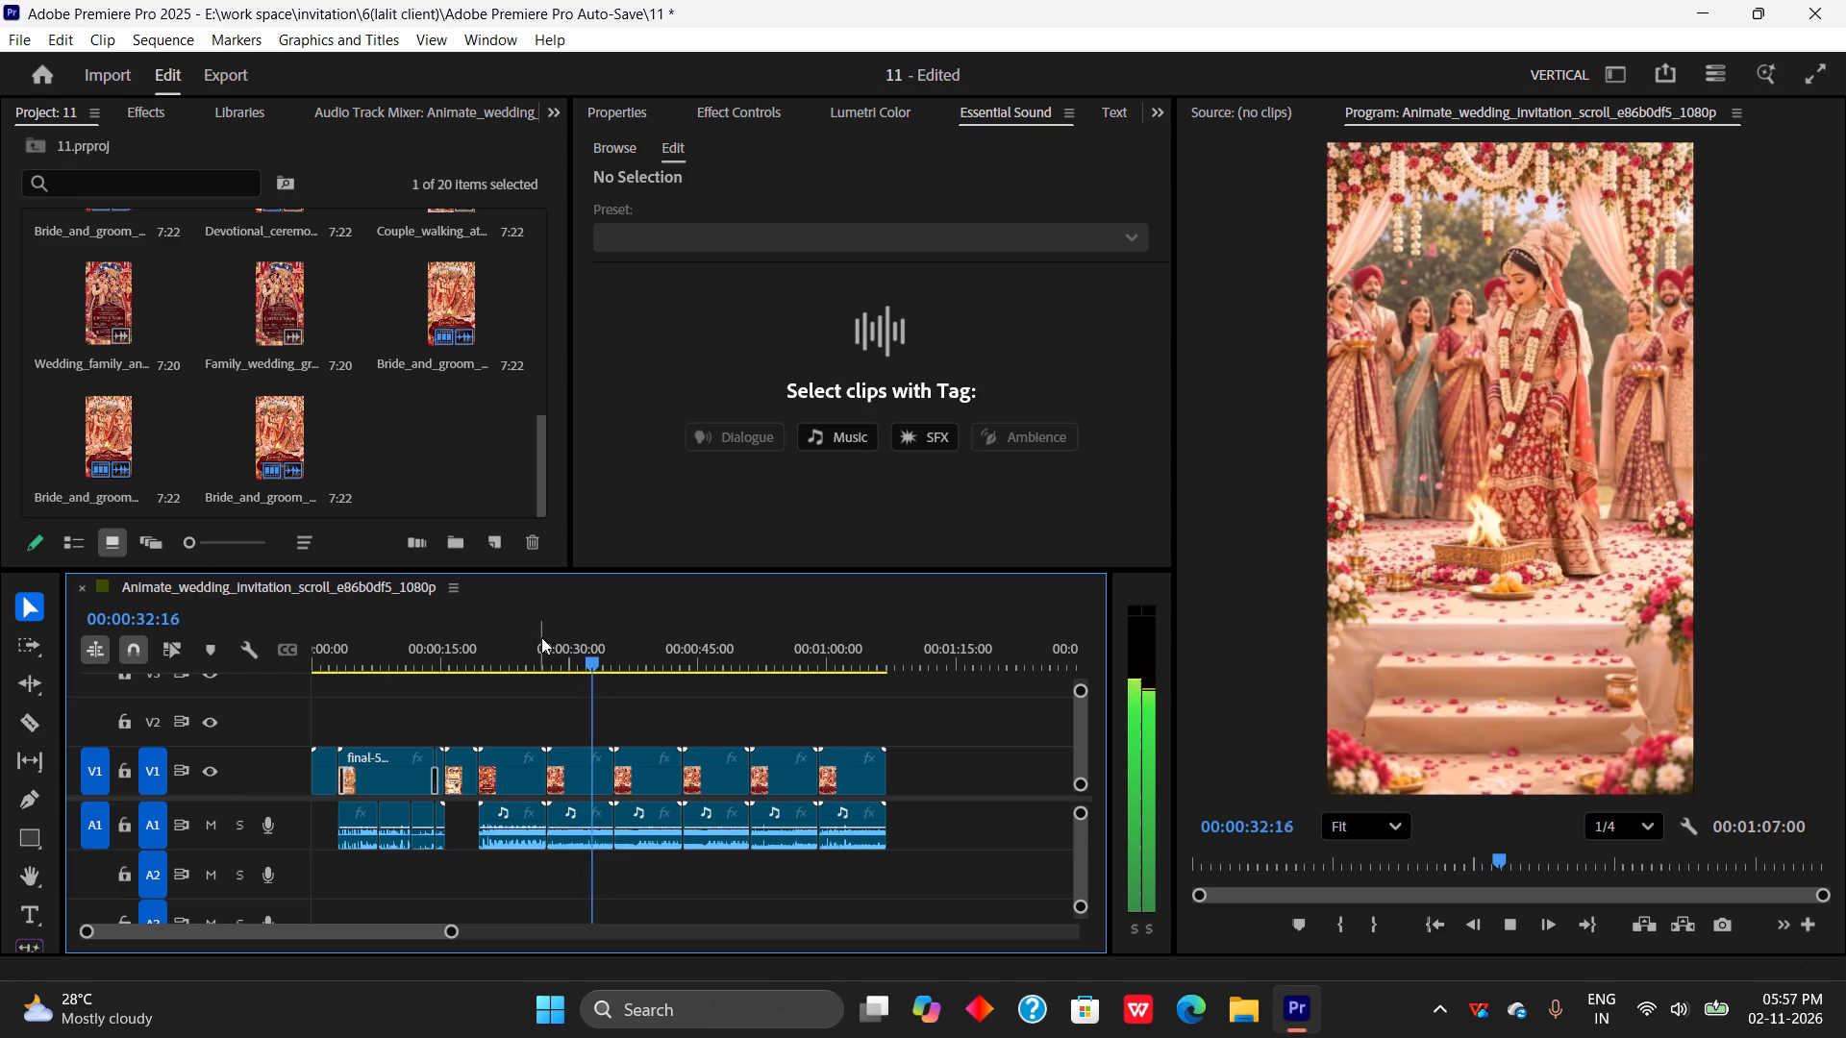
key(space)
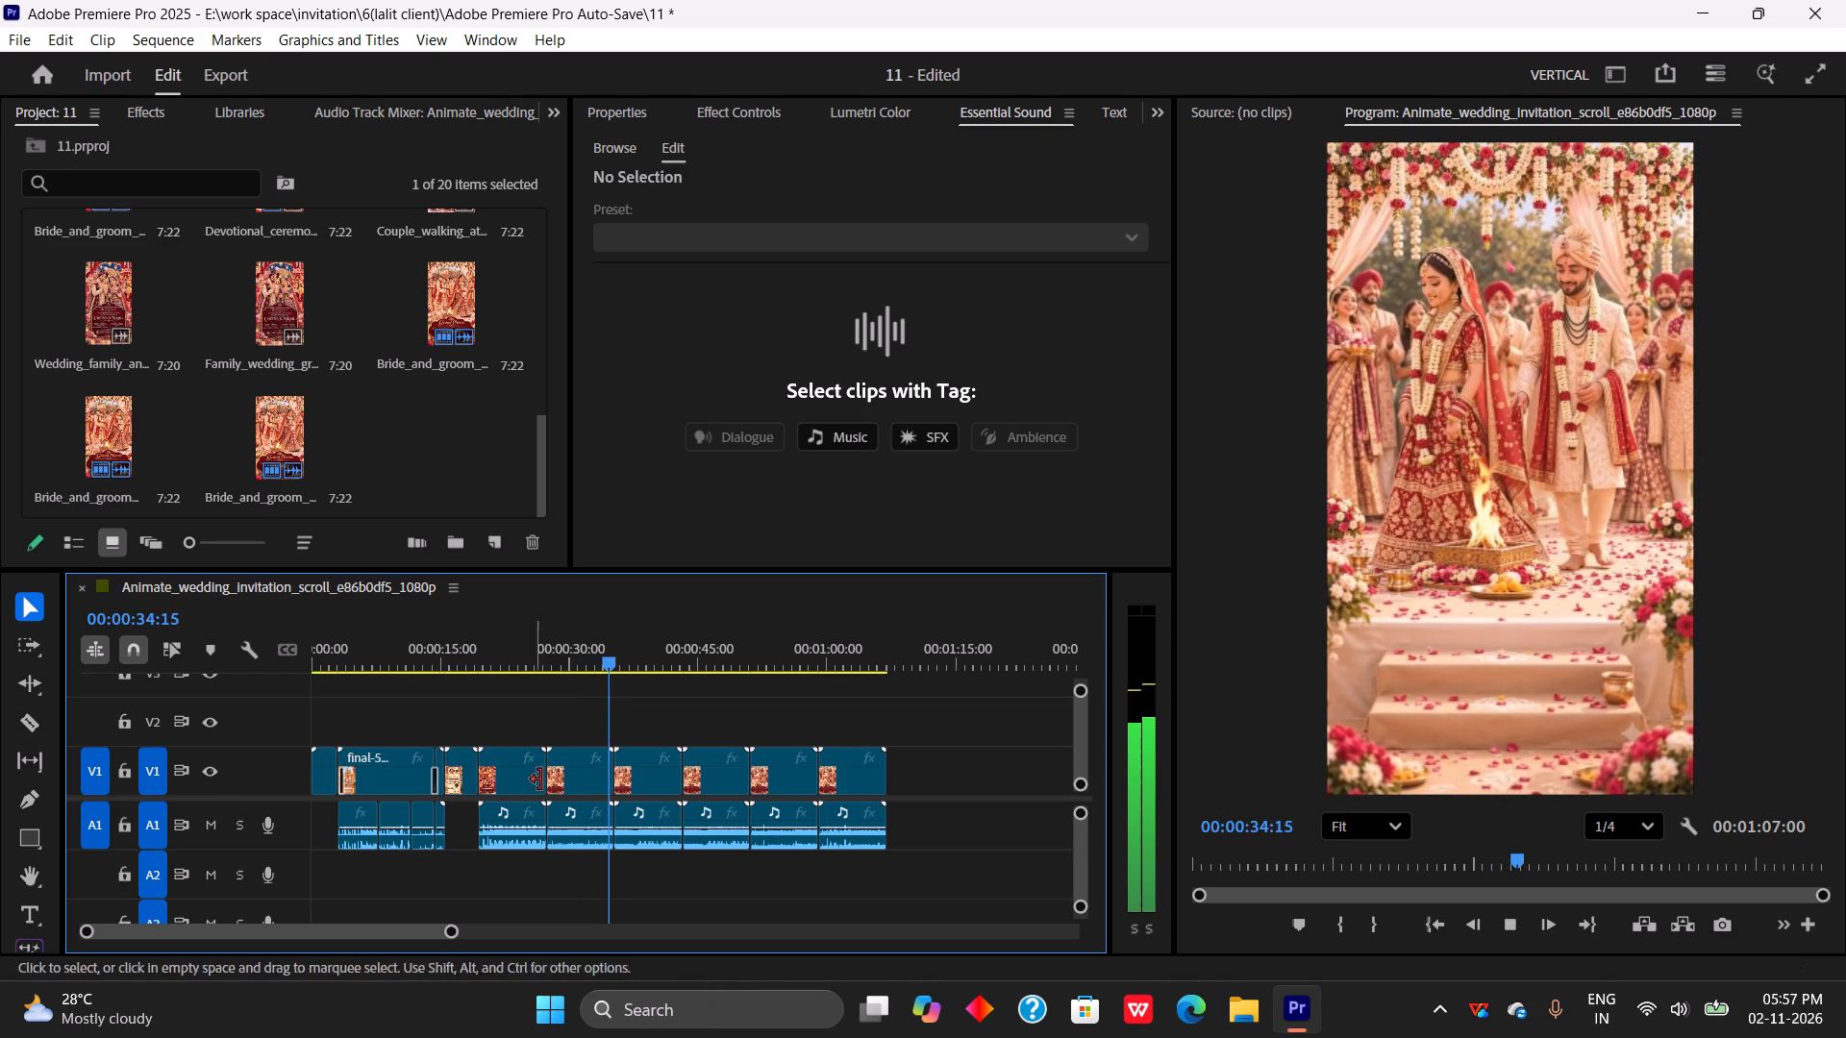
drag(563, 699, 575, 843)
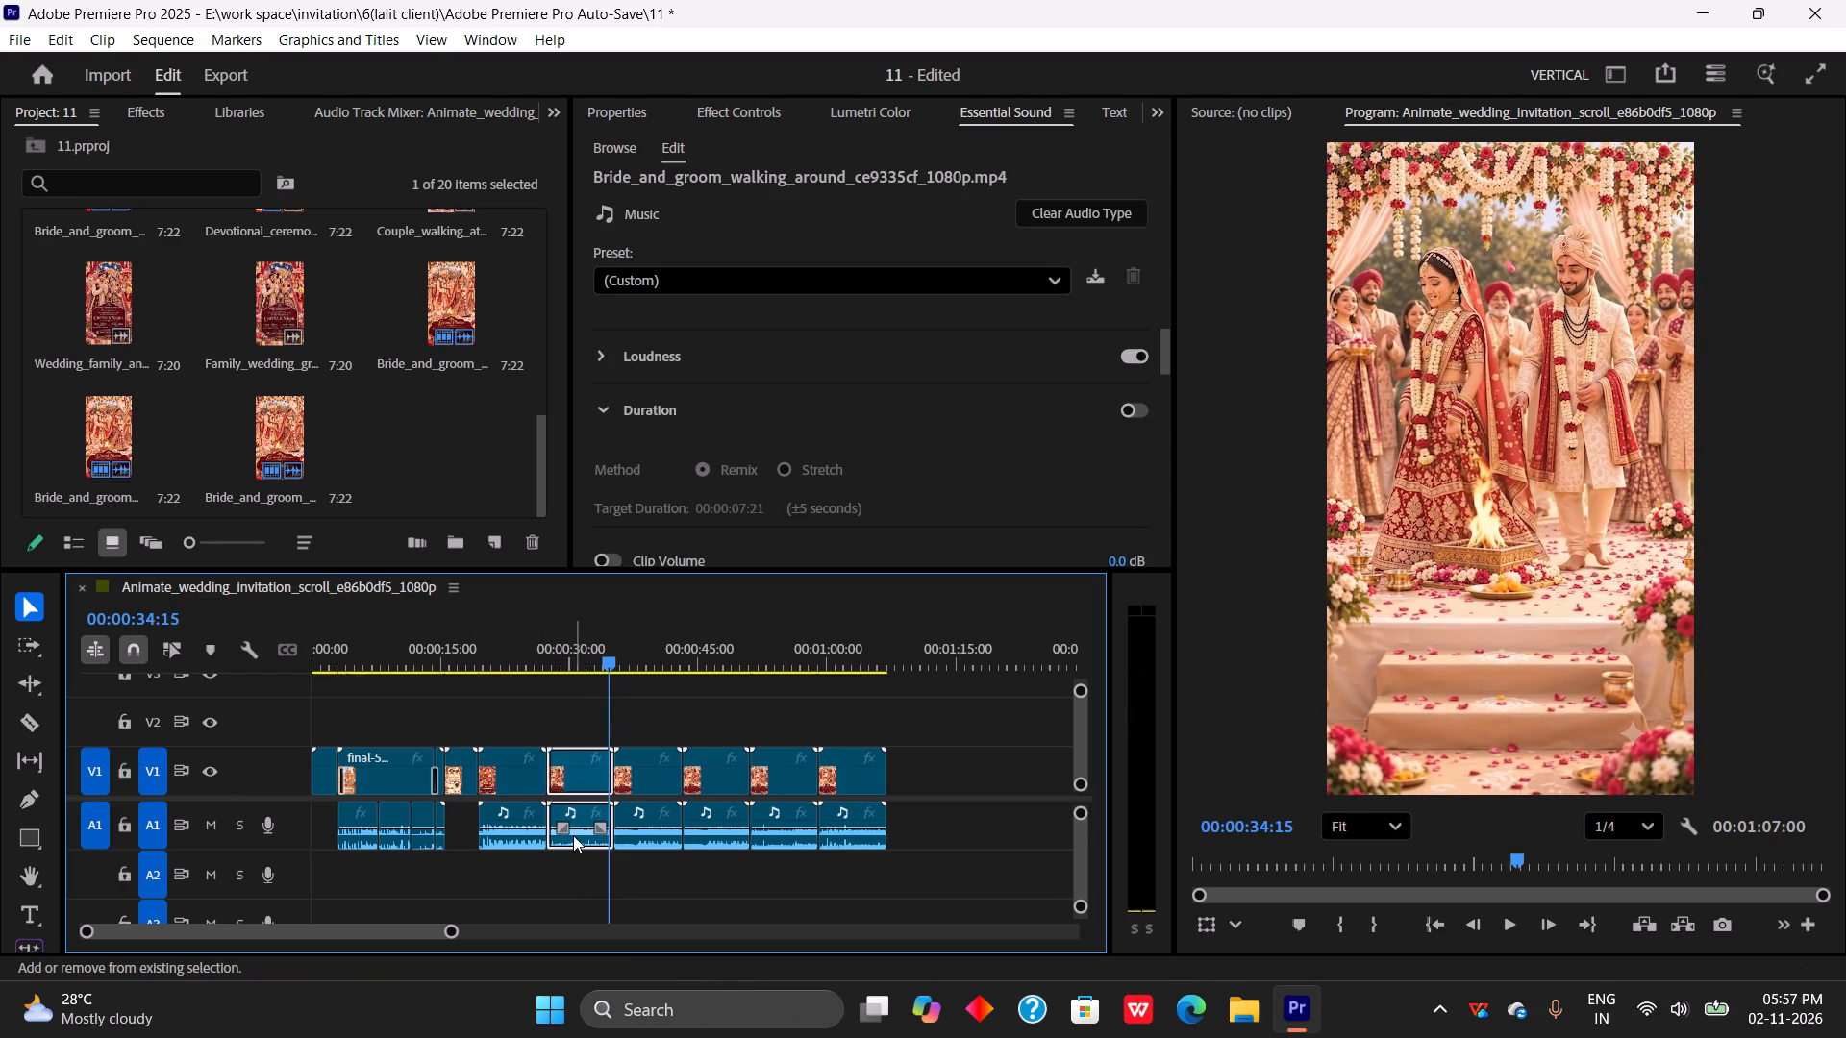
key(shift+Delete)
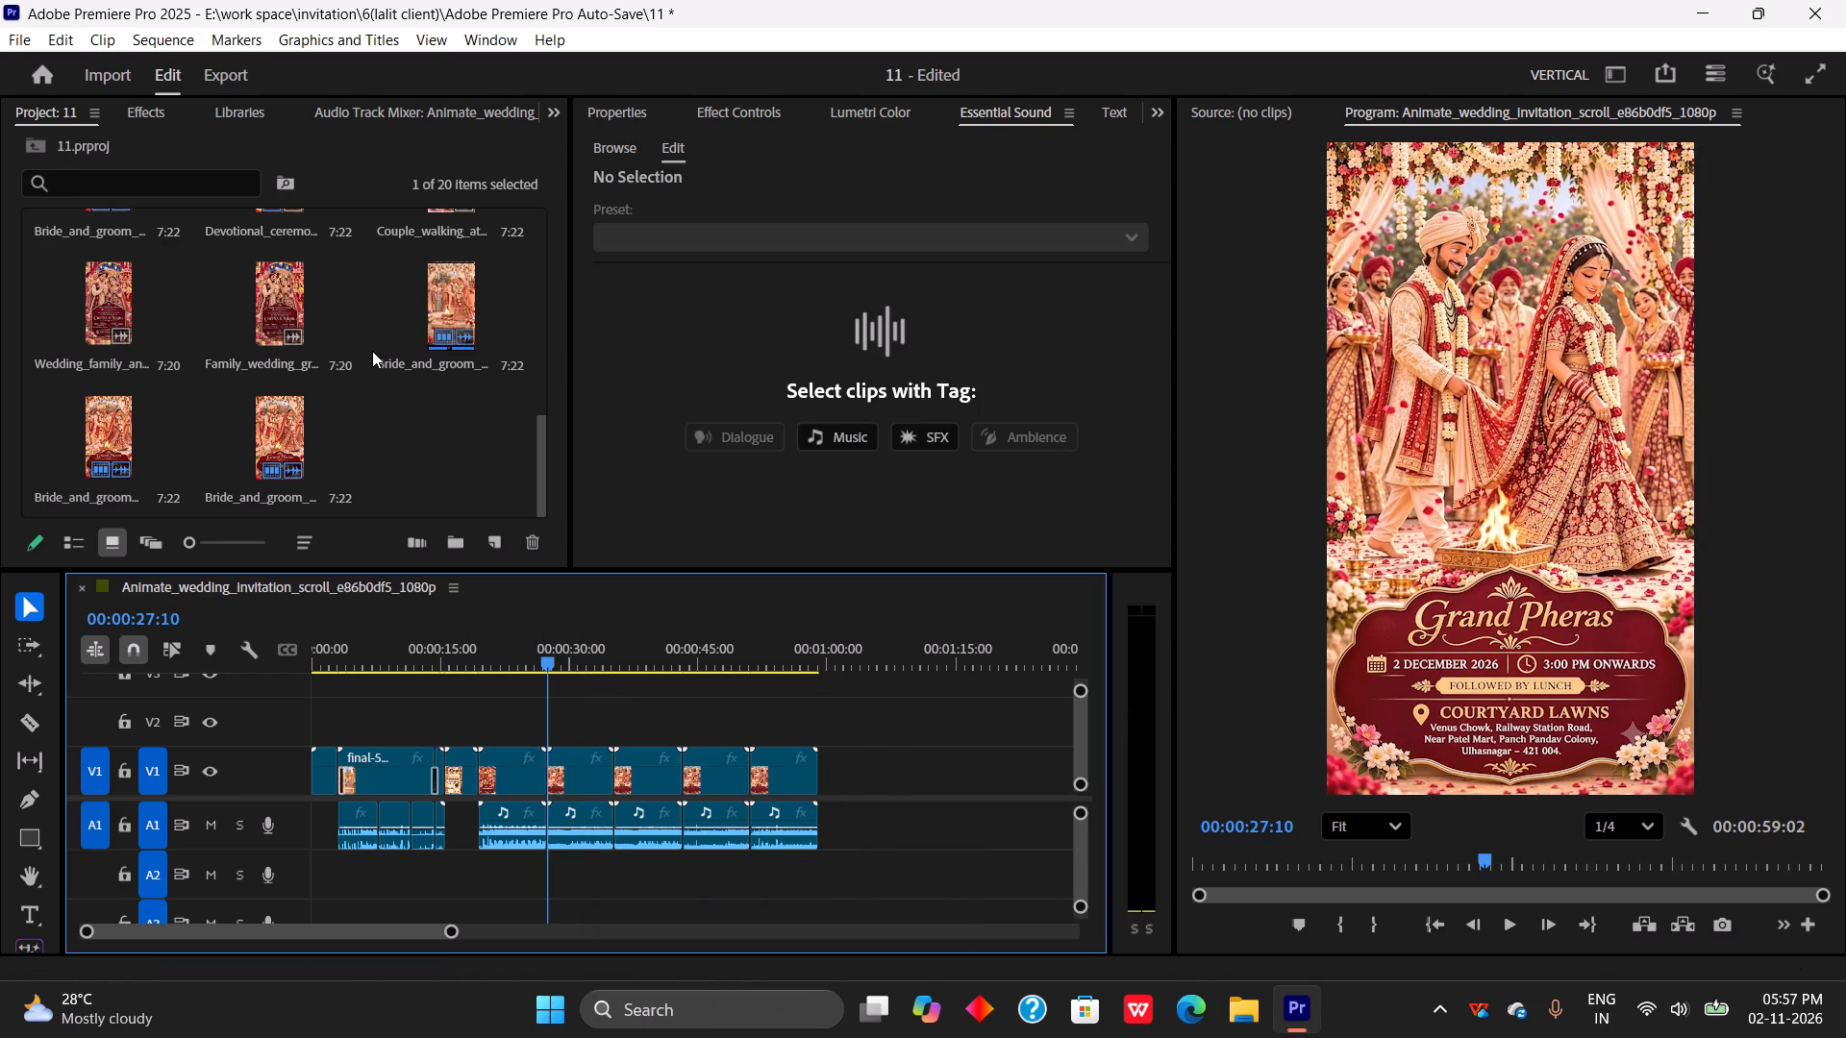
Look through the available video clips in the project bin.
scroll(418, 459, up, 4)
scroll(417, 459, down, 2)
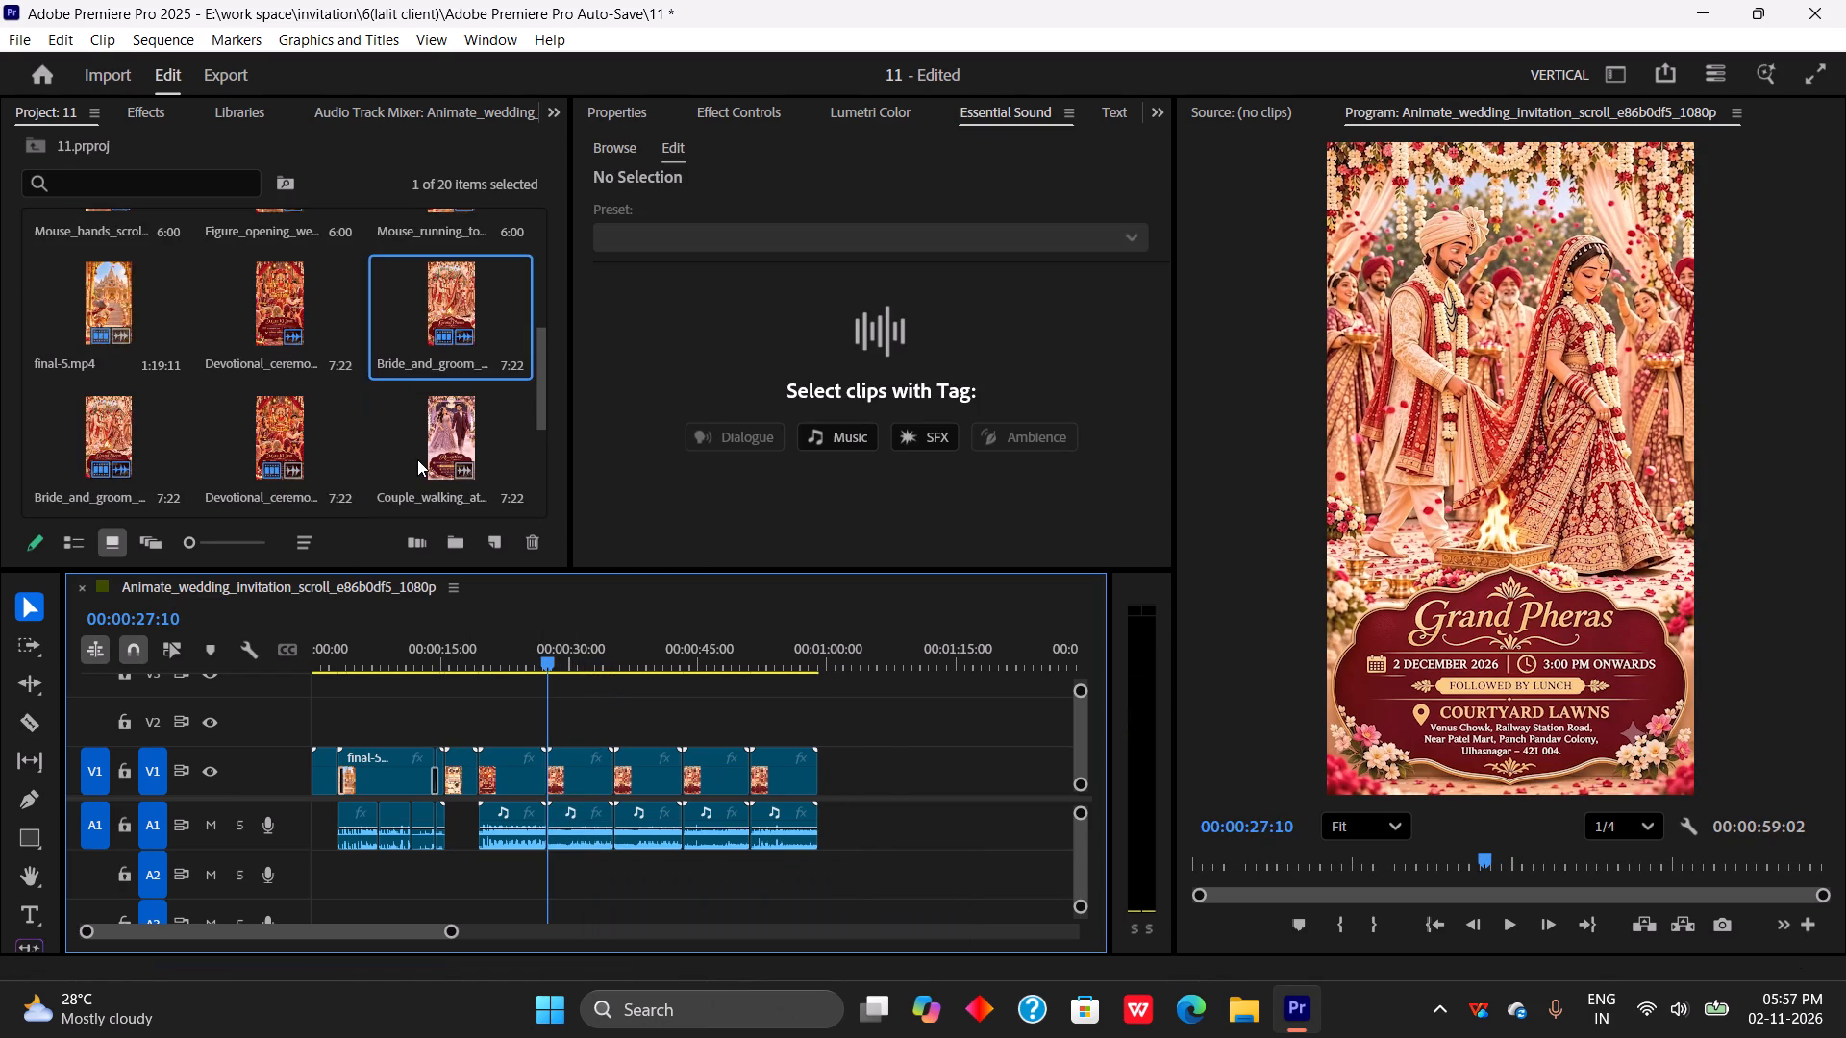
scroll(417, 459, up, 2)
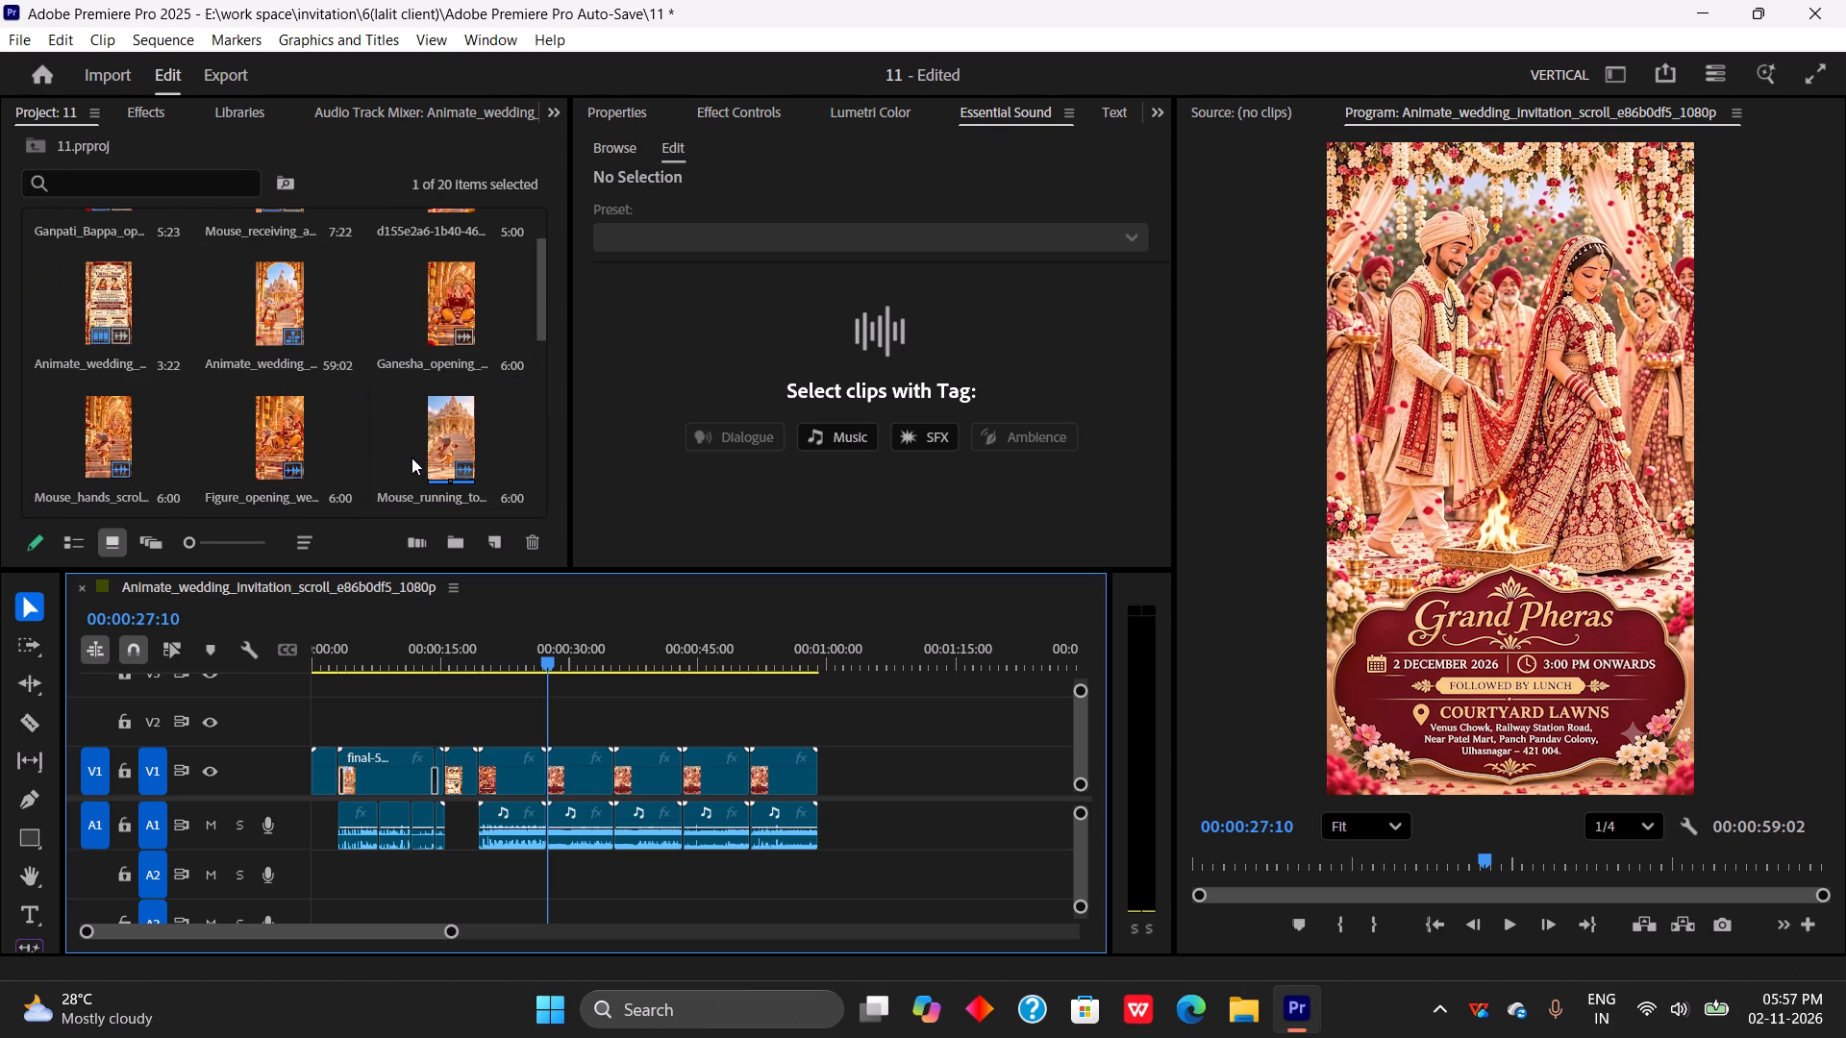
scroll(412, 457, down, 3)
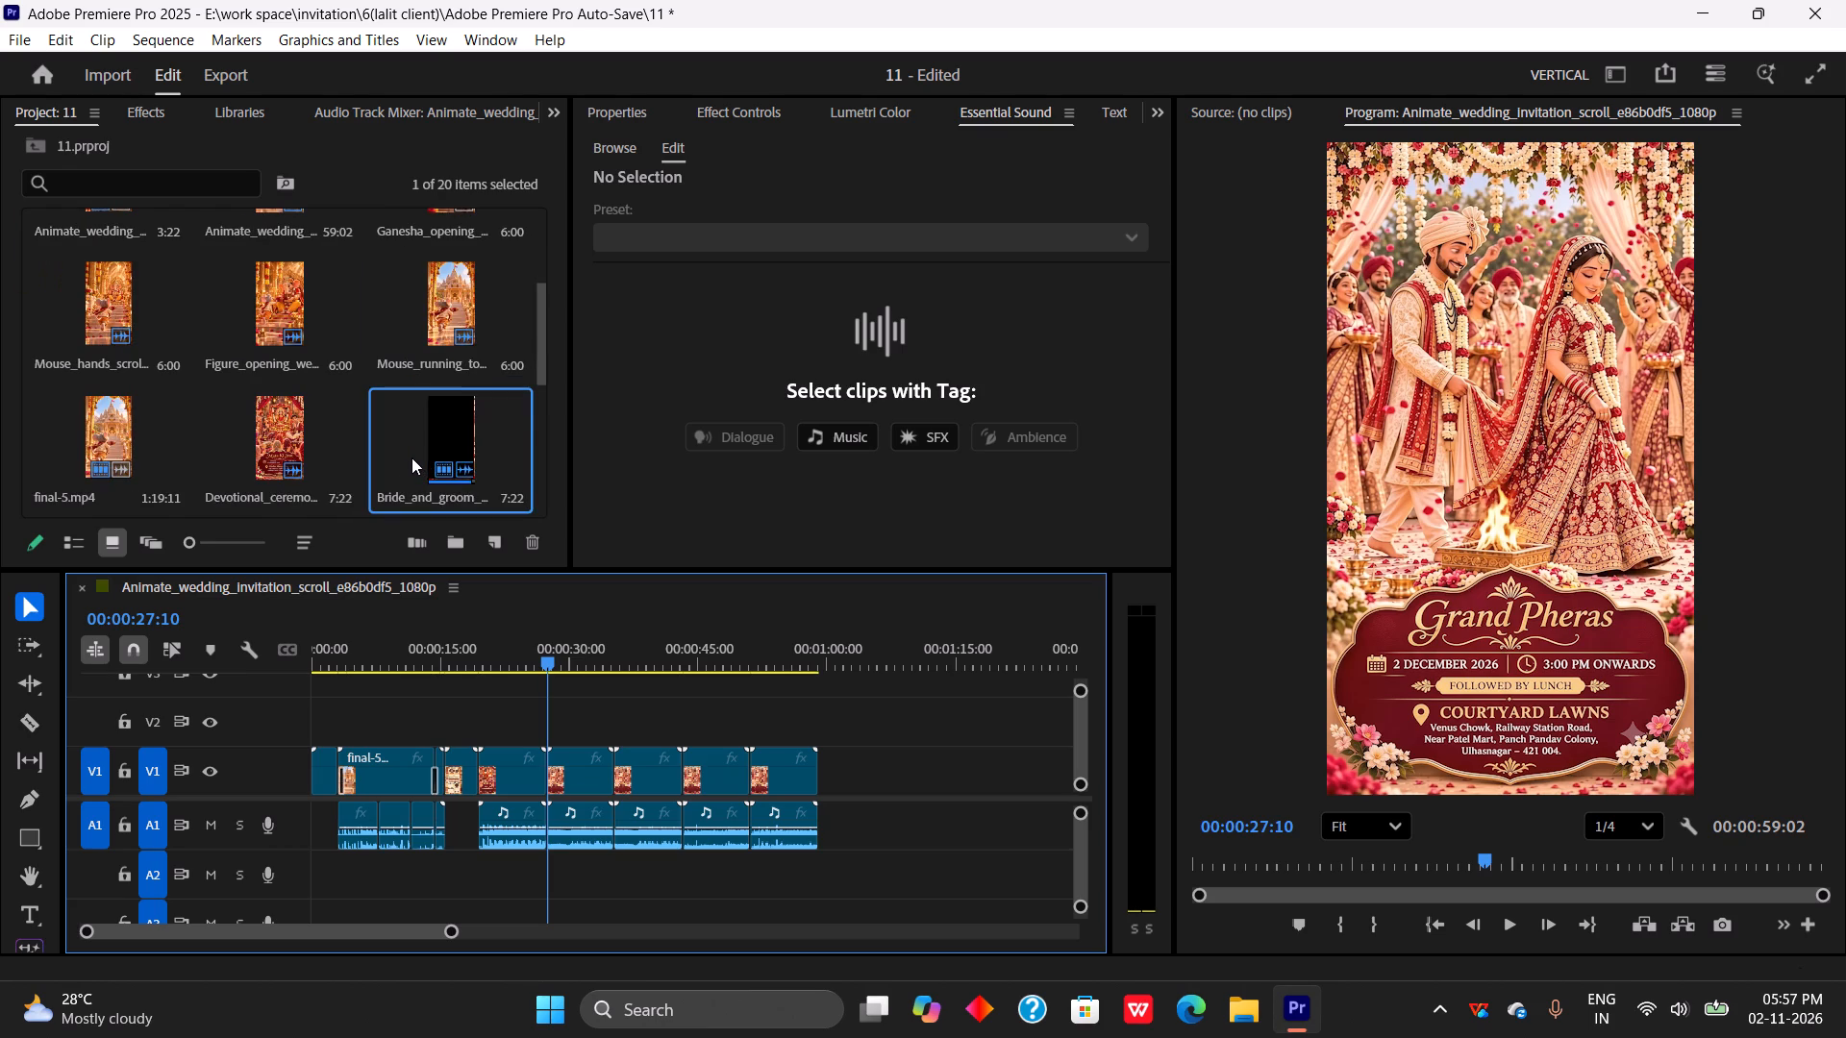
scroll(412, 457, down, 6)
Play the first Bride_and_groom clip now following the Devotional clip and ripple trim its end to 00:00:34:00.
key(space)
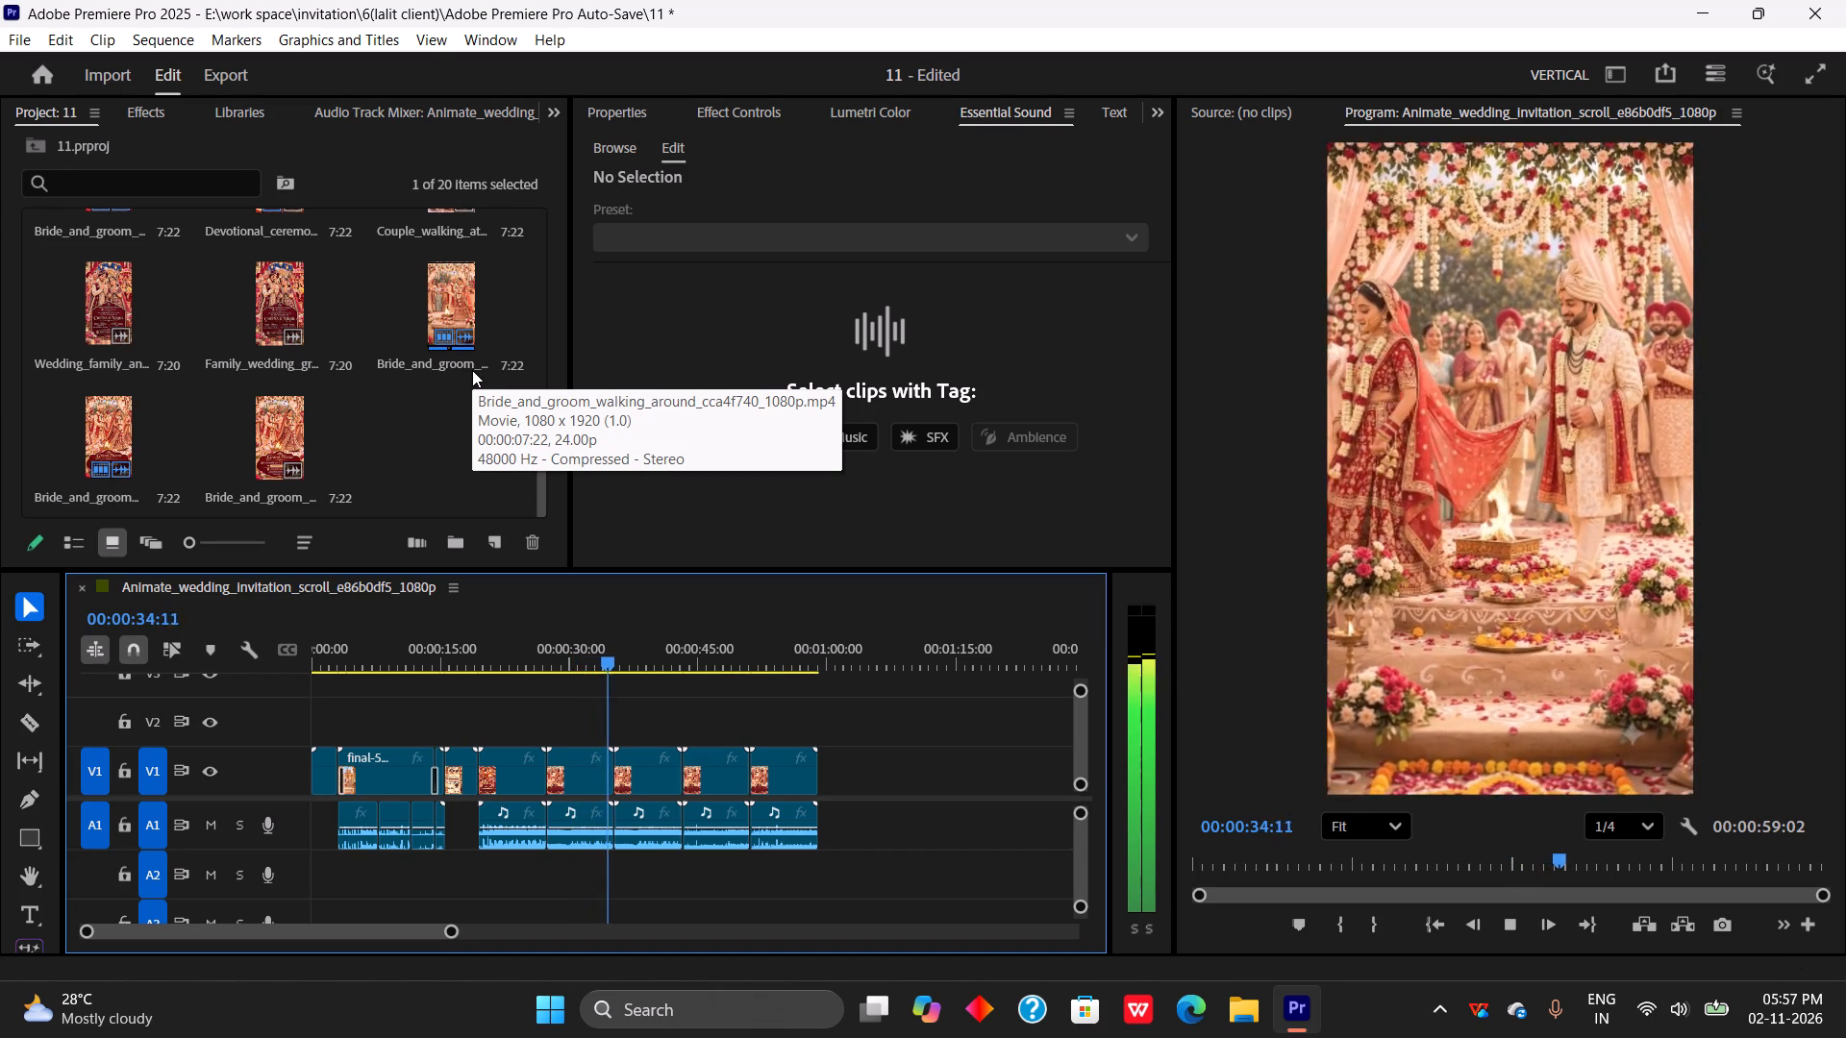
key(space)
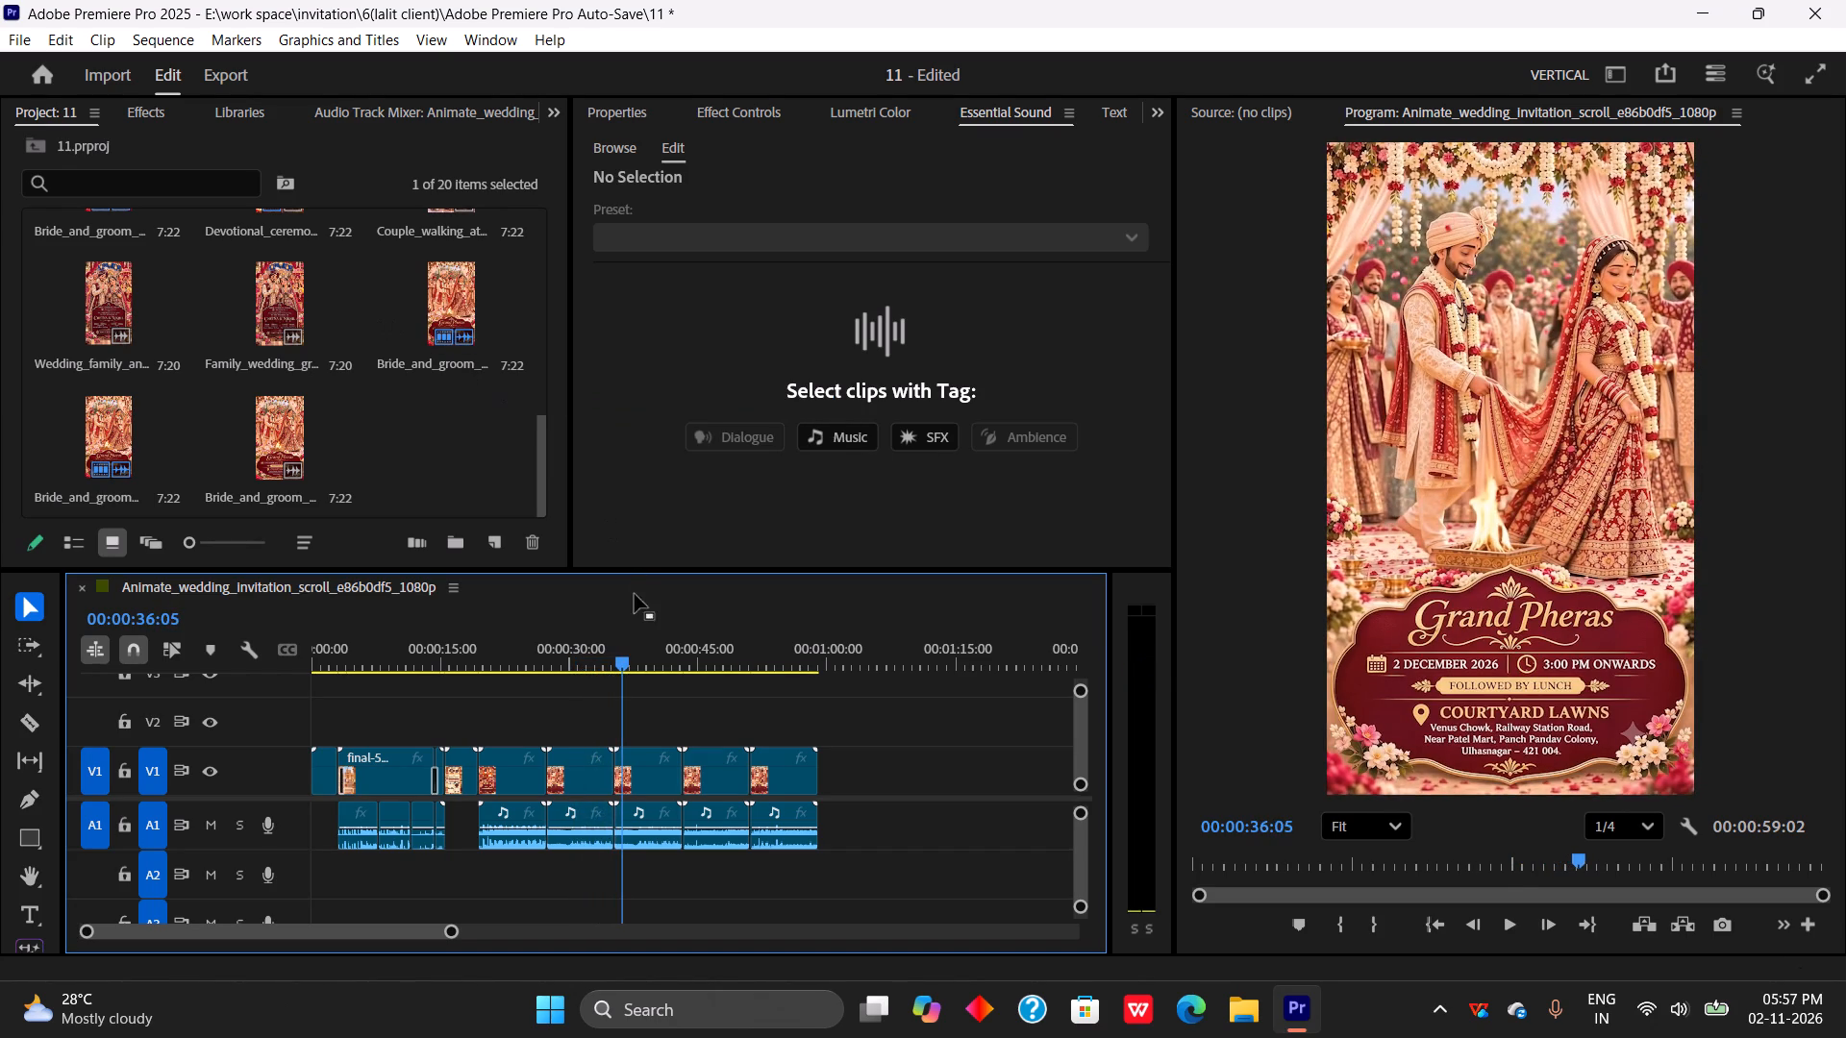
drag(624, 652, 611, 676)
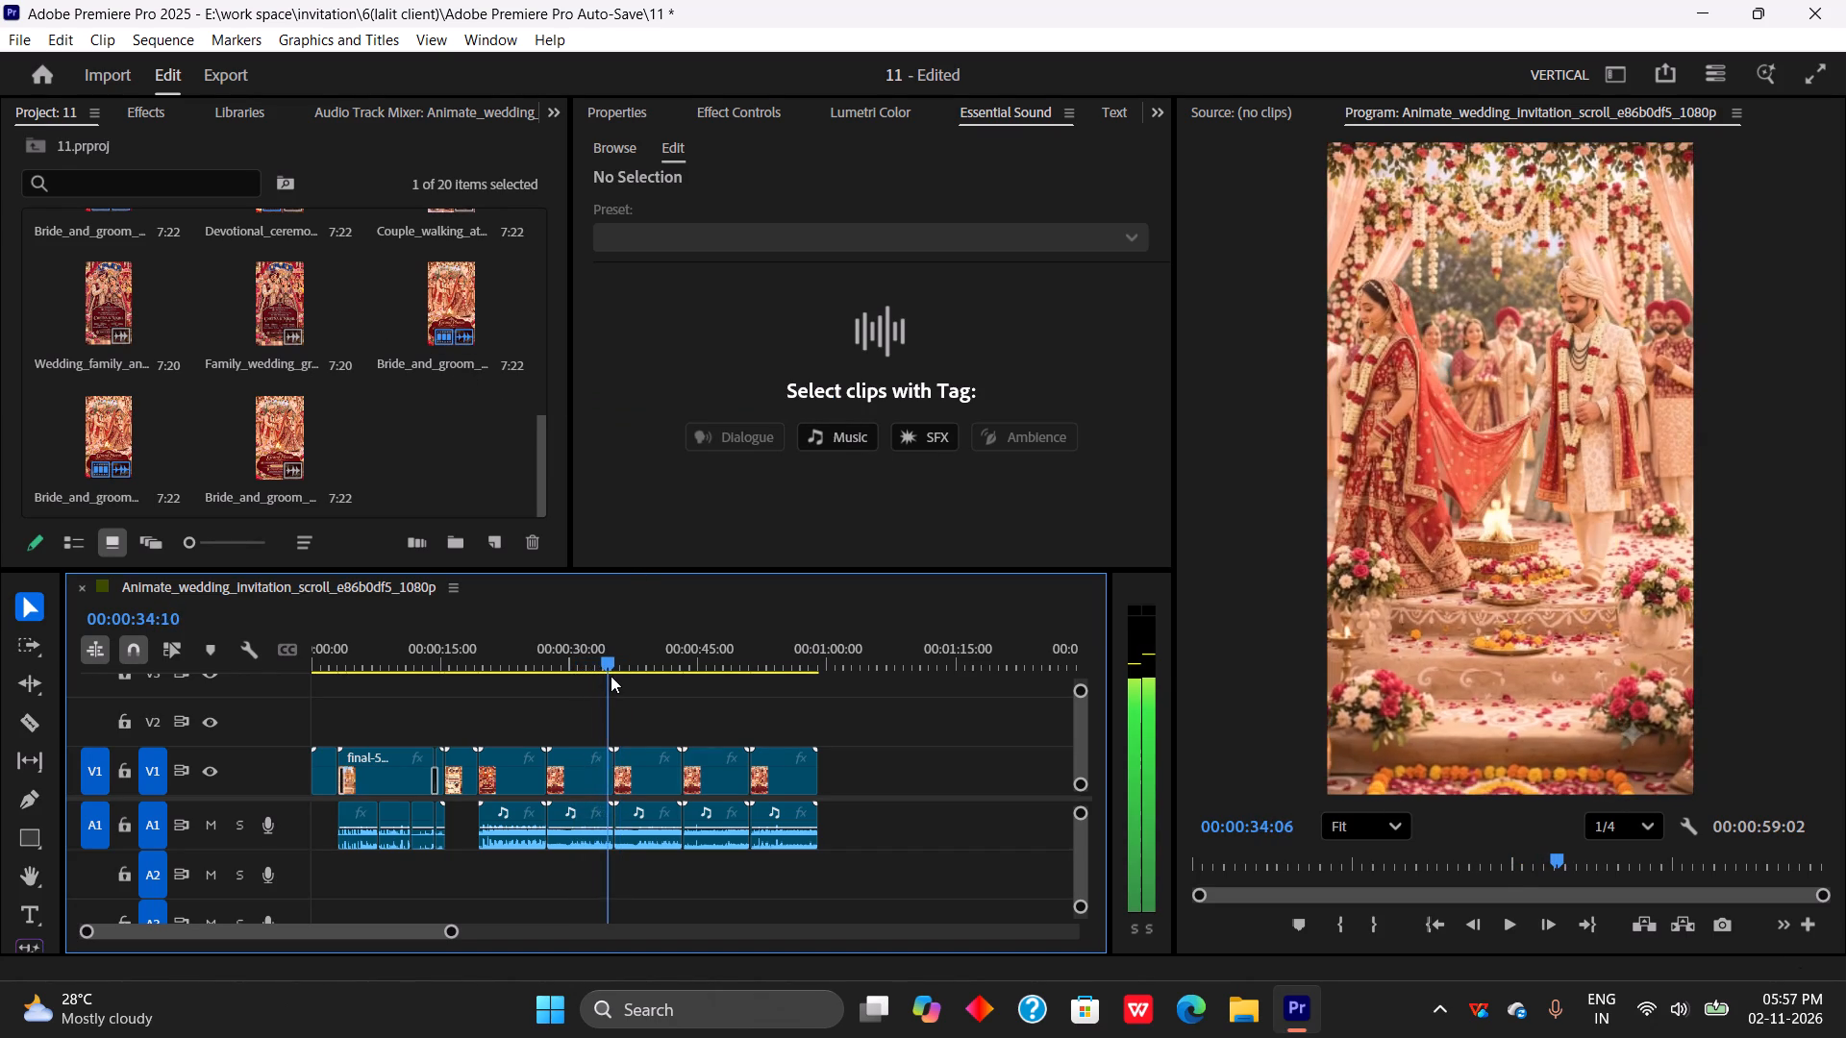
drag(611, 676, 607, 681)
click(570, 773)
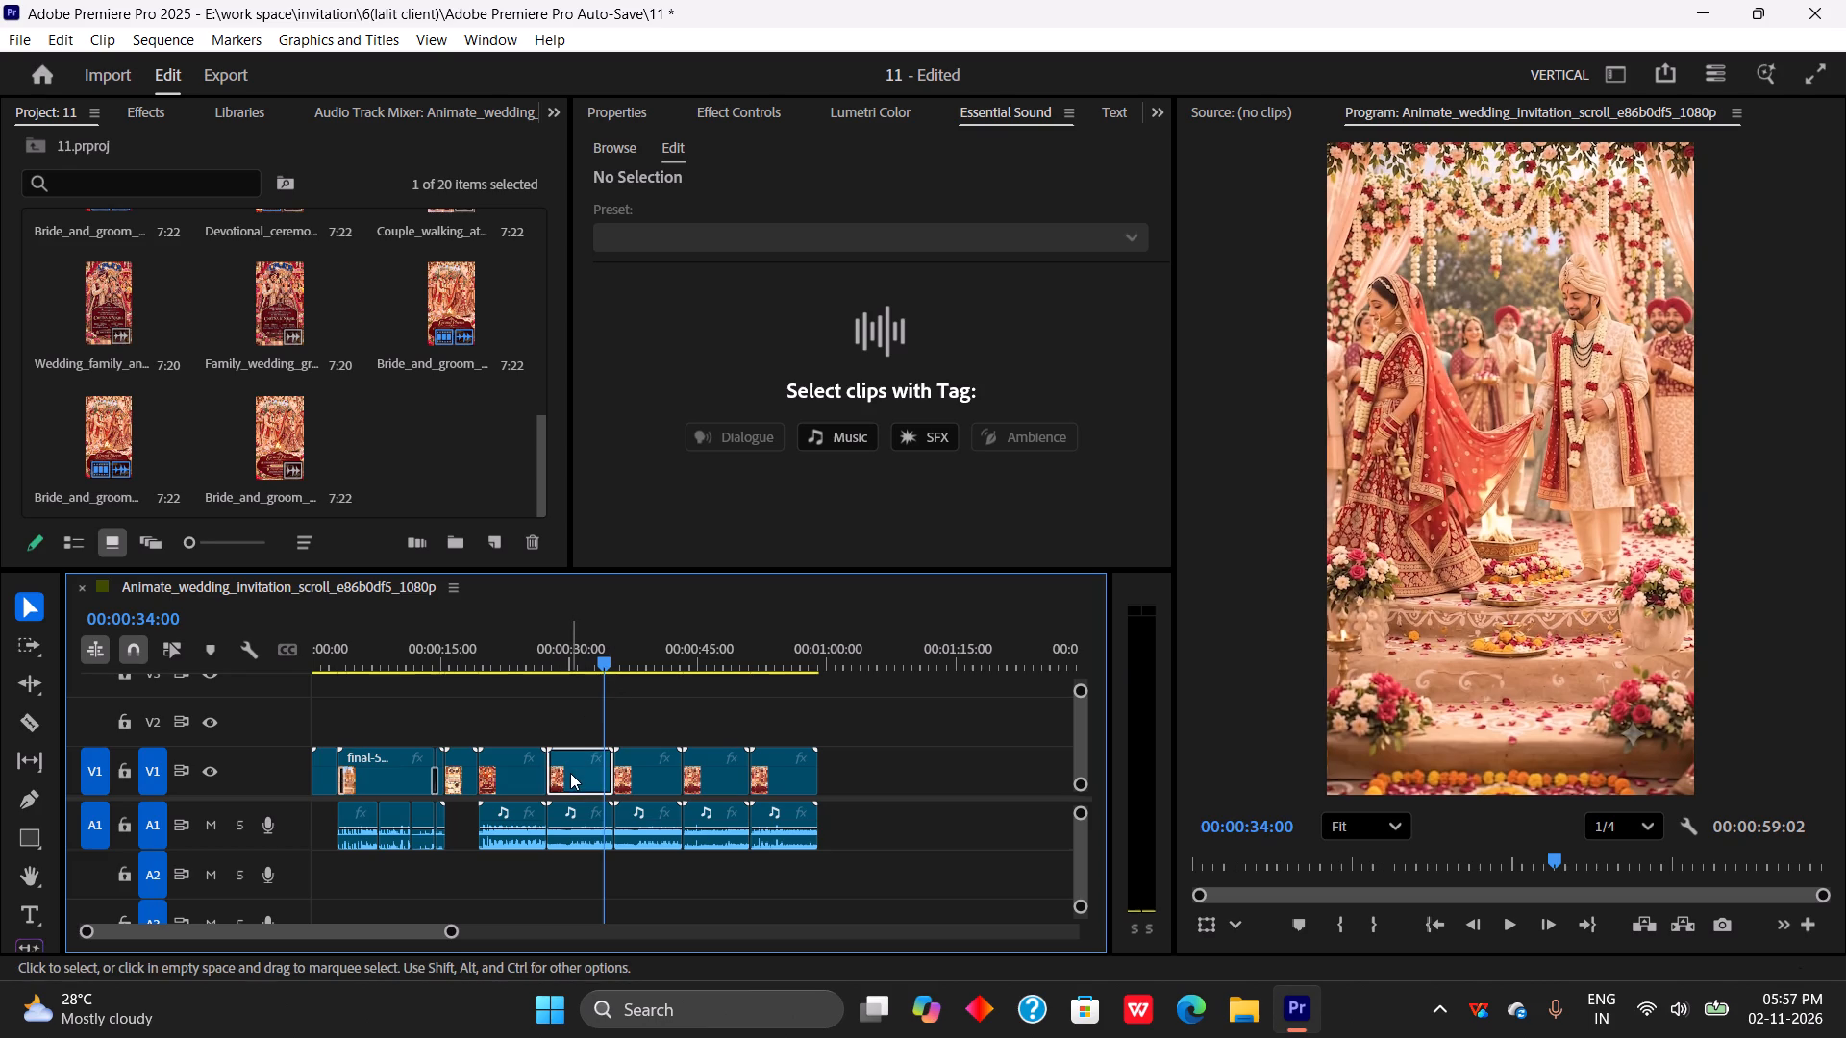
key(w)
Play on through the following clips and ripple delete the third Bride_and_groom clip, starting at 00:00:41:22, with its audio.
key(space)
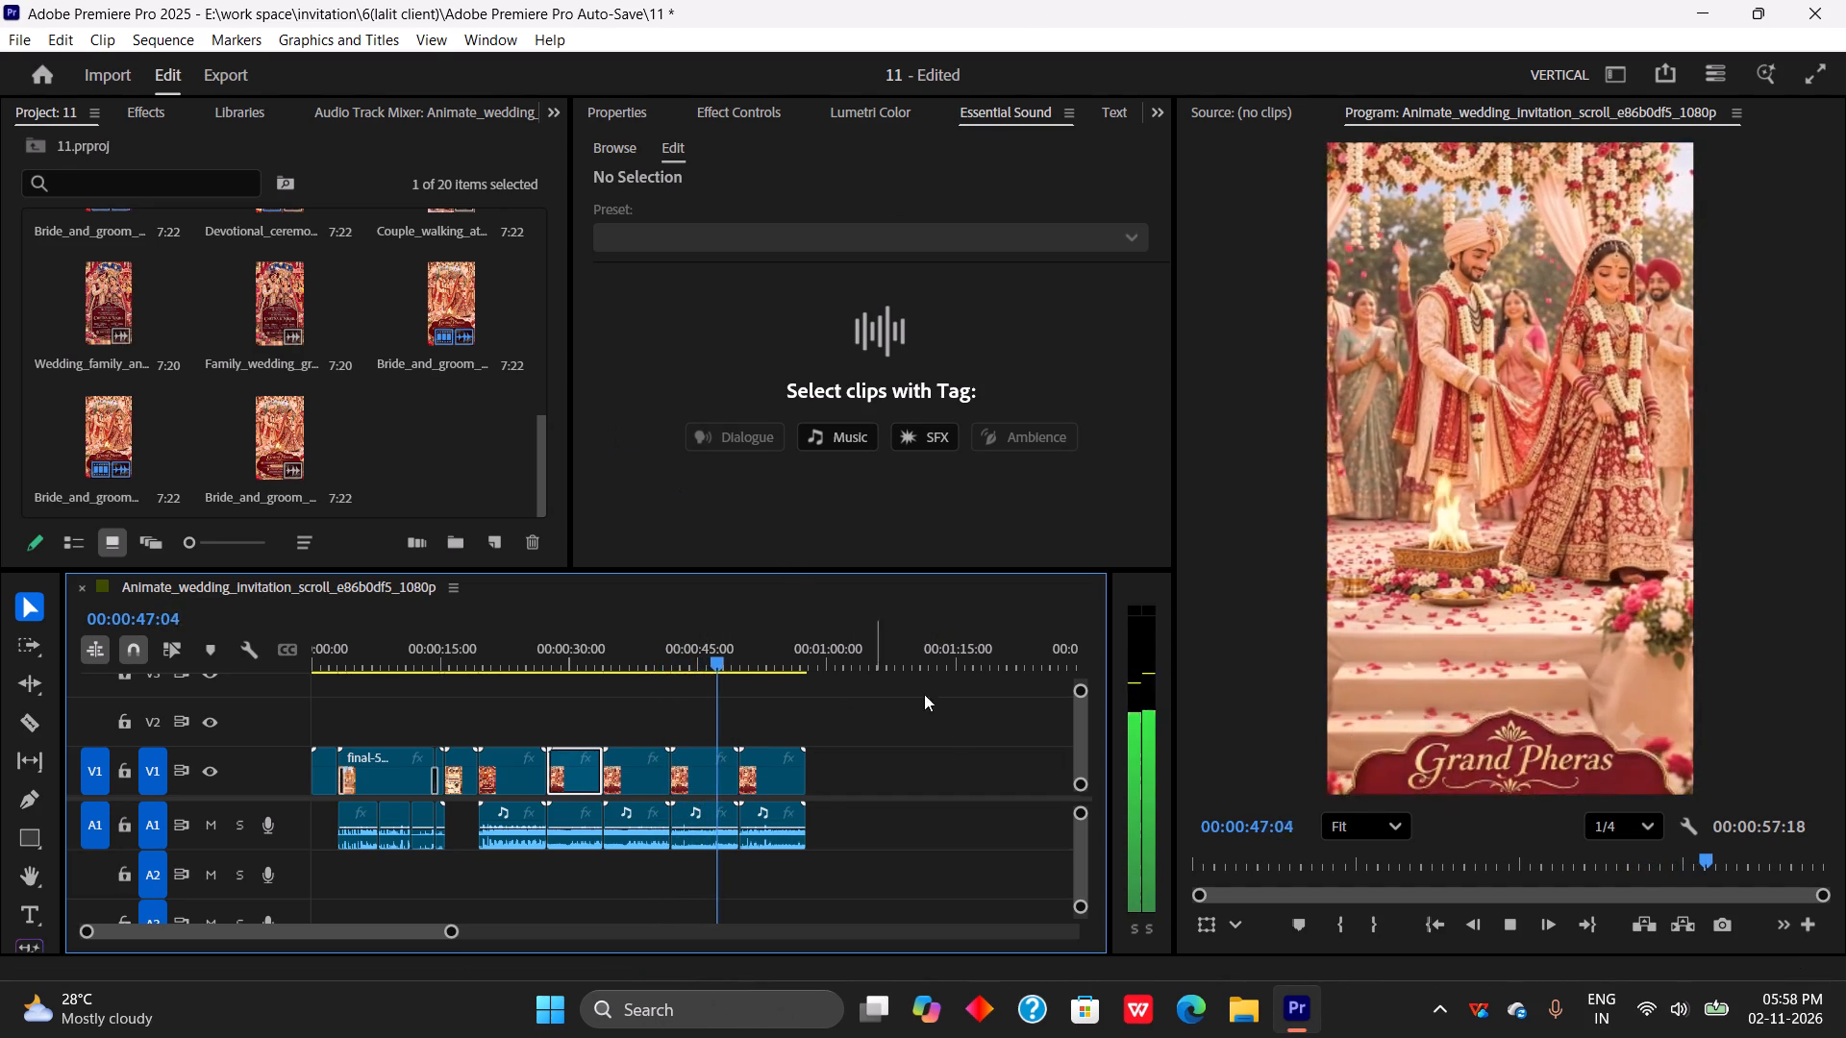
key(space)
drag(693, 720, 711, 800)
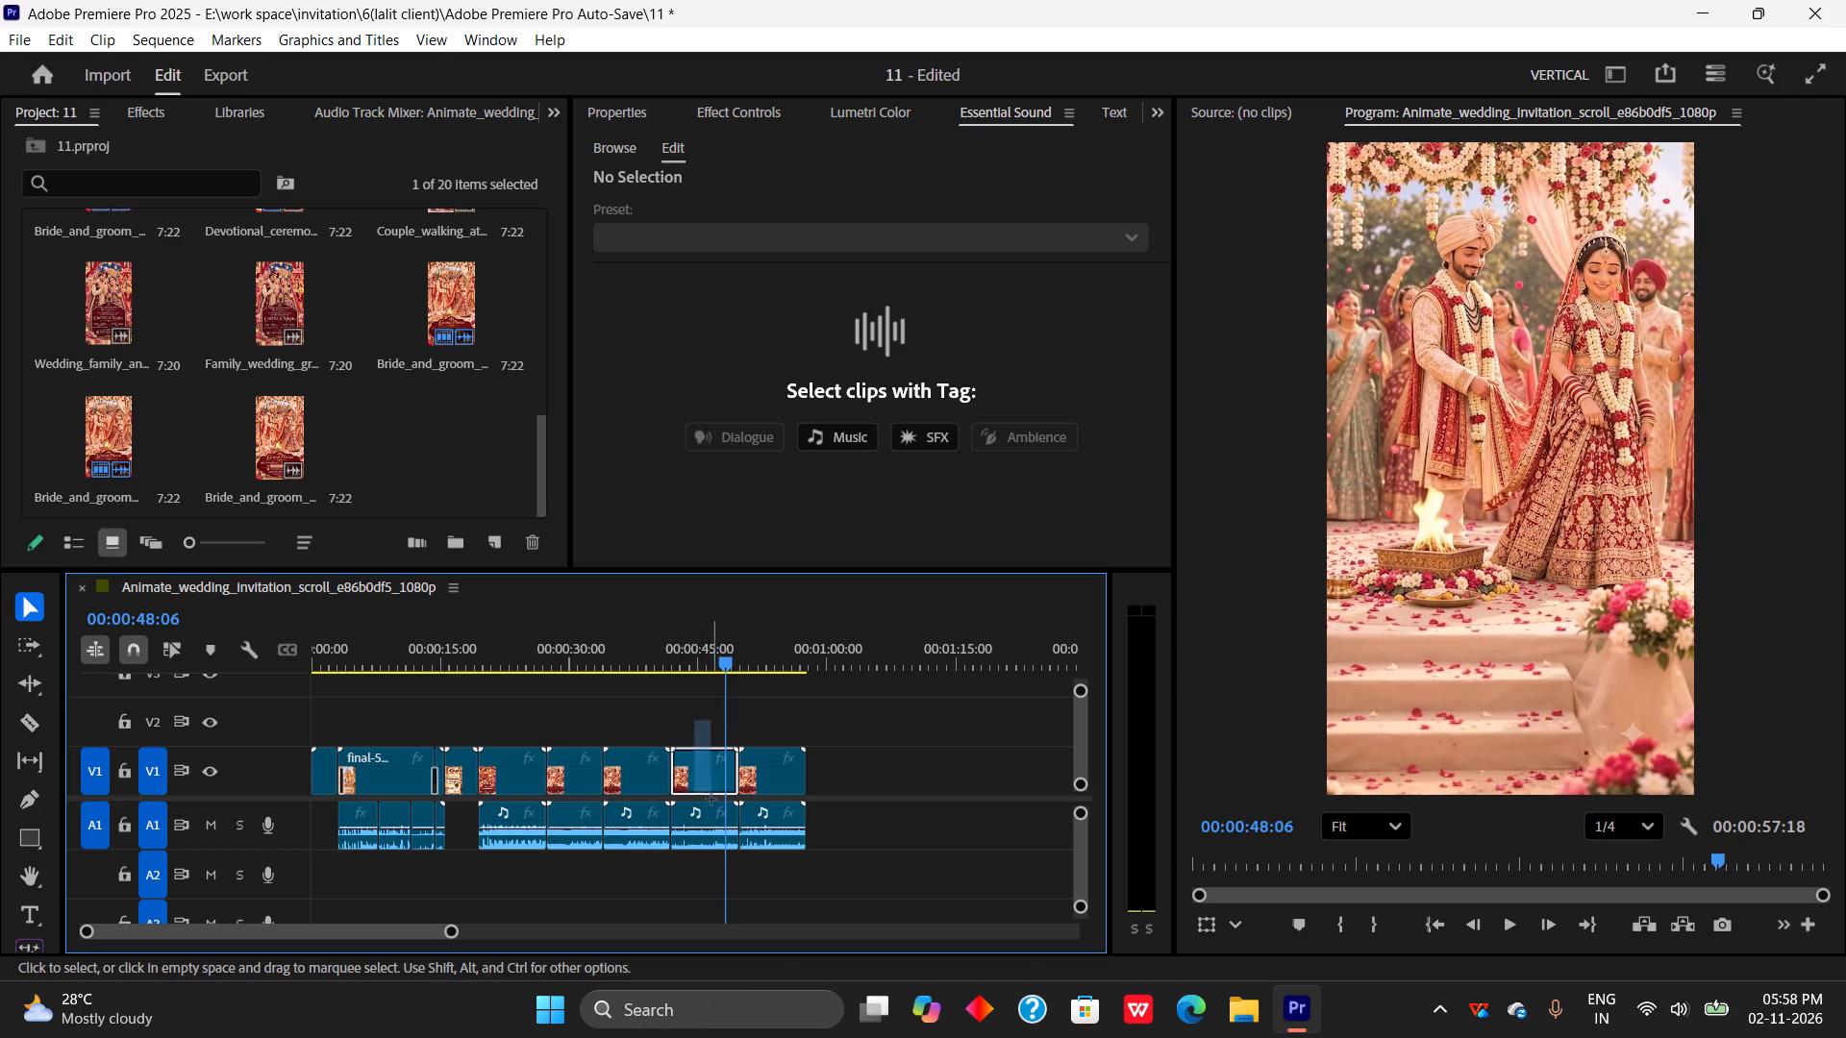
drag(711, 800, 715, 823)
key(shift+Delete)
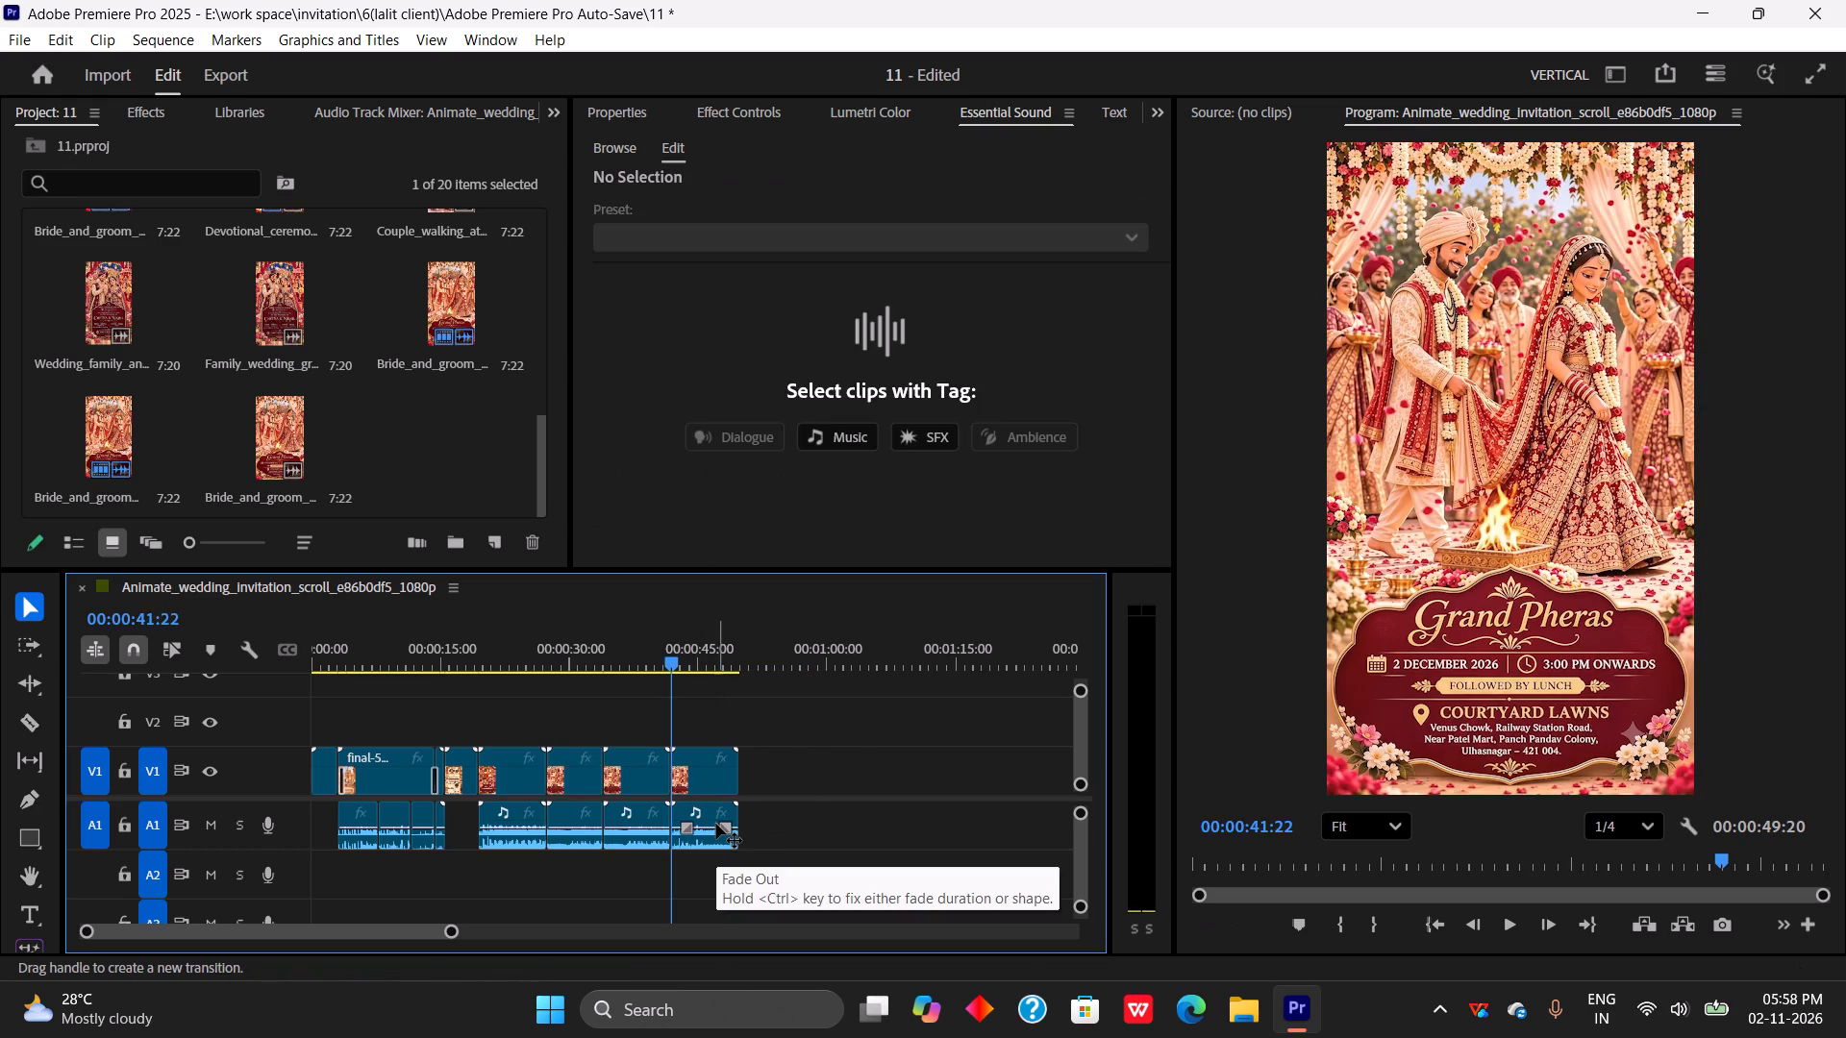
Play the last two Bride_and_groom clips and ripple trim the end of the second-to-last one to about 00:00:40.
key(space)
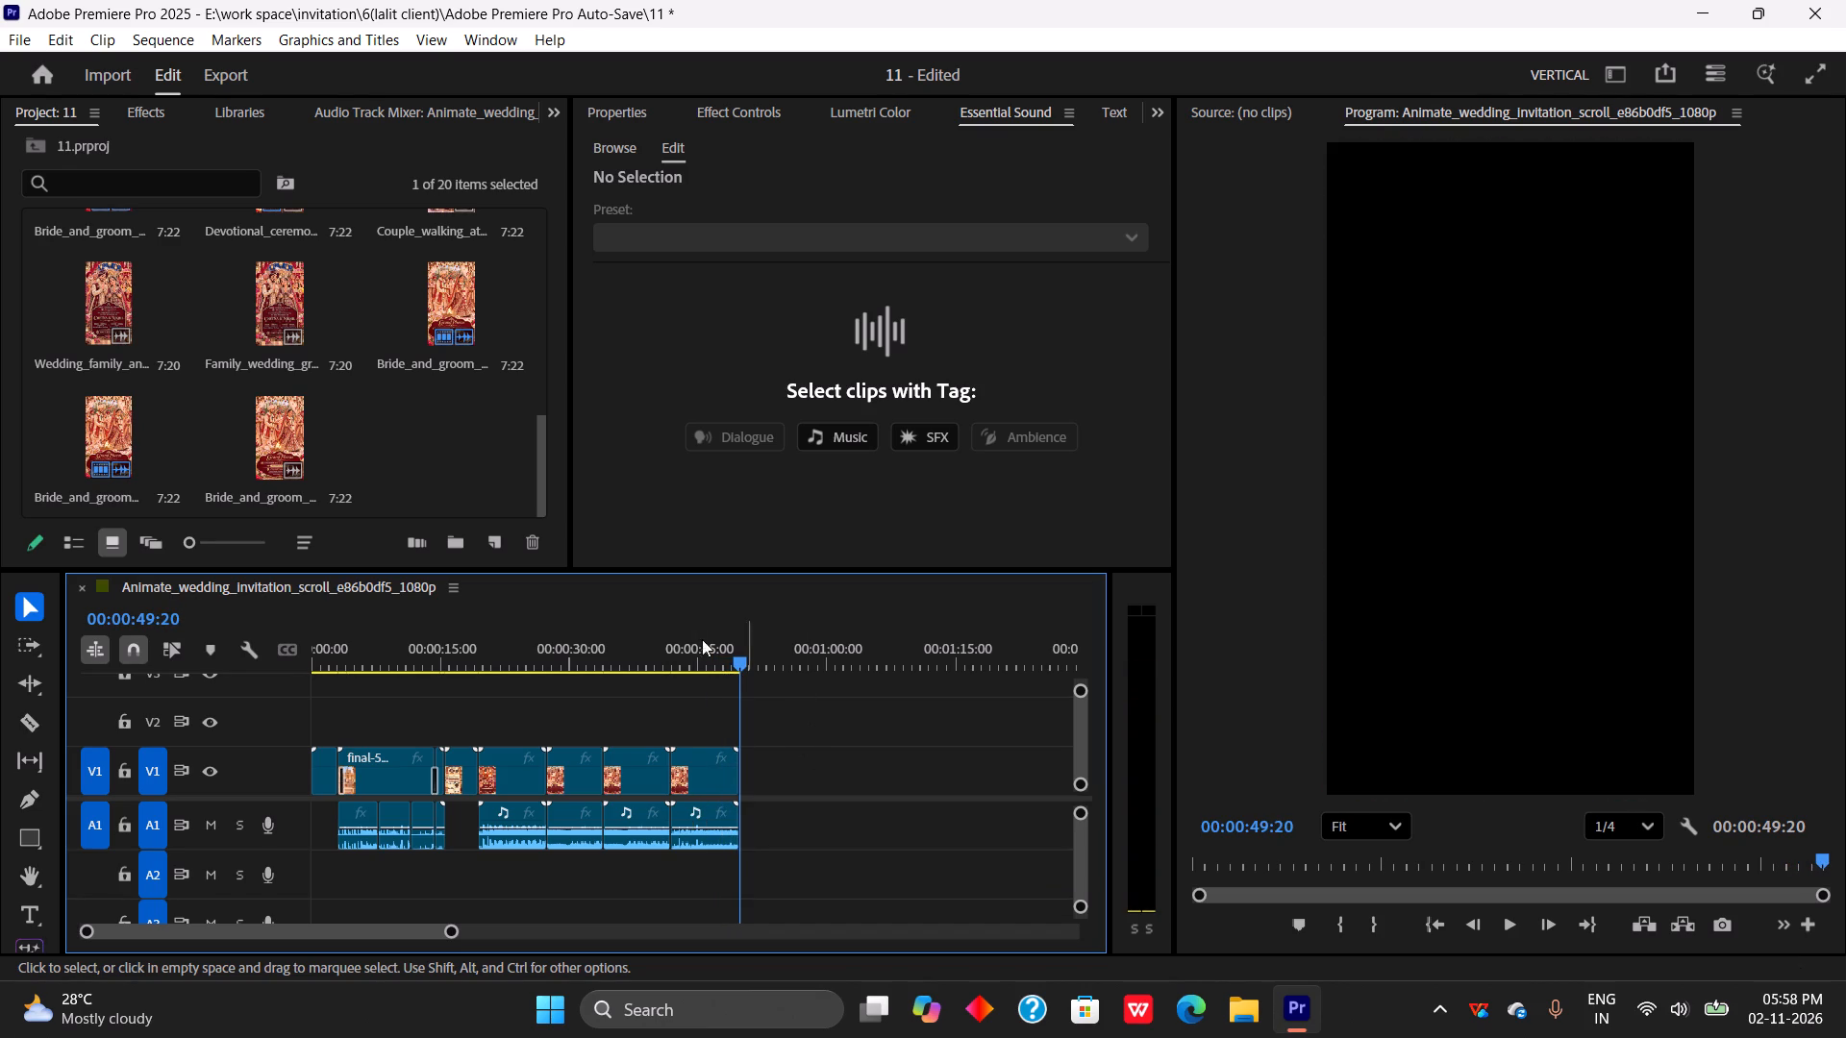
drag(745, 660, 716, 685)
key(space)
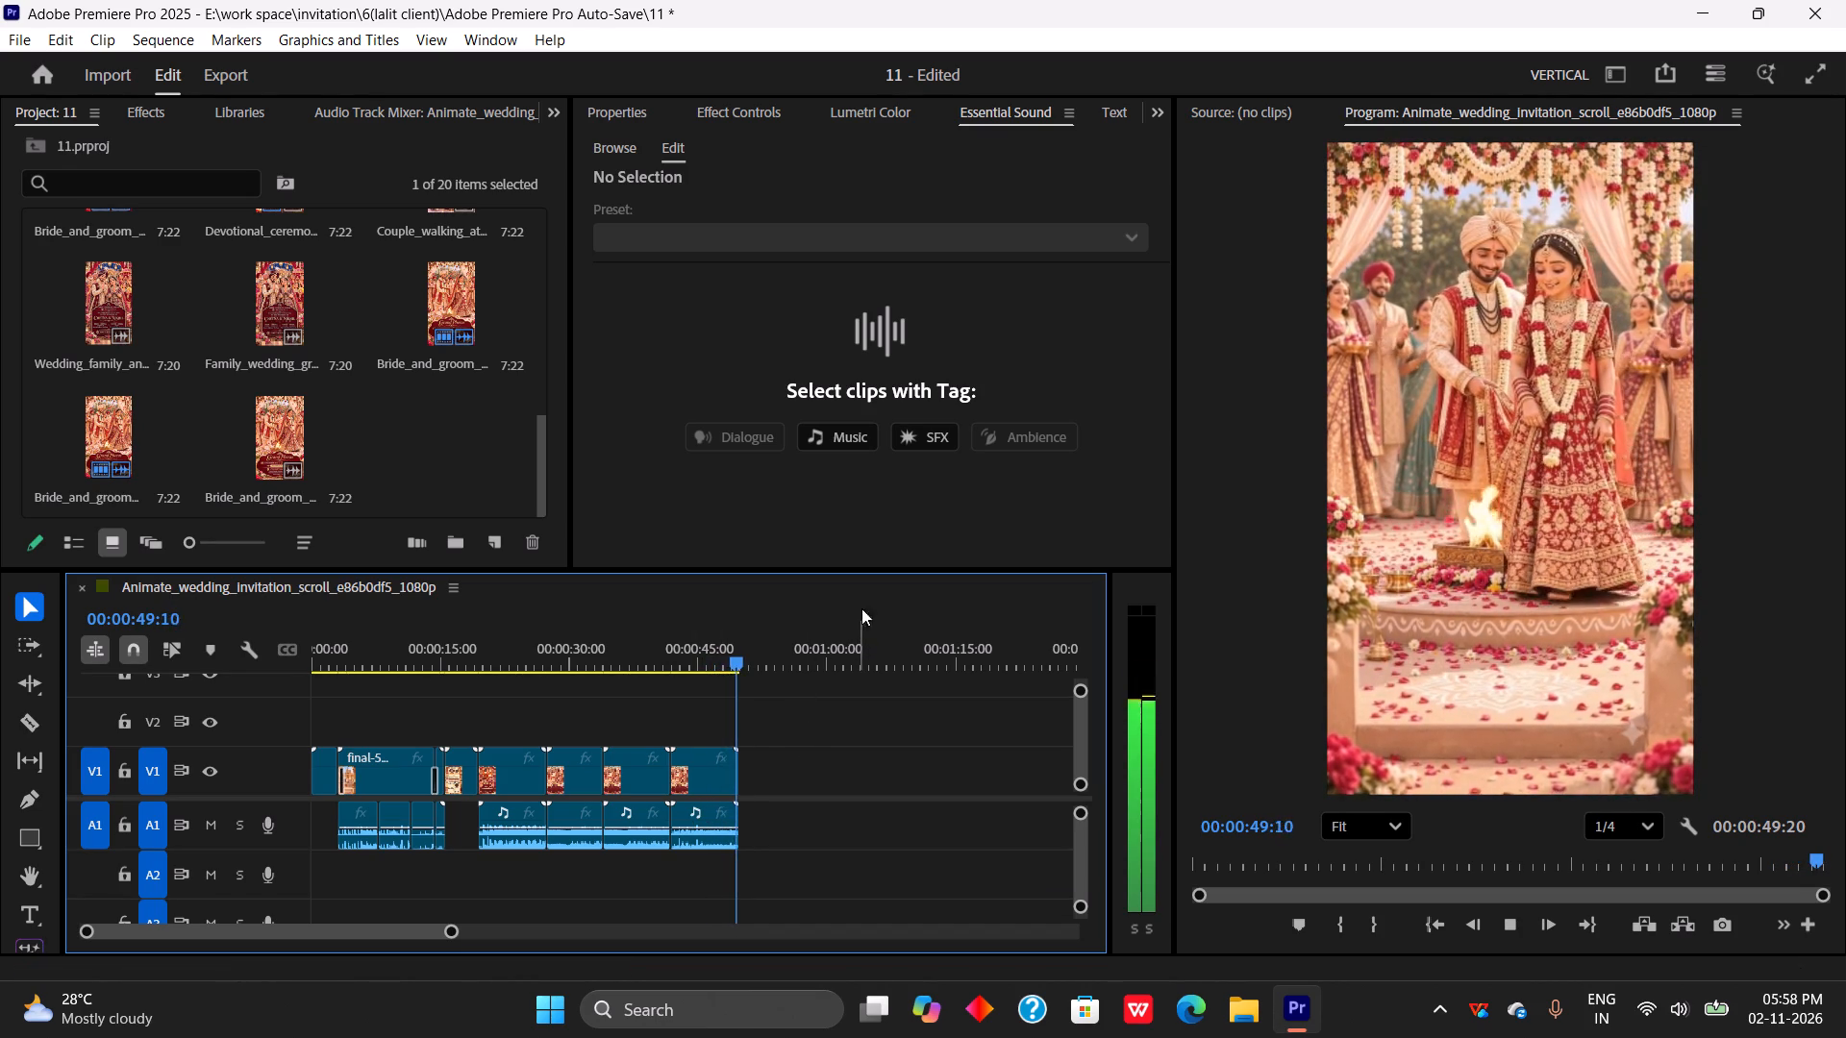
drag(737, 648, 618, 739)
key(space)
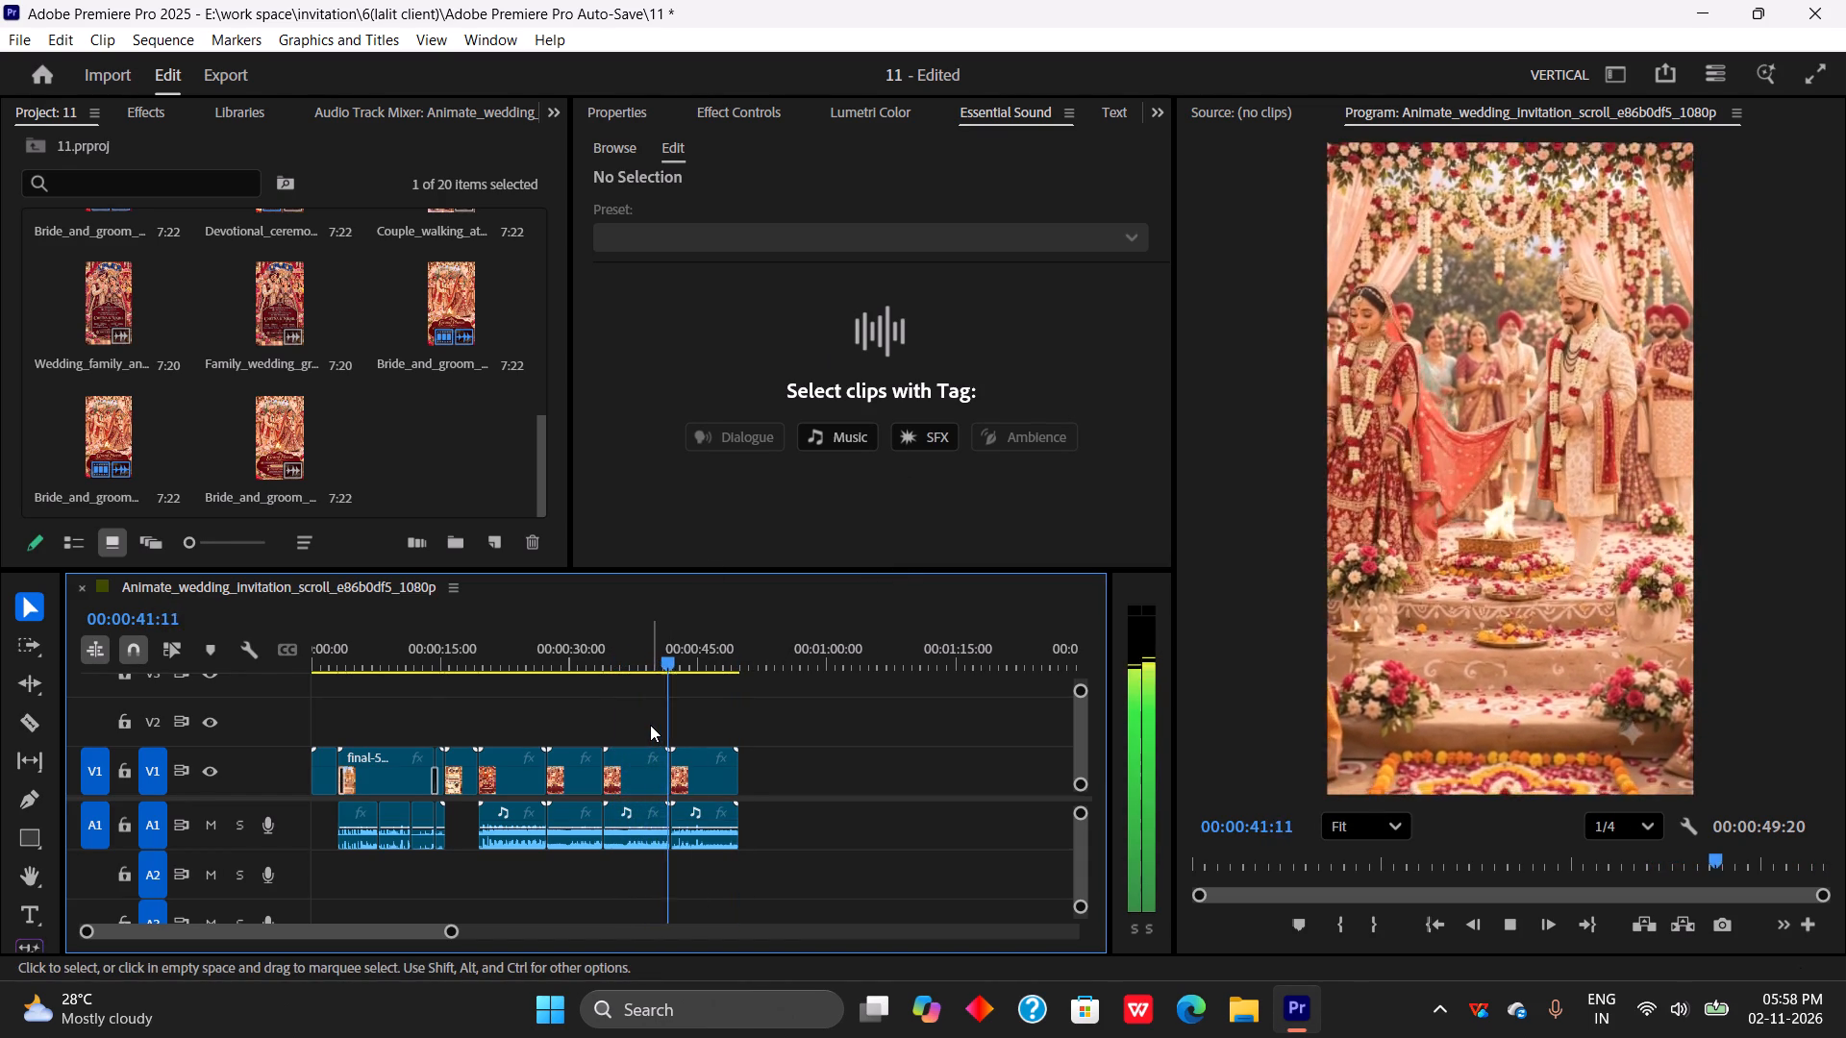
key(space)
drag(673, 666, 657, 677)
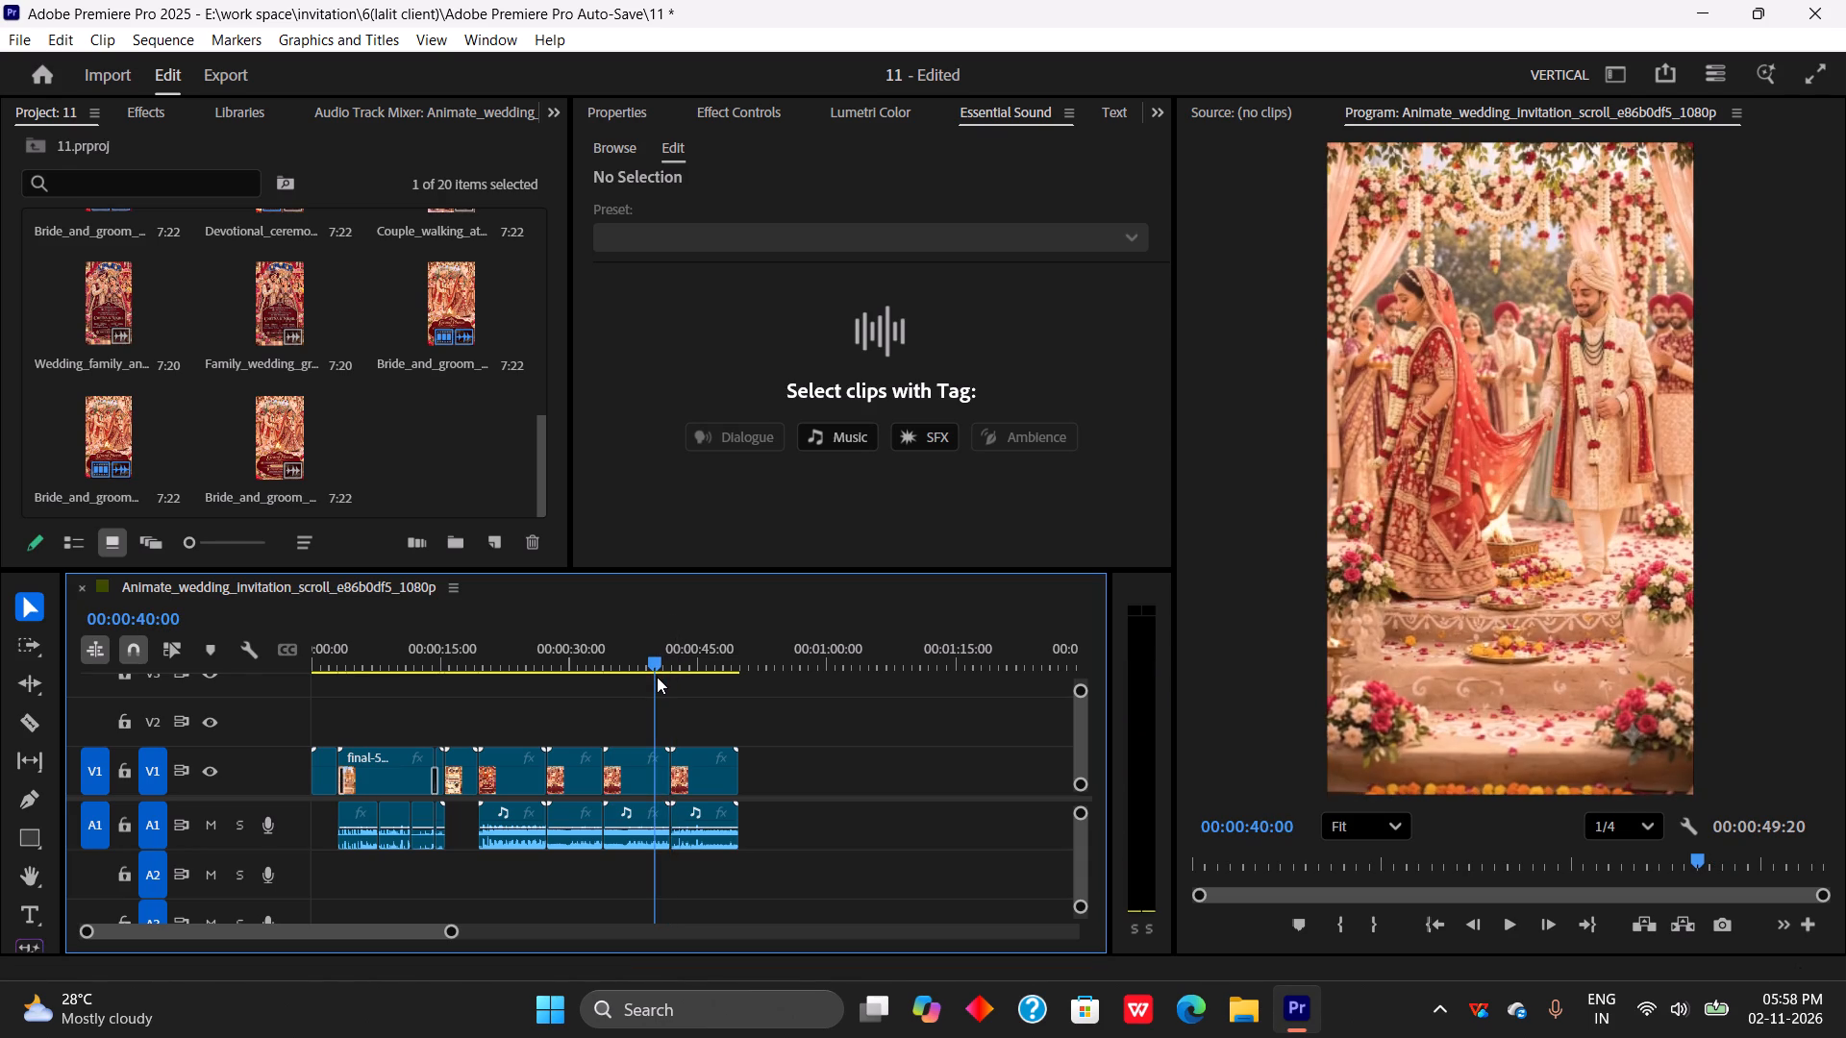
drag(657, 677, 661, 680)
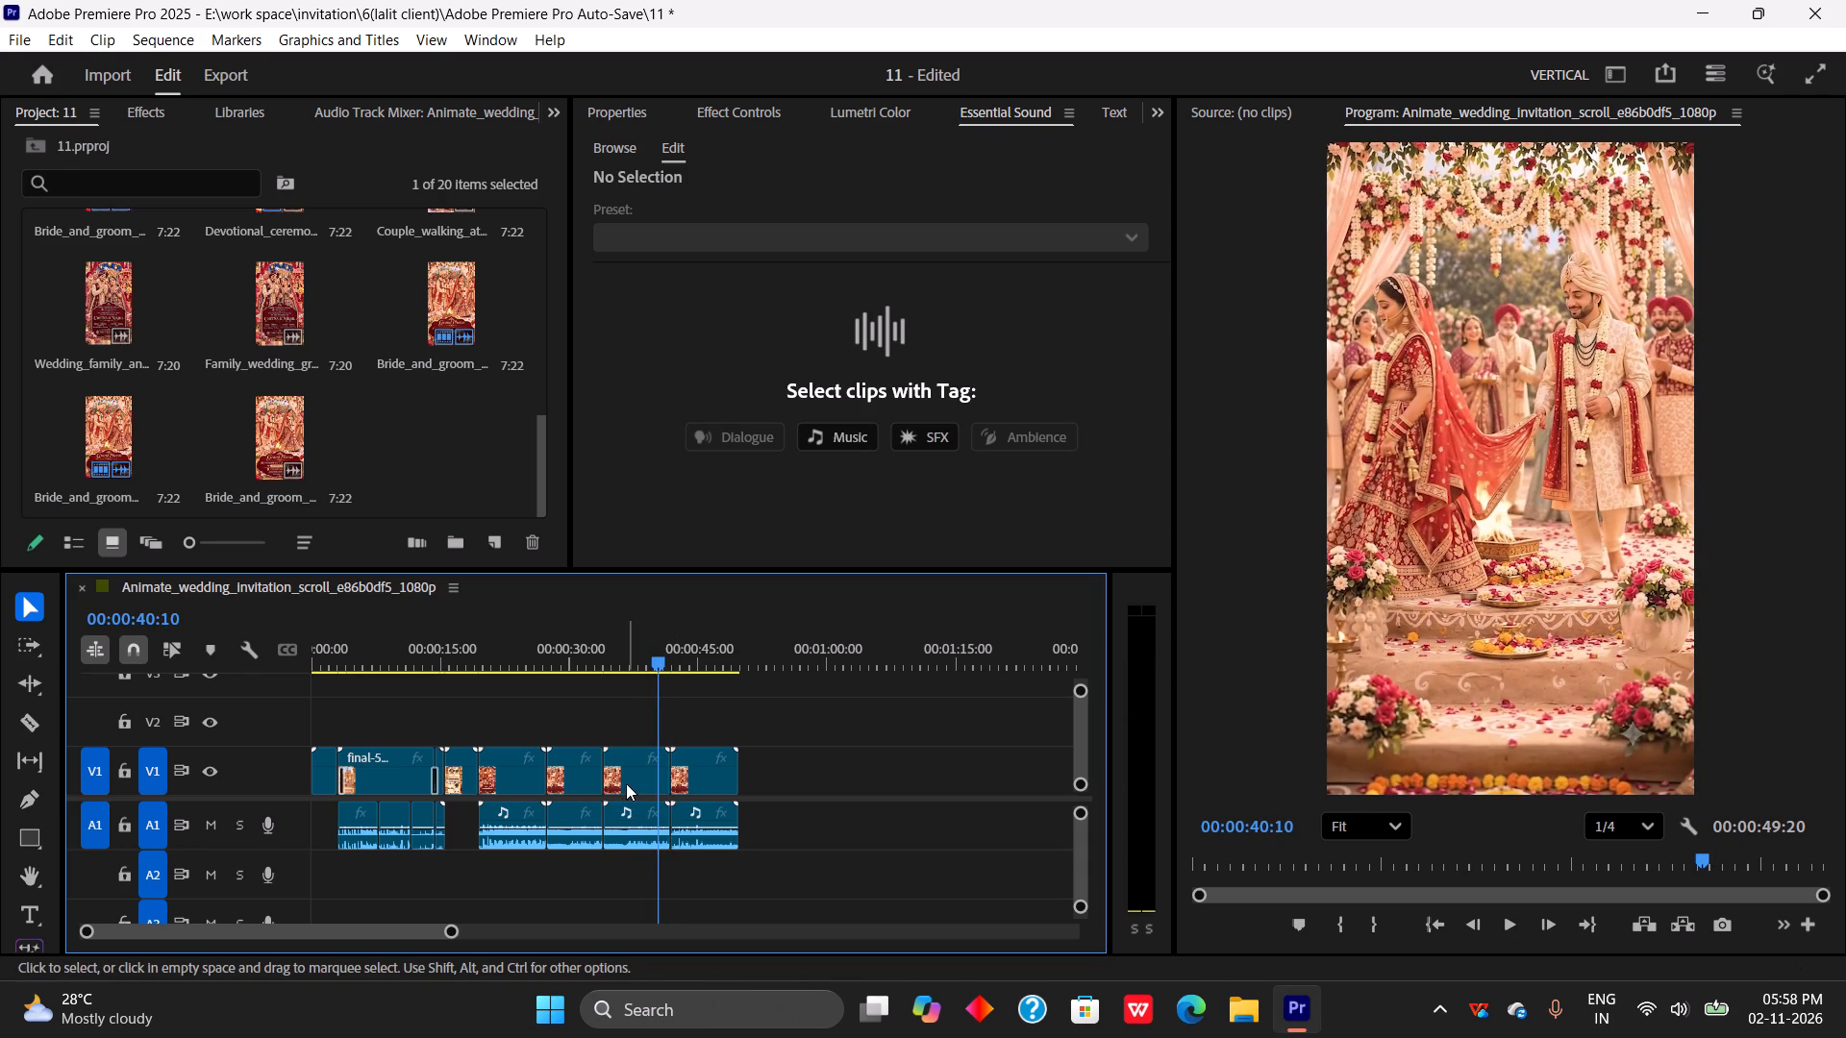
click(626, 783)
drag(659, 665, 659, 674)
key(w)
click(658, 655)
key(space)
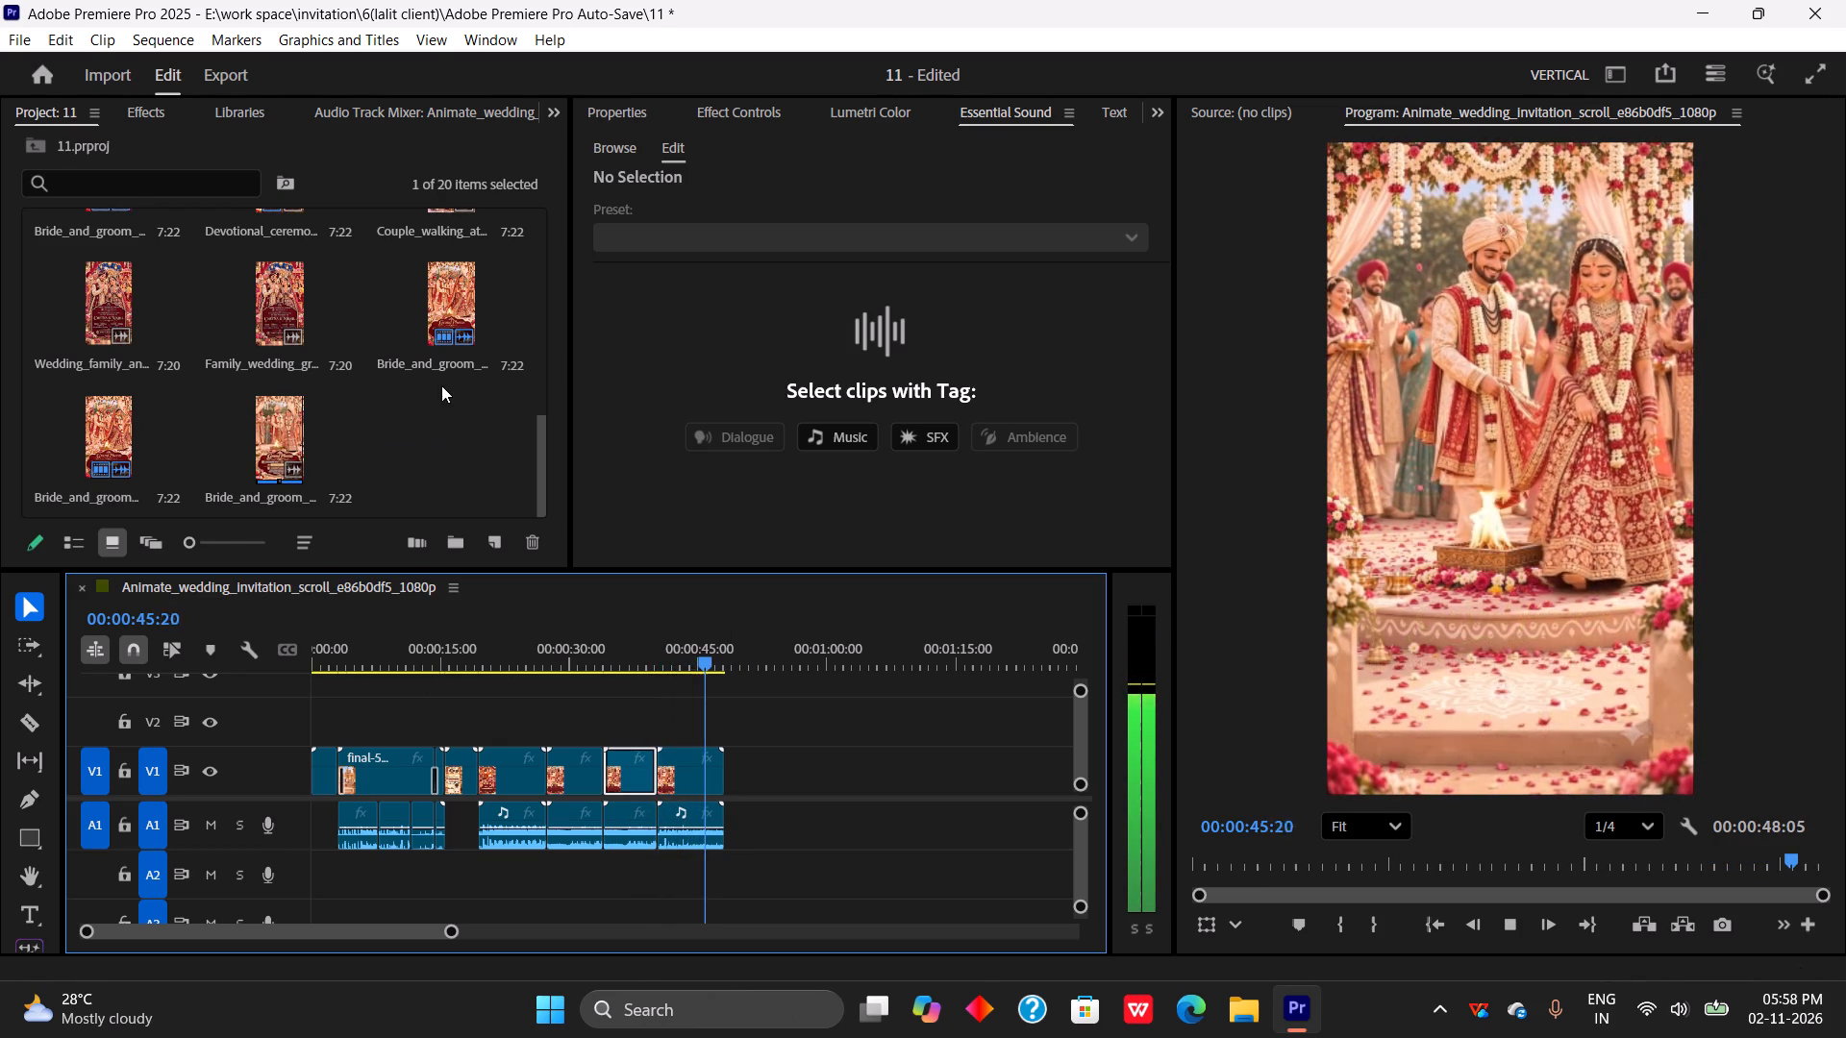
Switch to File Explorer and play Bride_and_groom_walking_around_328ecd01_1080p from the Downloads folder in VLC.
click(1230, 1014)
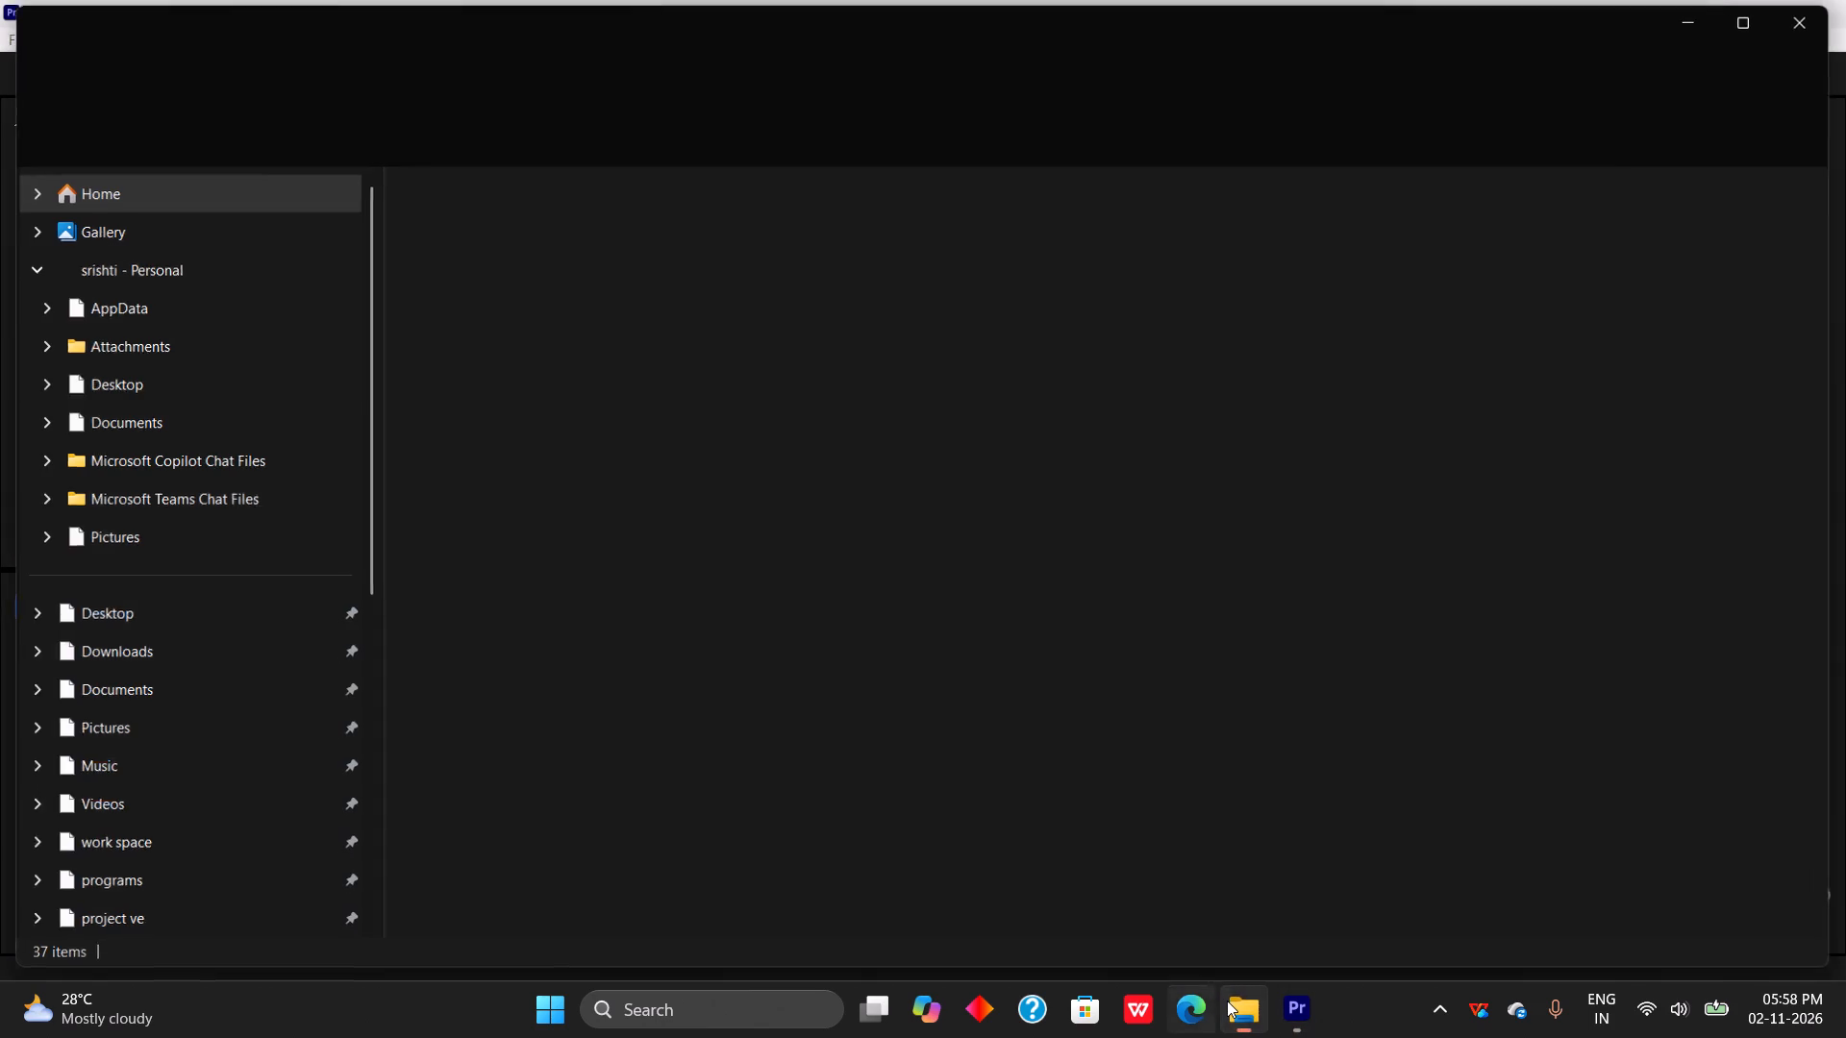
click(265, 668)
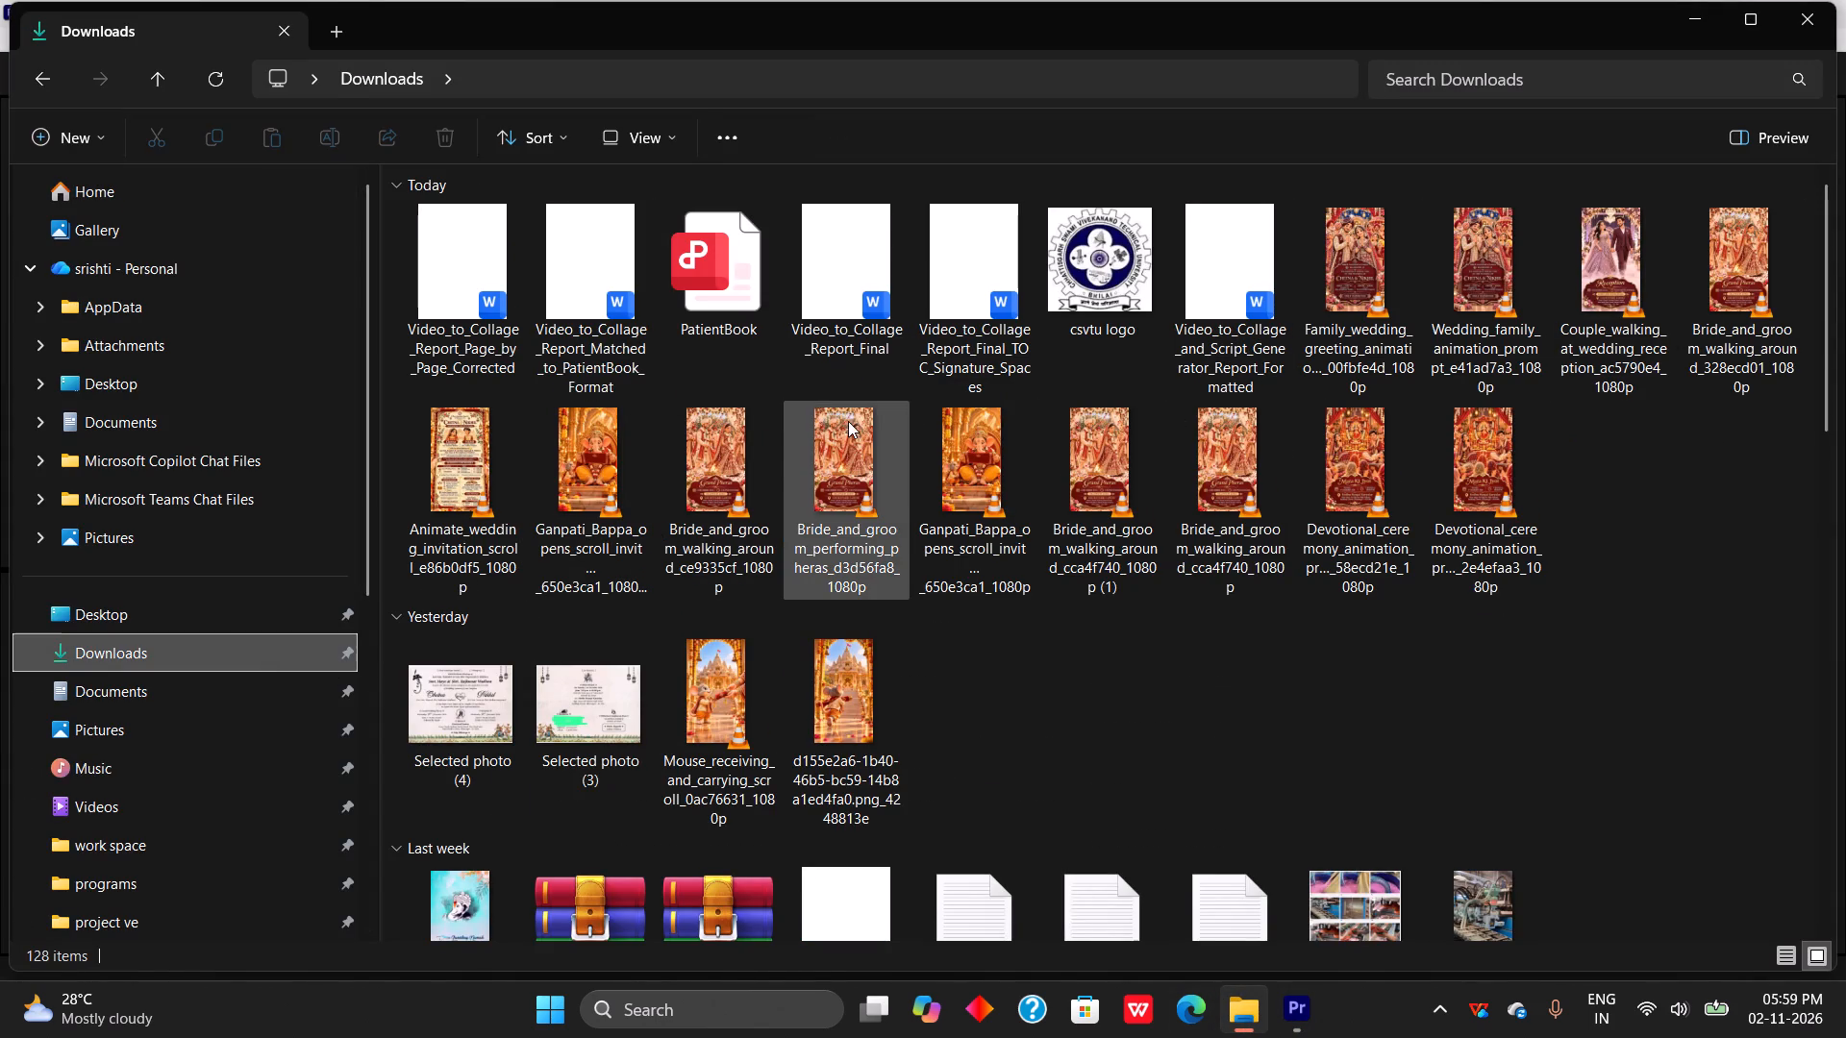
double_click(1734, 295)
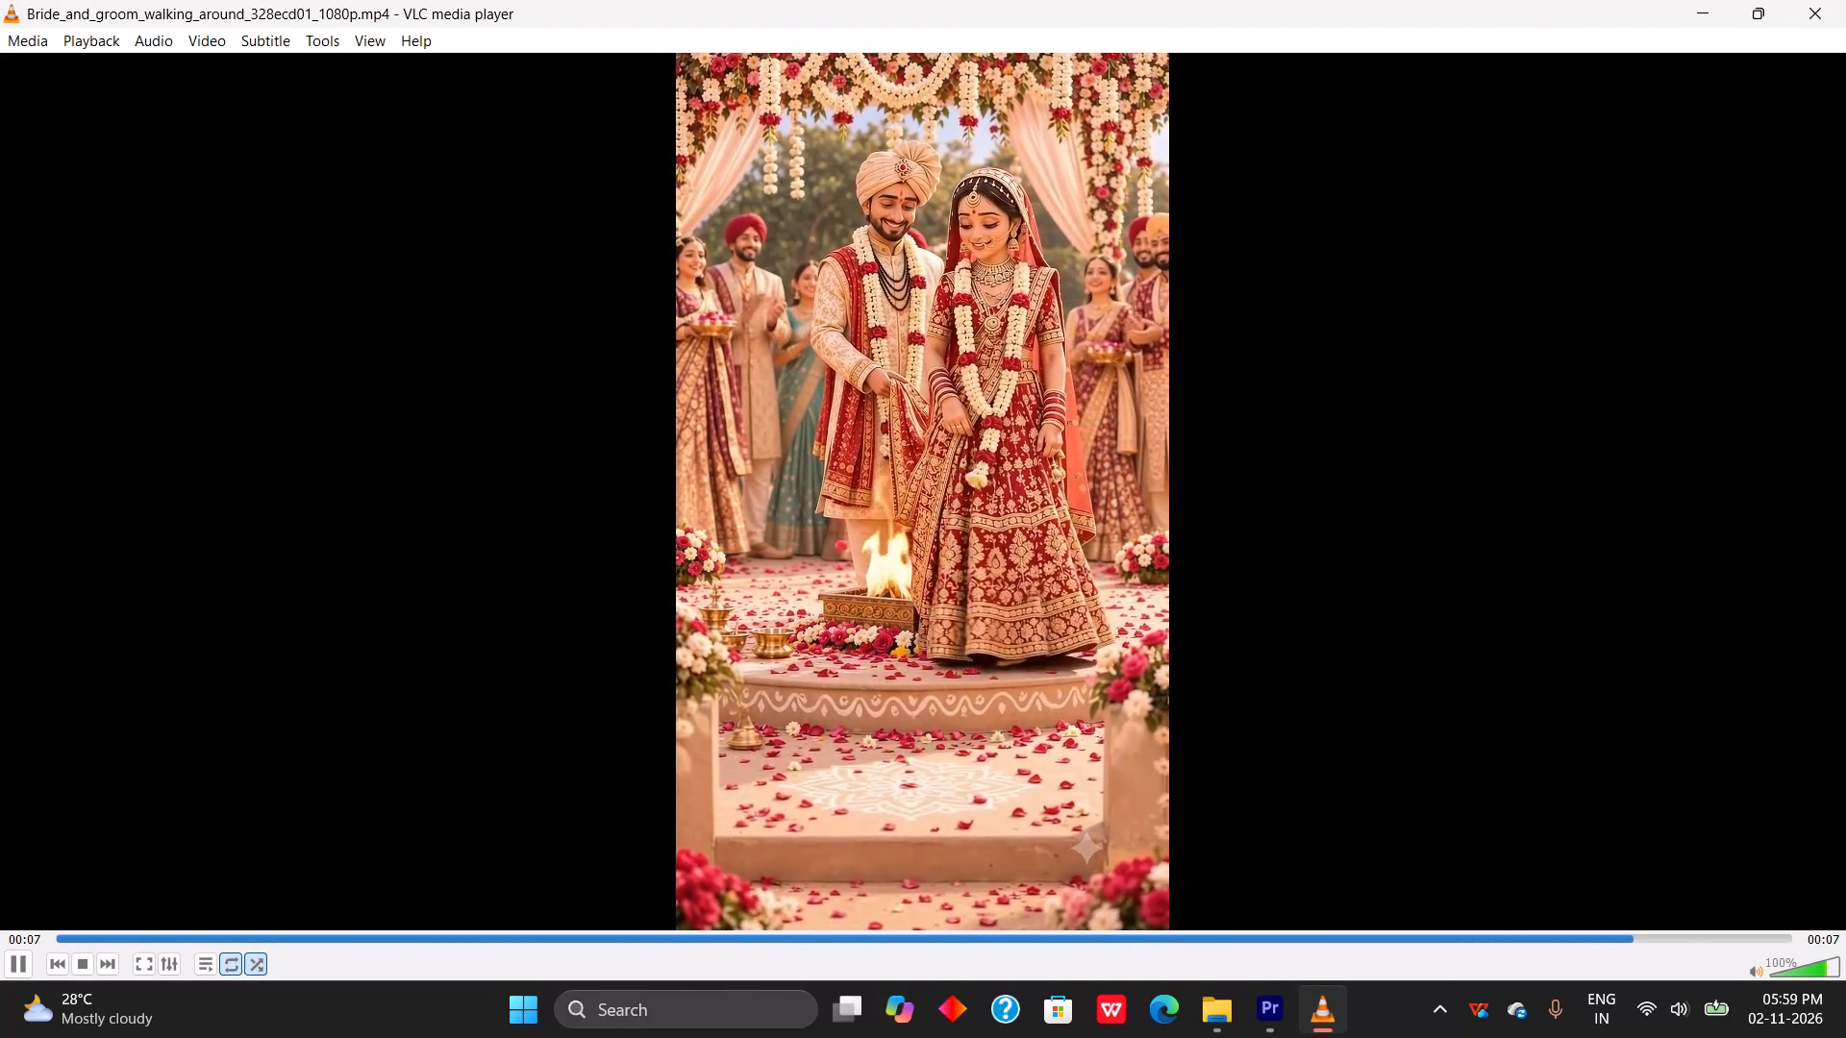
click(1795, 0)
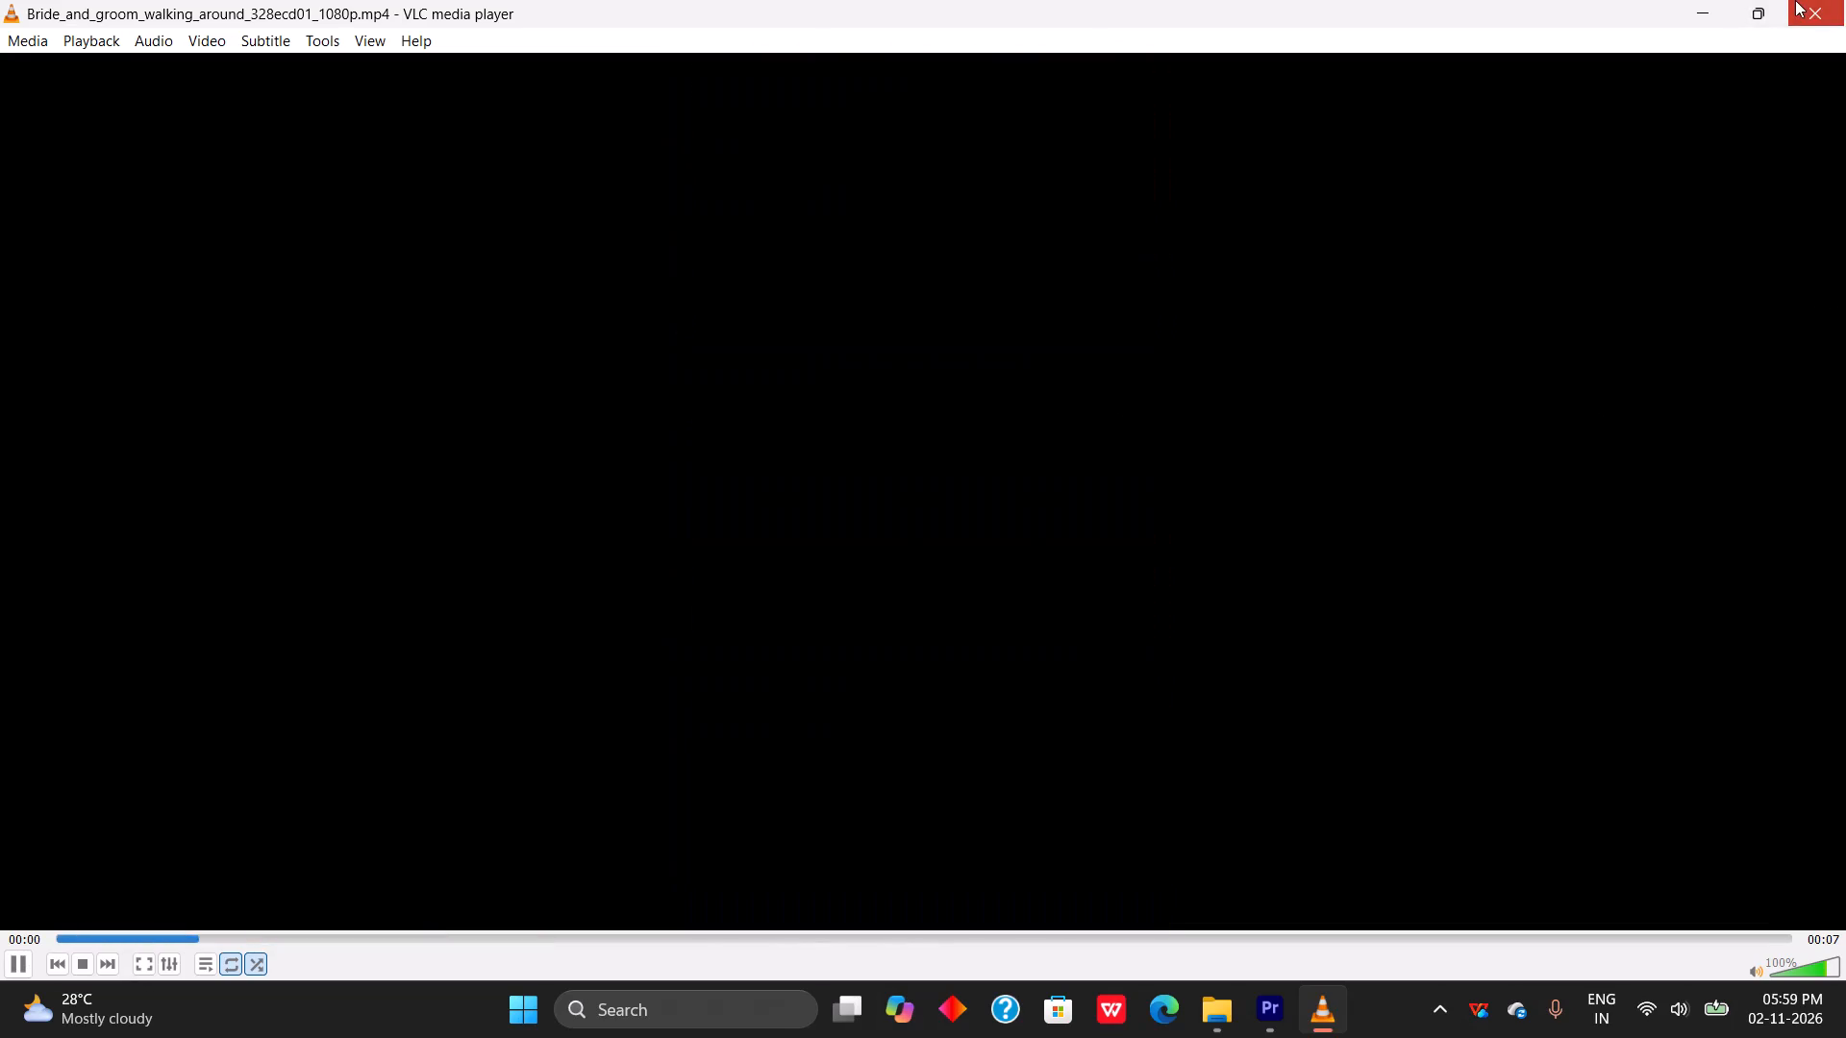
Return to Premiere Pro and replay the last two Bride_and_groom clips across their cut through to the sequence end.
click(1302, 1021)
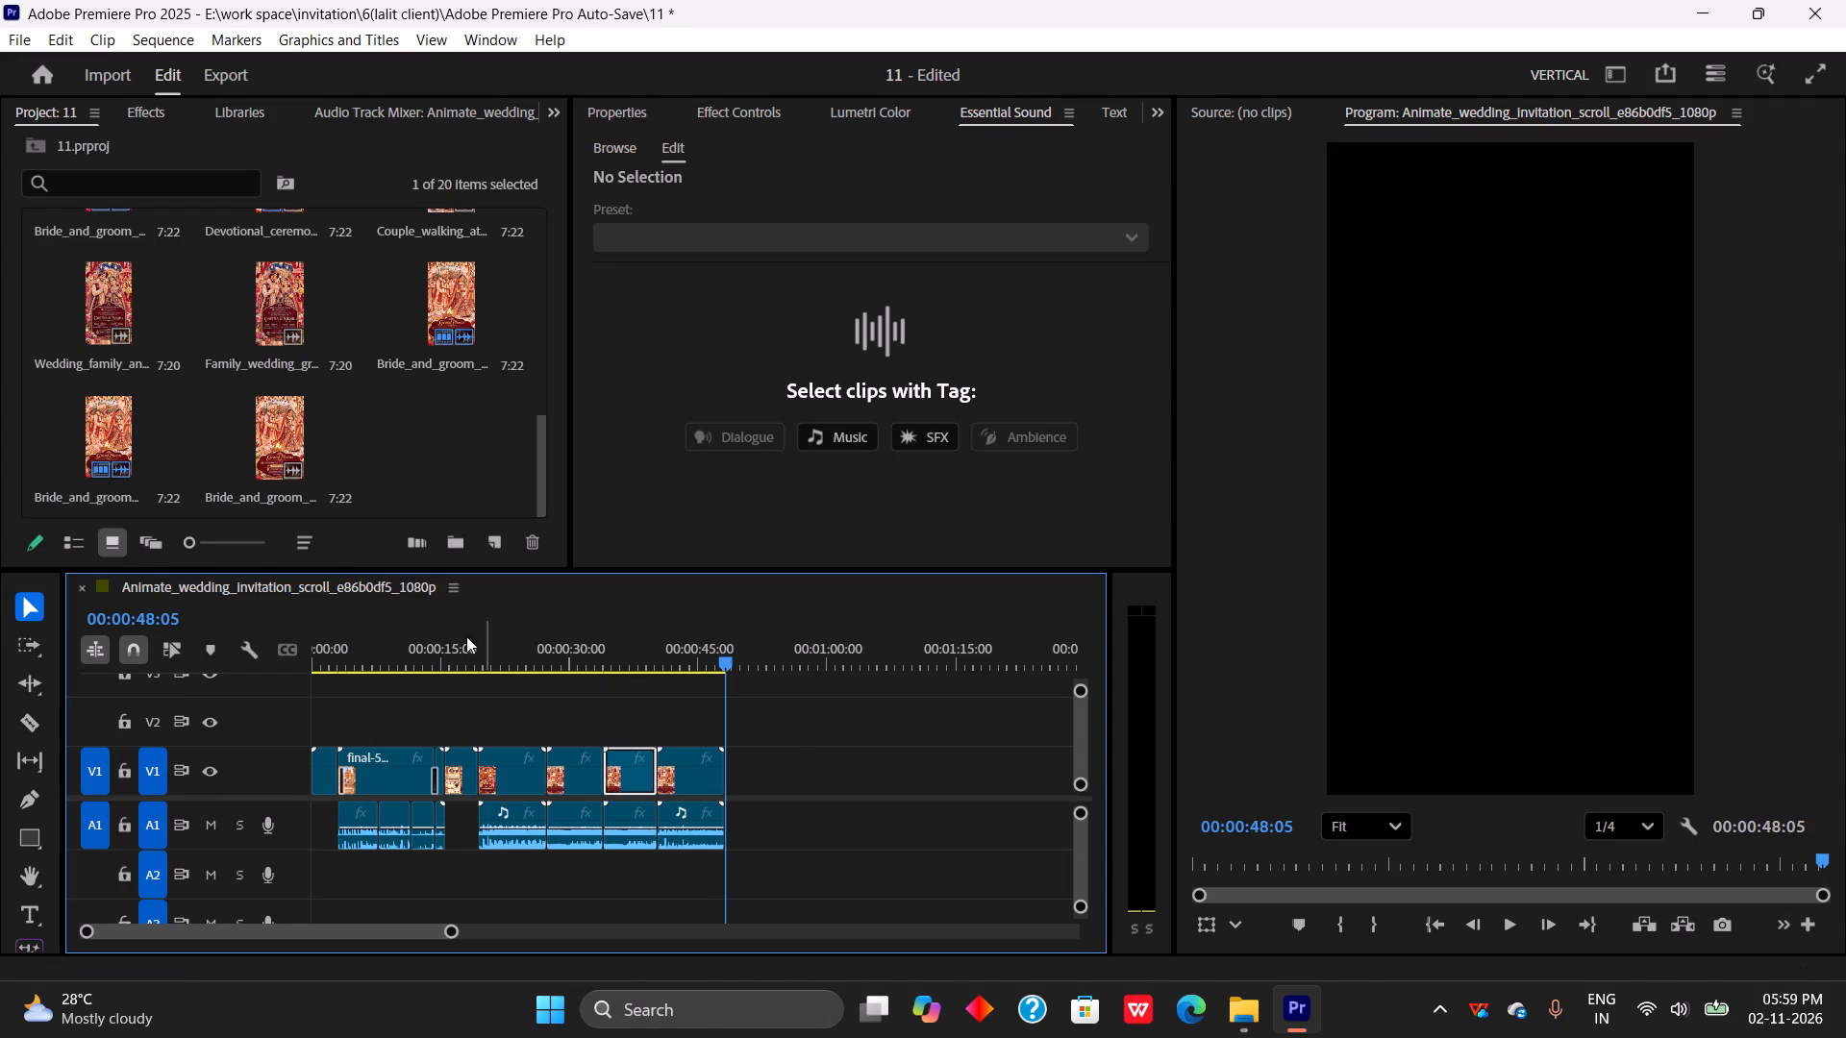
drag(727, 665, 702, 679)
key(space)
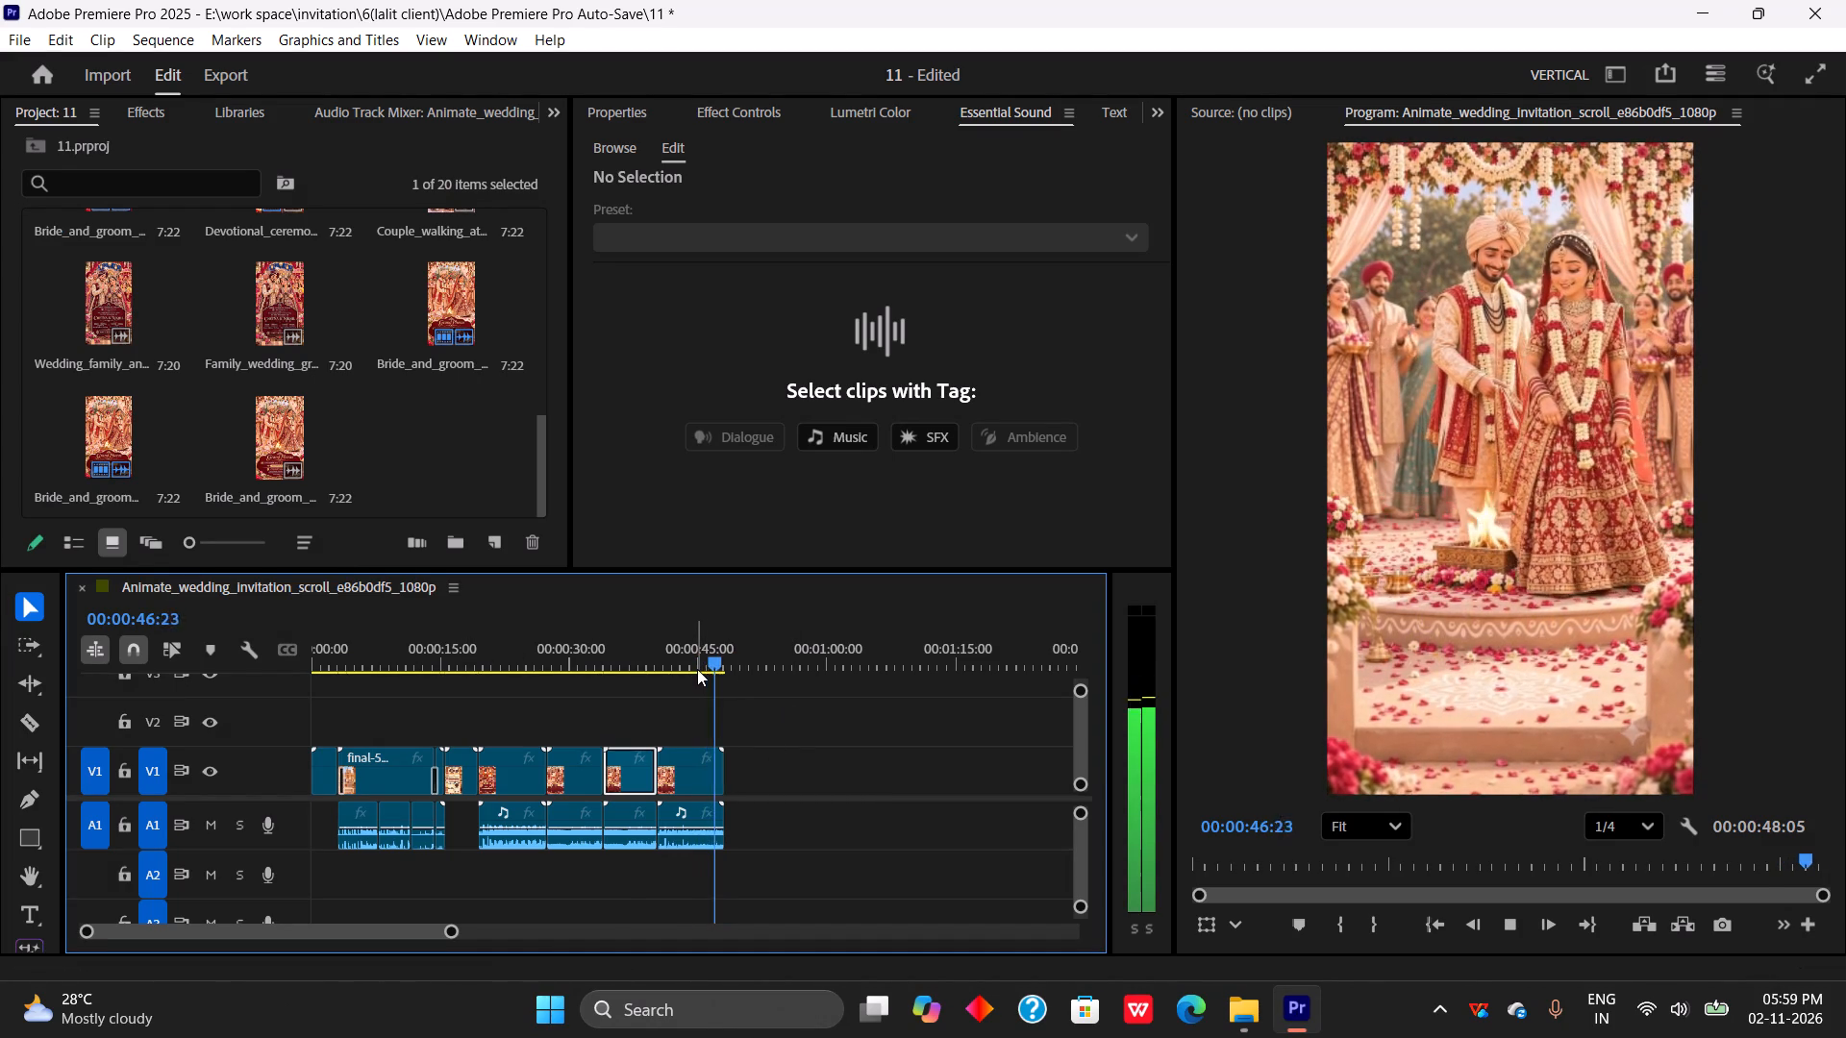
drag(712, 658, 606, 714)
key(space)
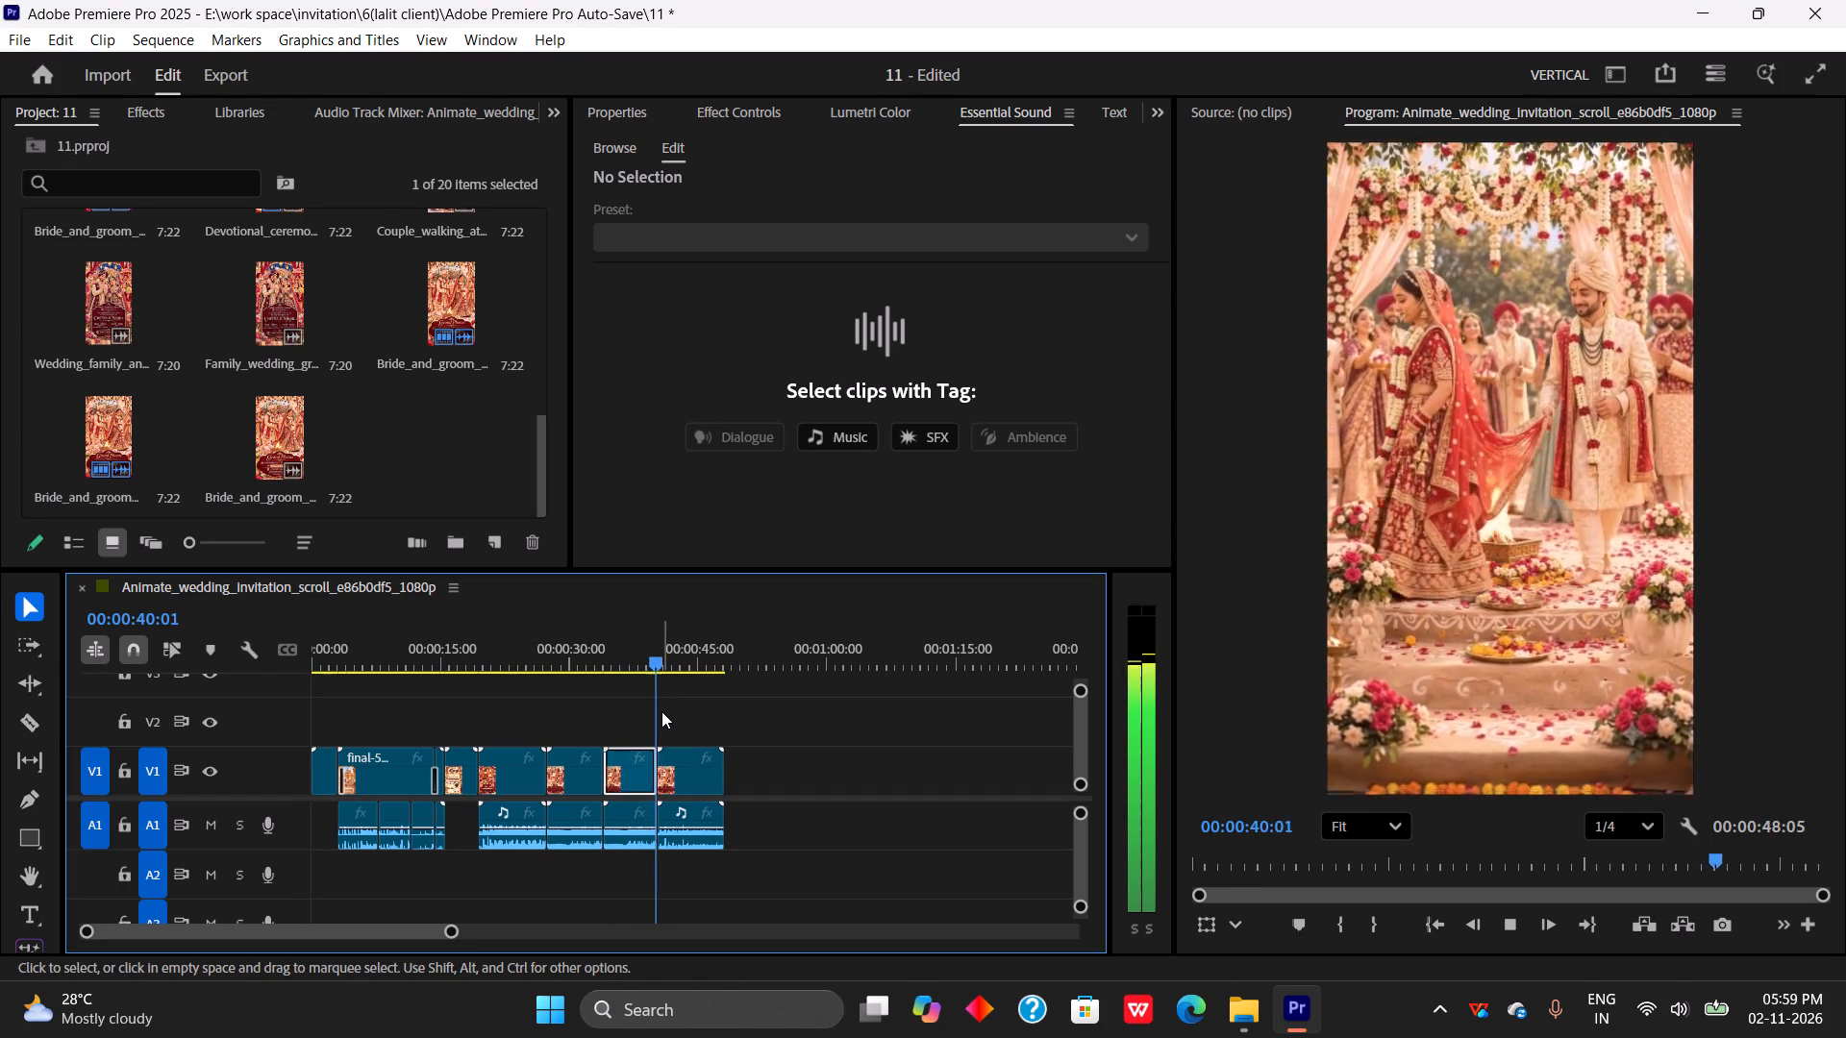
key(space)
key(space)
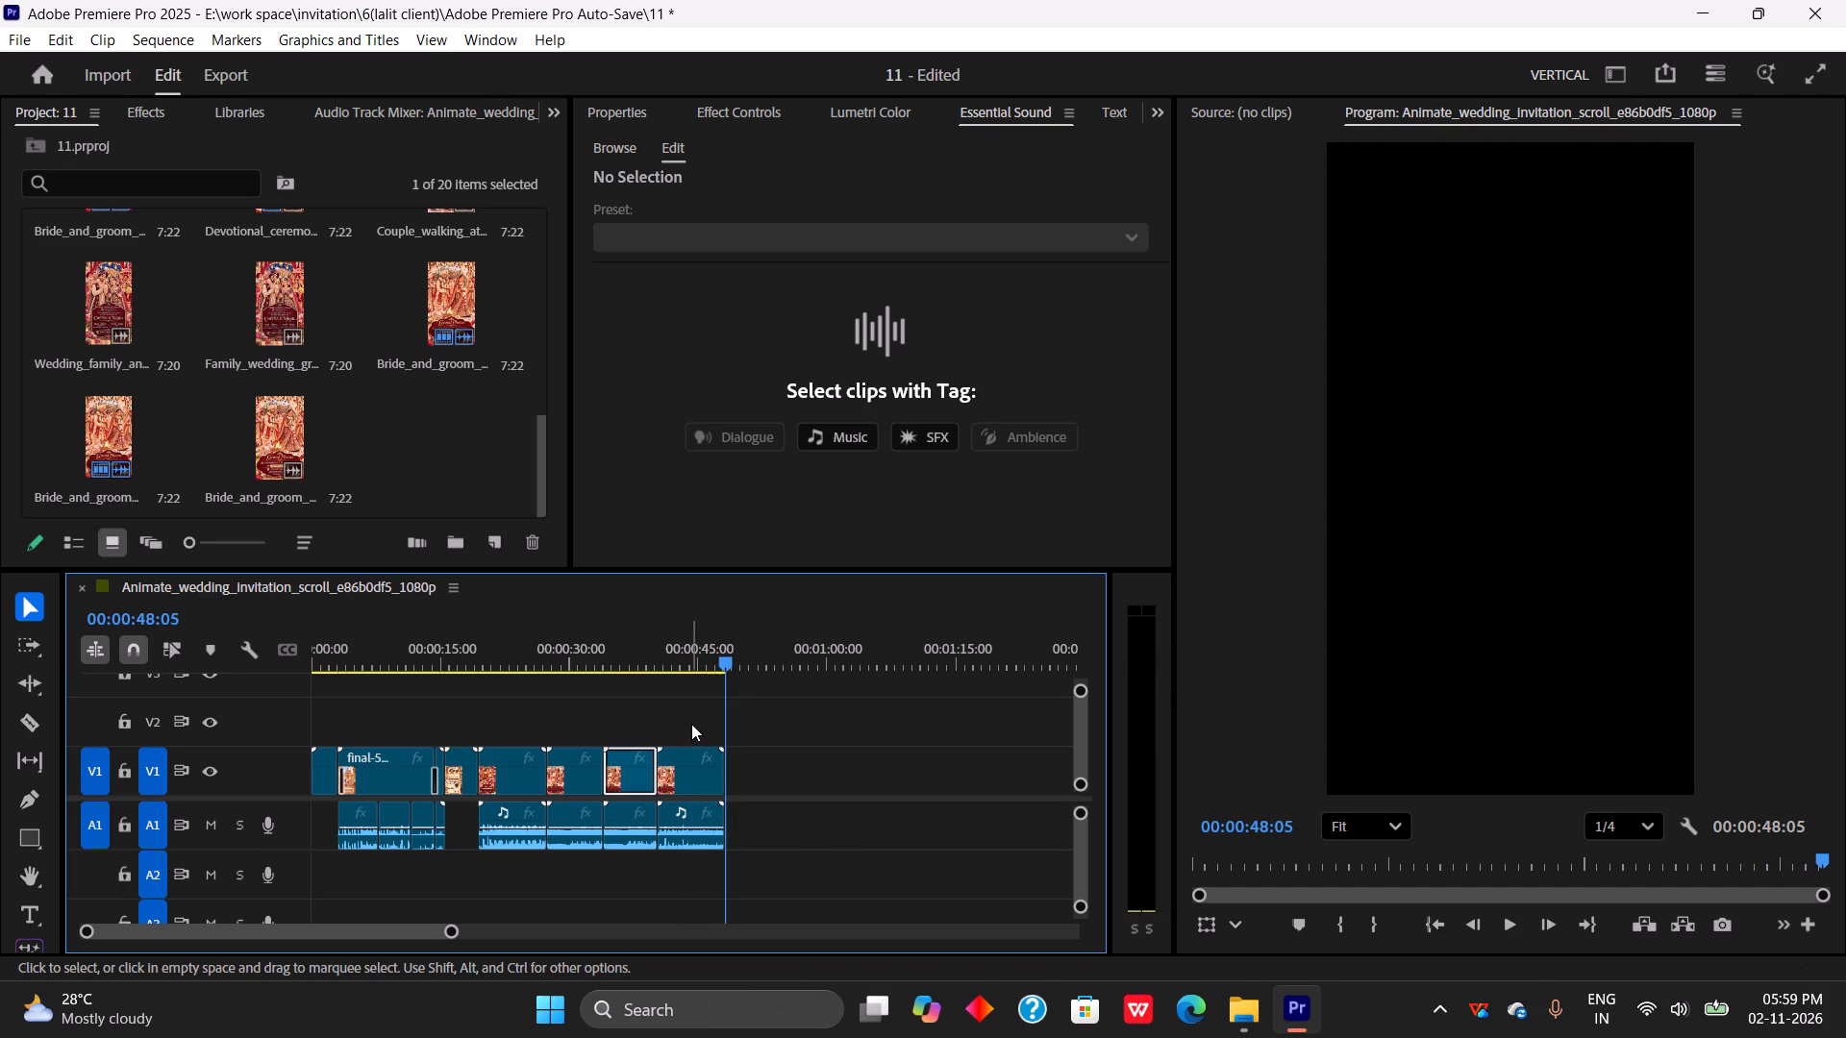
drag(691, 724, 711, 794)
Add the Couple_walking_at reception clip to V1 directly after the last Bride_and_groom clip, starting at 00:00:48:05.
scroll(446, 420, up, 2)
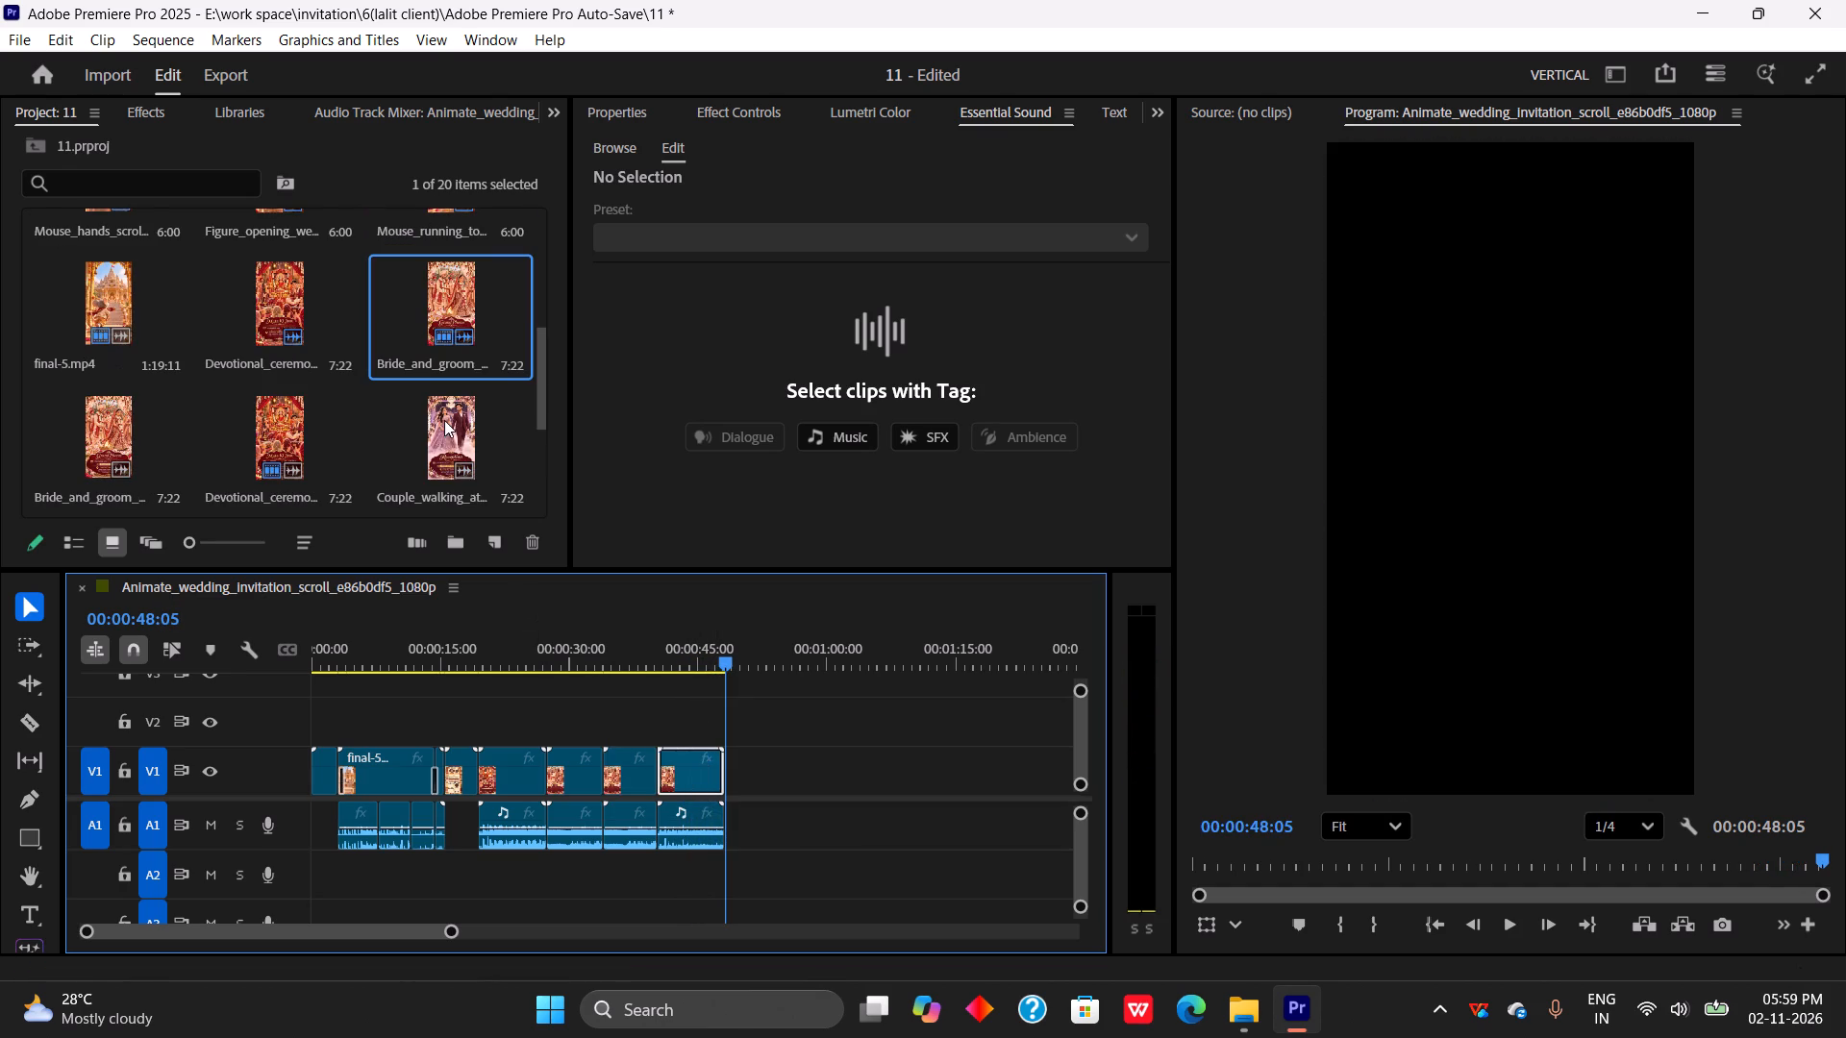
drag(448, 425, 748, 751)
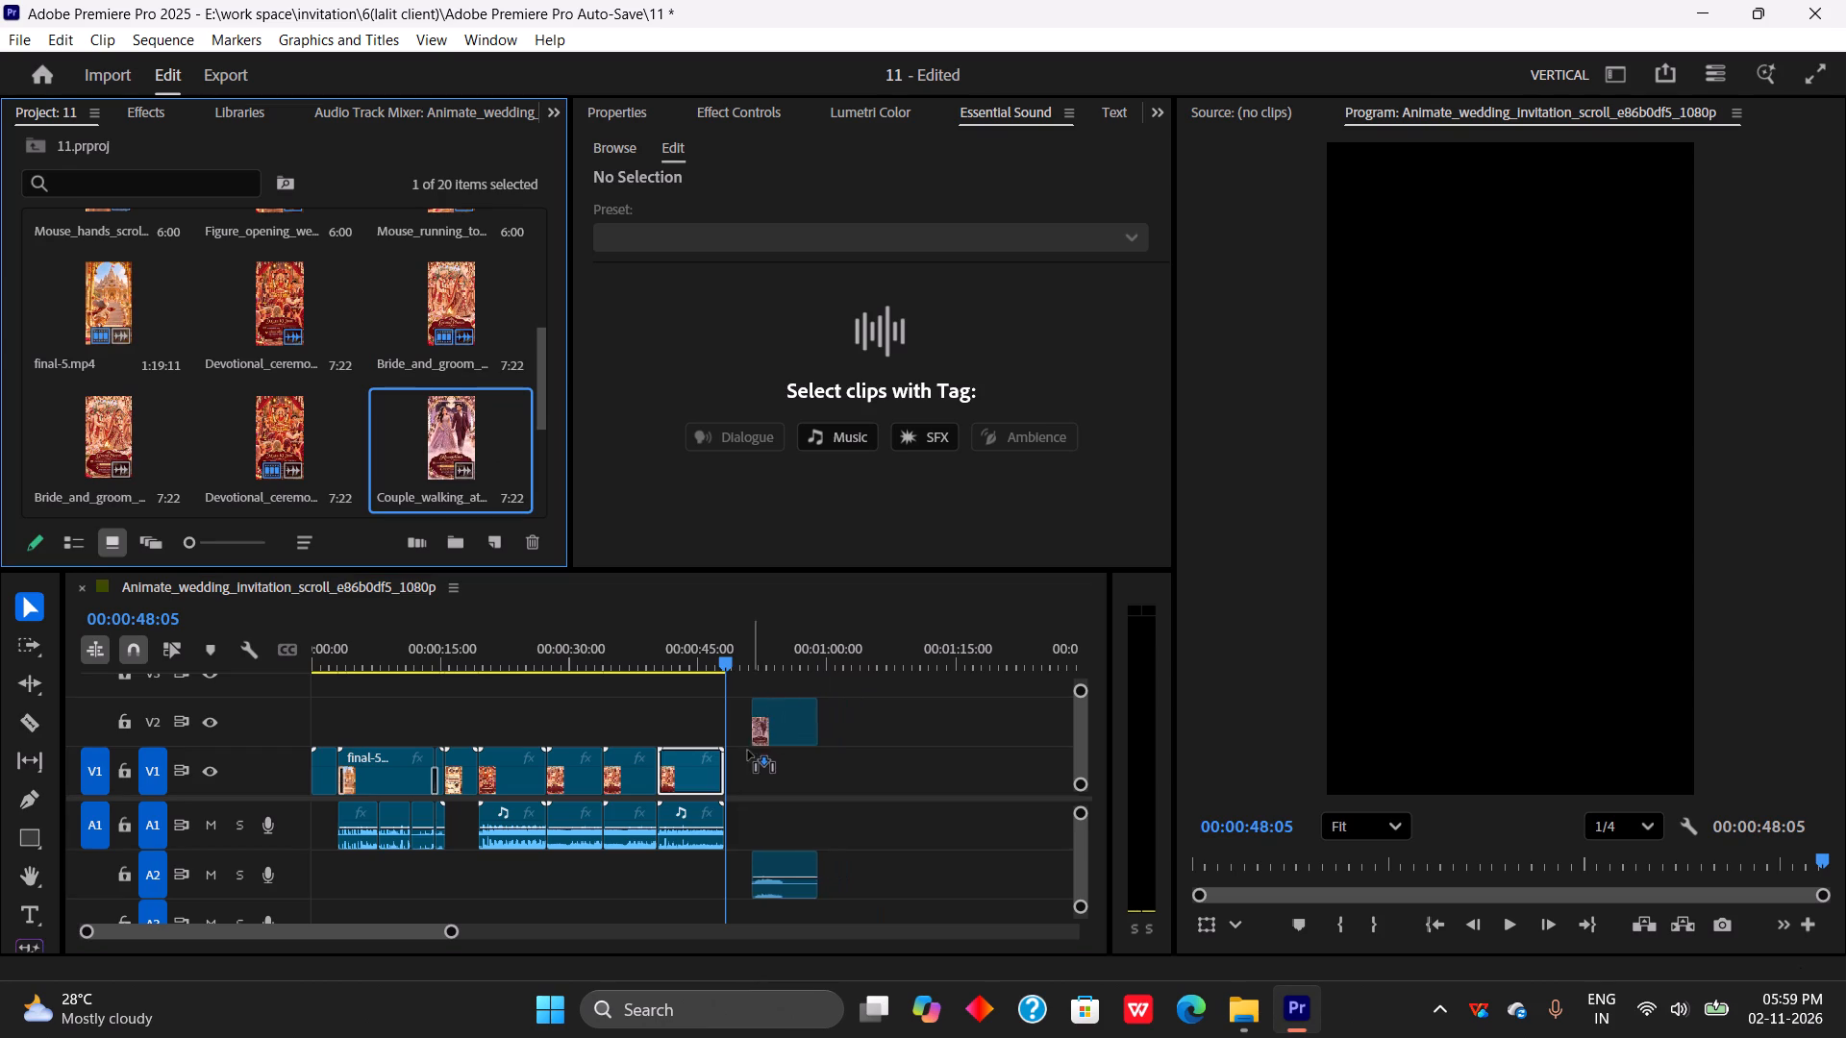
drag(748, 751, 735, 760)
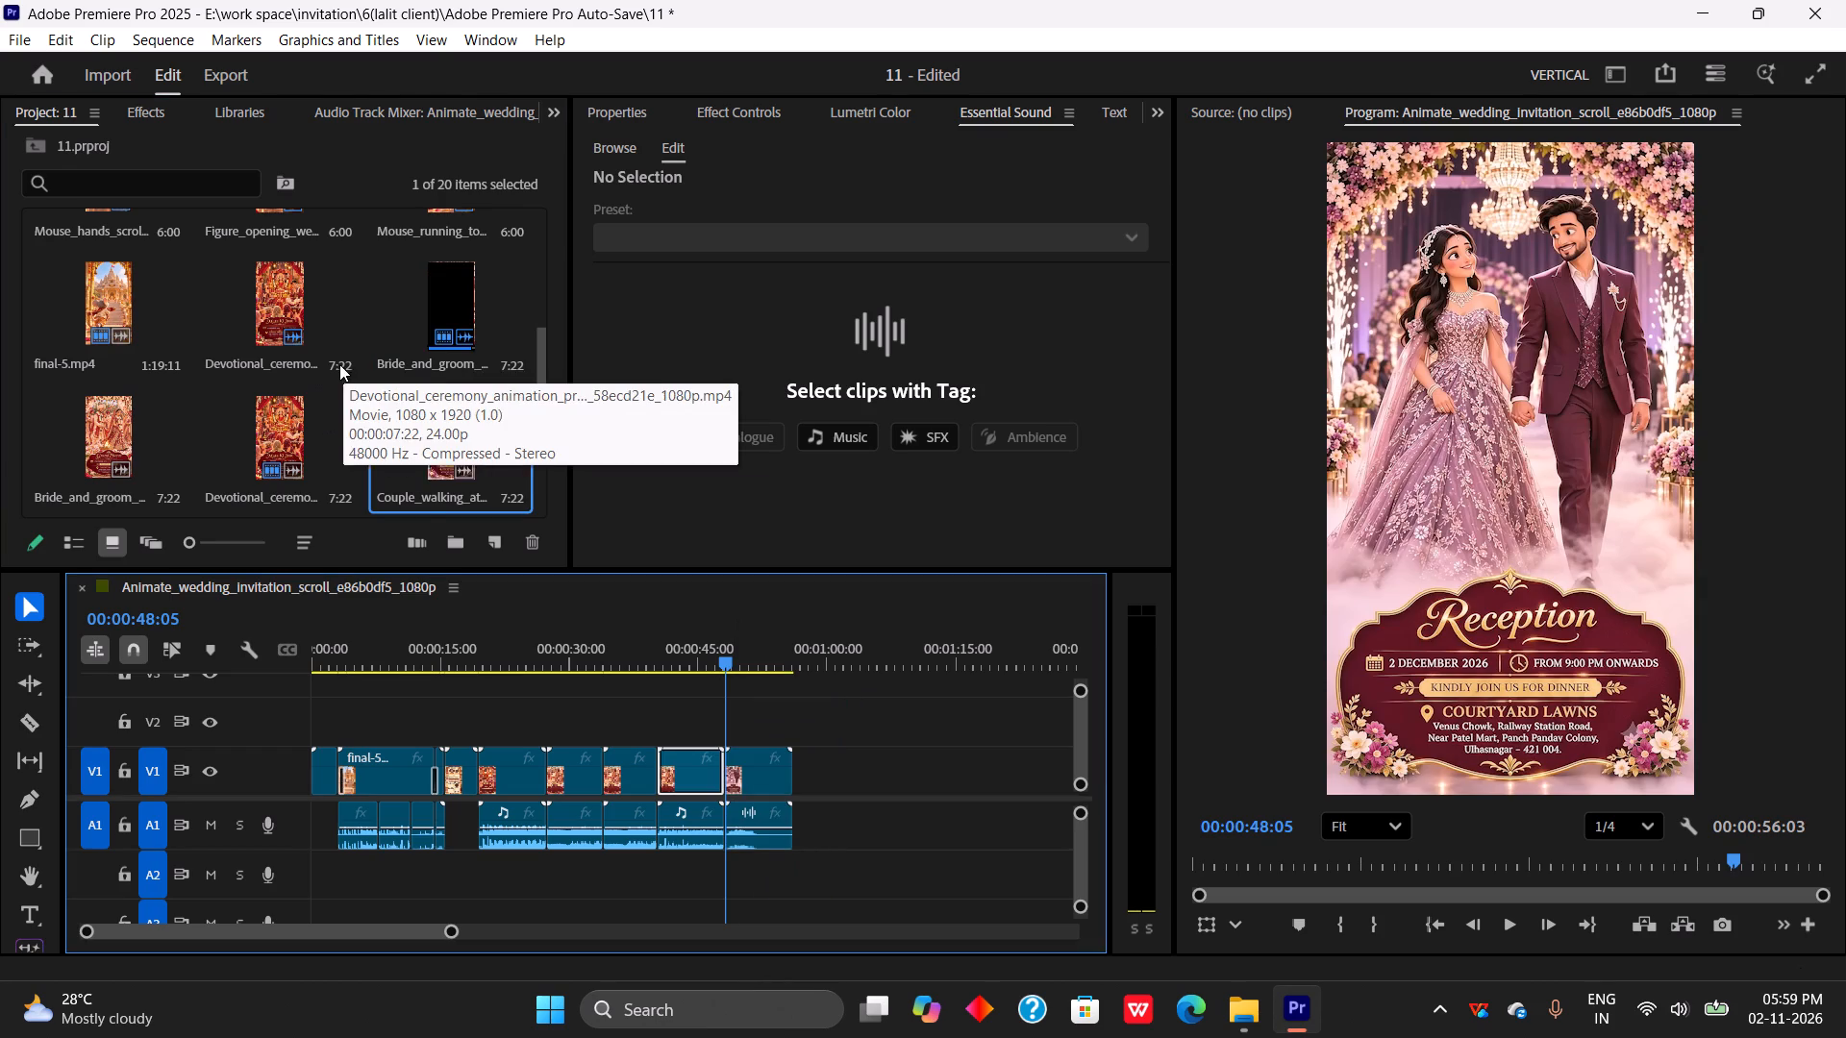
Add the Wedding_family_an clip to V1 with its audio on A1, directly after the Couple_walking clip.
scroll(330, 368, up, 4)
scroll(367, 431, down, 7)
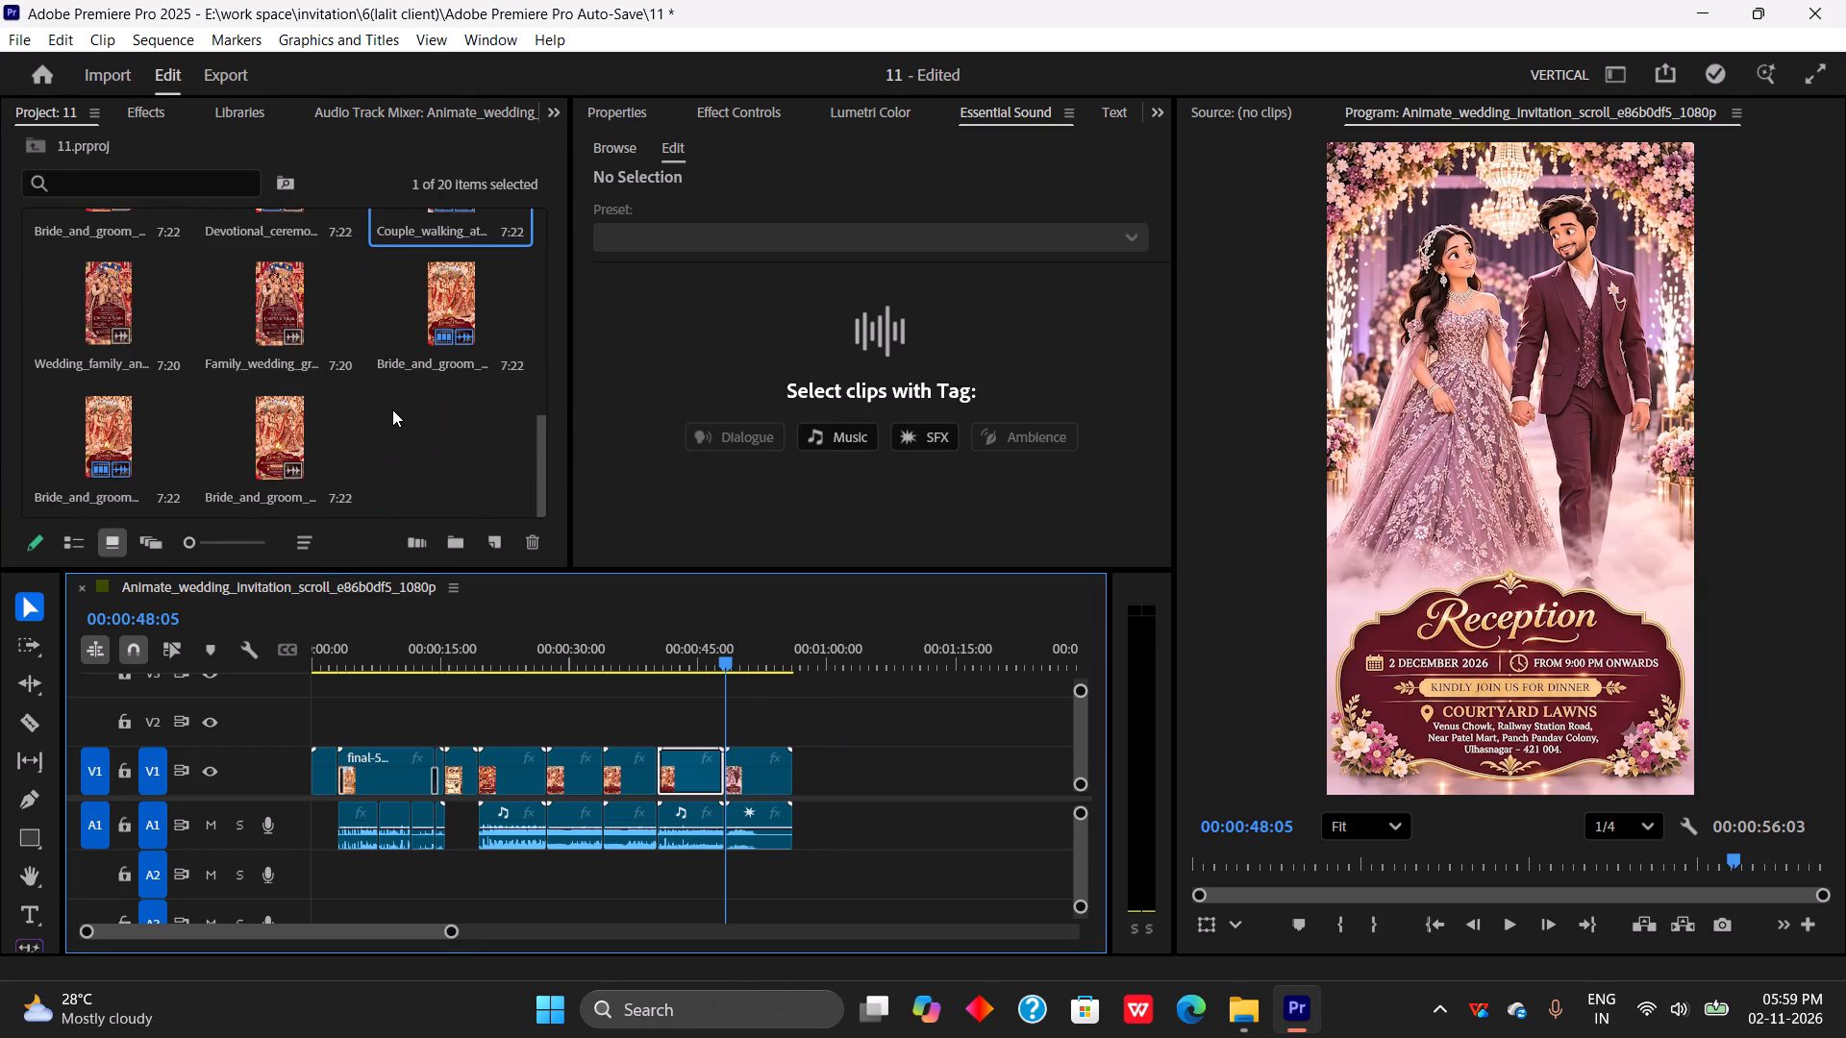
scroll(319, 421, up, 1)
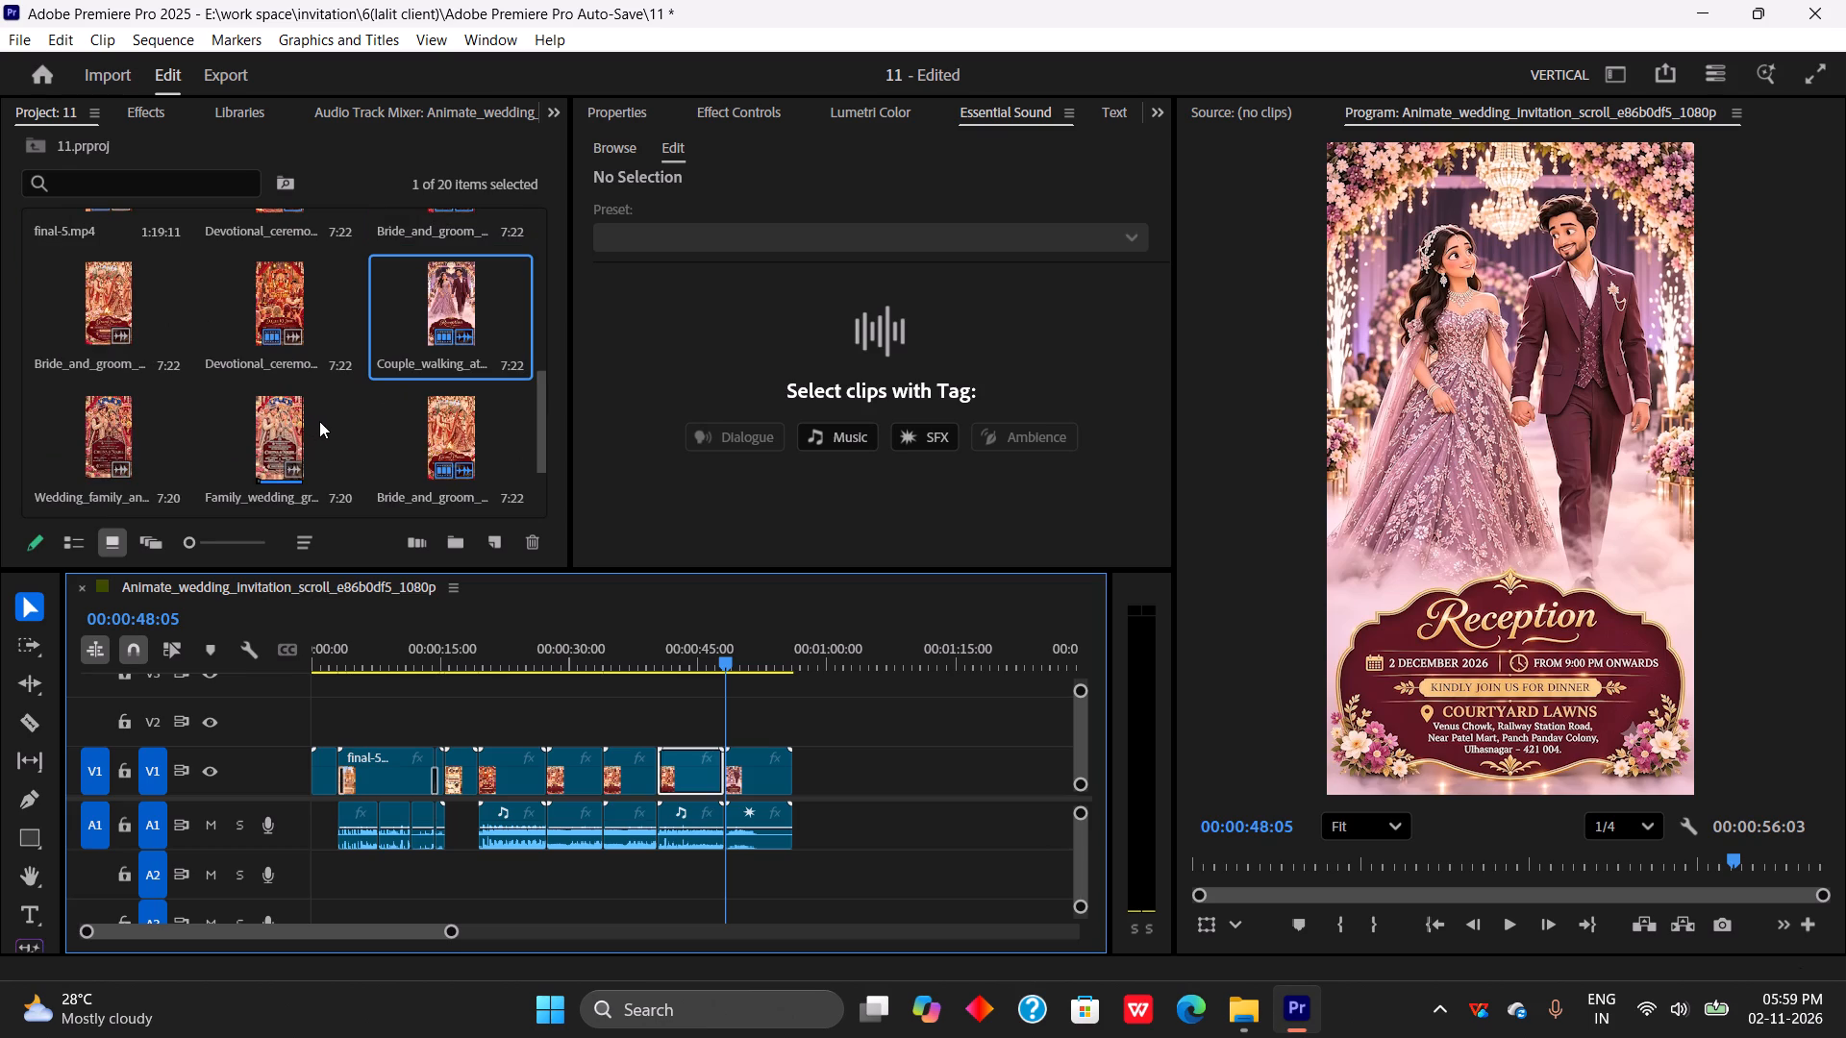
scroll(319, 421, up, 1)
scroll(319, 421, down, 1)
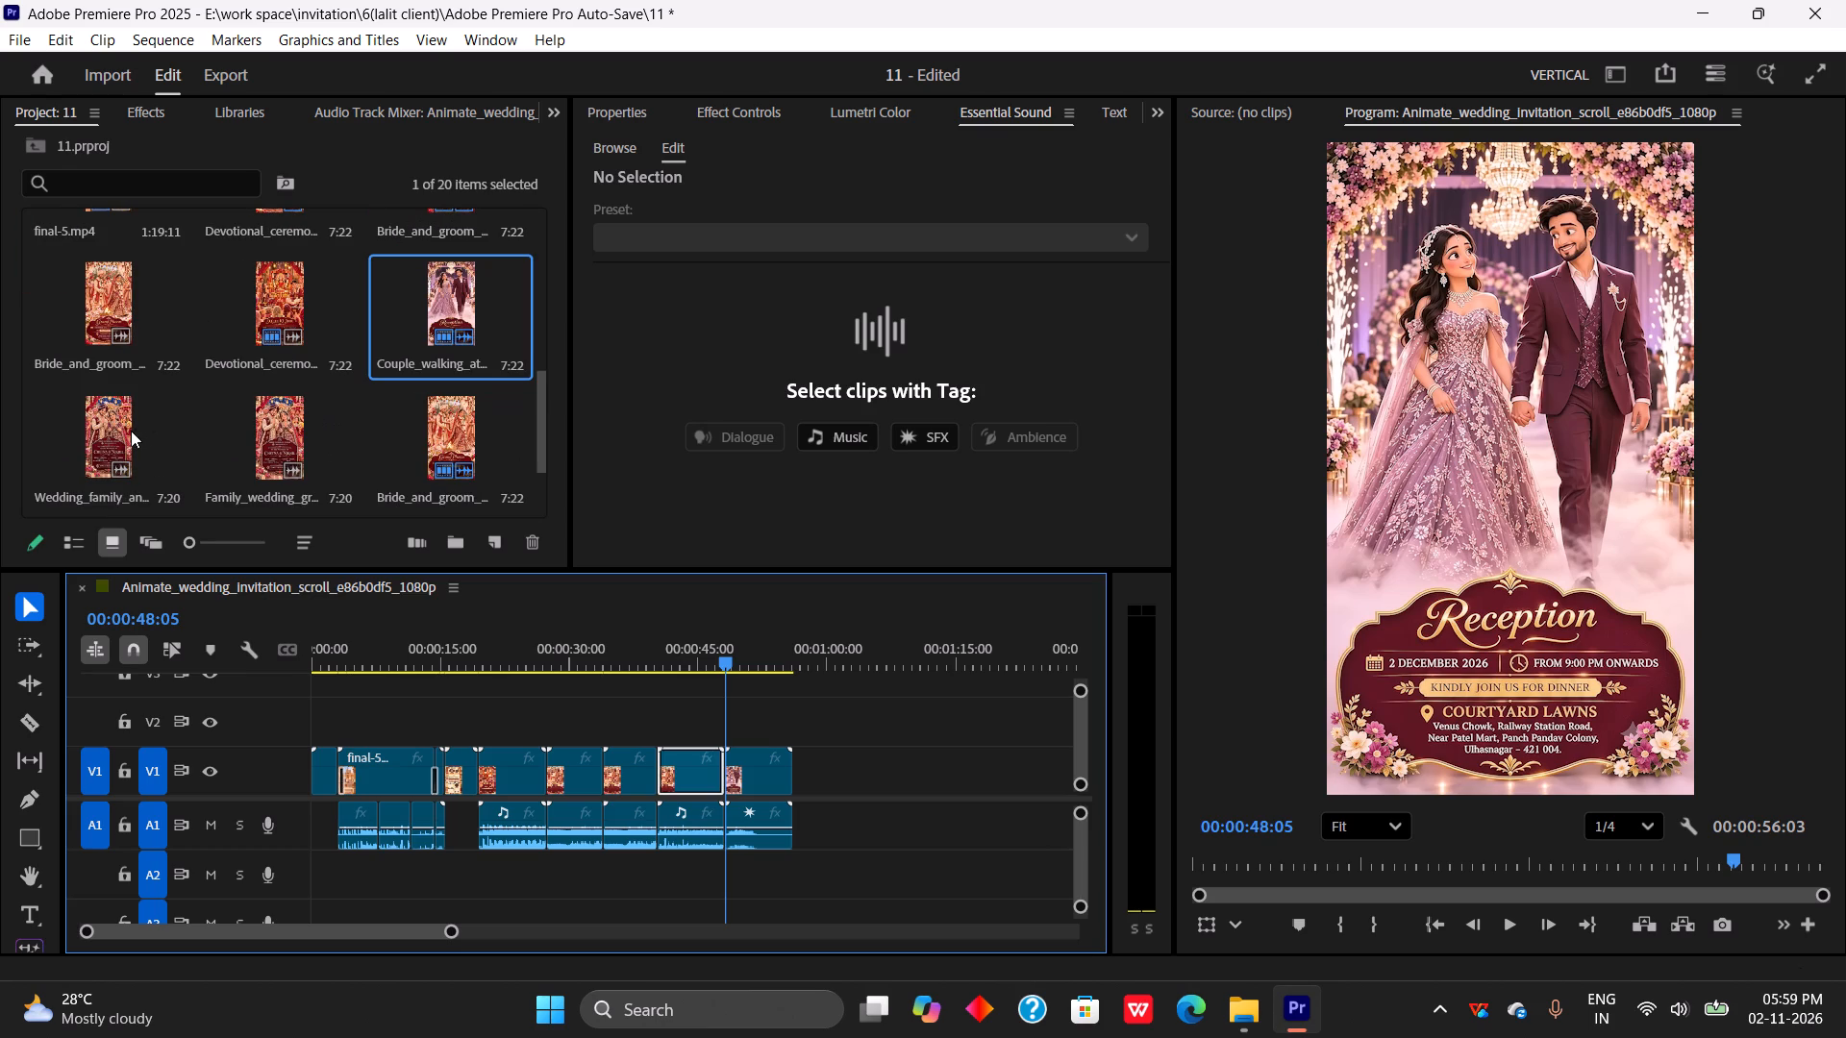
drag(111, 429, 803, 753)
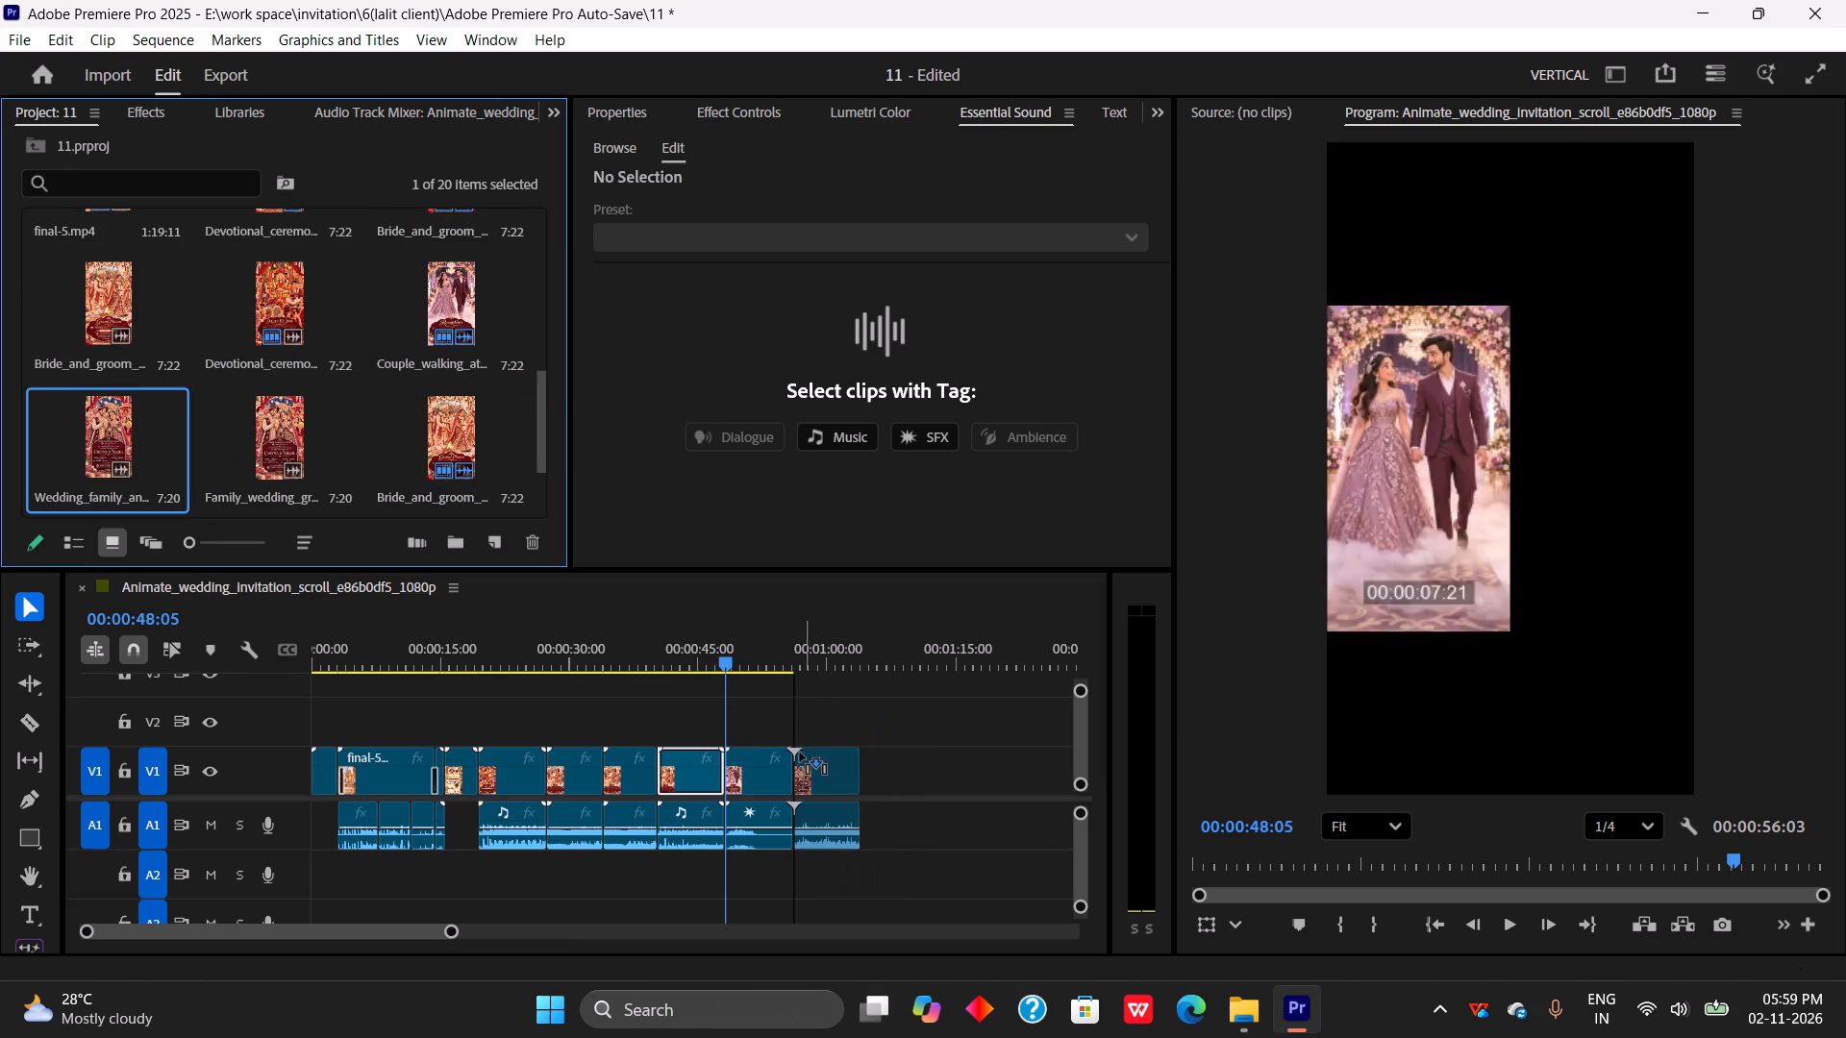
Play the added reception clip and look through the project bin and the Downloads folder for further clips to import.
key(space)
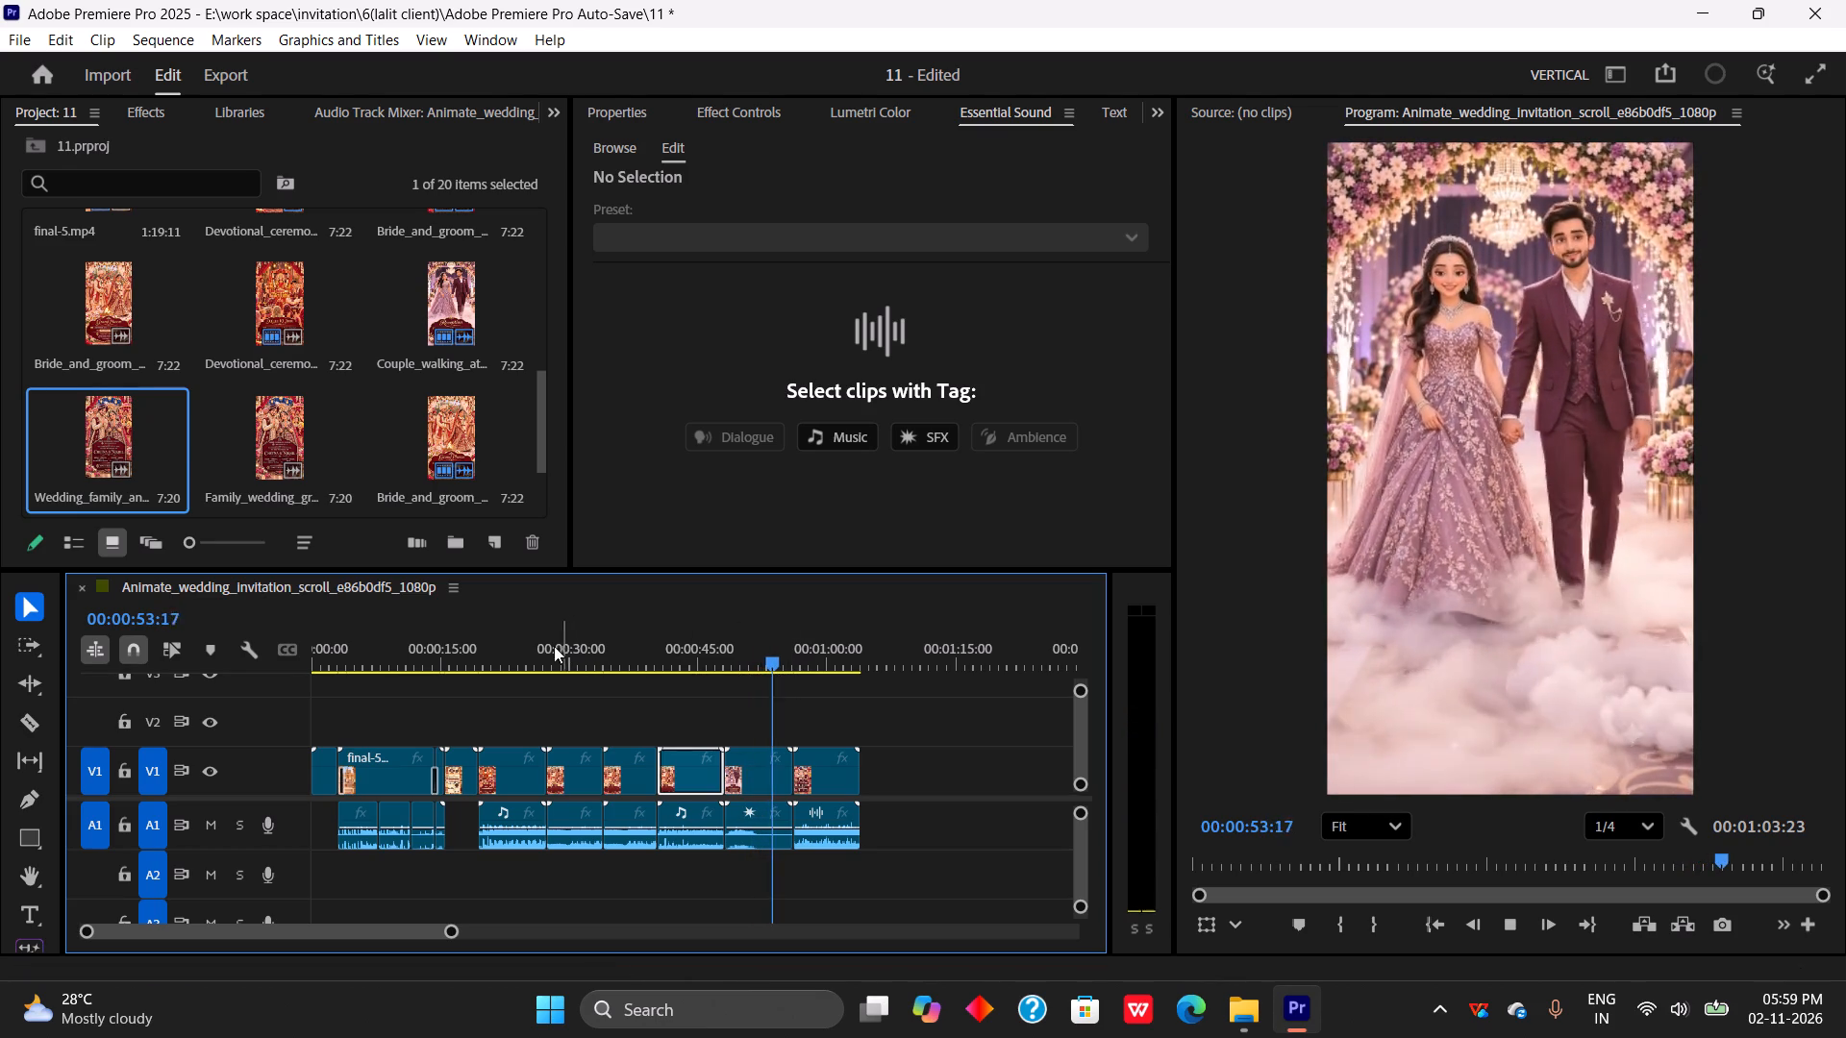
scroll(411, 448, down, 3)
scroll(411, 448, up, 5)
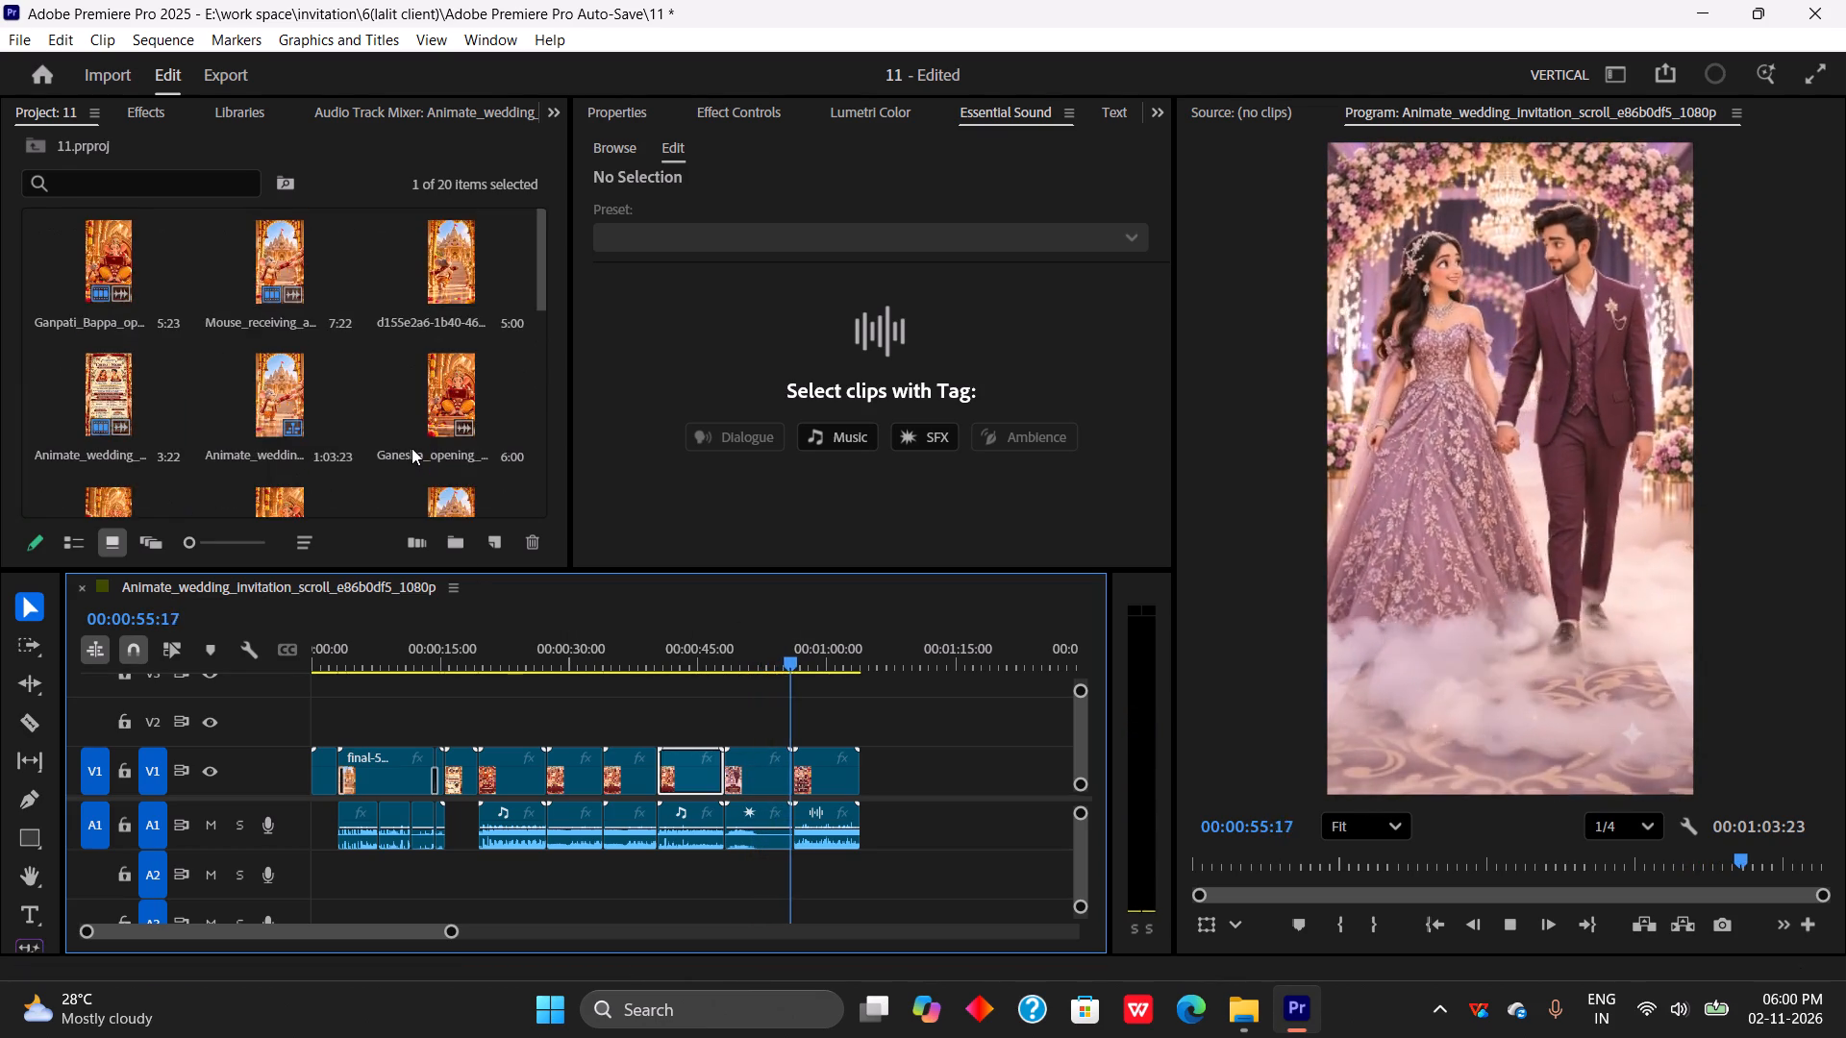
scroll(412, 448, down, 9)
double_click(437, 459)
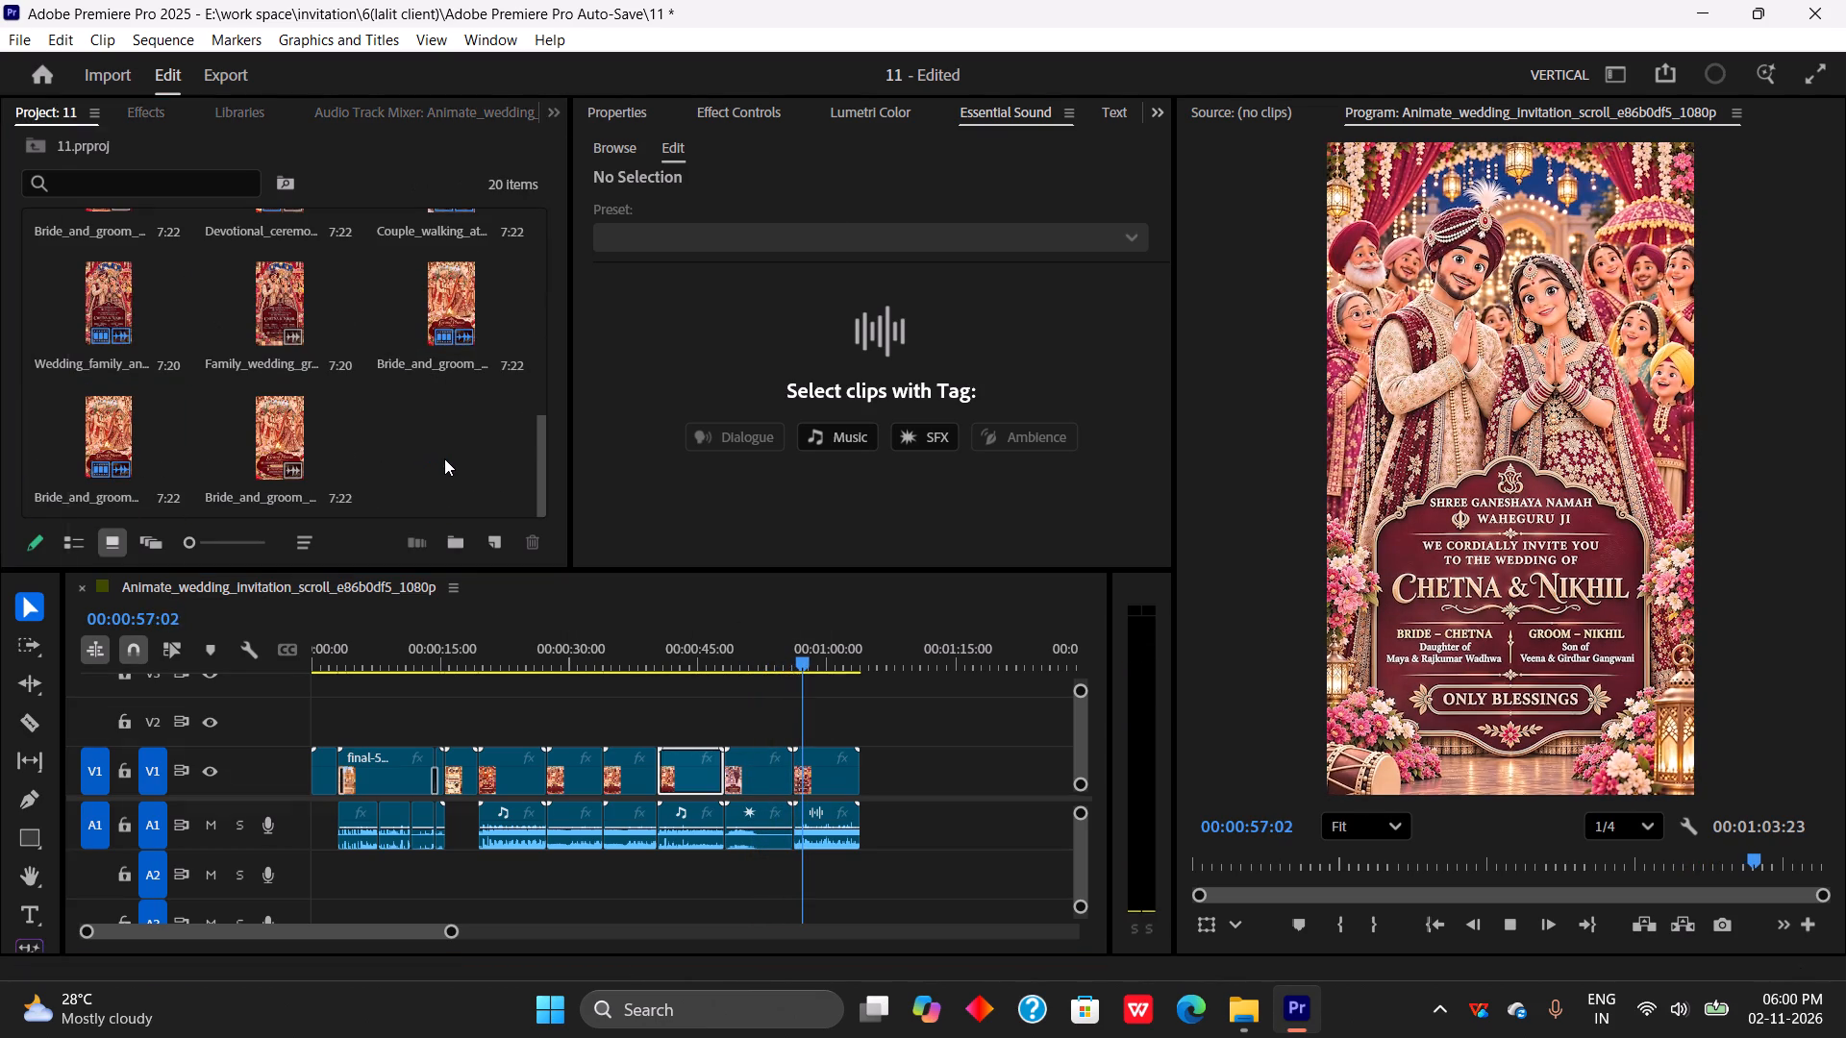
scroll(502, 360, down, 3)
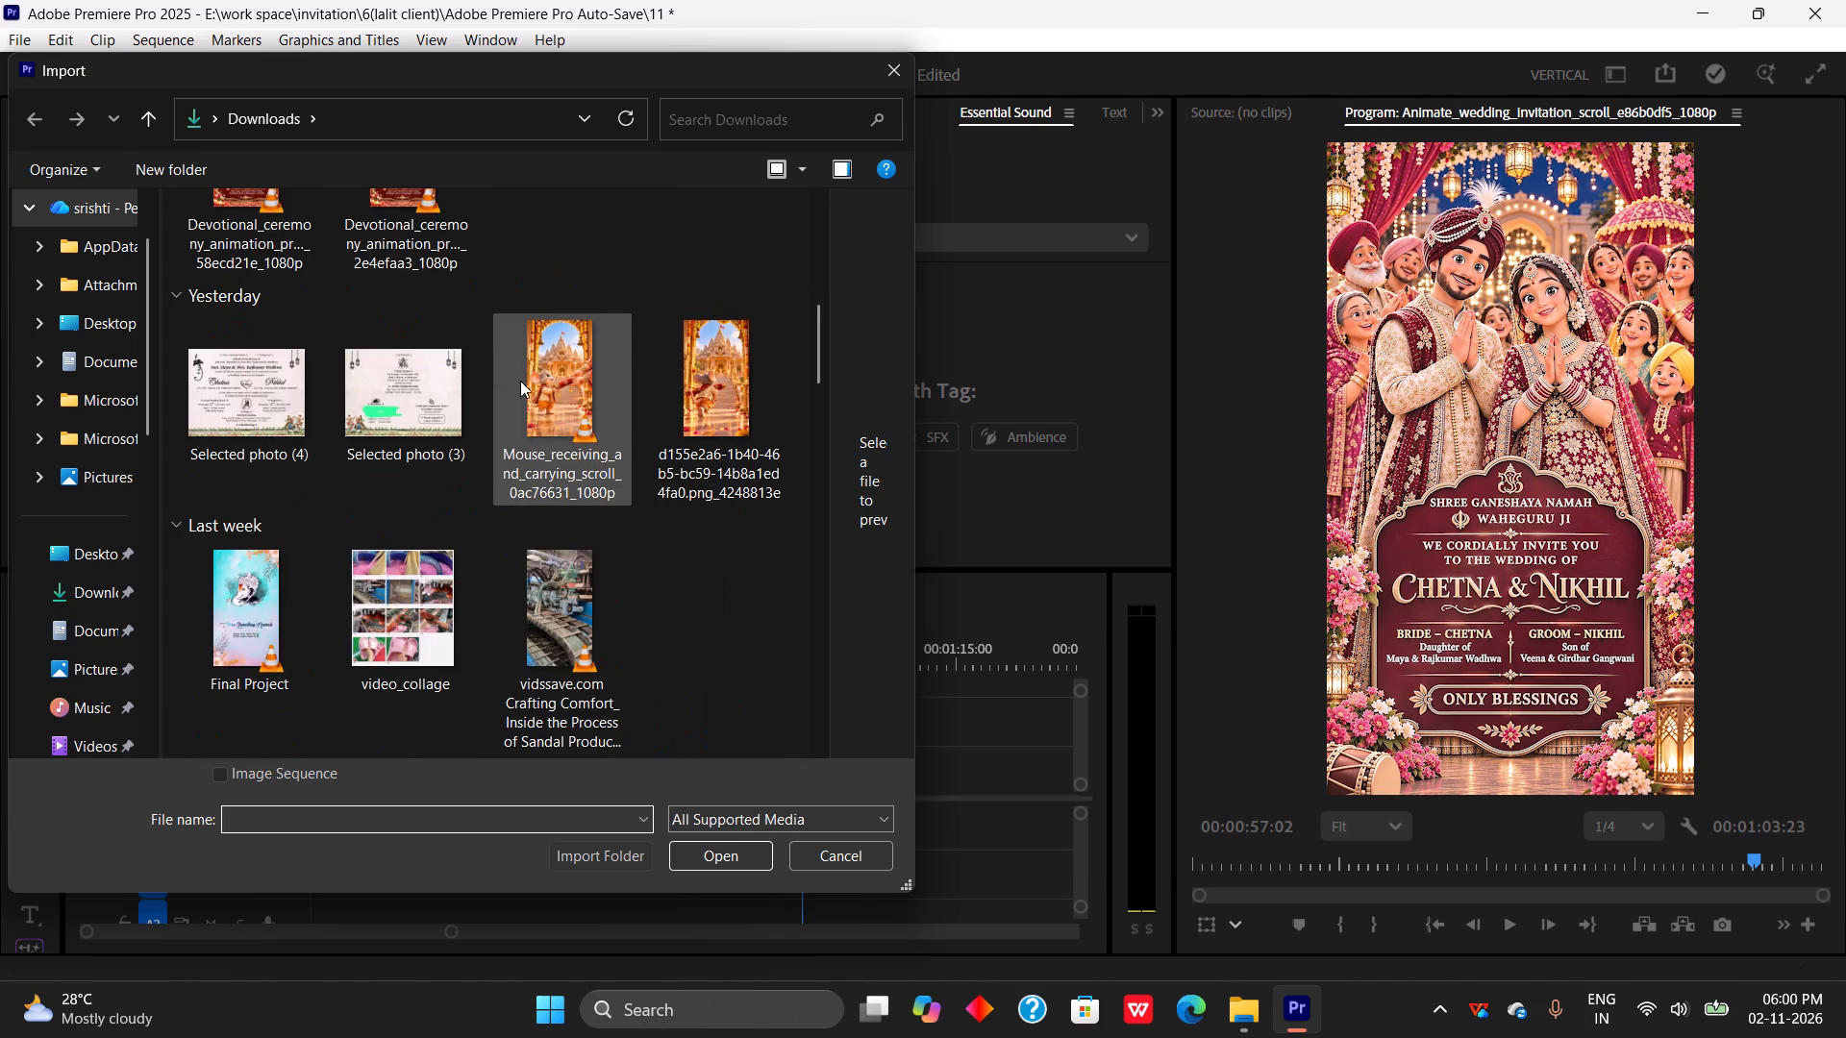
scroll(533, 386, up, 3)
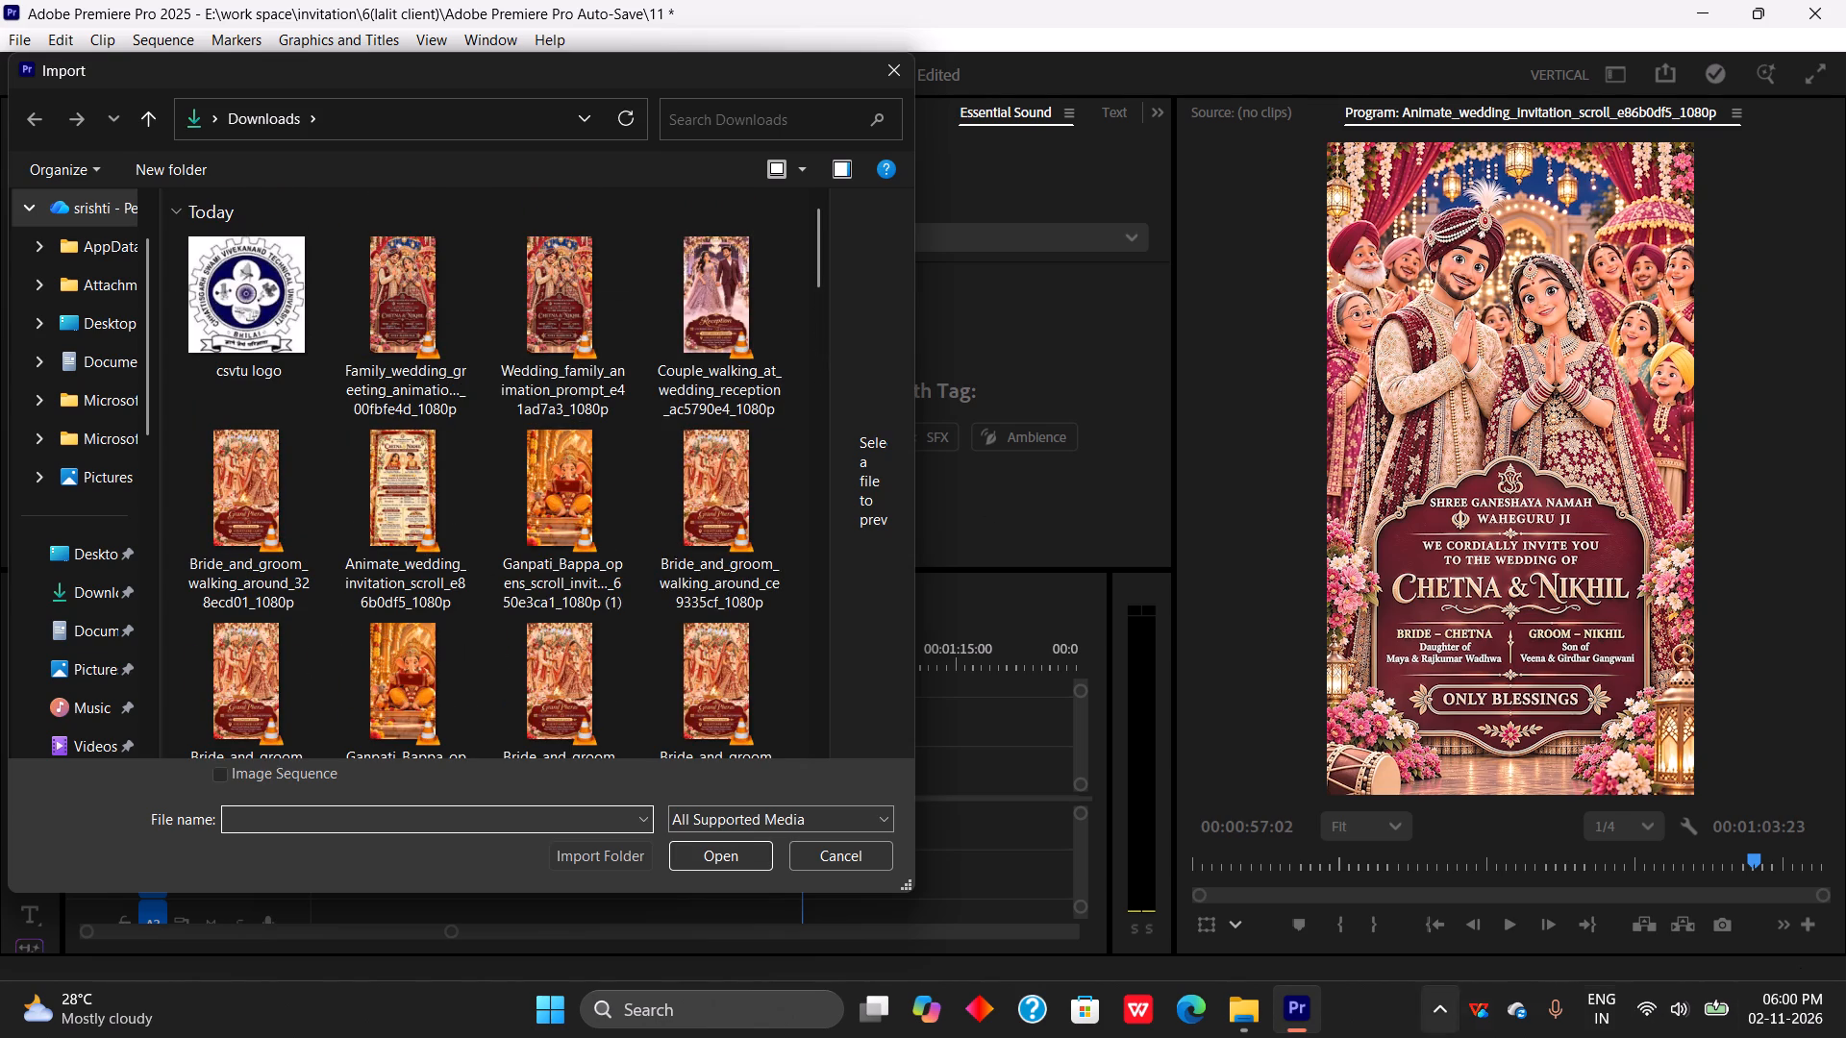
click(1842, 1014)
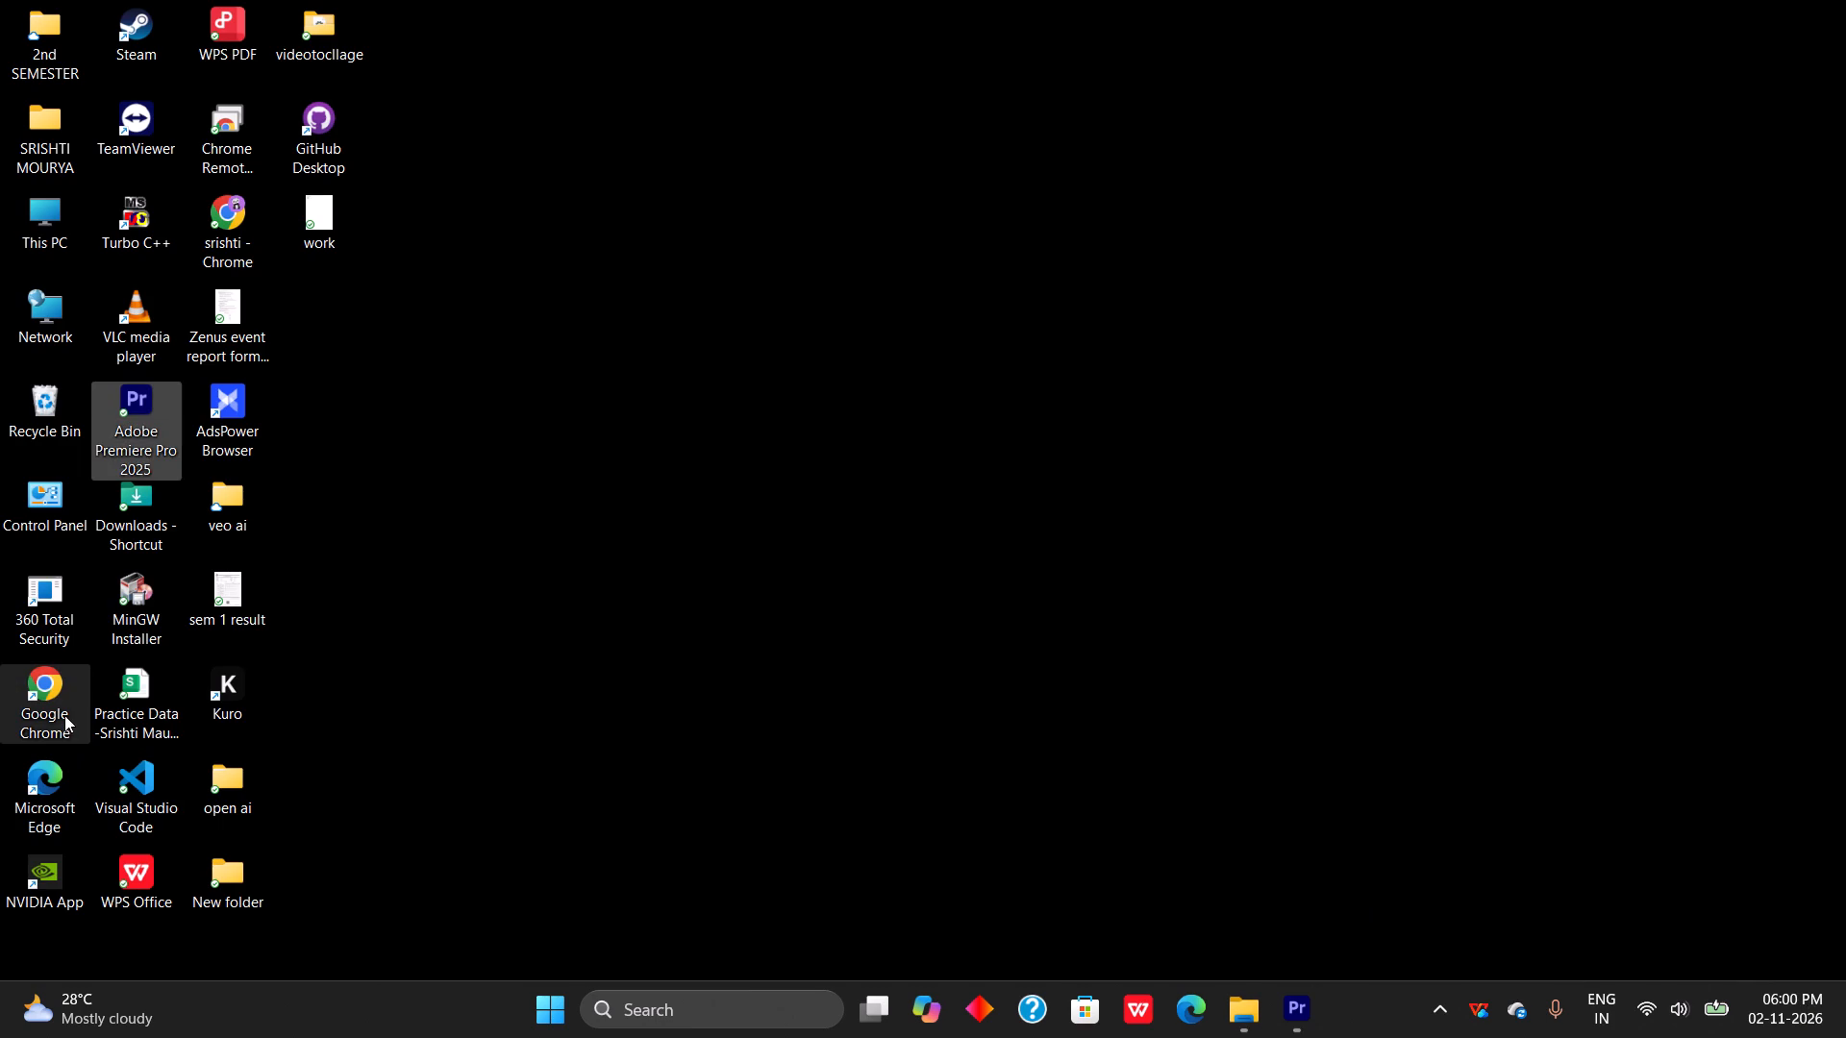
double_click(64, 715)
scroll(865, 634, down, 1)
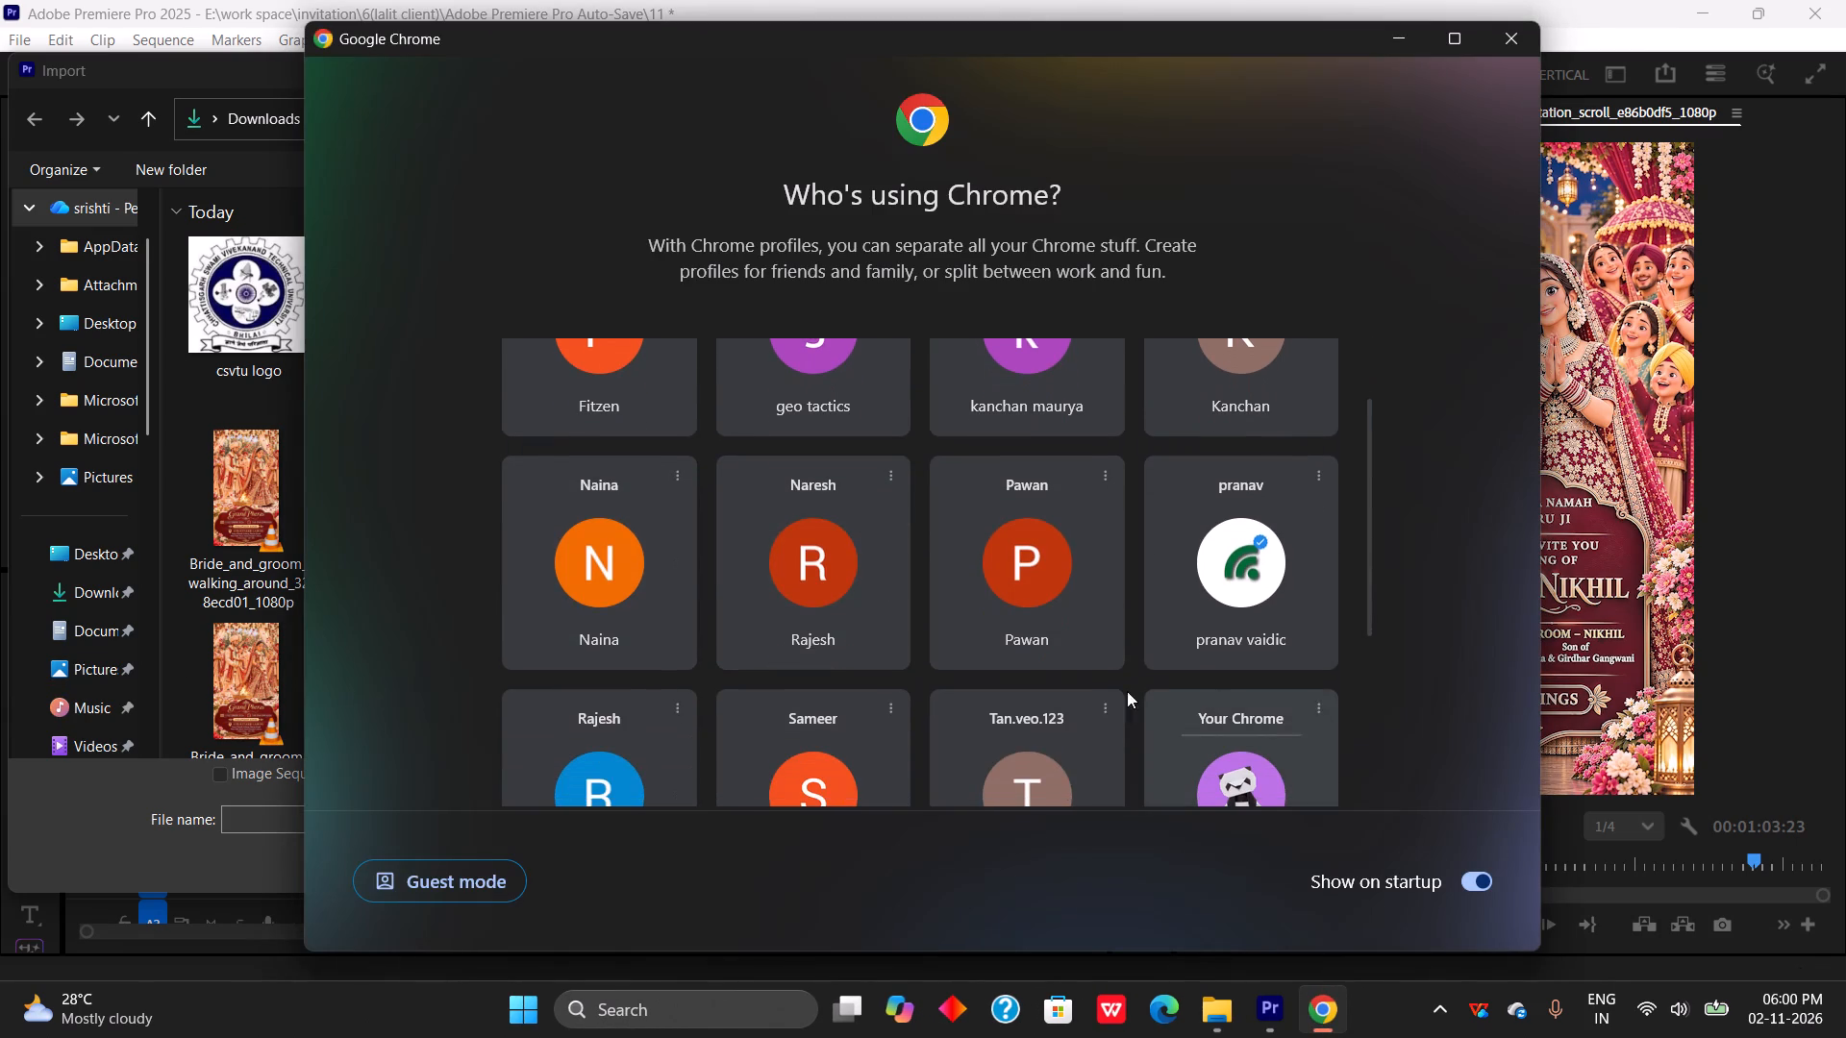
scroll(843, 727, down, 2)
click(601, 575)
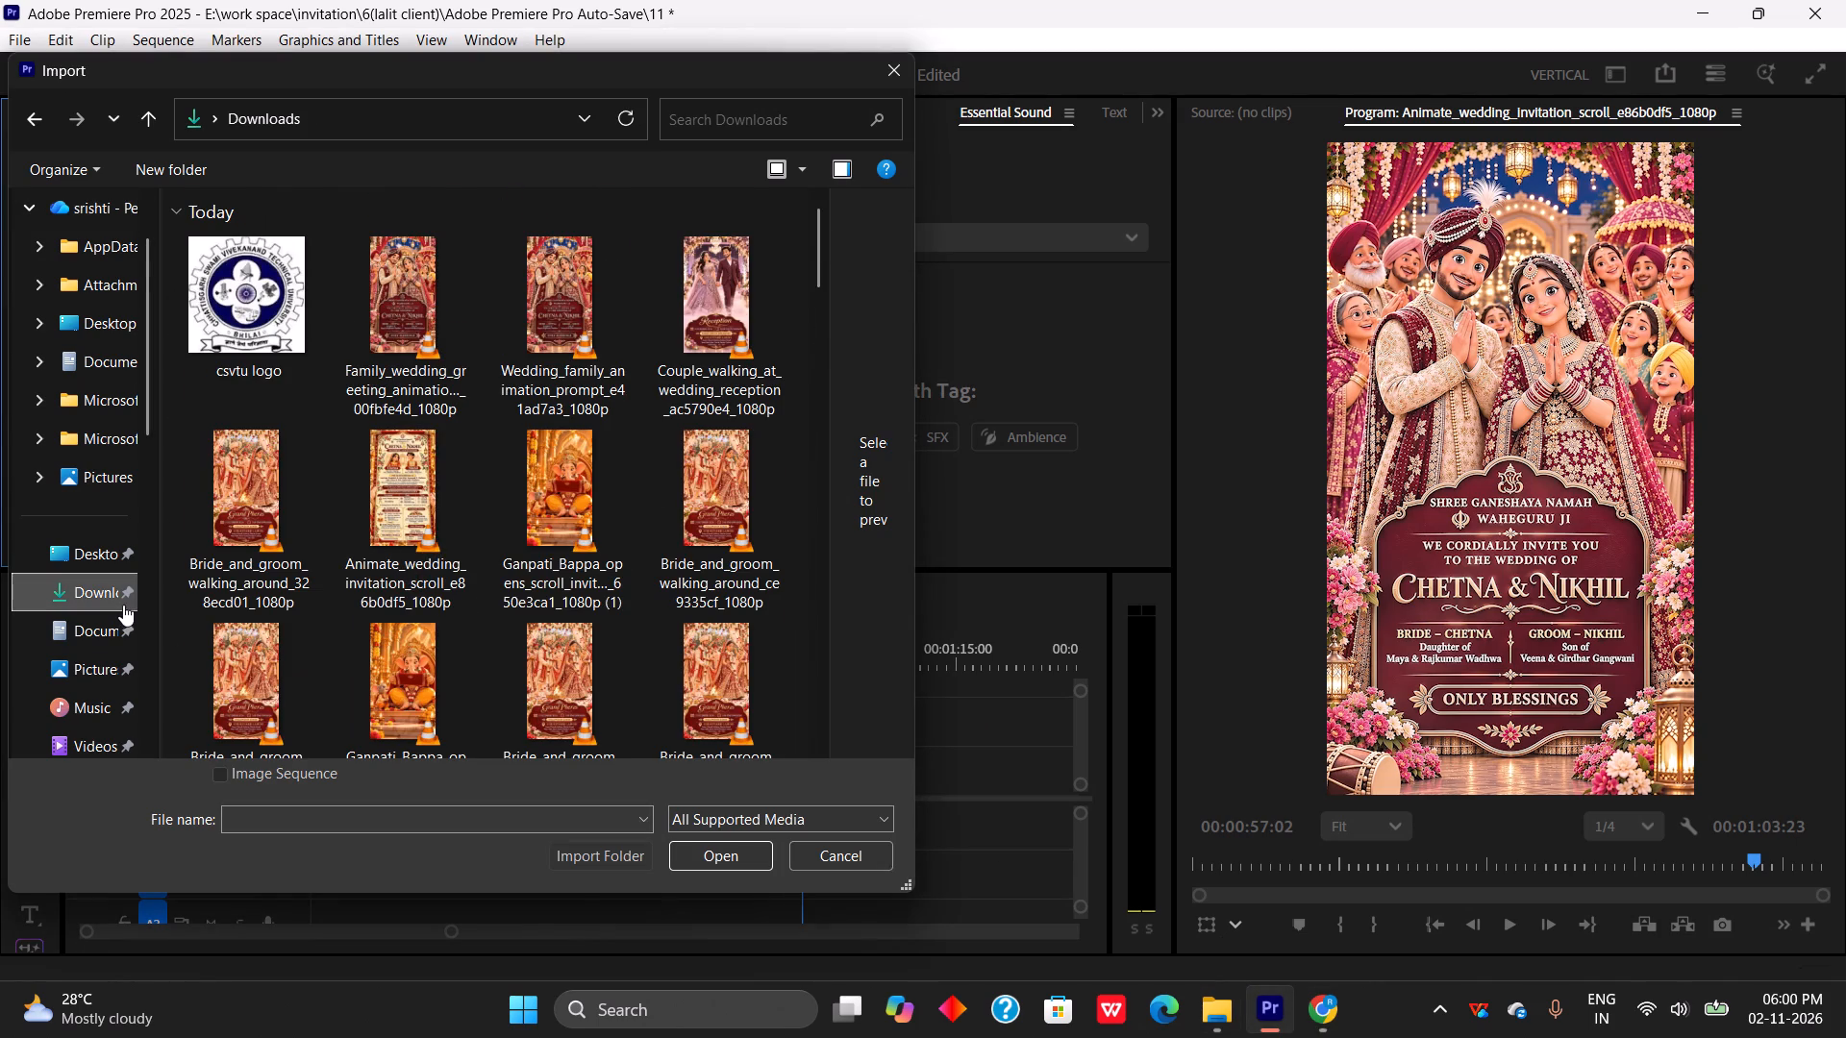
click(107, 604)
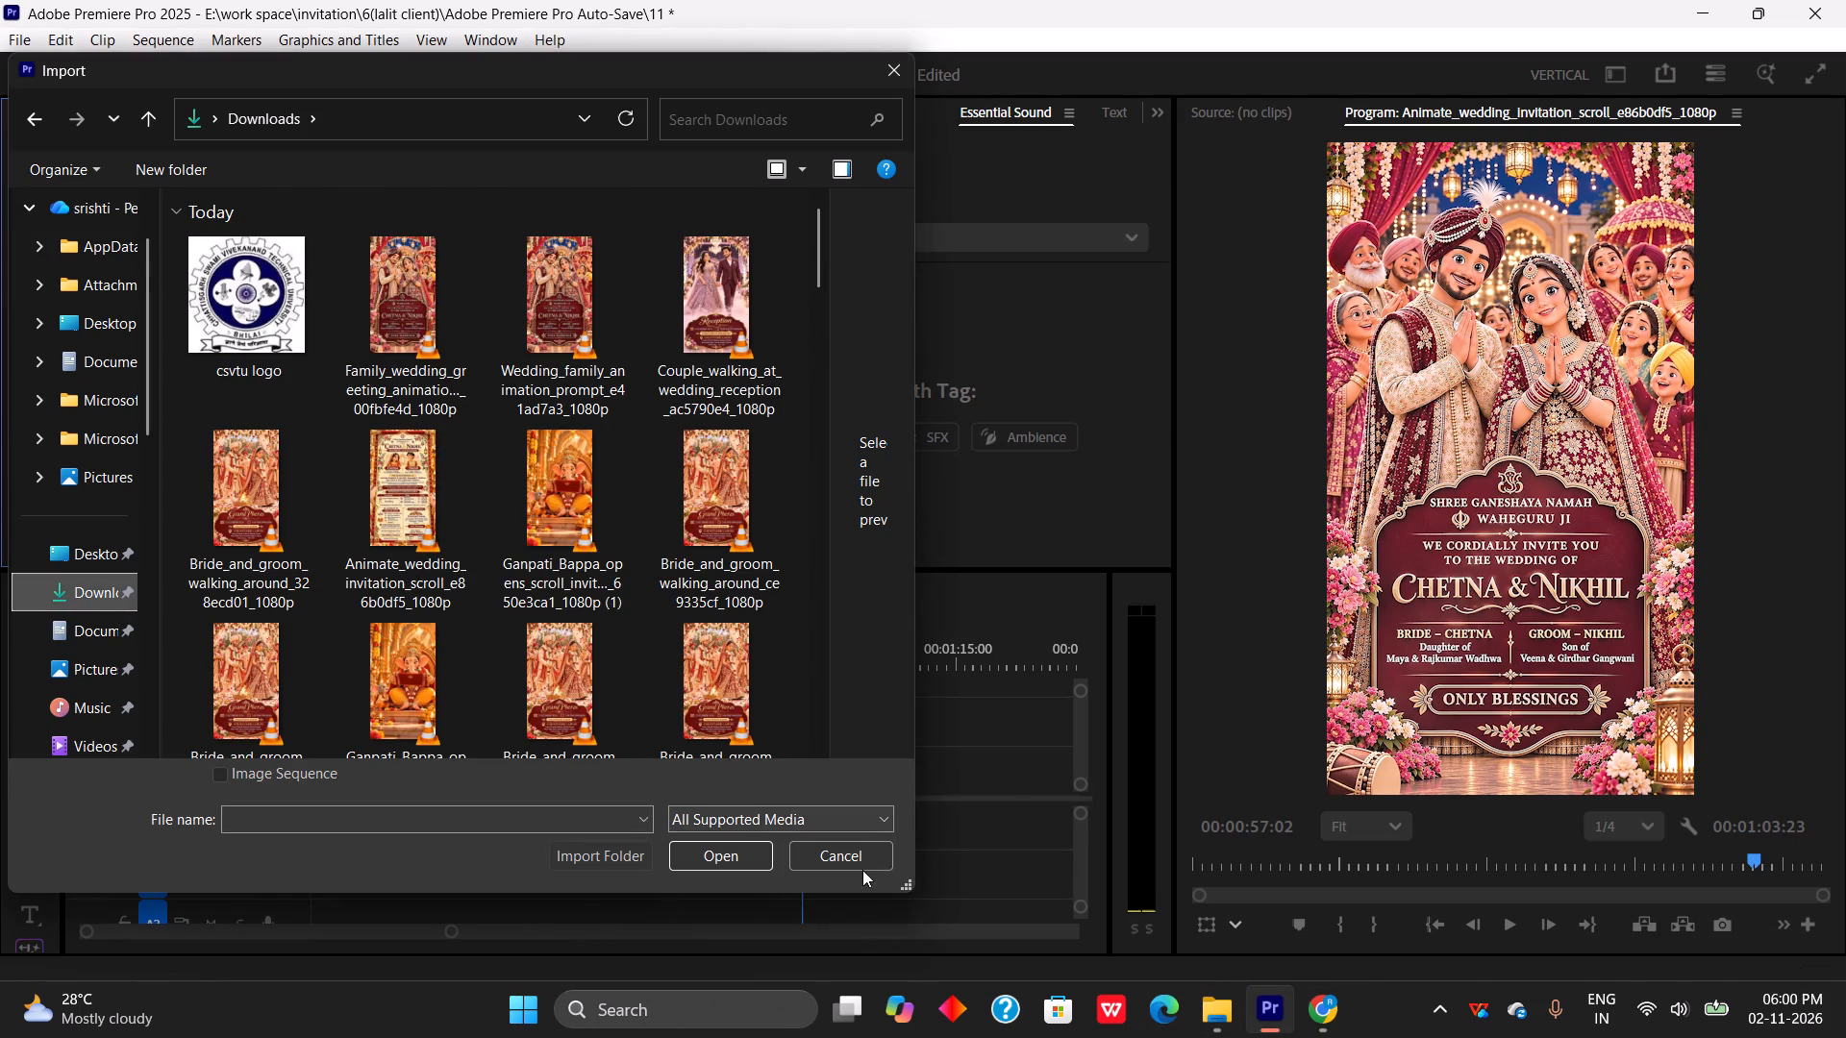
click(849, 858)
double_click(457, 478)
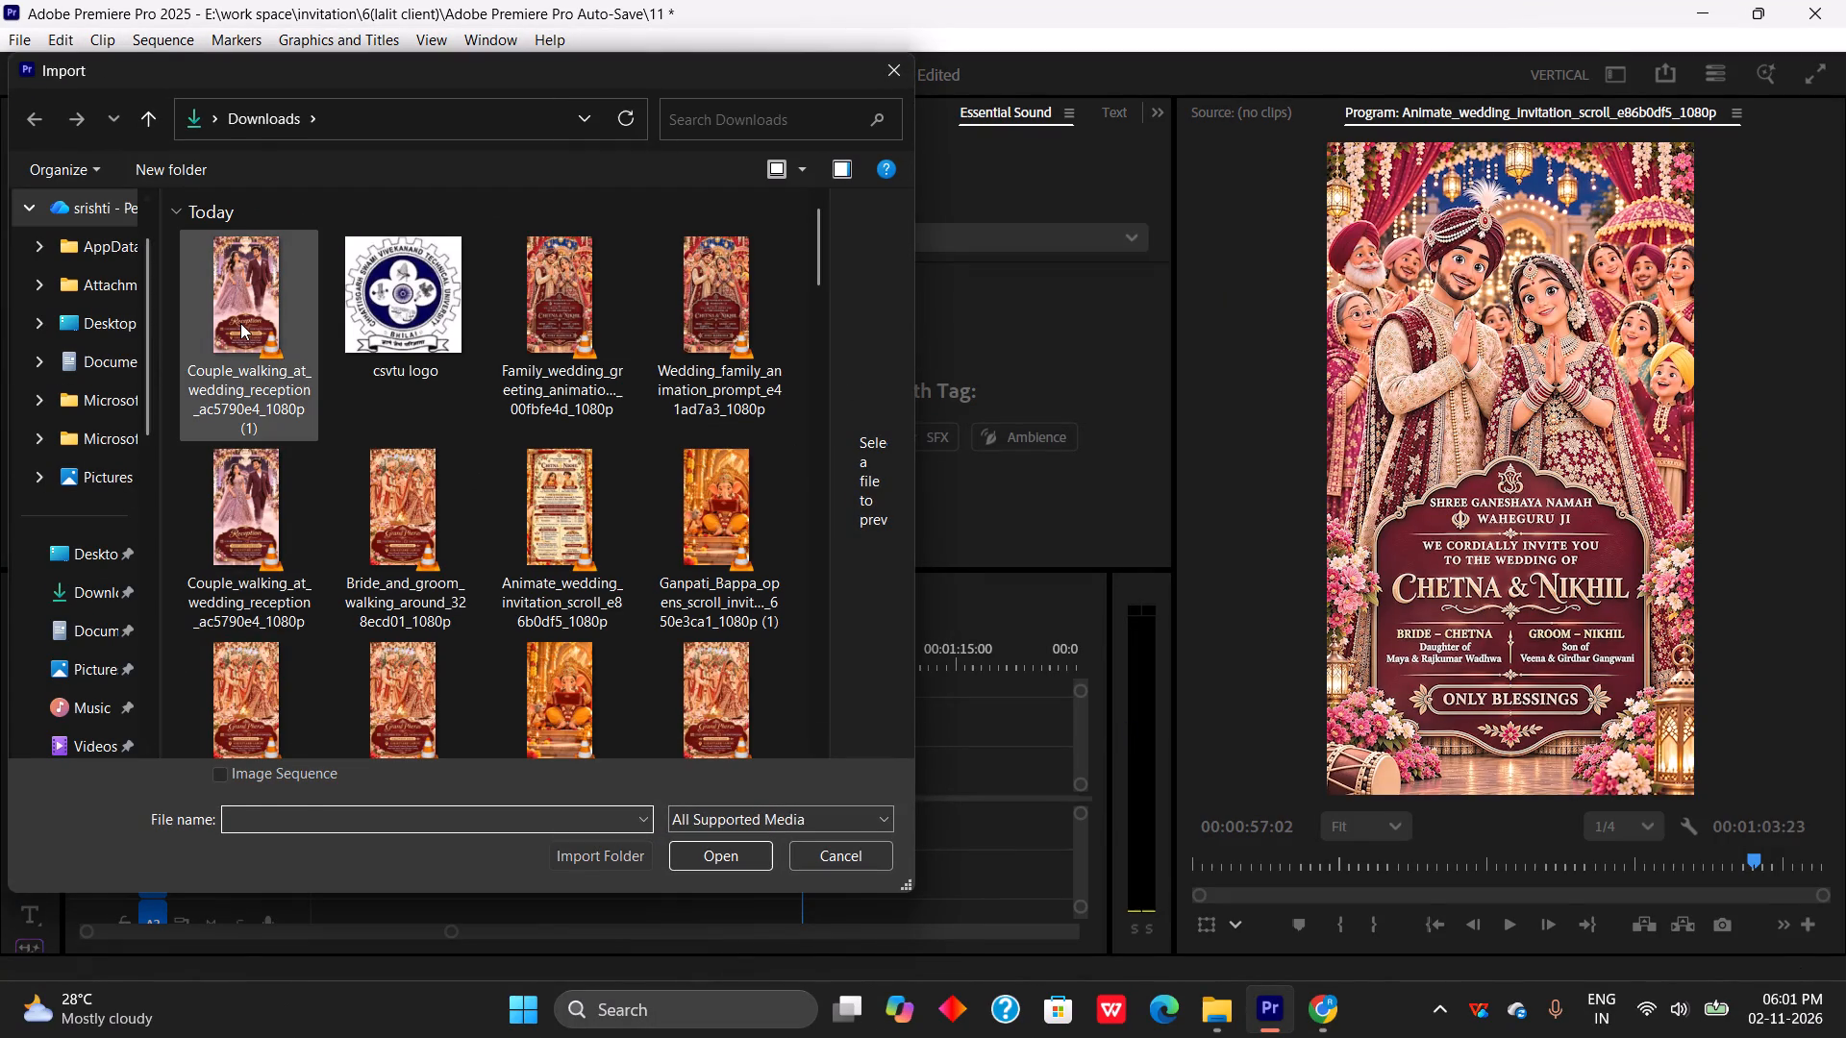
double_click(240, 323)
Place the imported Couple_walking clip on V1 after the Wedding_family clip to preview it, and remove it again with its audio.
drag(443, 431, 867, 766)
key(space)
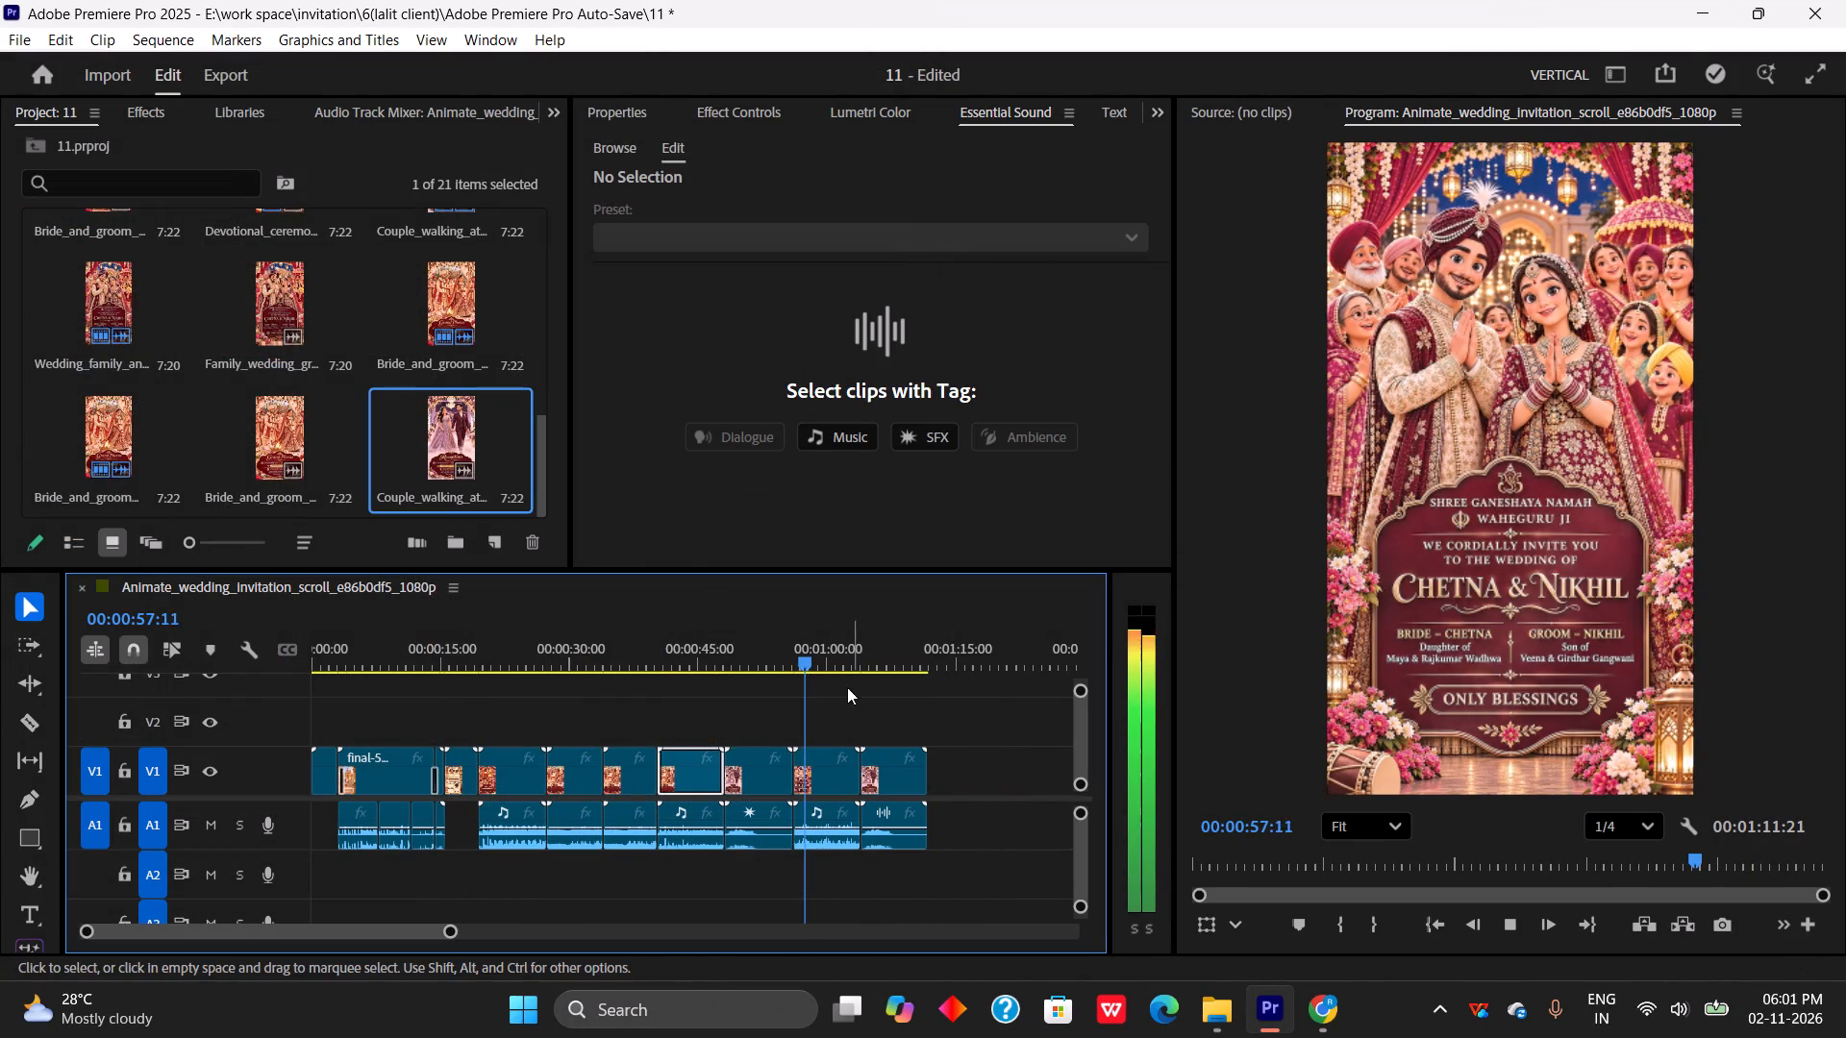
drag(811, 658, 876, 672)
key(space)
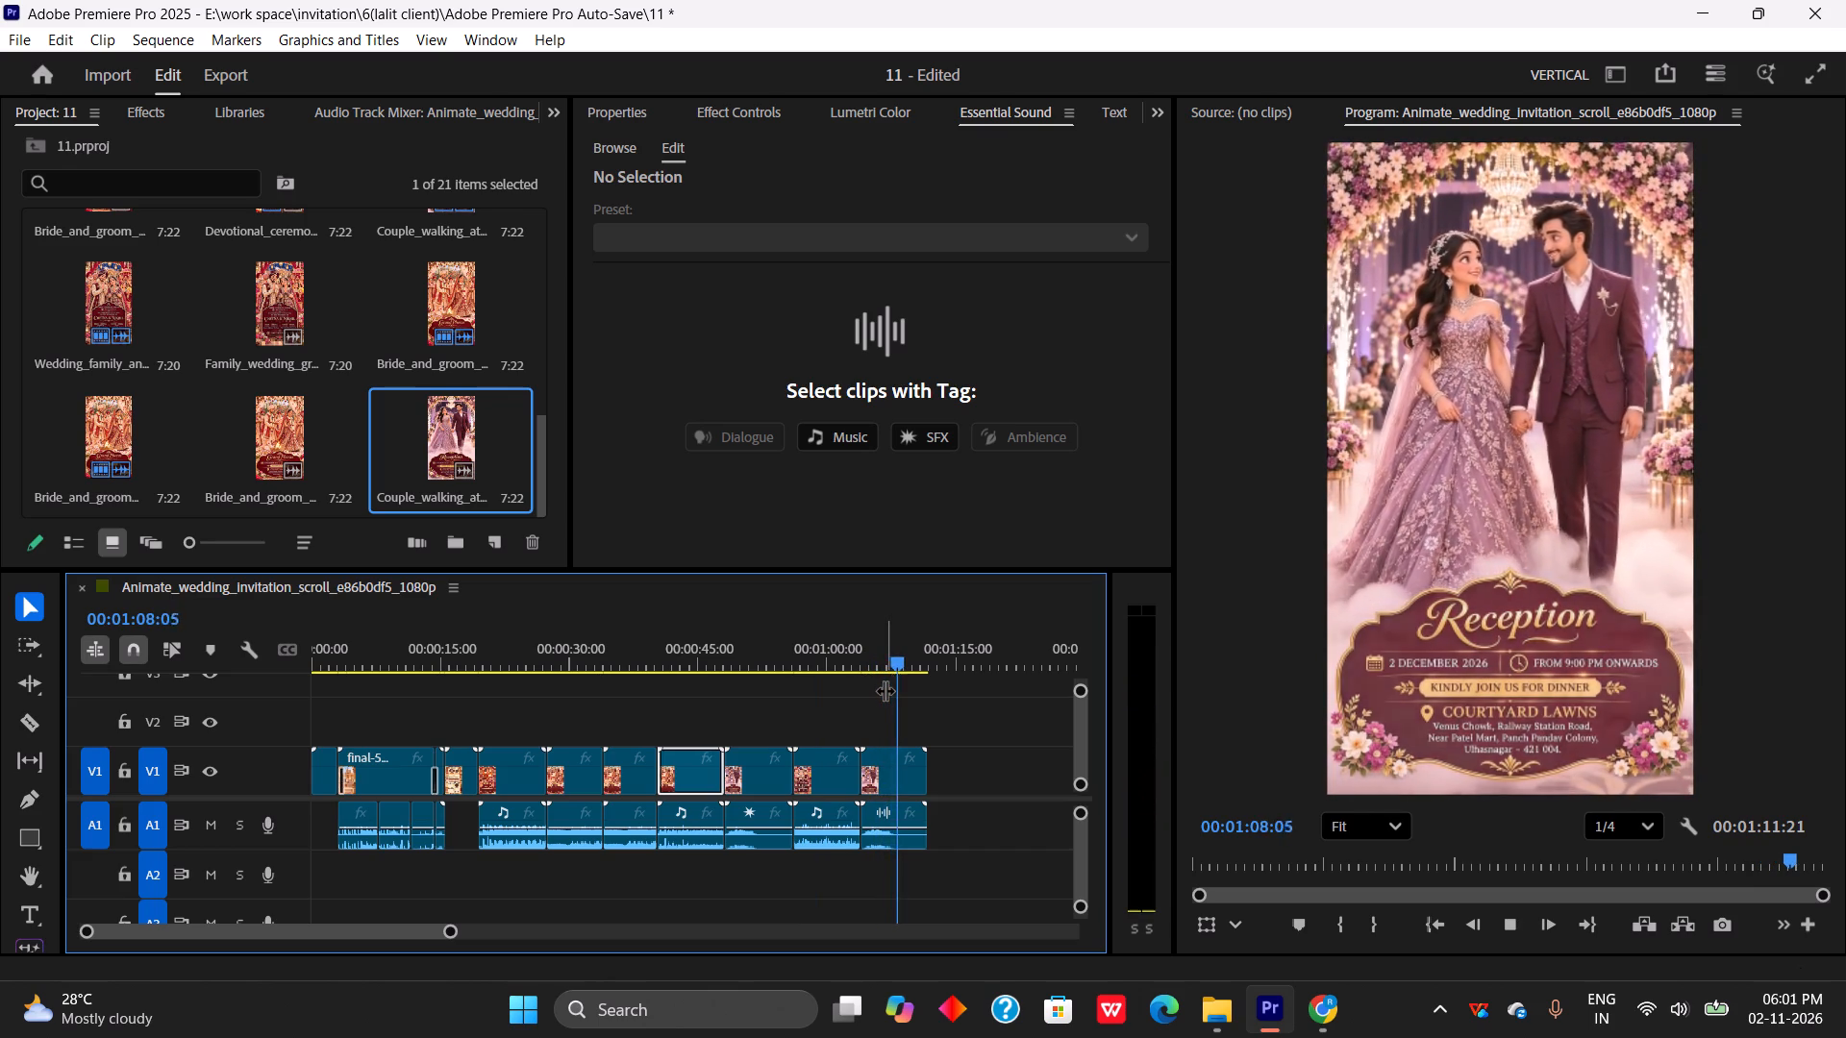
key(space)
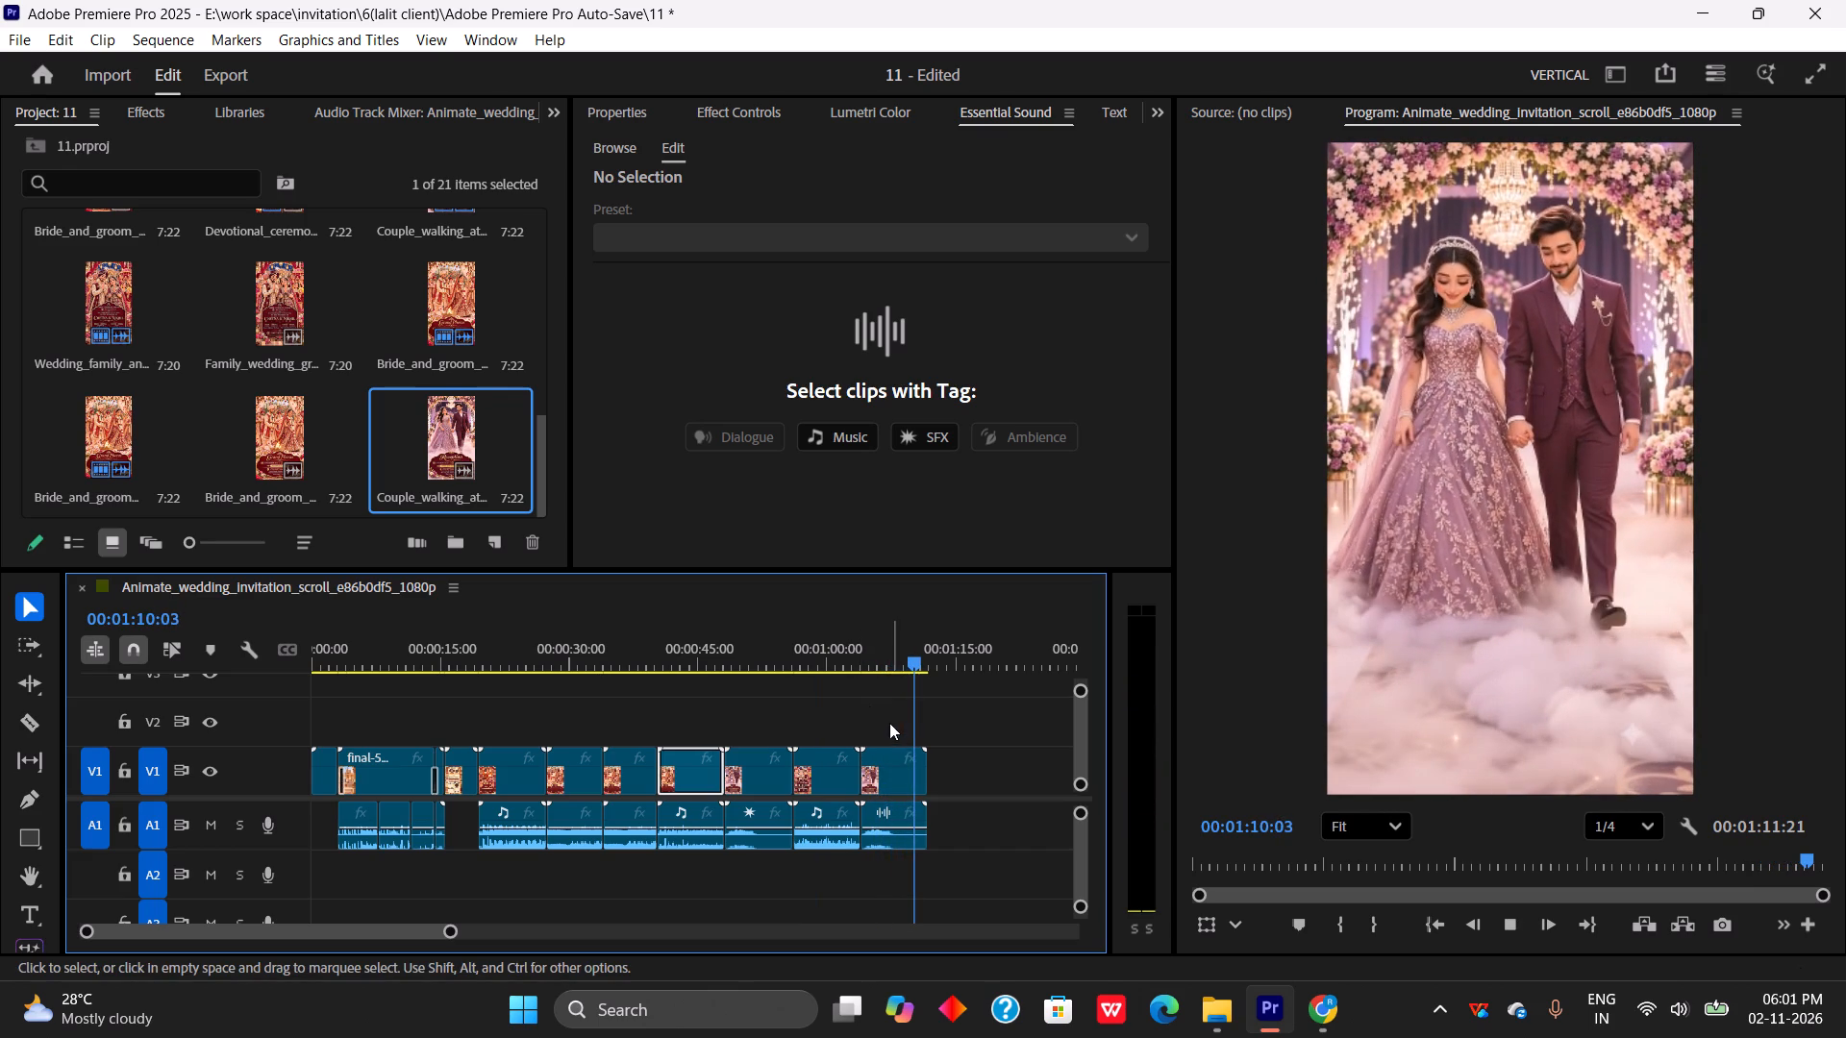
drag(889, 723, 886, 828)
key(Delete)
Import Wedding_reception_animation_prompt_7838e727_1080p from Downloads and place it on V1 directly after the Wedding_family clip.
scroll(478, 356, down, 3)
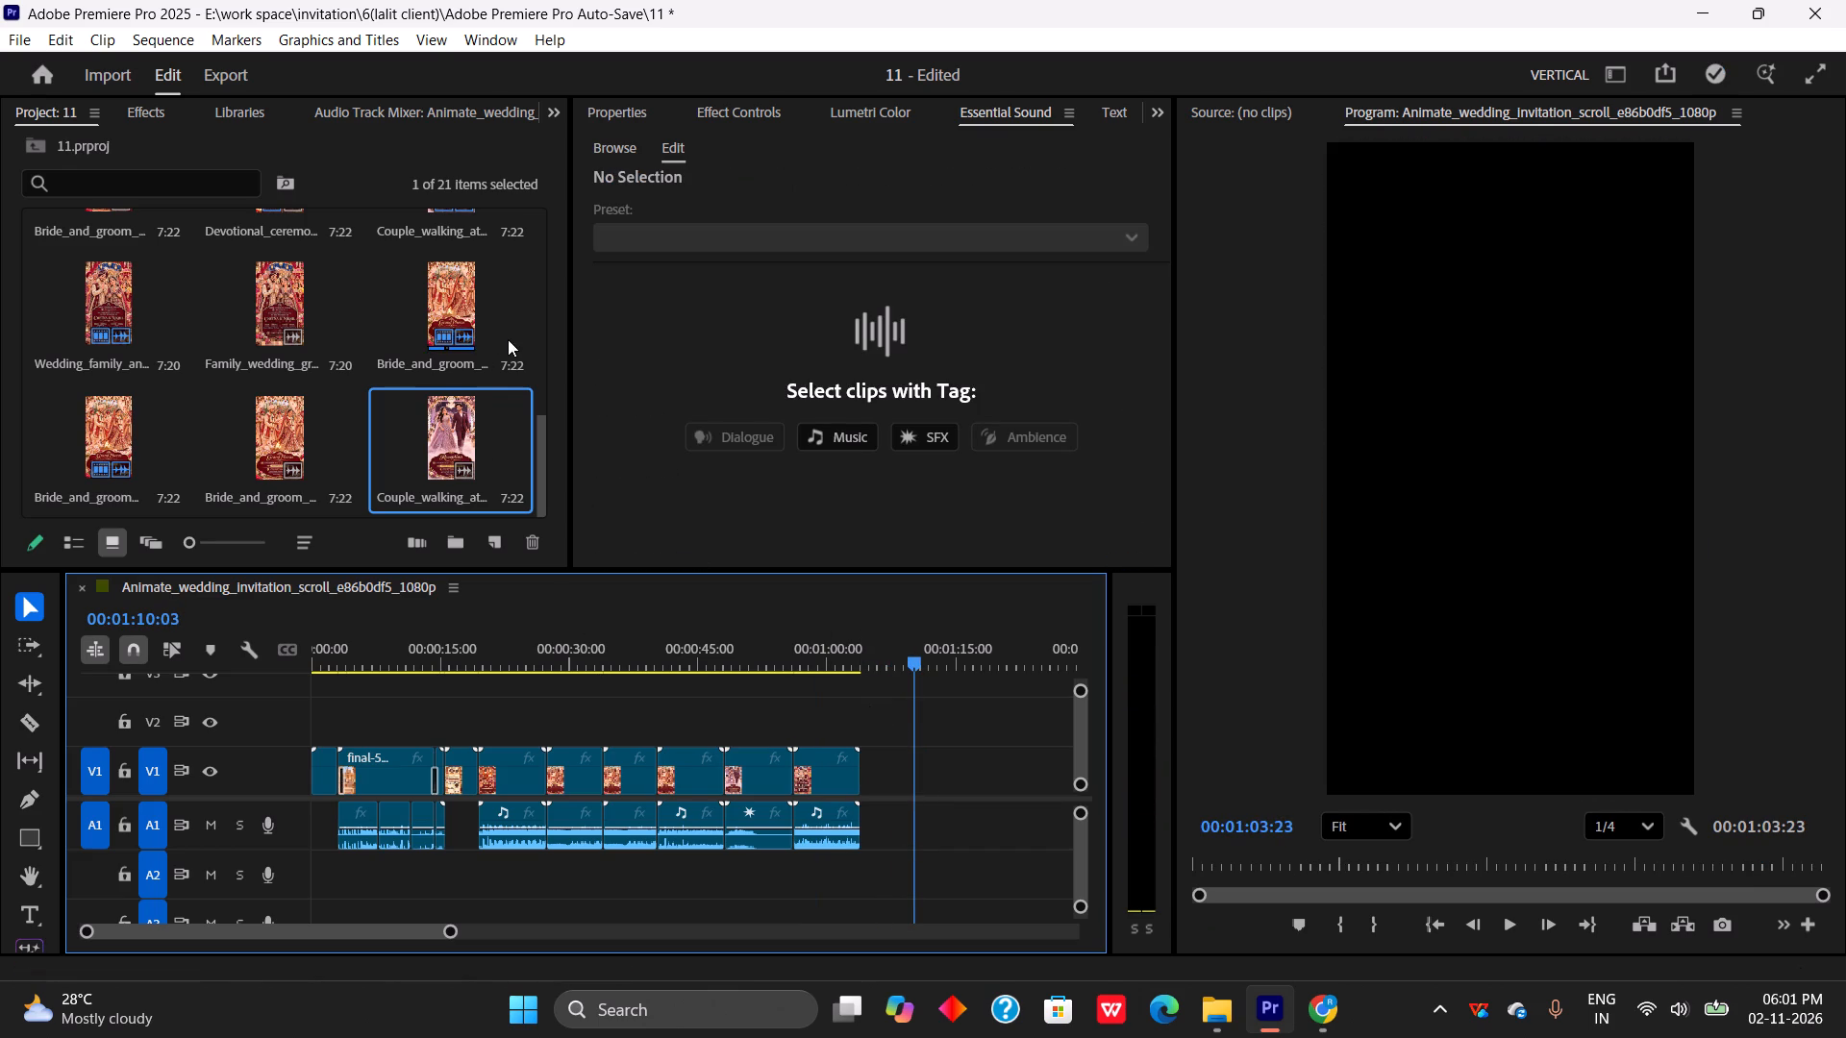
double_click(521, 350)
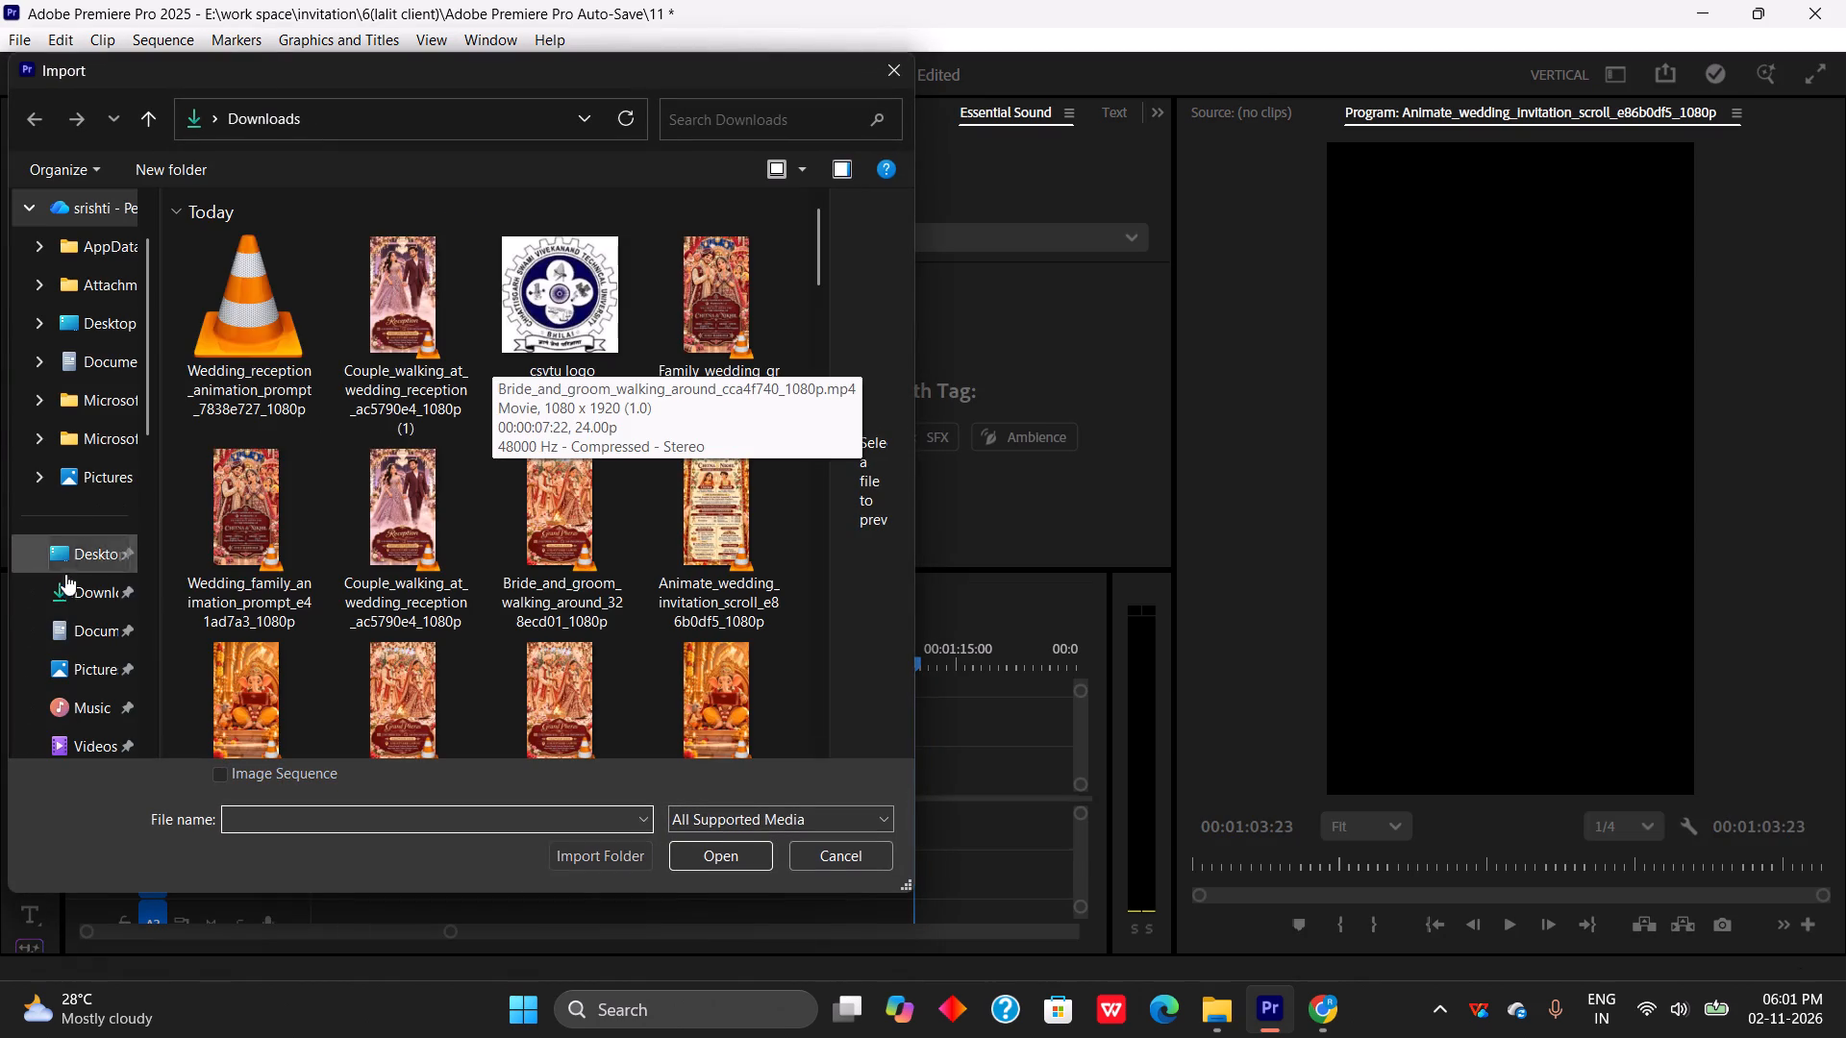
double_click(256, 326)
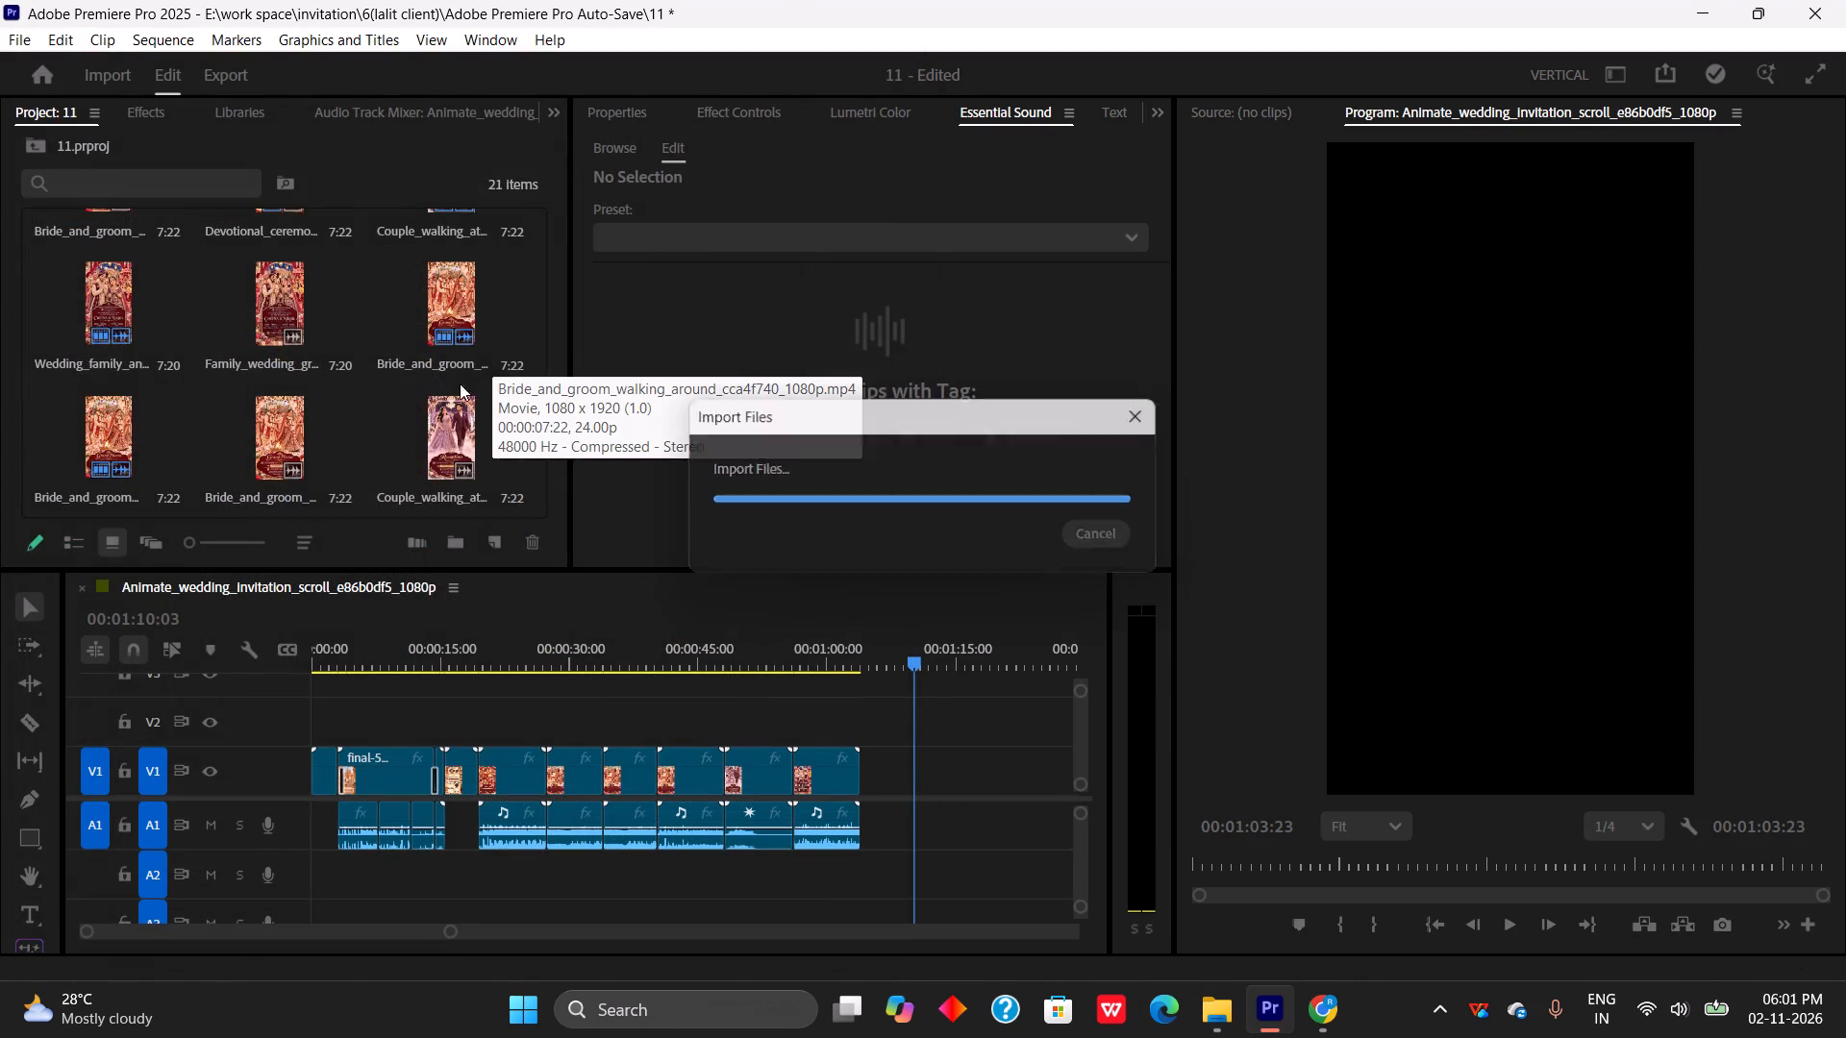
drag(110, 426, 884, 727)
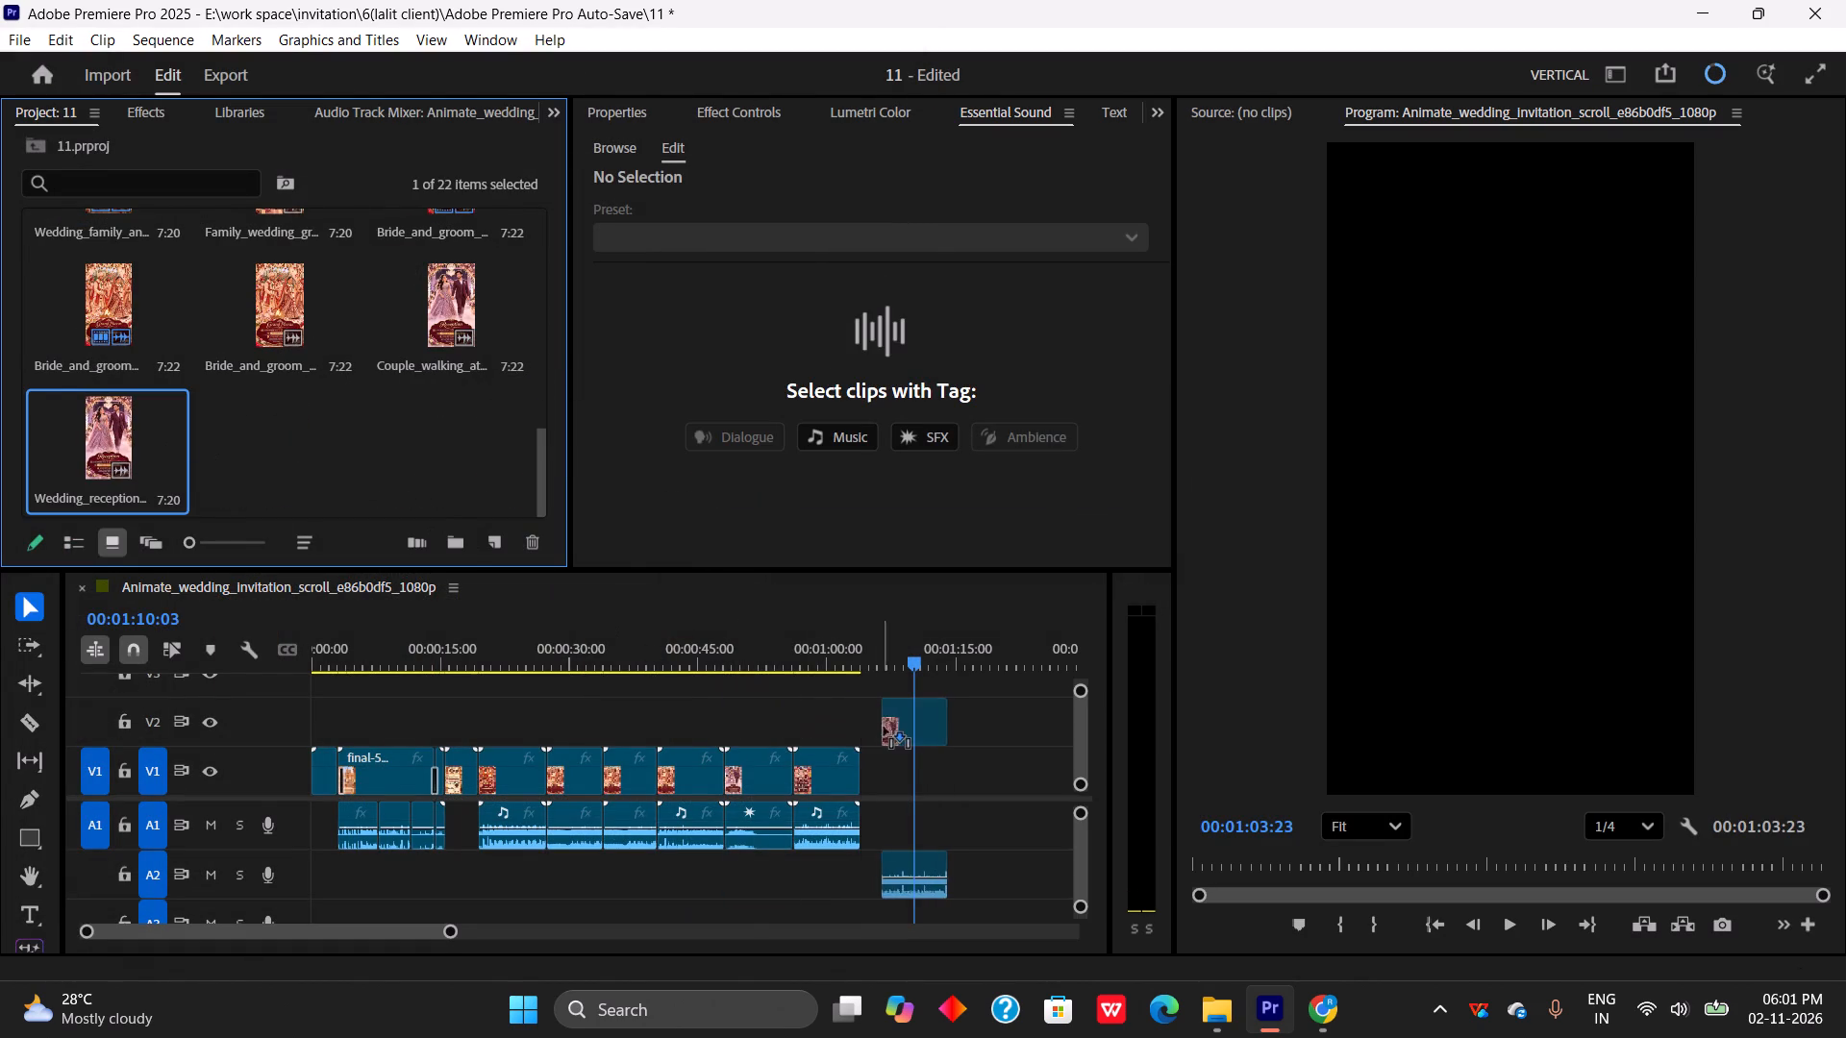
drag(884, 727, 858, 756)
Play the new Wedding_reception clip and delete its audio from A1.
drag(917, 660, 856, 704)
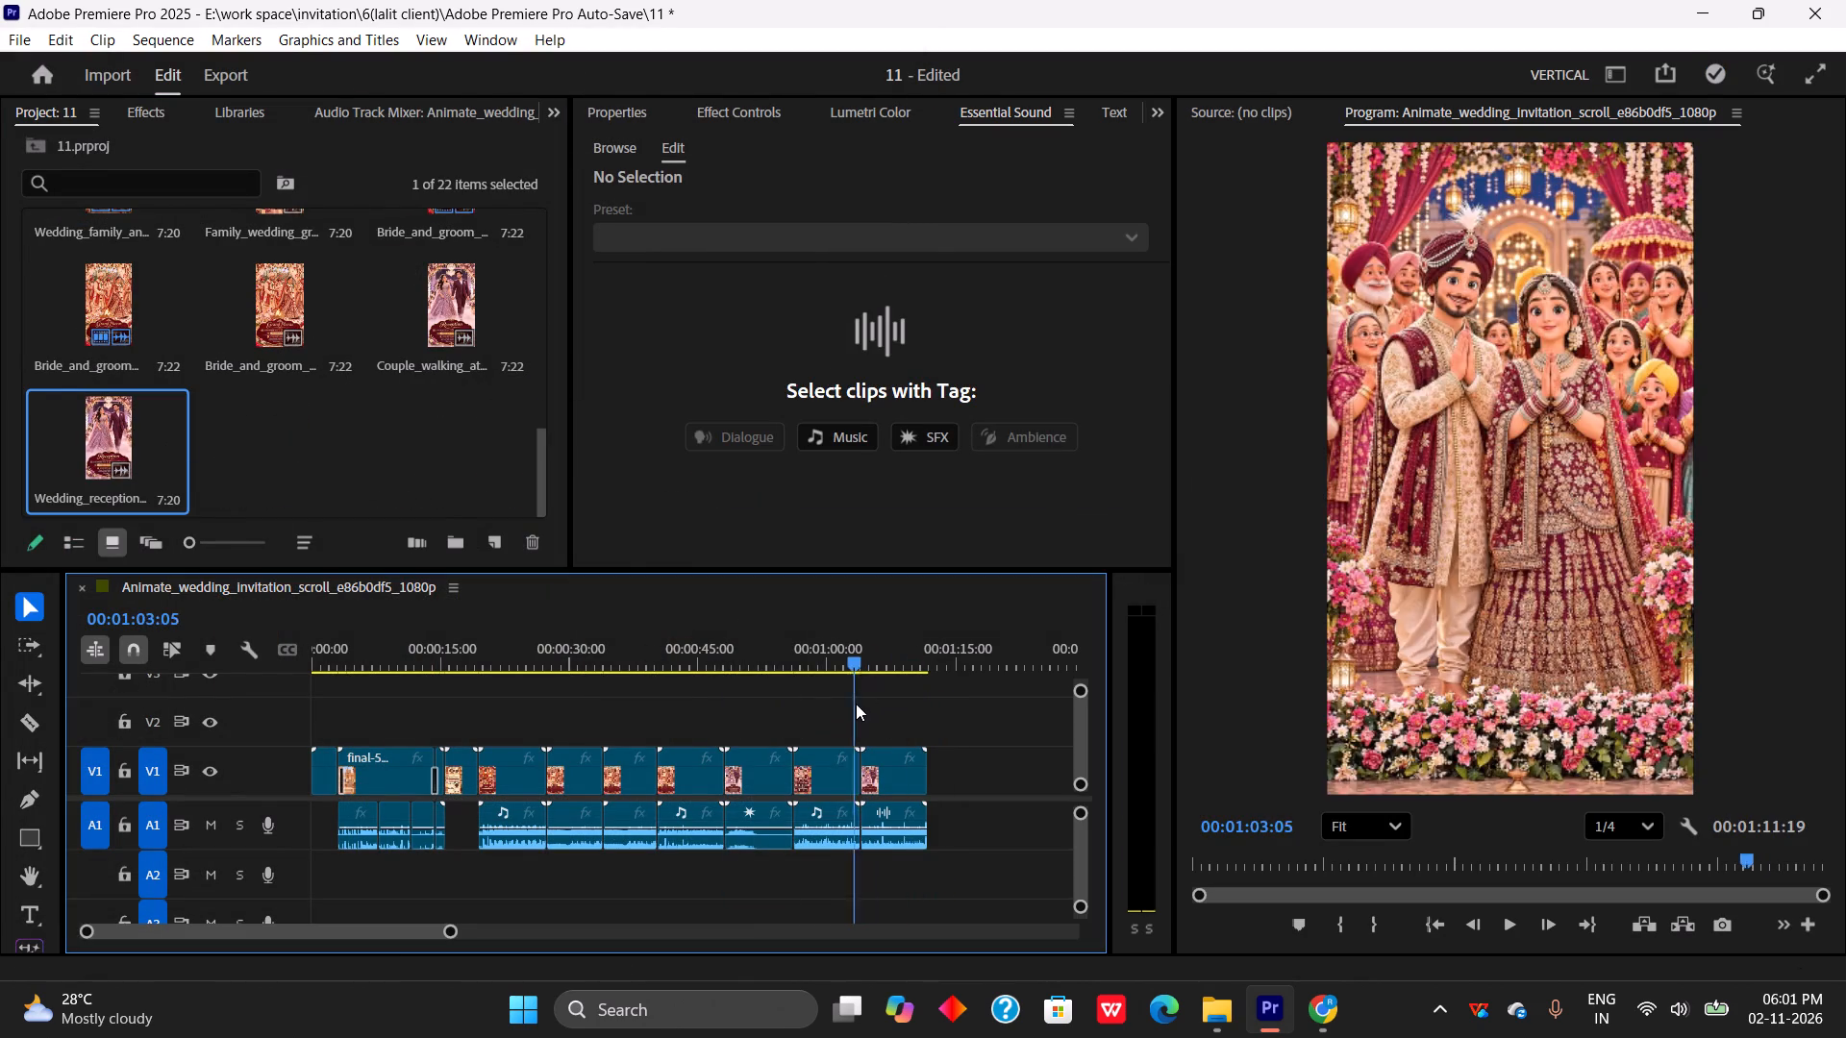
drag(856, 704, 857, 717)
key(space)
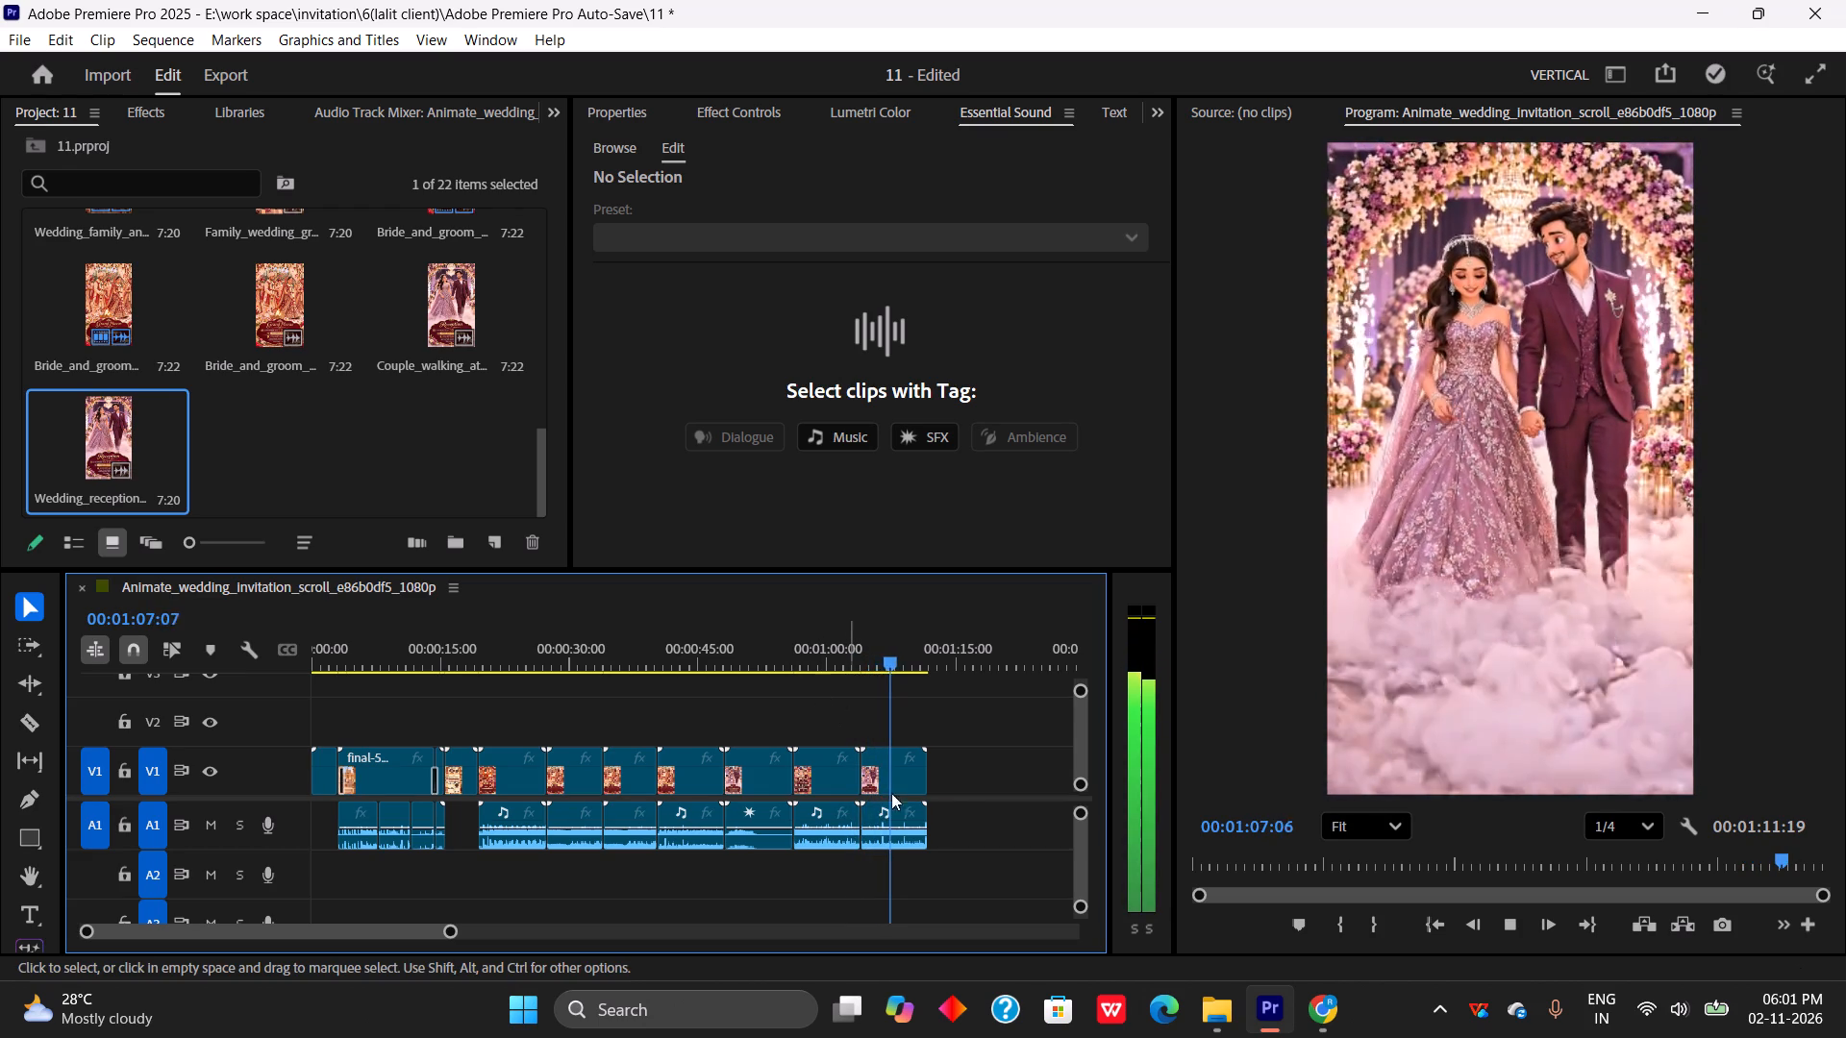
click(874, 850)
key(Delete)
key(space)
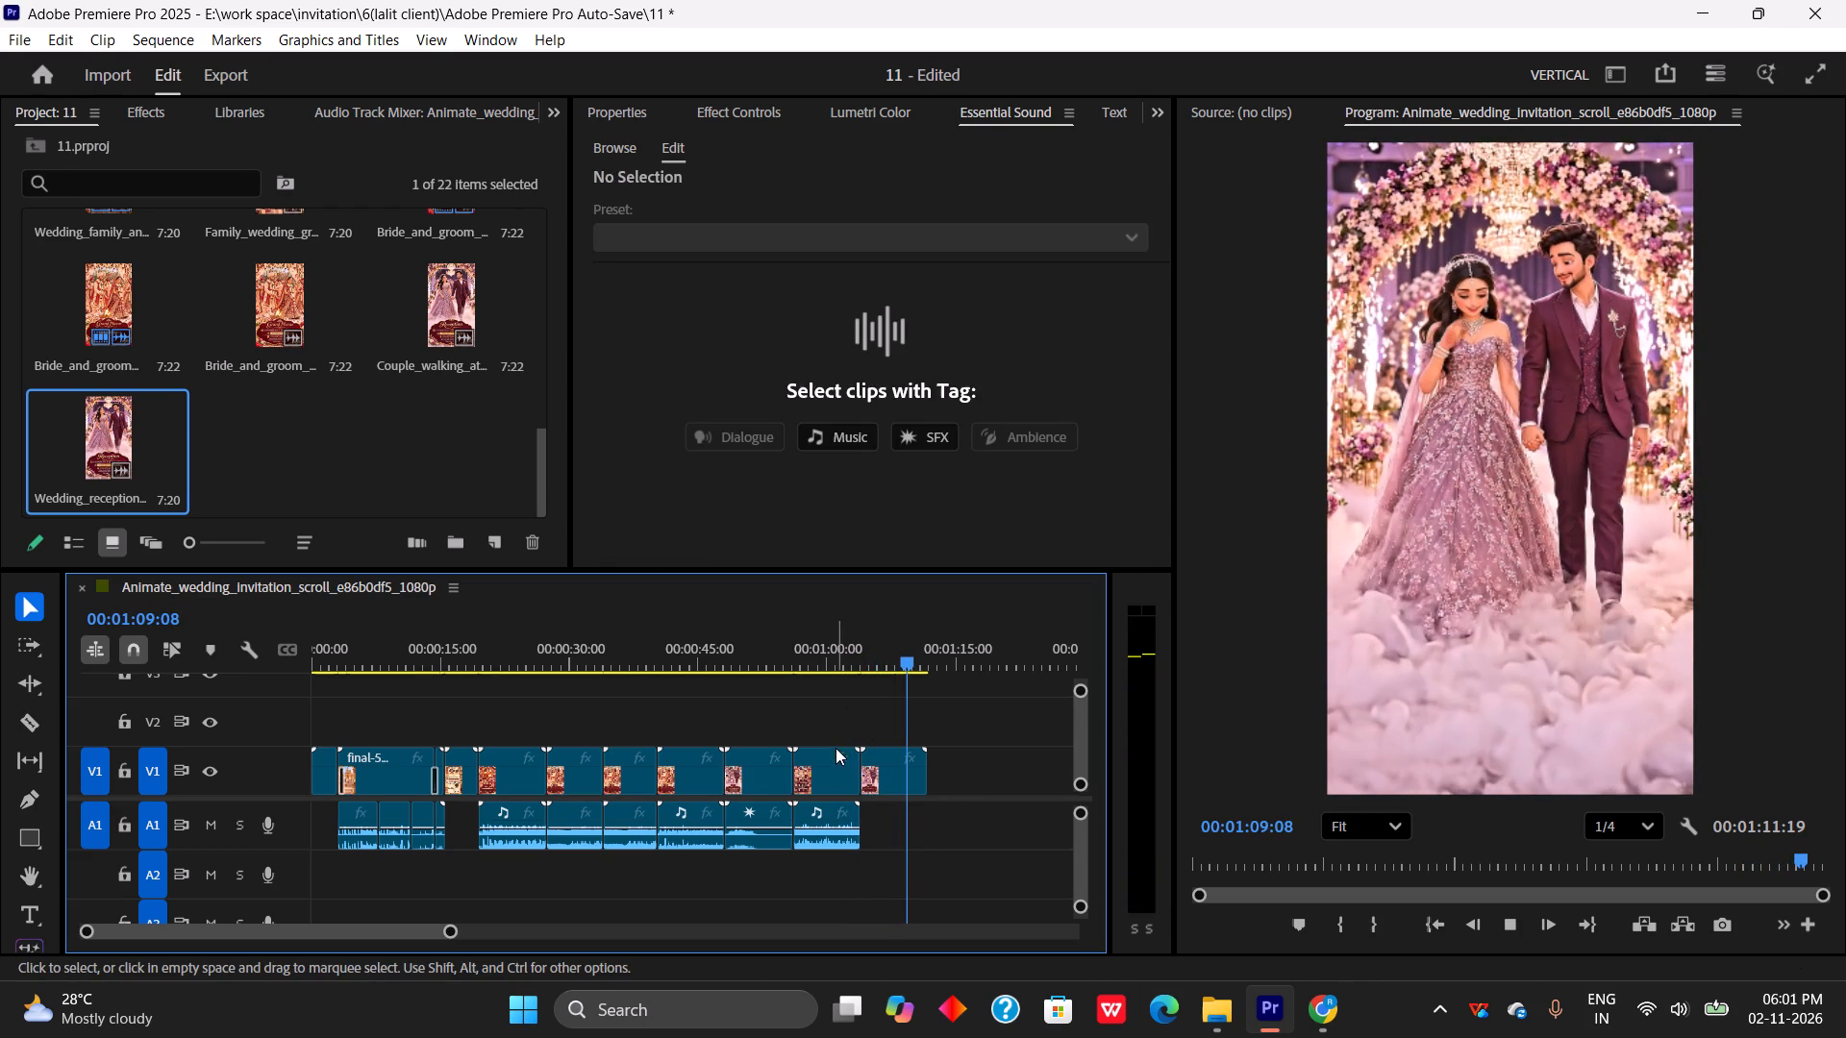
Move the Wedding_family clip behind the new Wedding_reception clip, and delete the older Couple_walking clip together with the gap.
drag(810, 722, 835, 881)
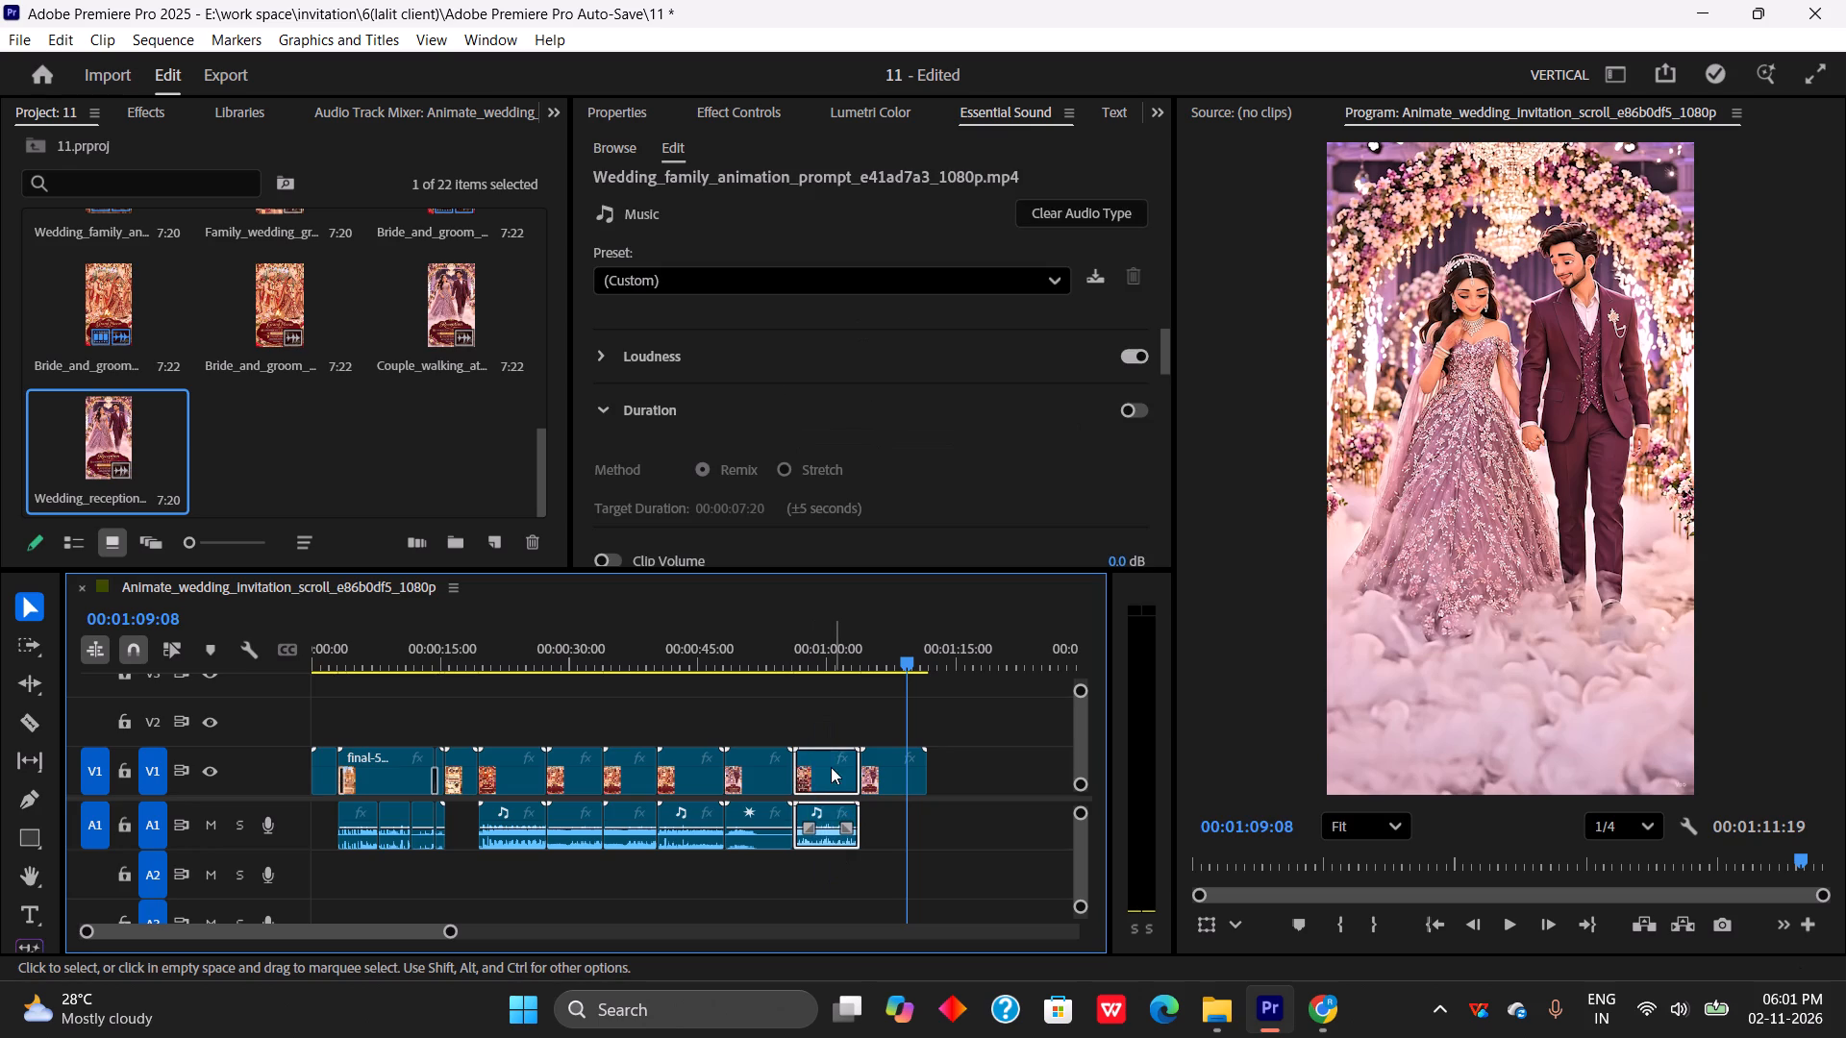
drag(822, 780, 969, 783)
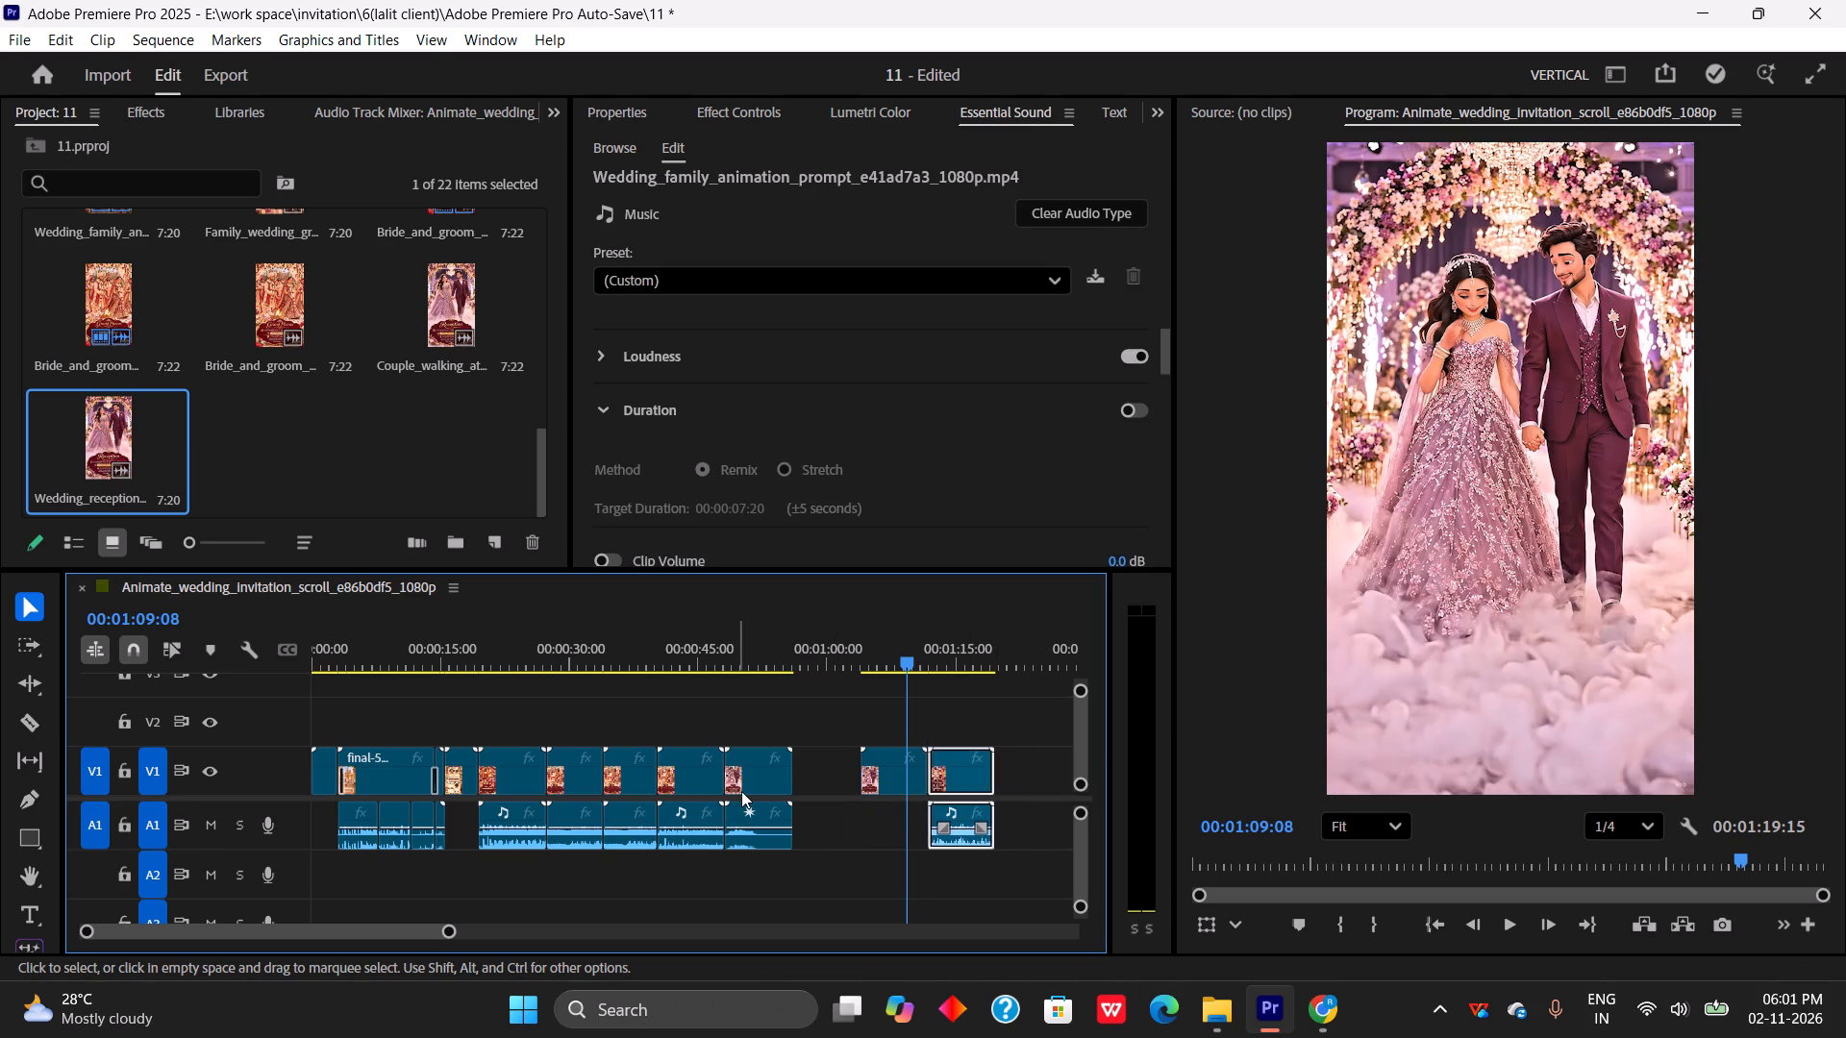
drag(750, 732, 764, 820)
key(Delete)
click(822, 782)
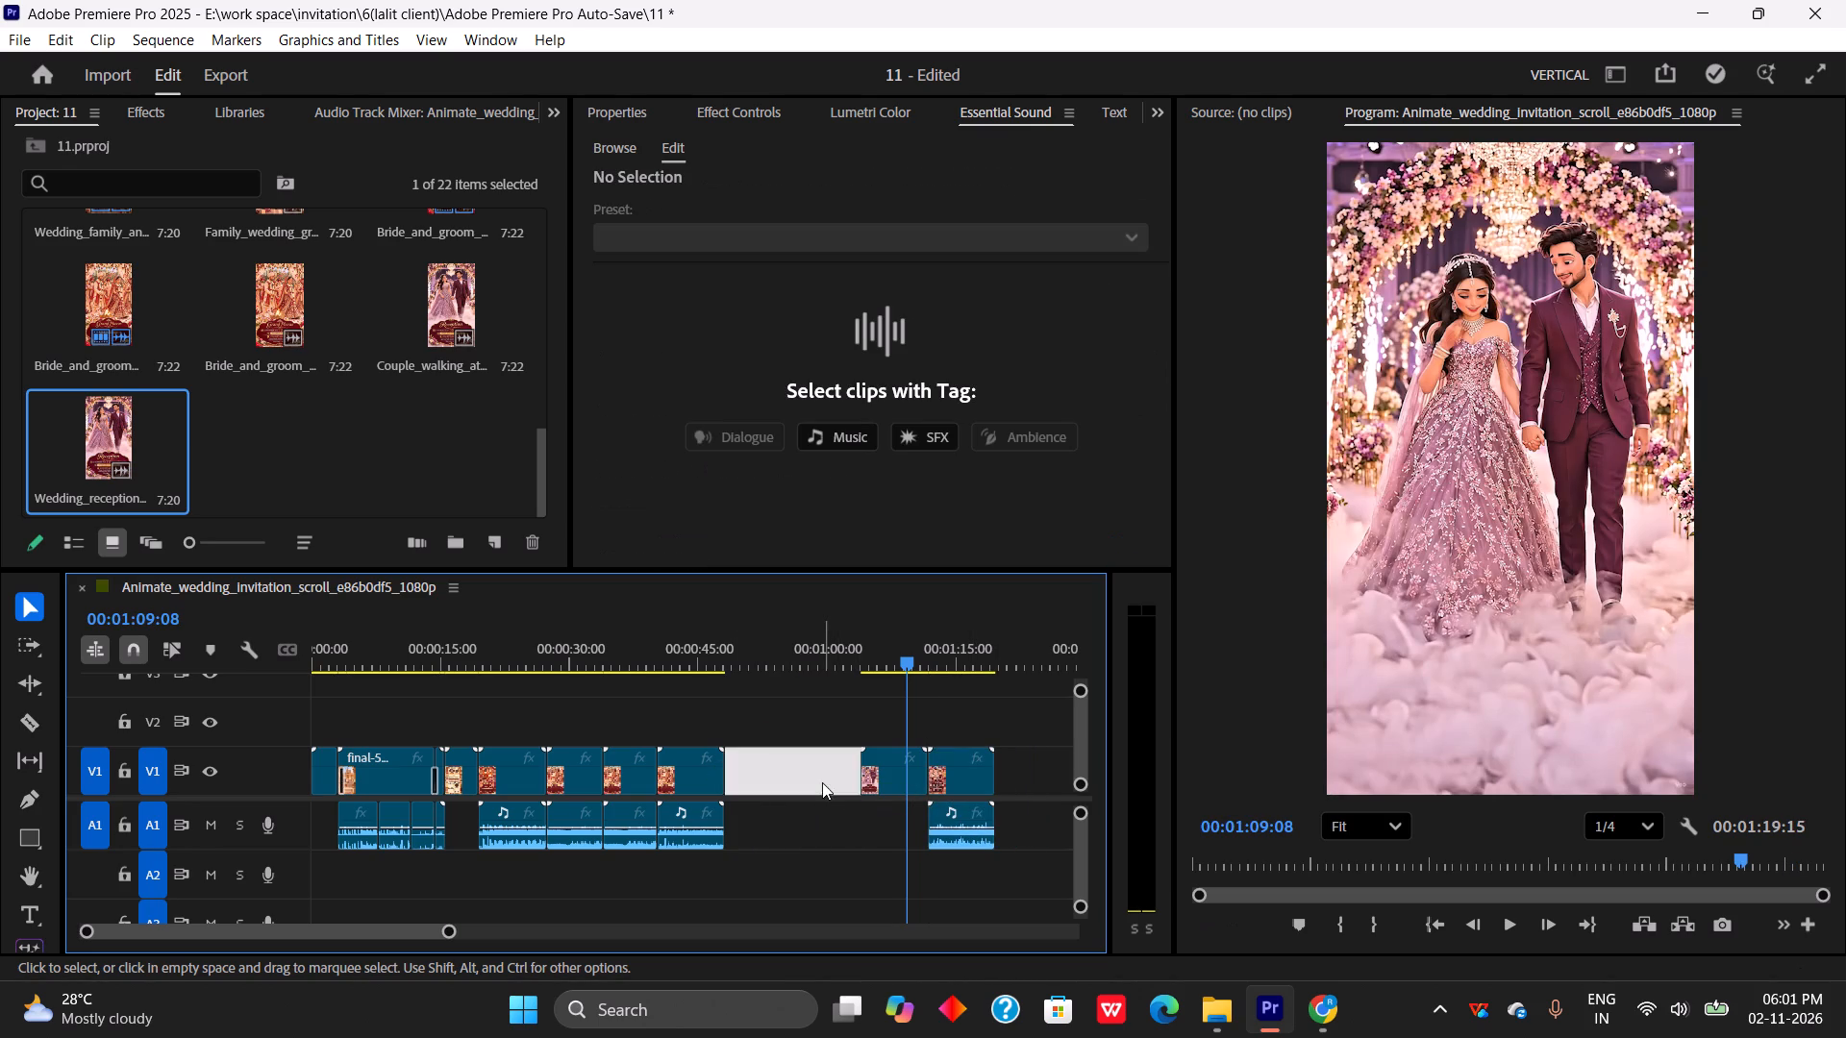
key(Delete)
Delete the Wedding_family clip's audio from A1.
drag(901, 667, 766, 700)
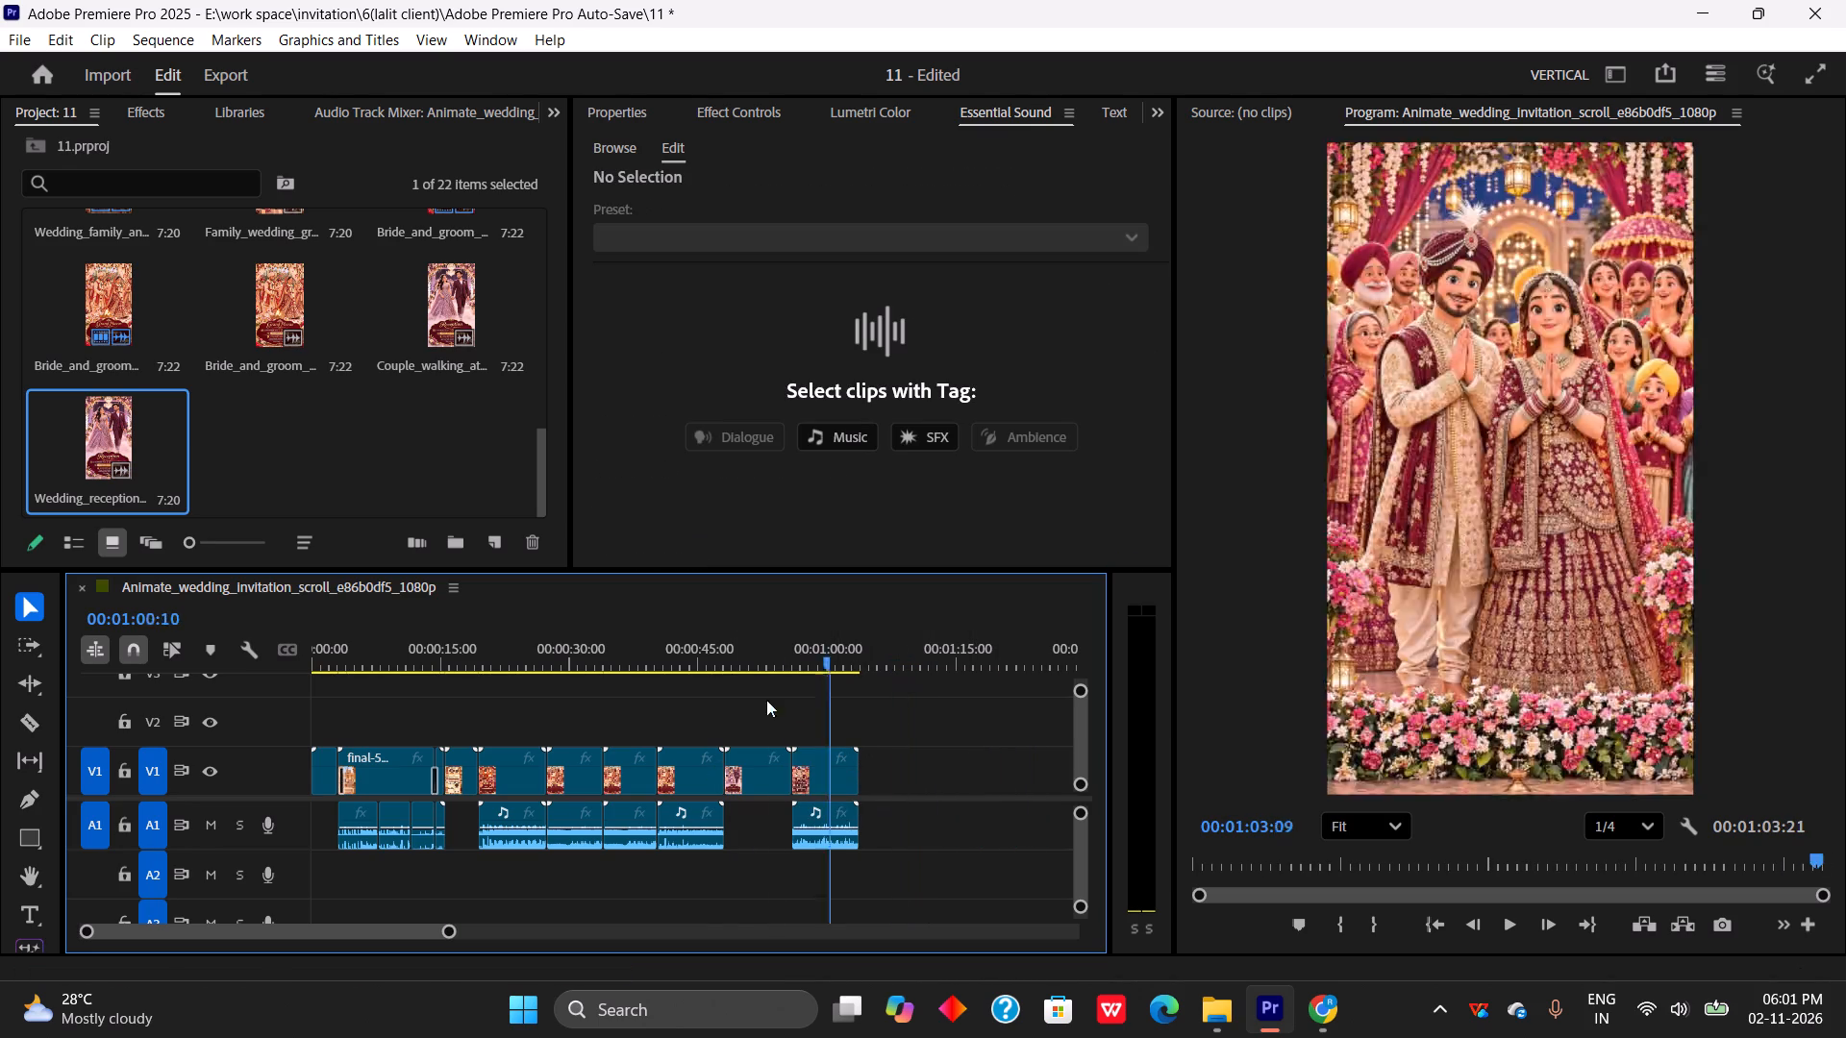
drag(766, 700, 715, 726)
click(824, 820)
key(Delete)
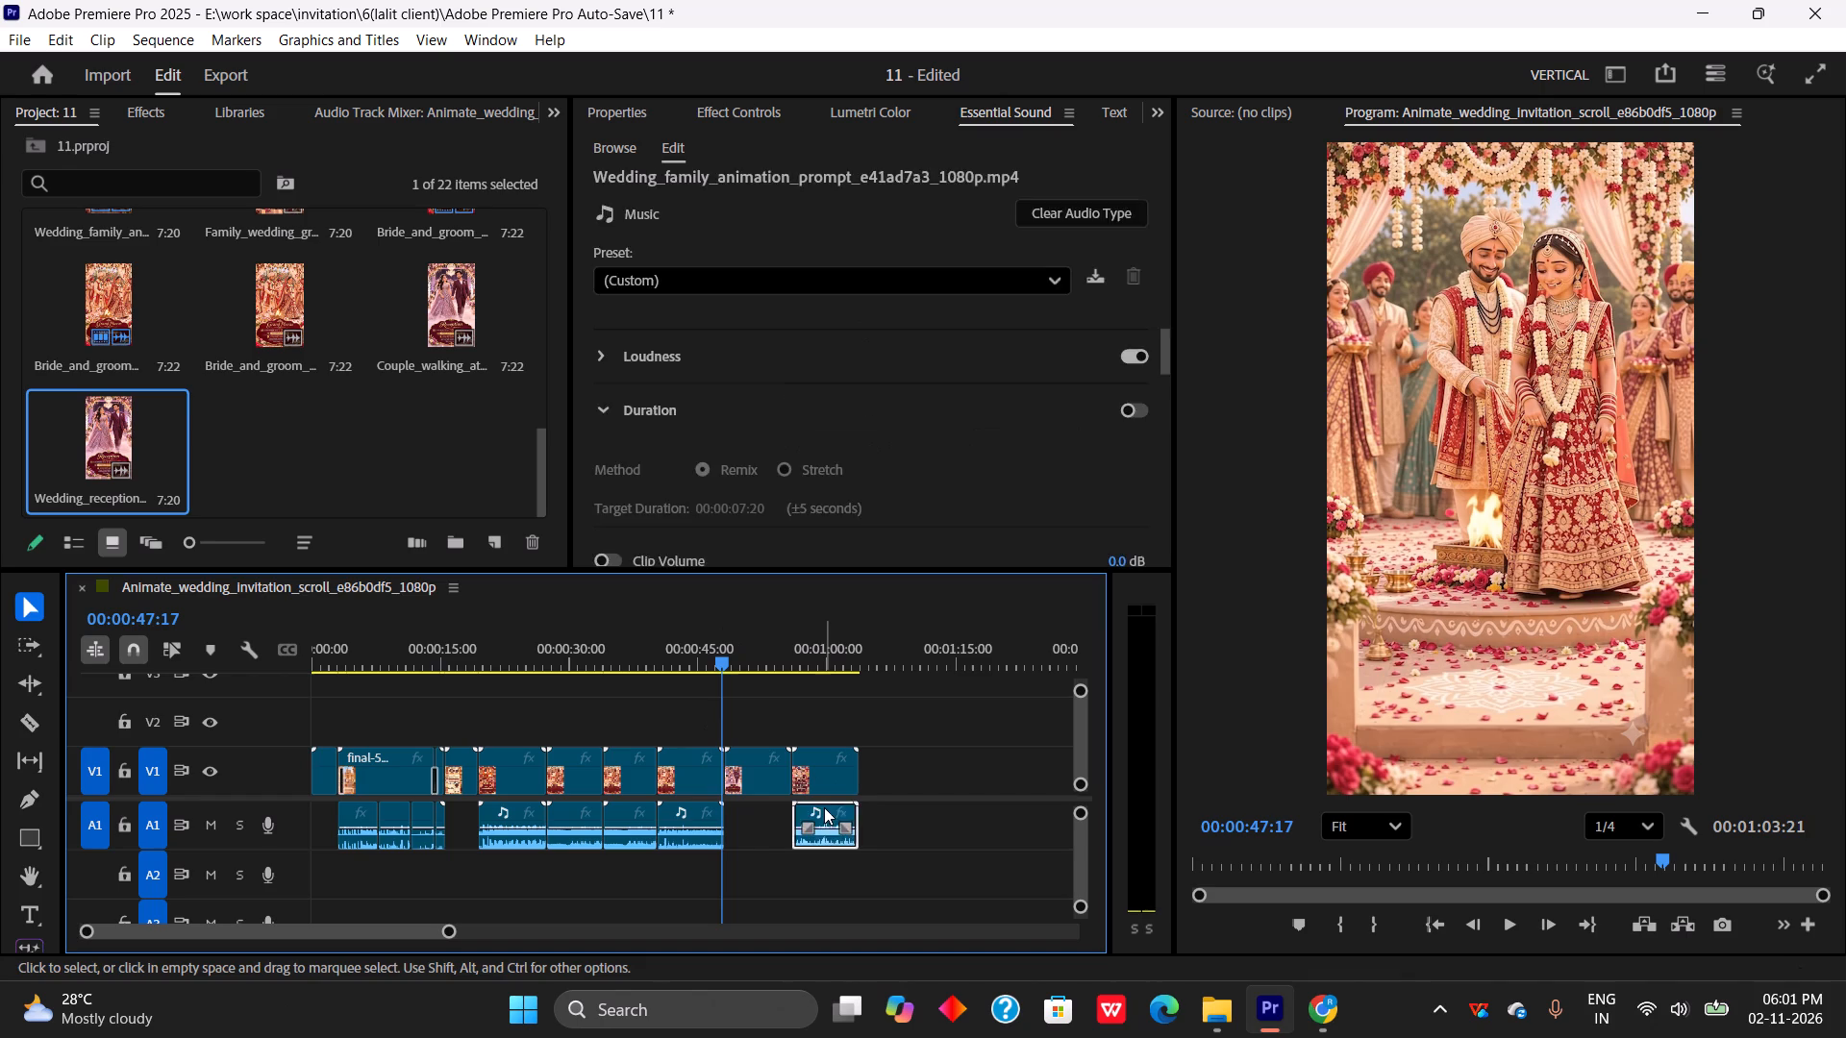
Play through the Grand Pheras clips and the start of the reception clip to check the sequence.
key(space)
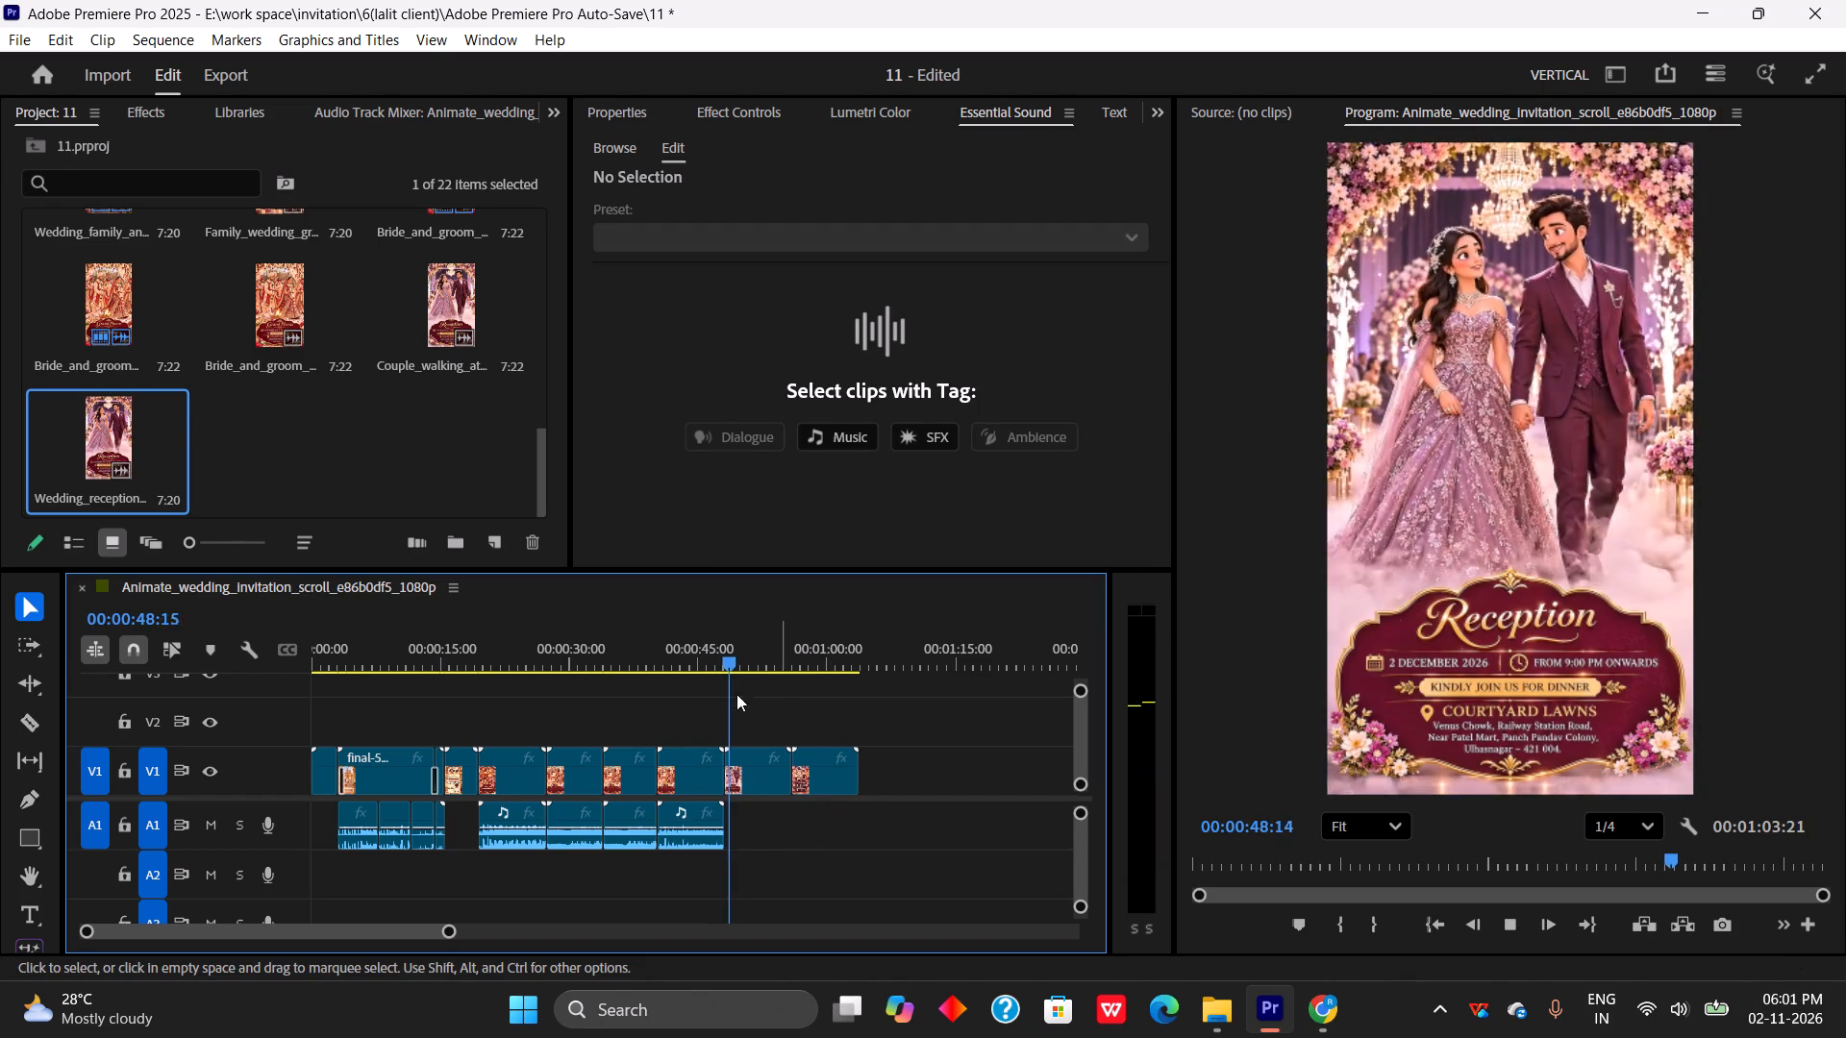
drag(736, 648, 698, 693)
key(space)
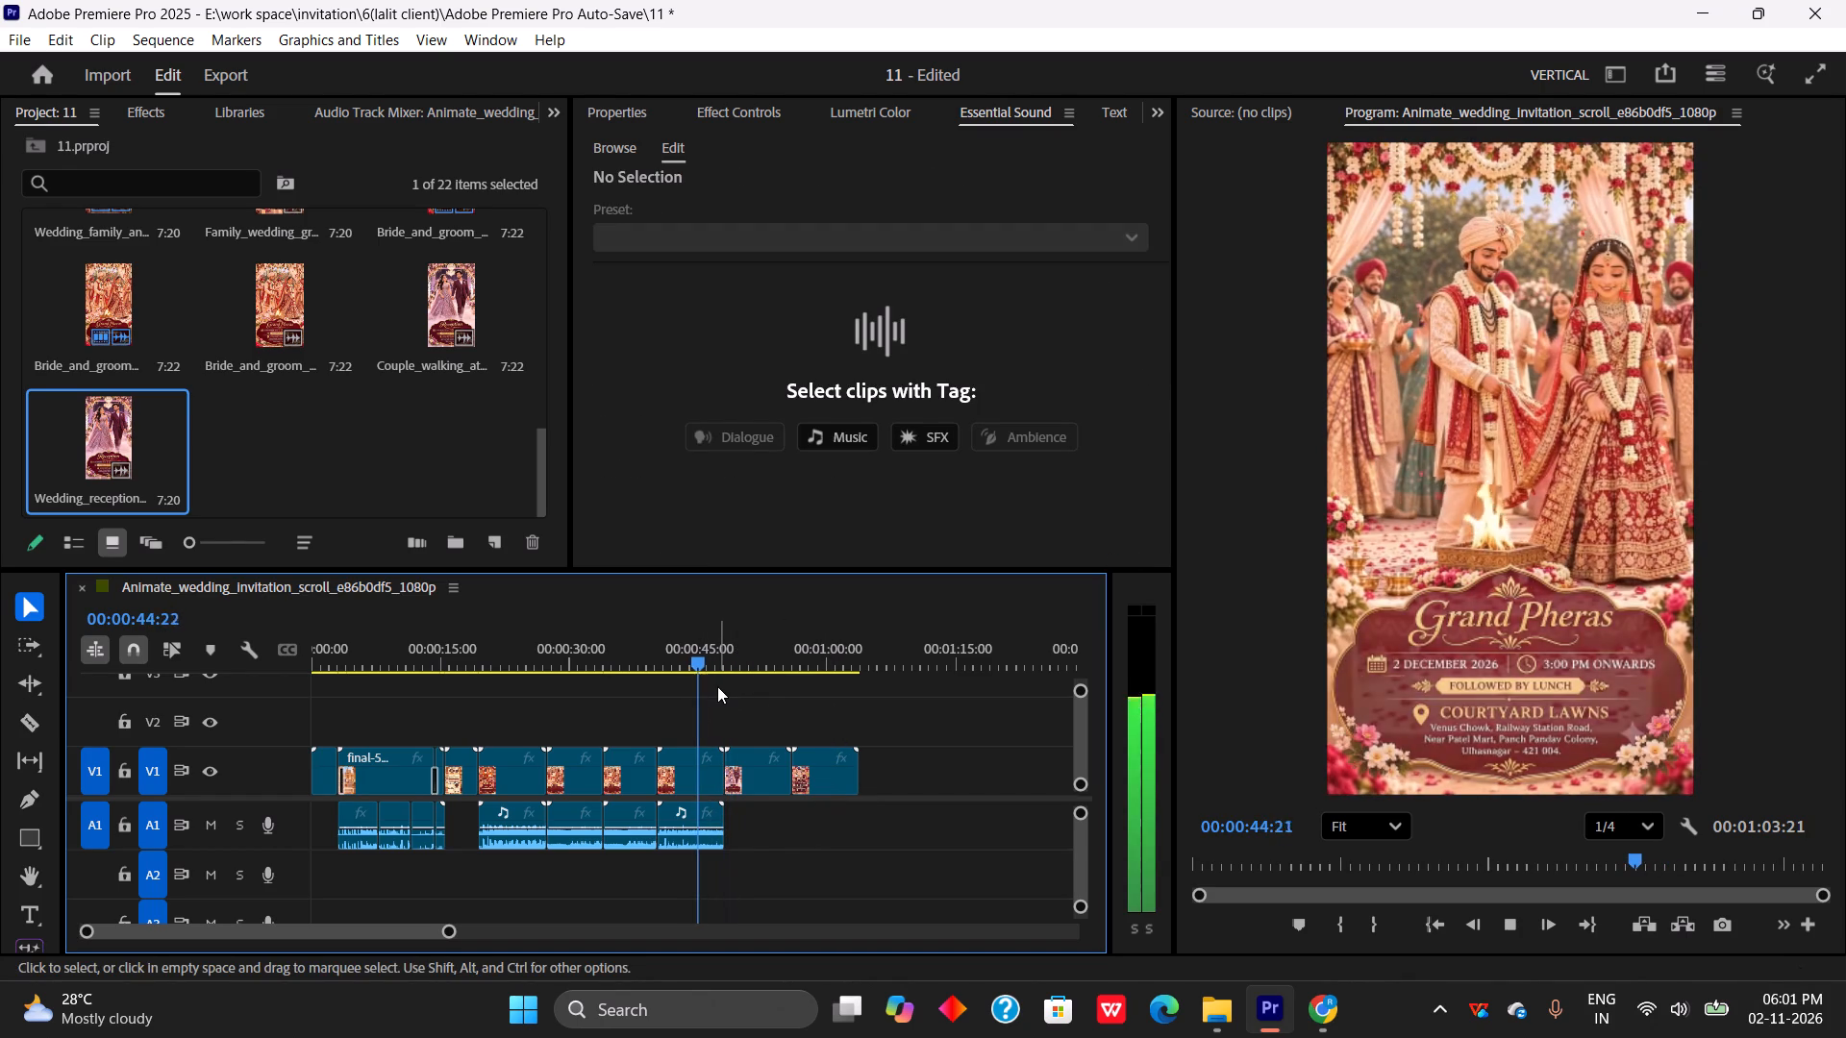
key(space)
drag(710, 650, 644, 704)
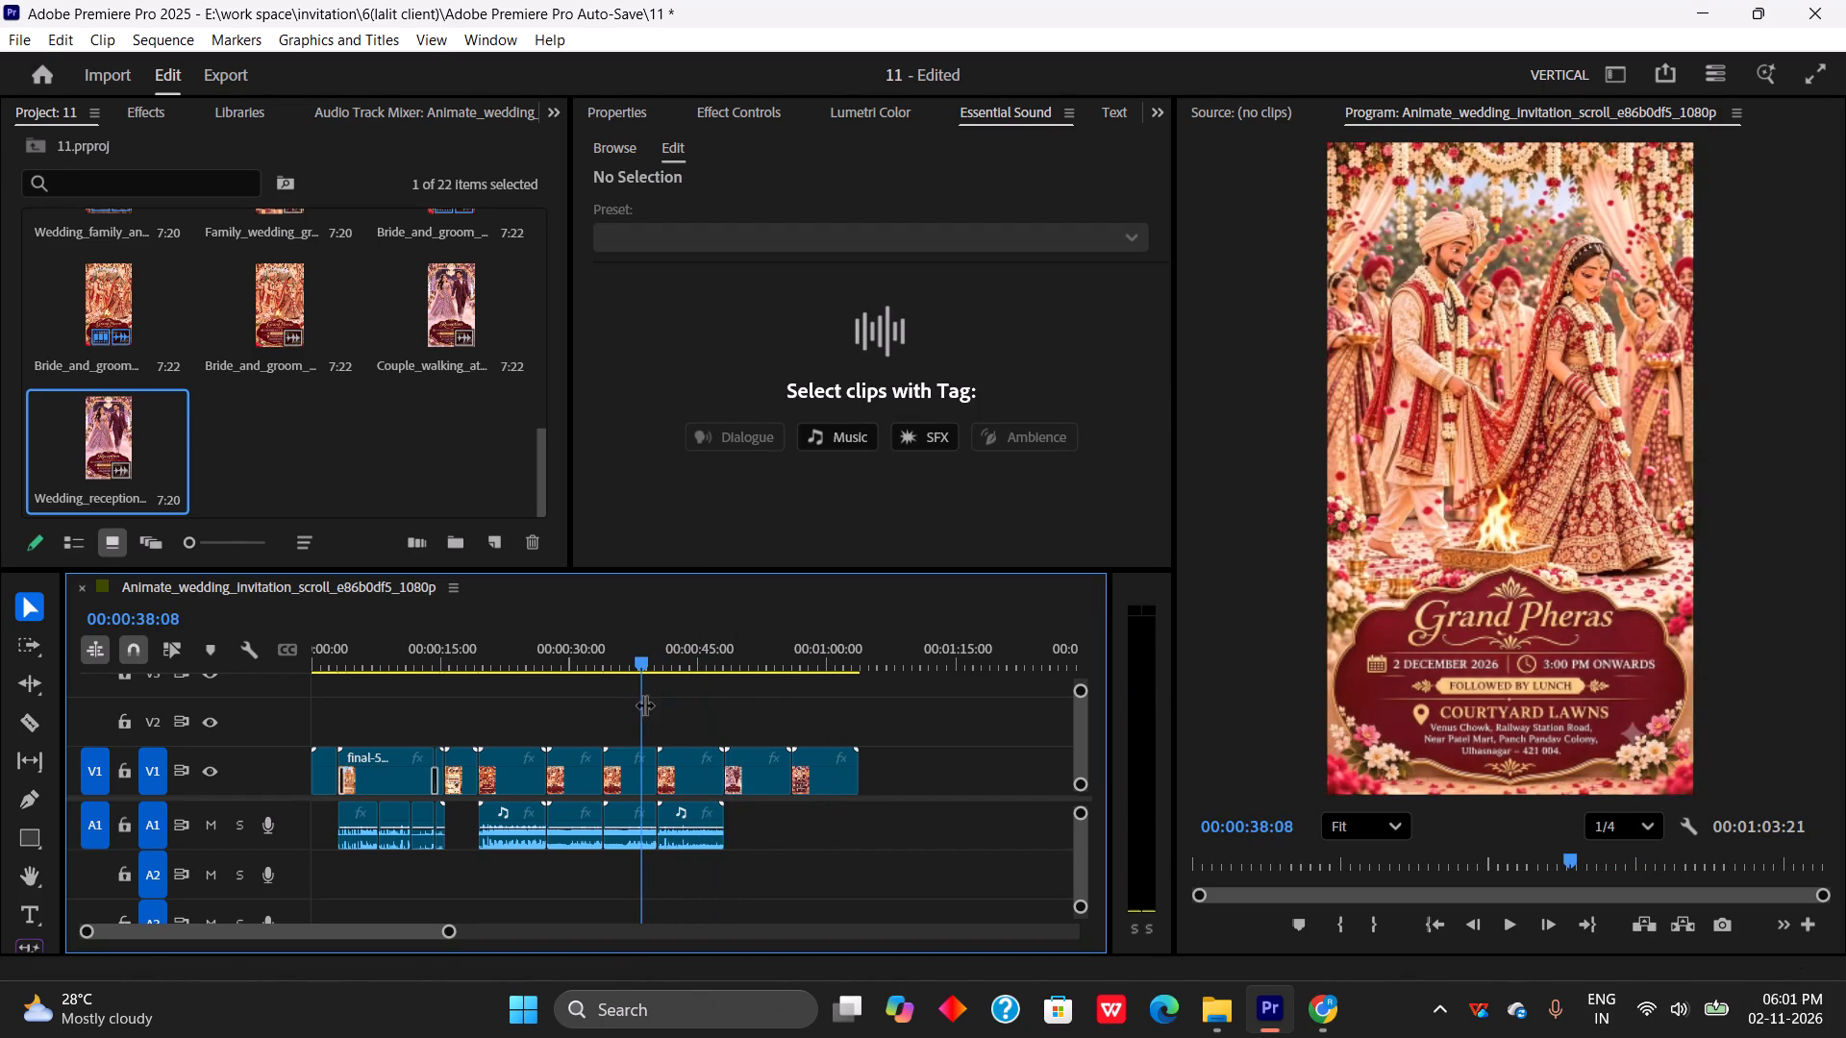
key(space)
drag(660, 664, 559, 747)
key(space)
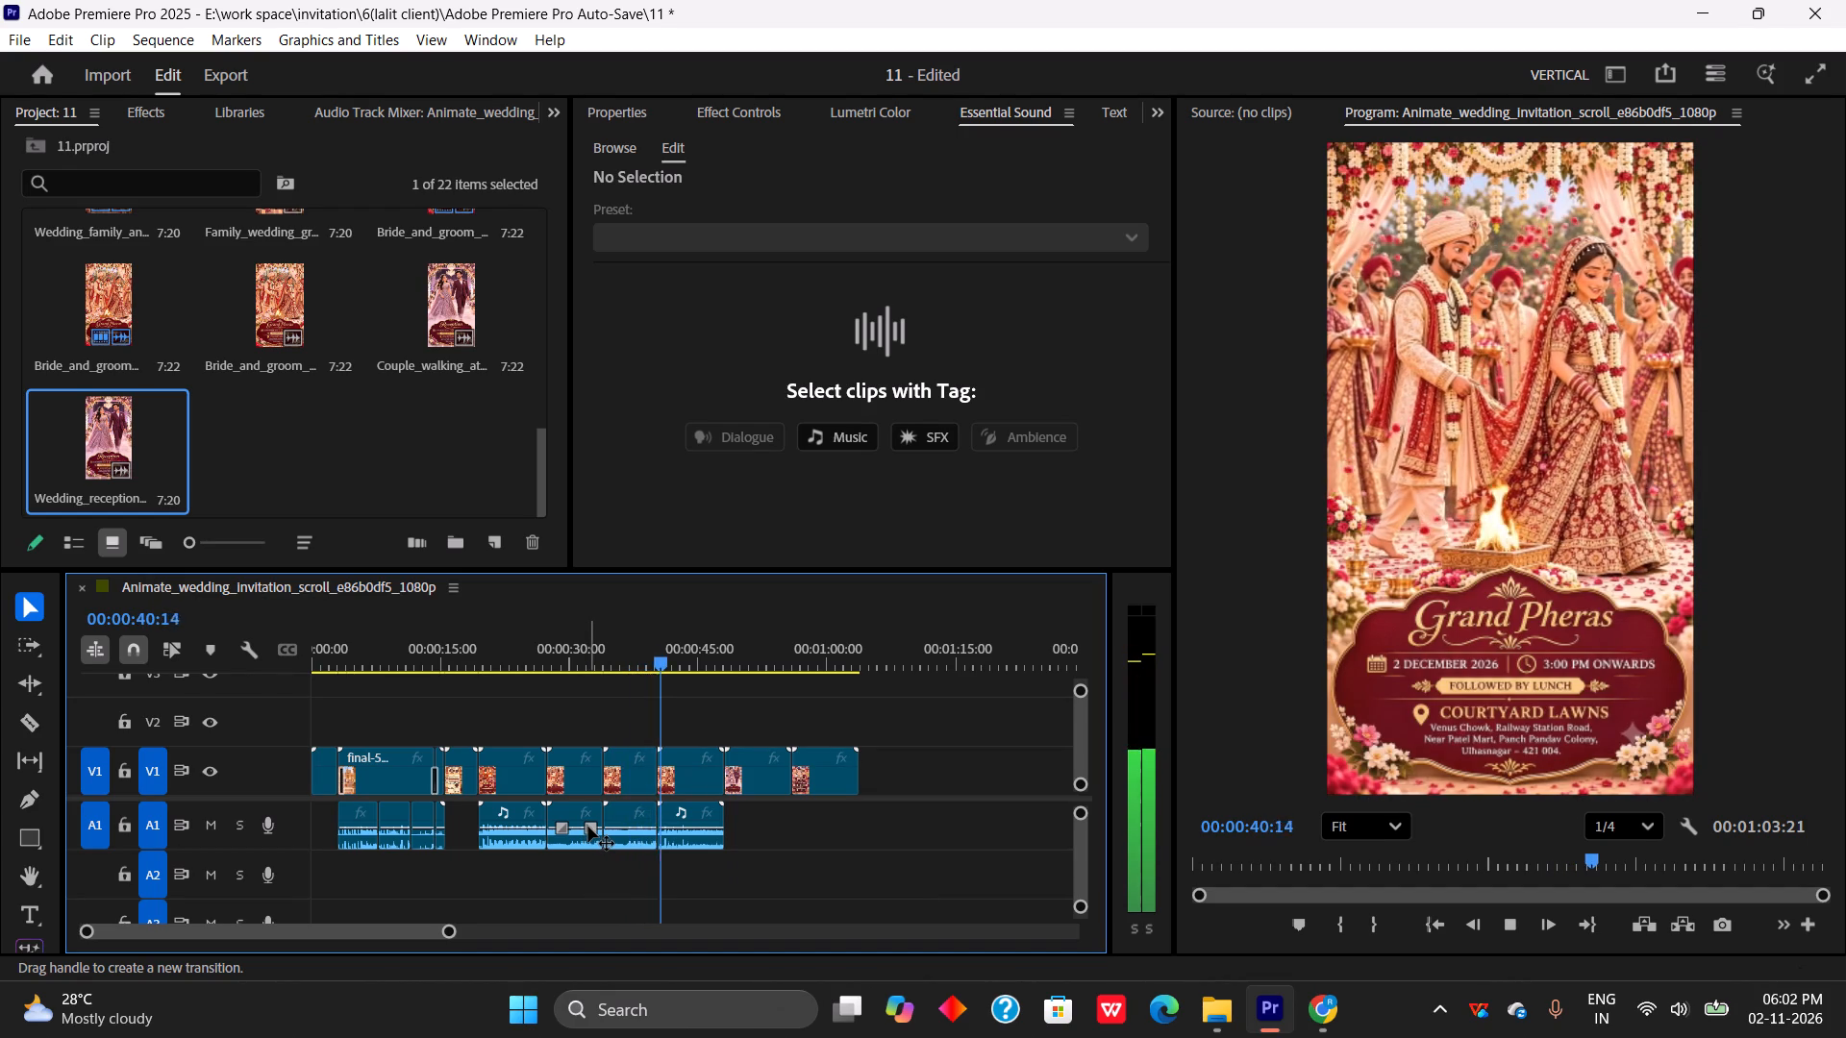
Delete the Bride_and_groom_walking_around_328ecd01 clip with its audio and close the gap it leaves before the reception clip.
drag(682, 715, 718, 850)
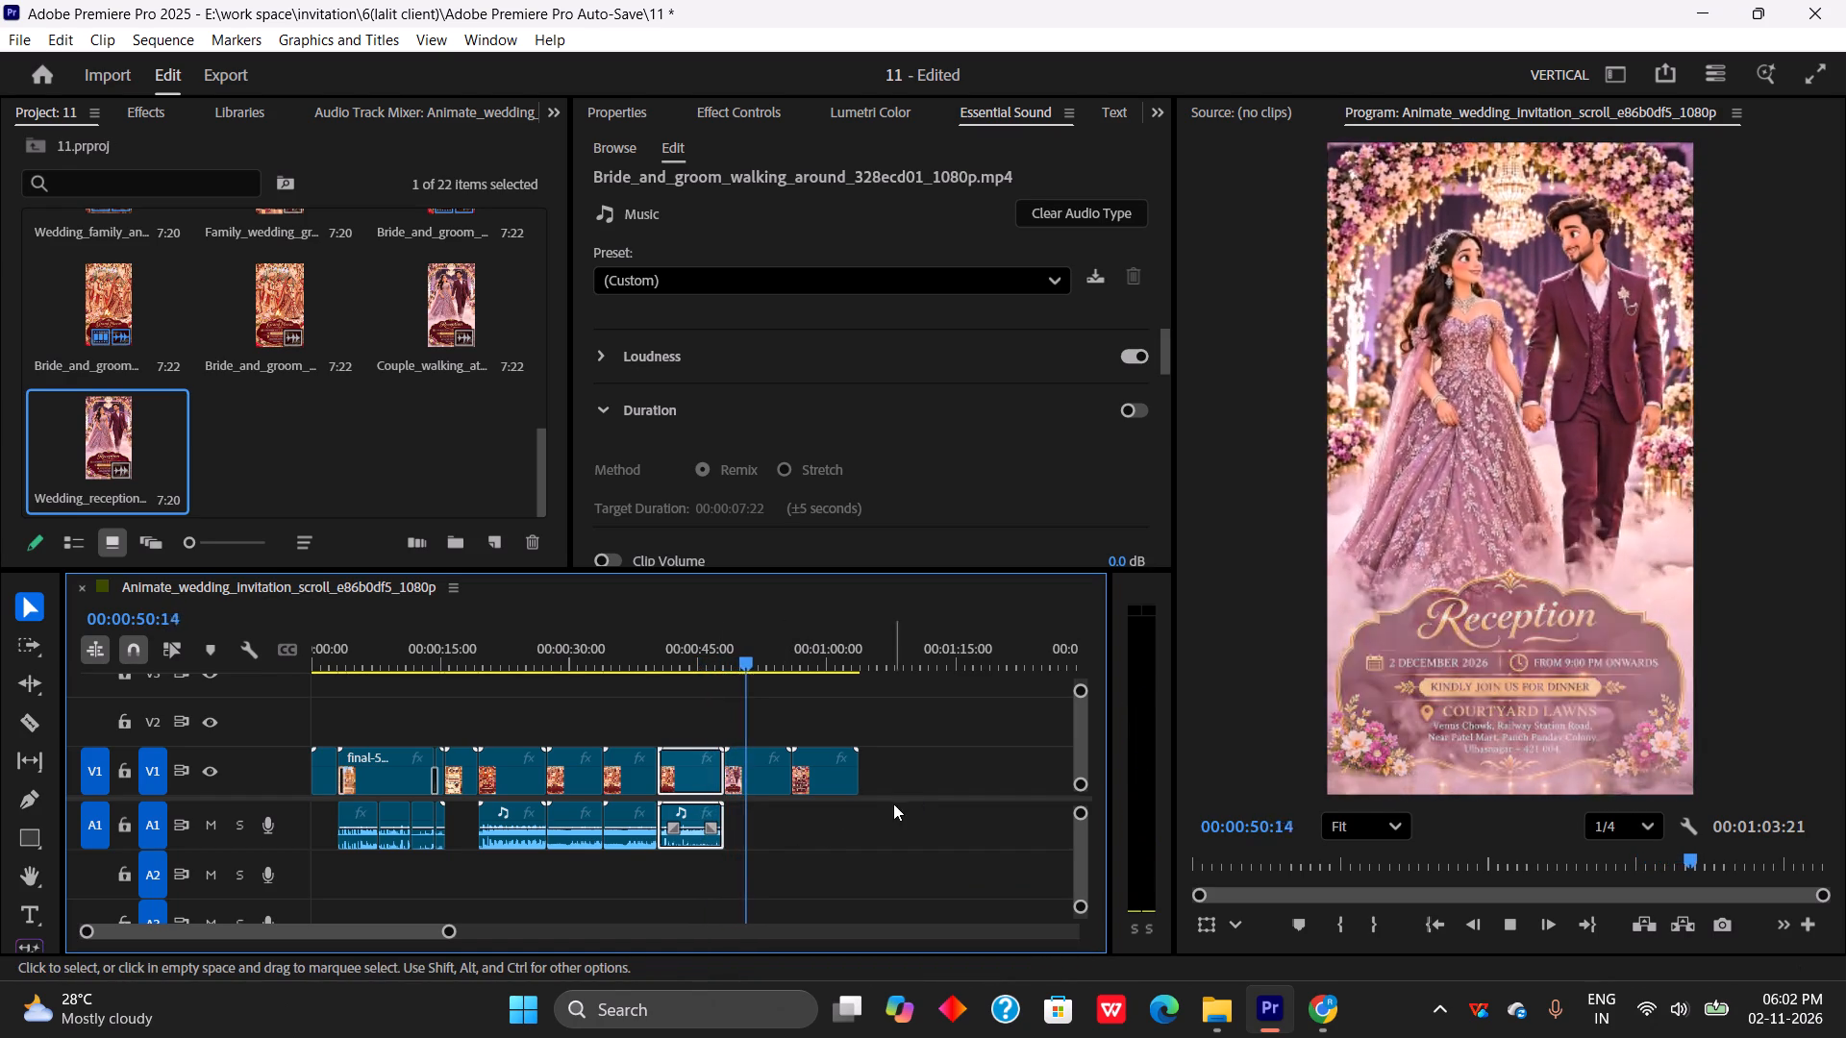
key(Delete)
click(701, 755)
key(Delete)
Move the reception and family clips together about 6 seconds later on V1, leaving room after the Grand Pheras clip.
drag(694, 716, 746, 823)
drag(754, 780, 792, 777)
Rate-stretch the Bride_and_groom_walking_around_cca4f740 clip to a duration of 00:00:07:23 and play it back.
drag(645, 723, 638, 737)
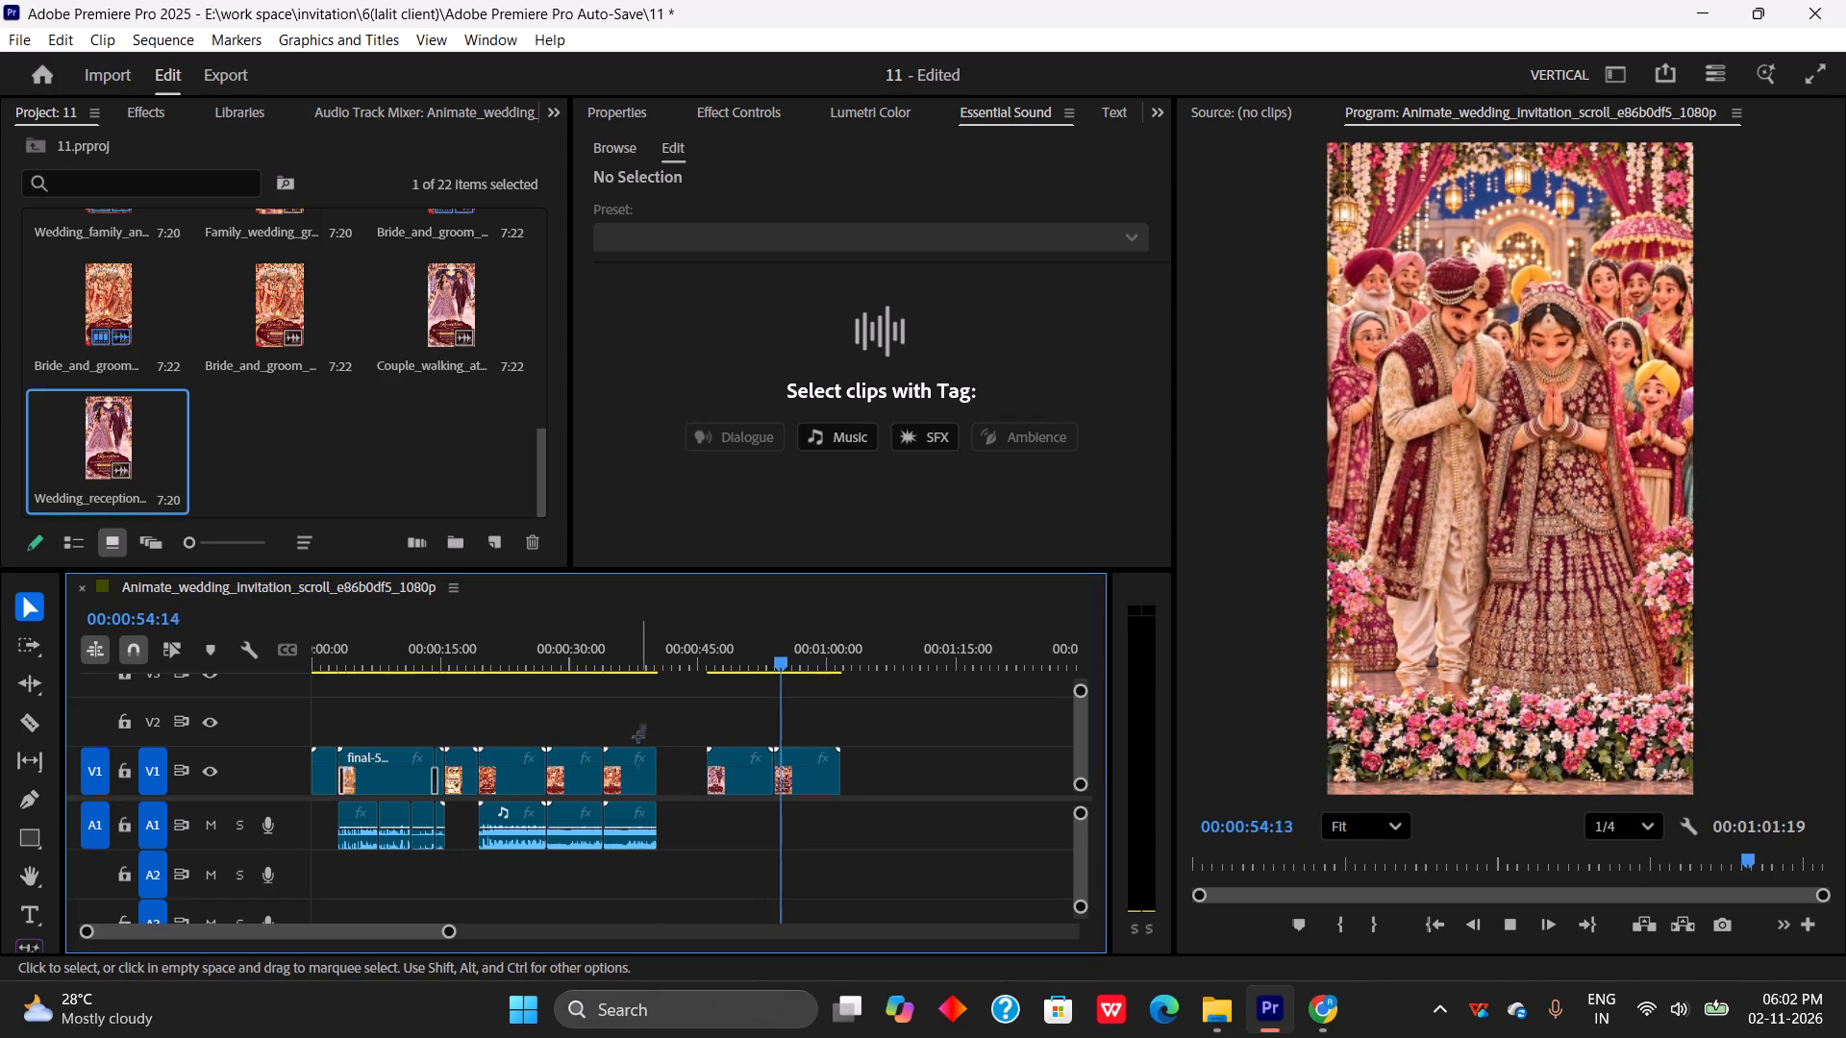
drag(638, 737, 640, 821)
key(space)
key(r)
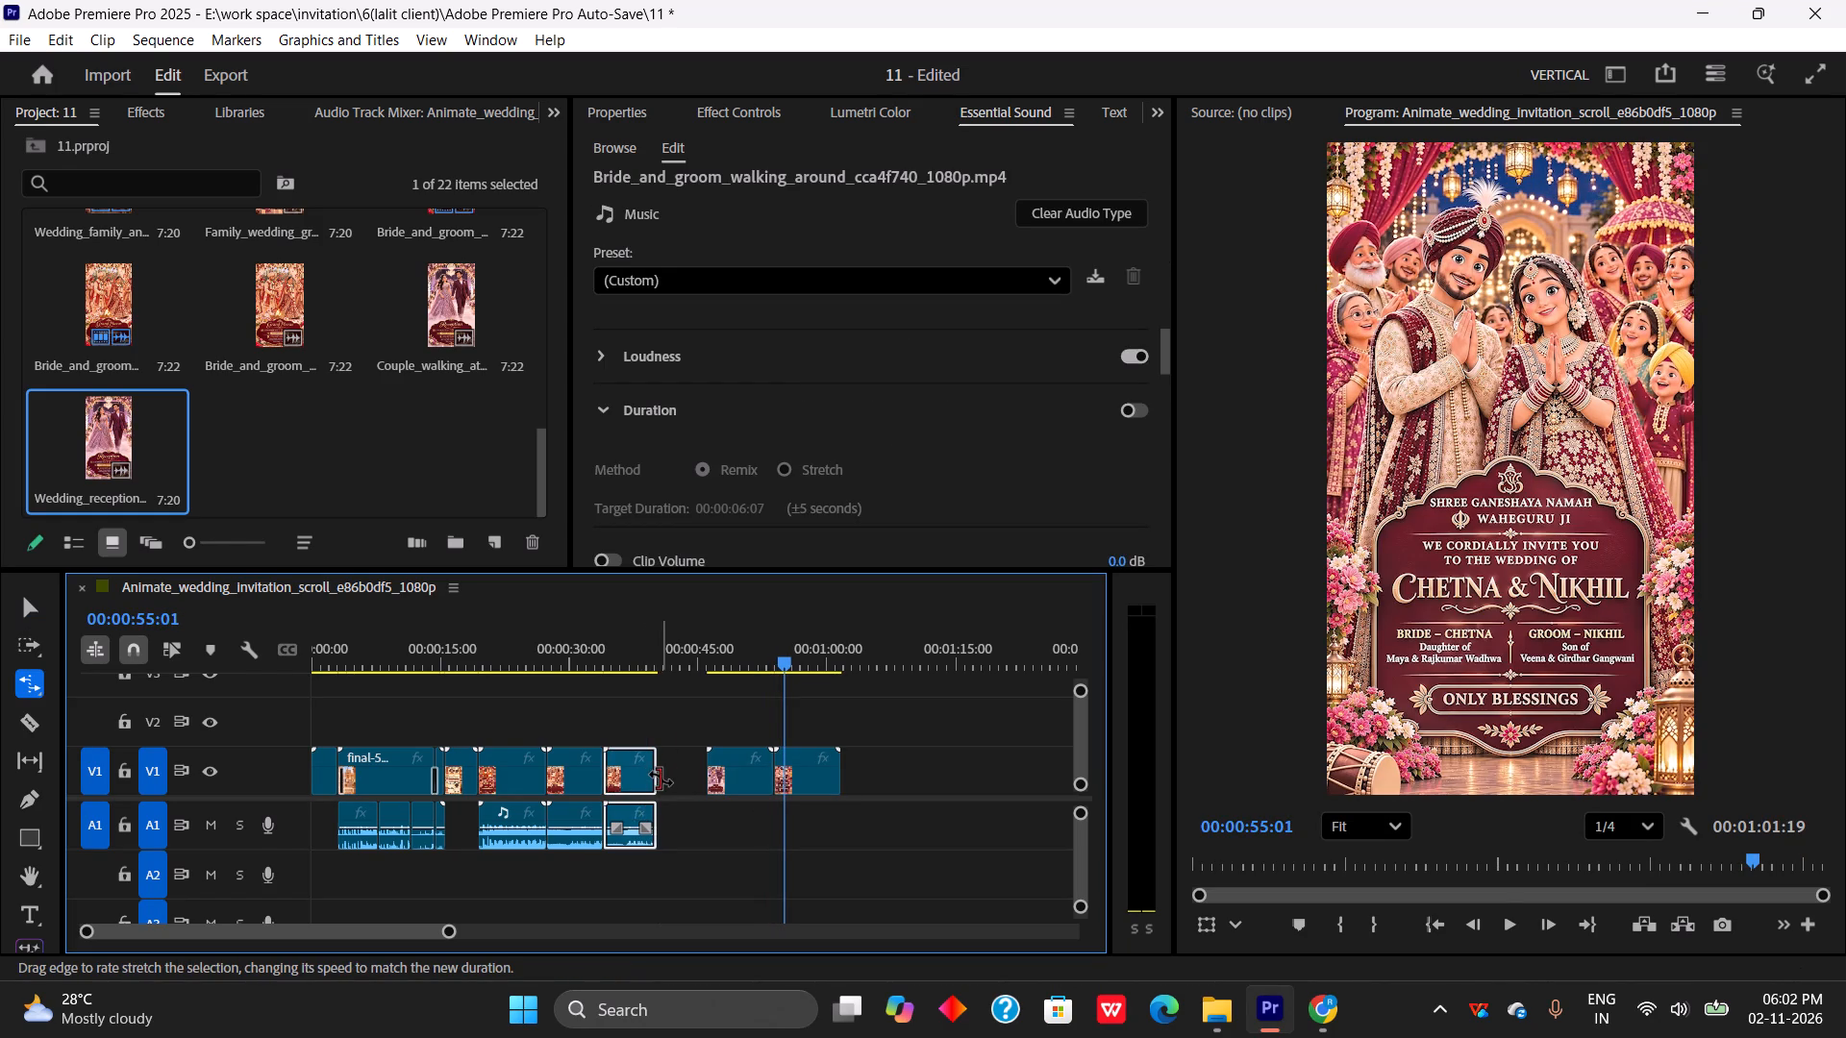
drag(658, 775, 672, 774)
drag(789, 654, 630, 738)
key(space)
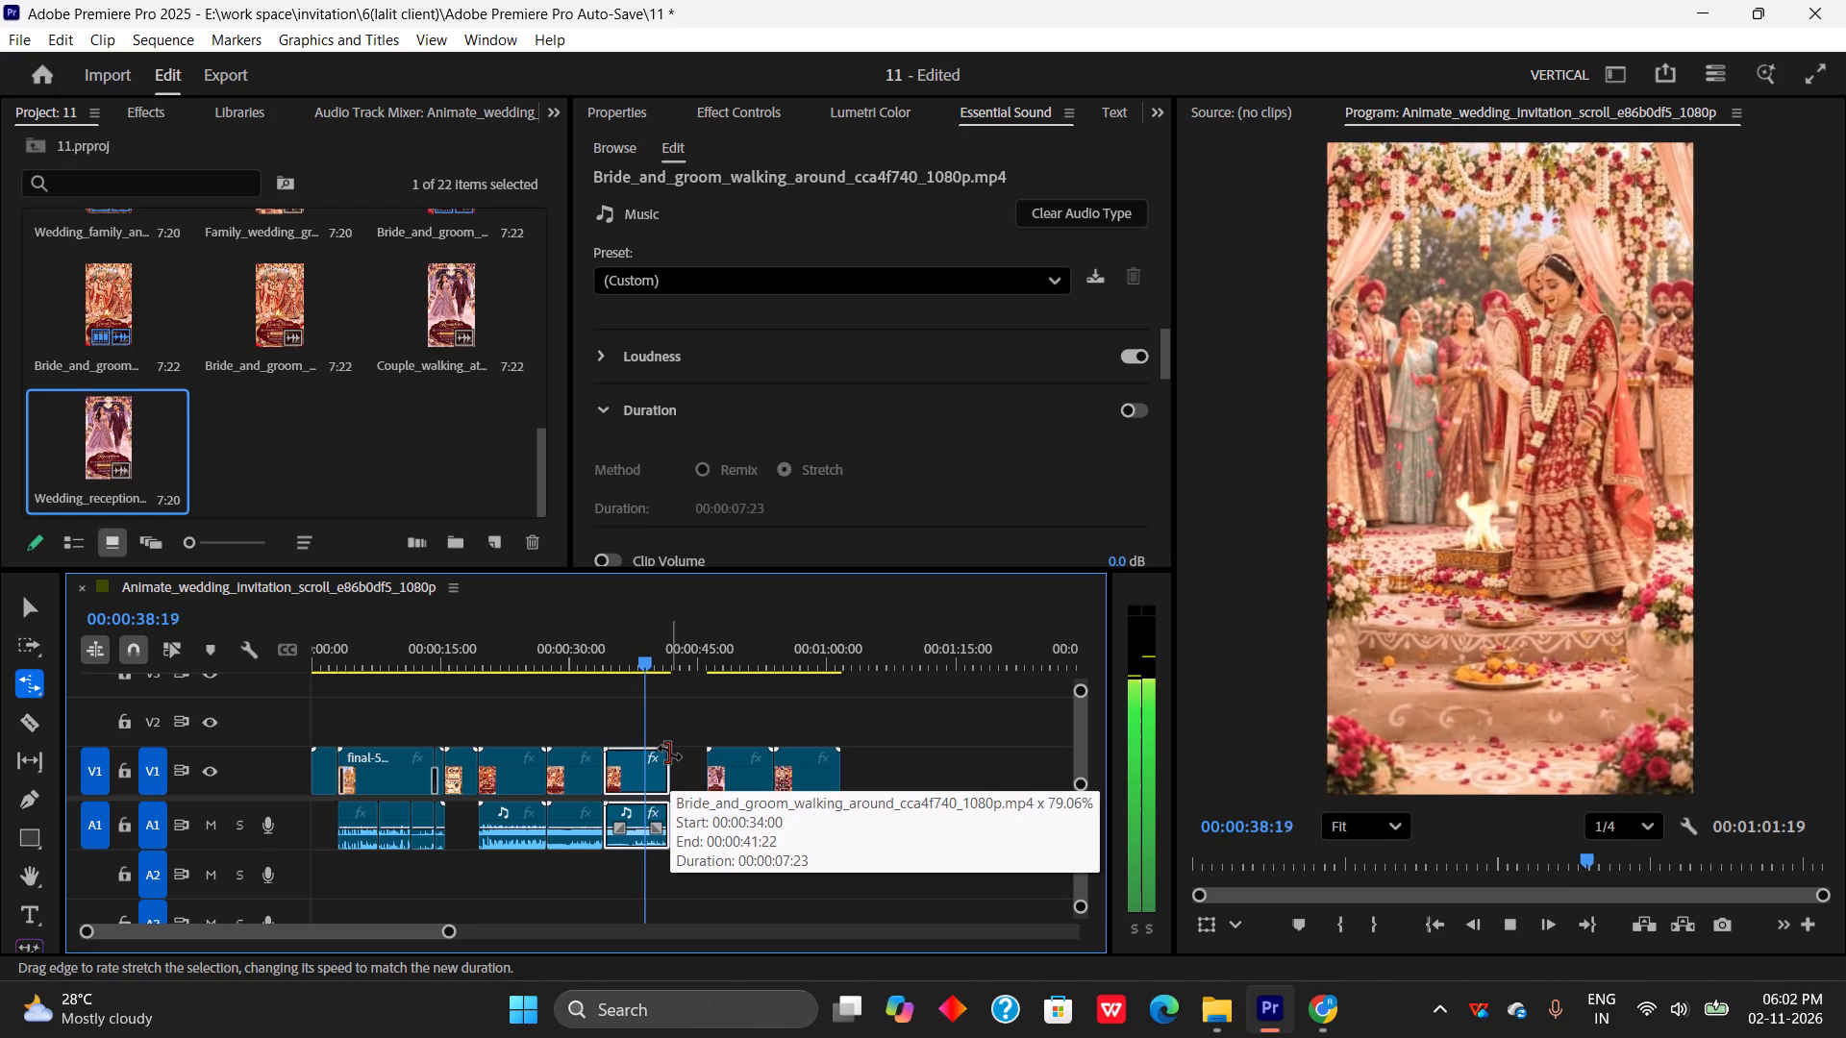
key(space)
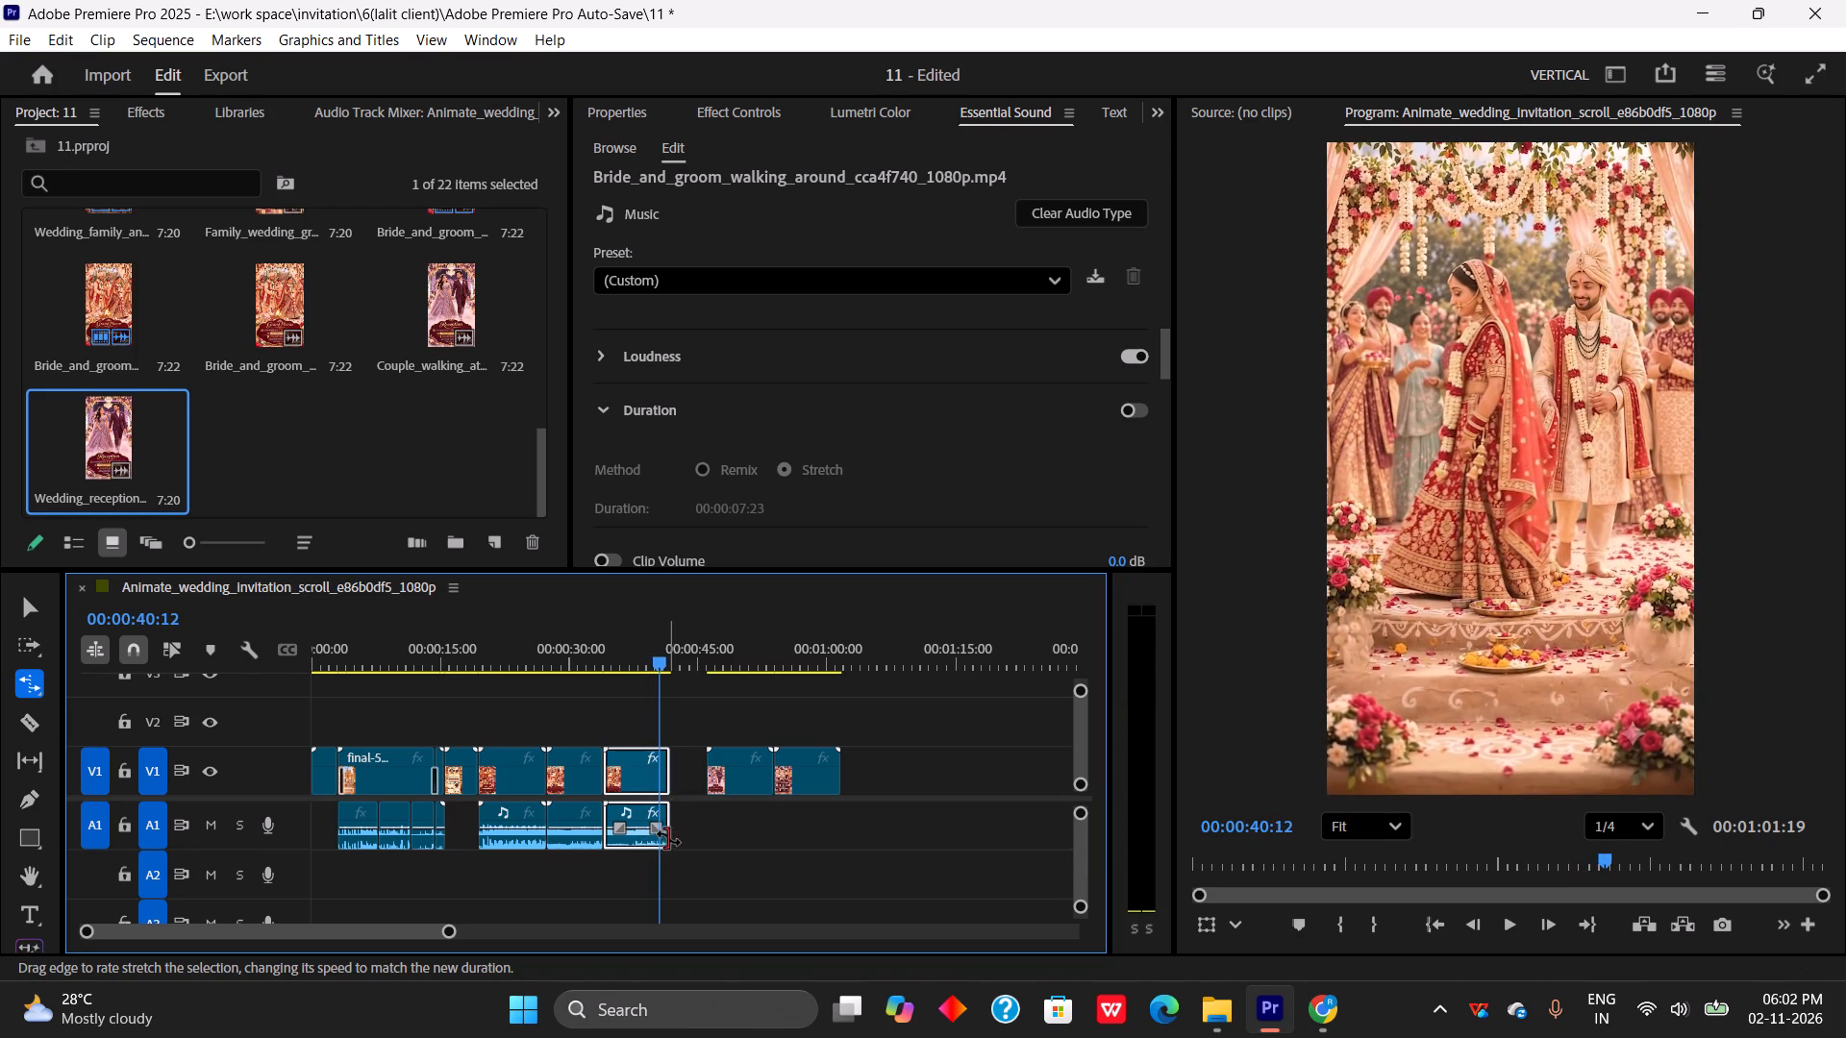
key(space)
key(space)
Delete the audio of the stretched Bride_and_groom_walking_around_cca4f740 clip from A1.
key(v)
click(640, 837)
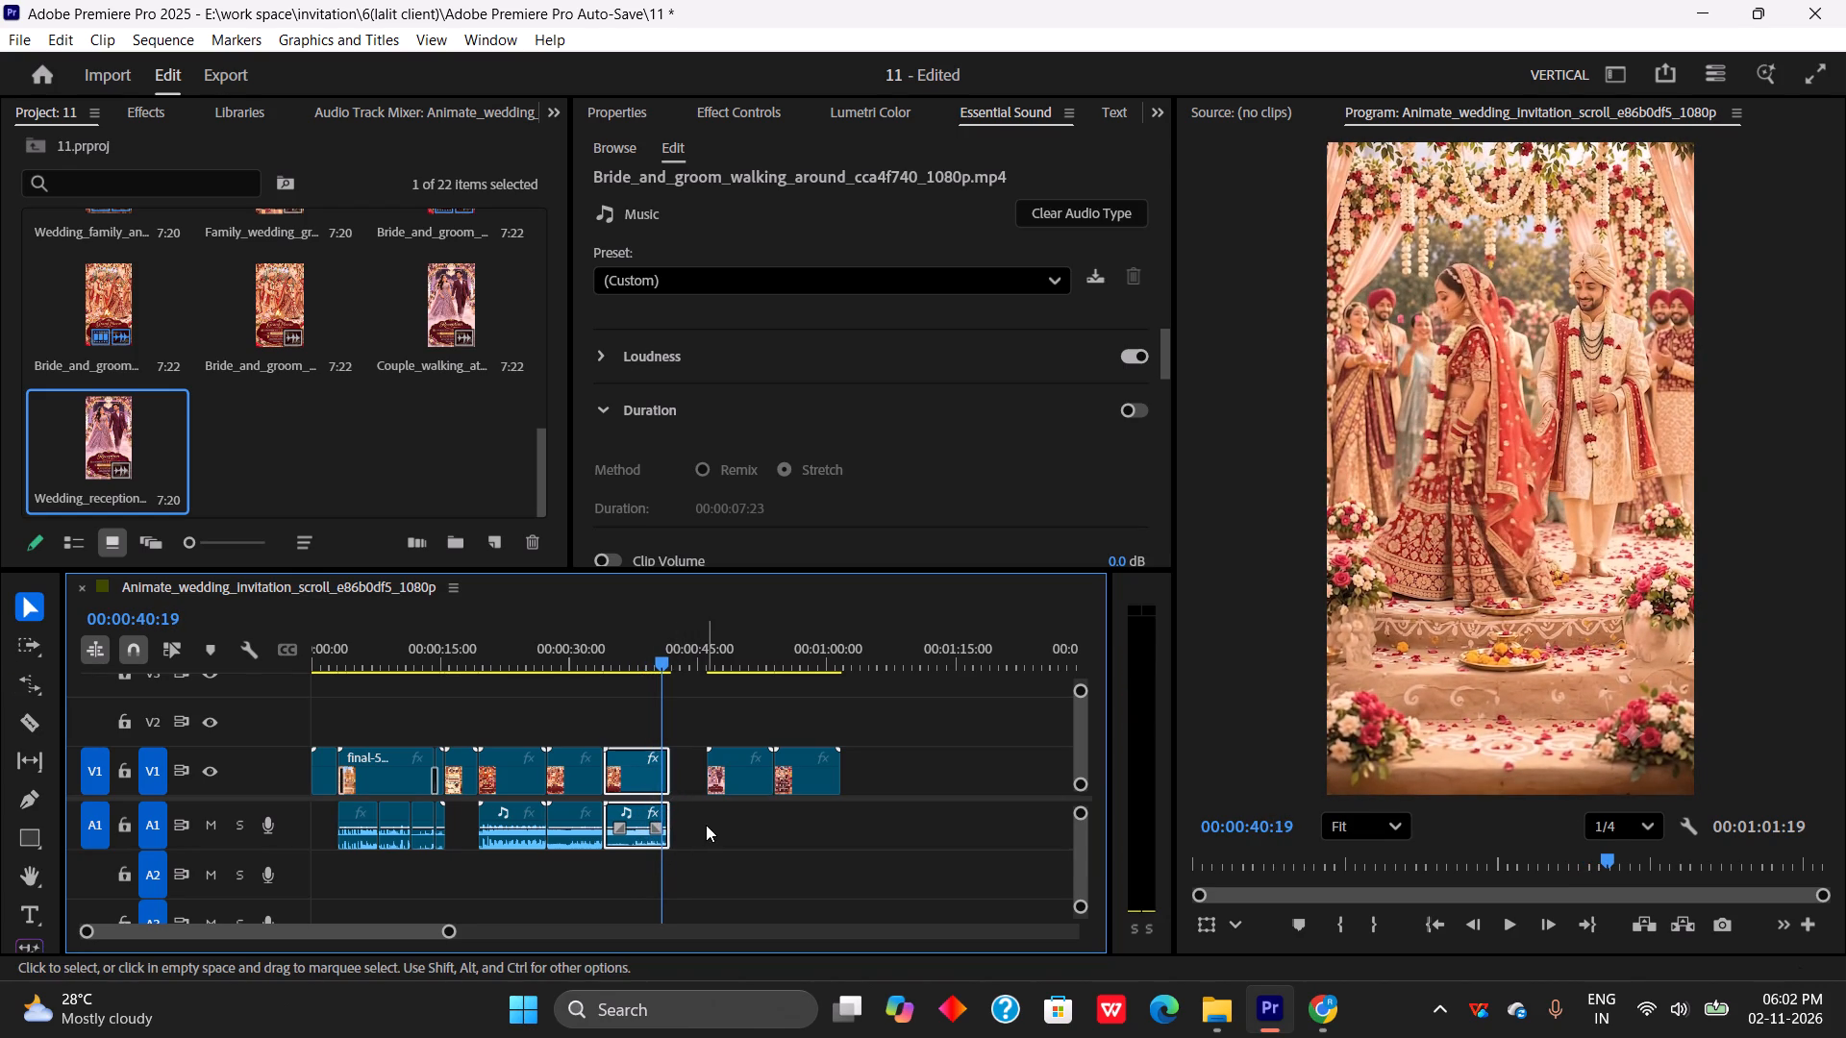
click(706, 824)
click(641, 838)
key(Delete)
Play the stretched Grand Pheras clip and delete the clip directly before it together with its audio.
drag(661, 650, 628, 667)
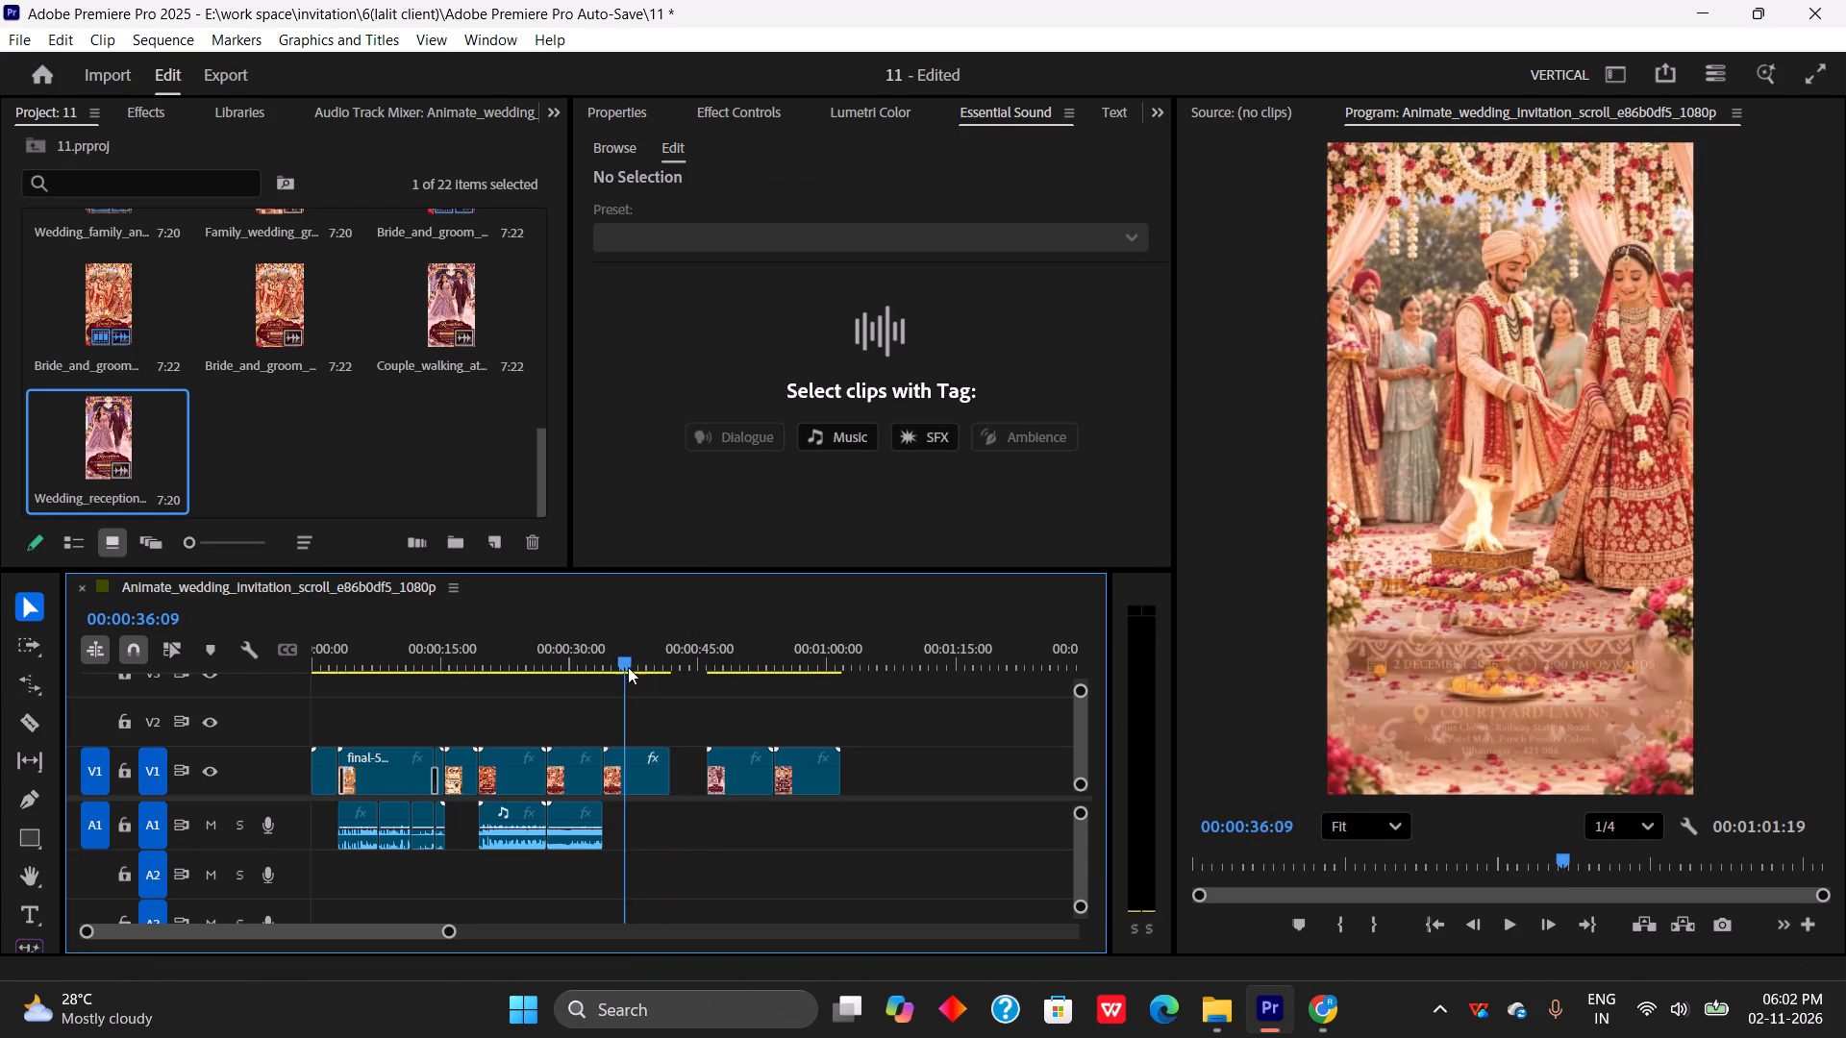
drag(628, 667, 611, 677)
key(space)
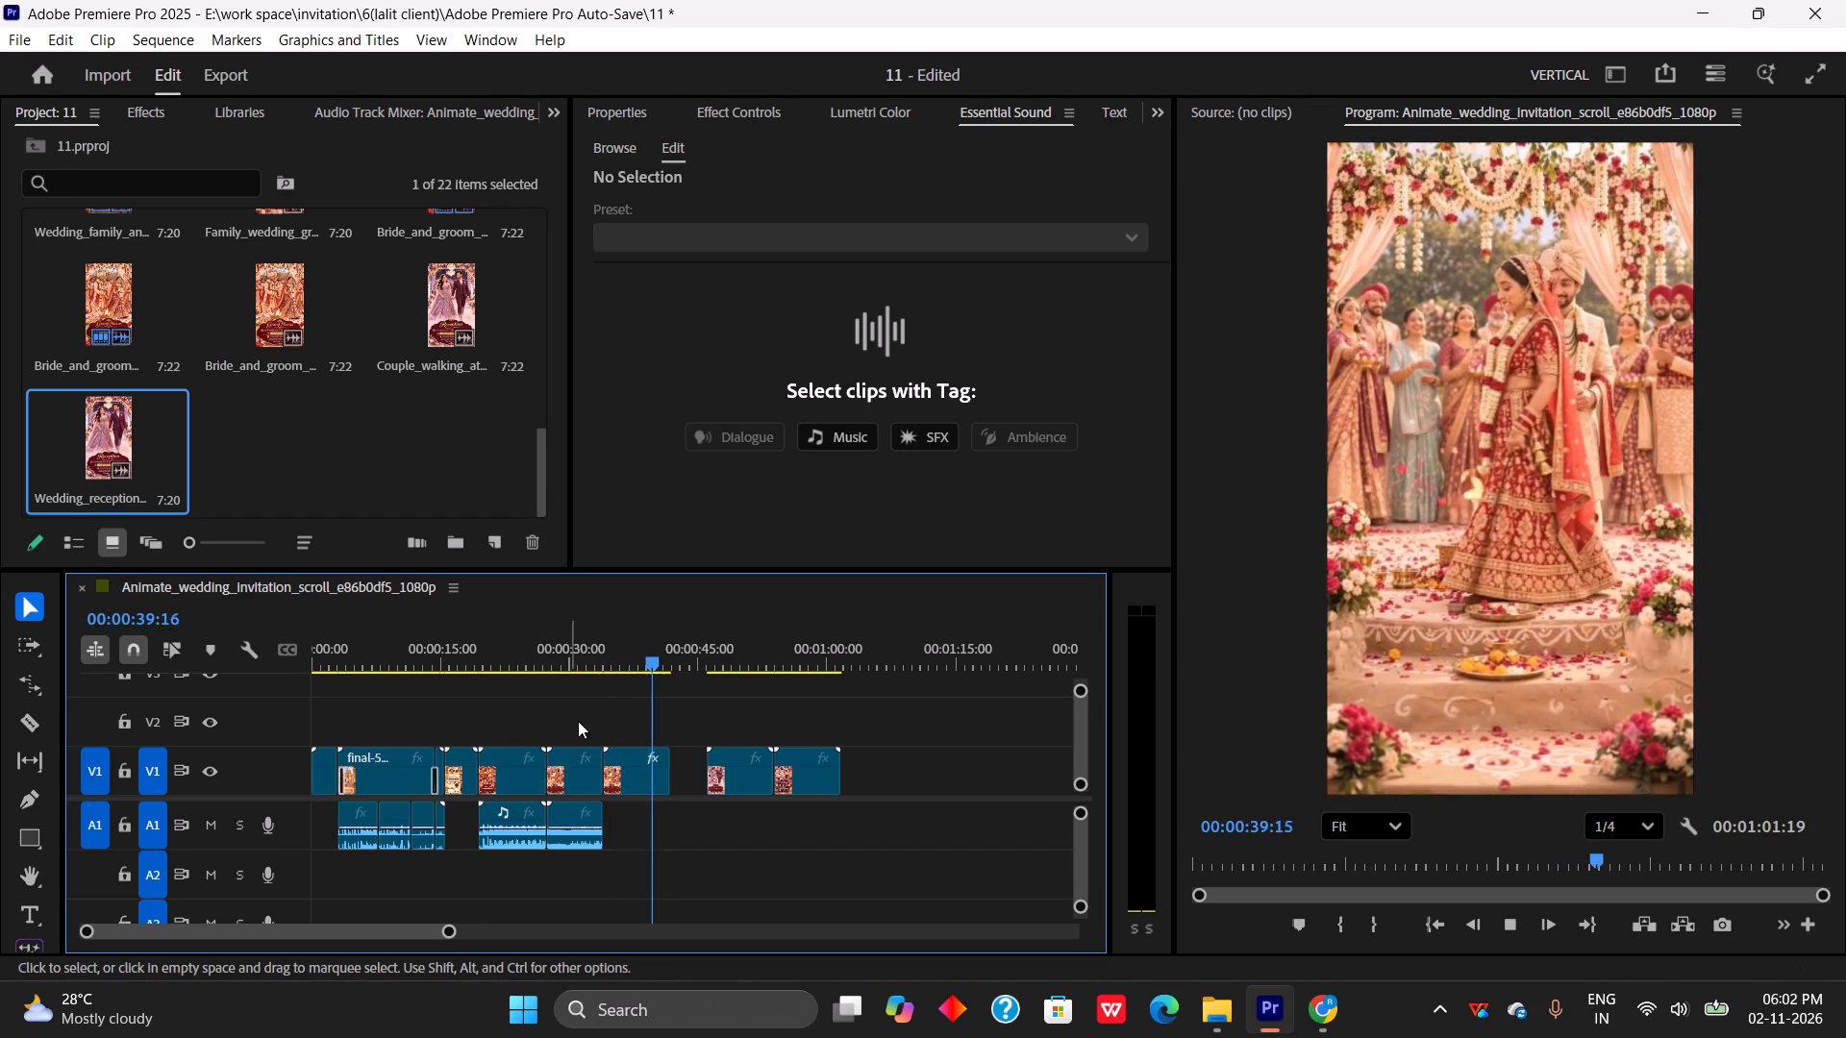
drag(581, 719, 585, 834)
key(Delete)
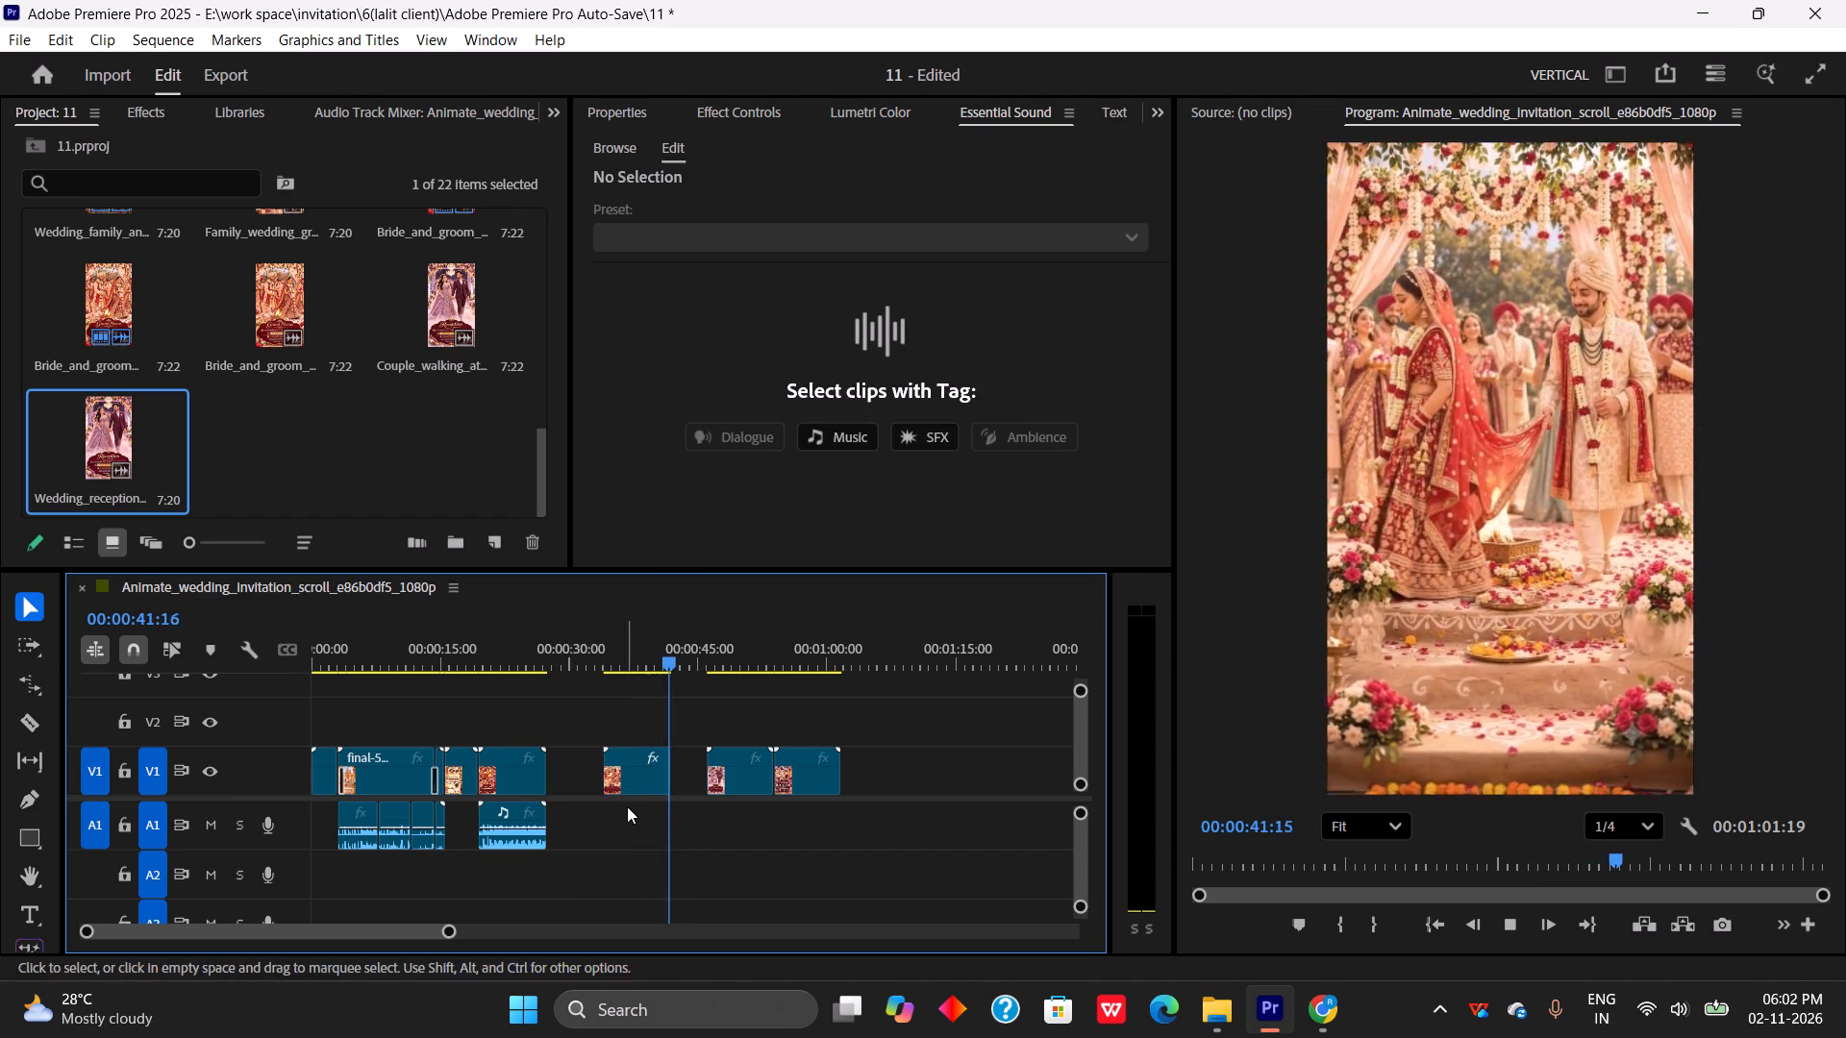
Ripple-trim the end of the stretched Bride_and_groom clip to 00:00:41:03.
drag(683, 651, 667, 701)
click(645, 776)
key(w)
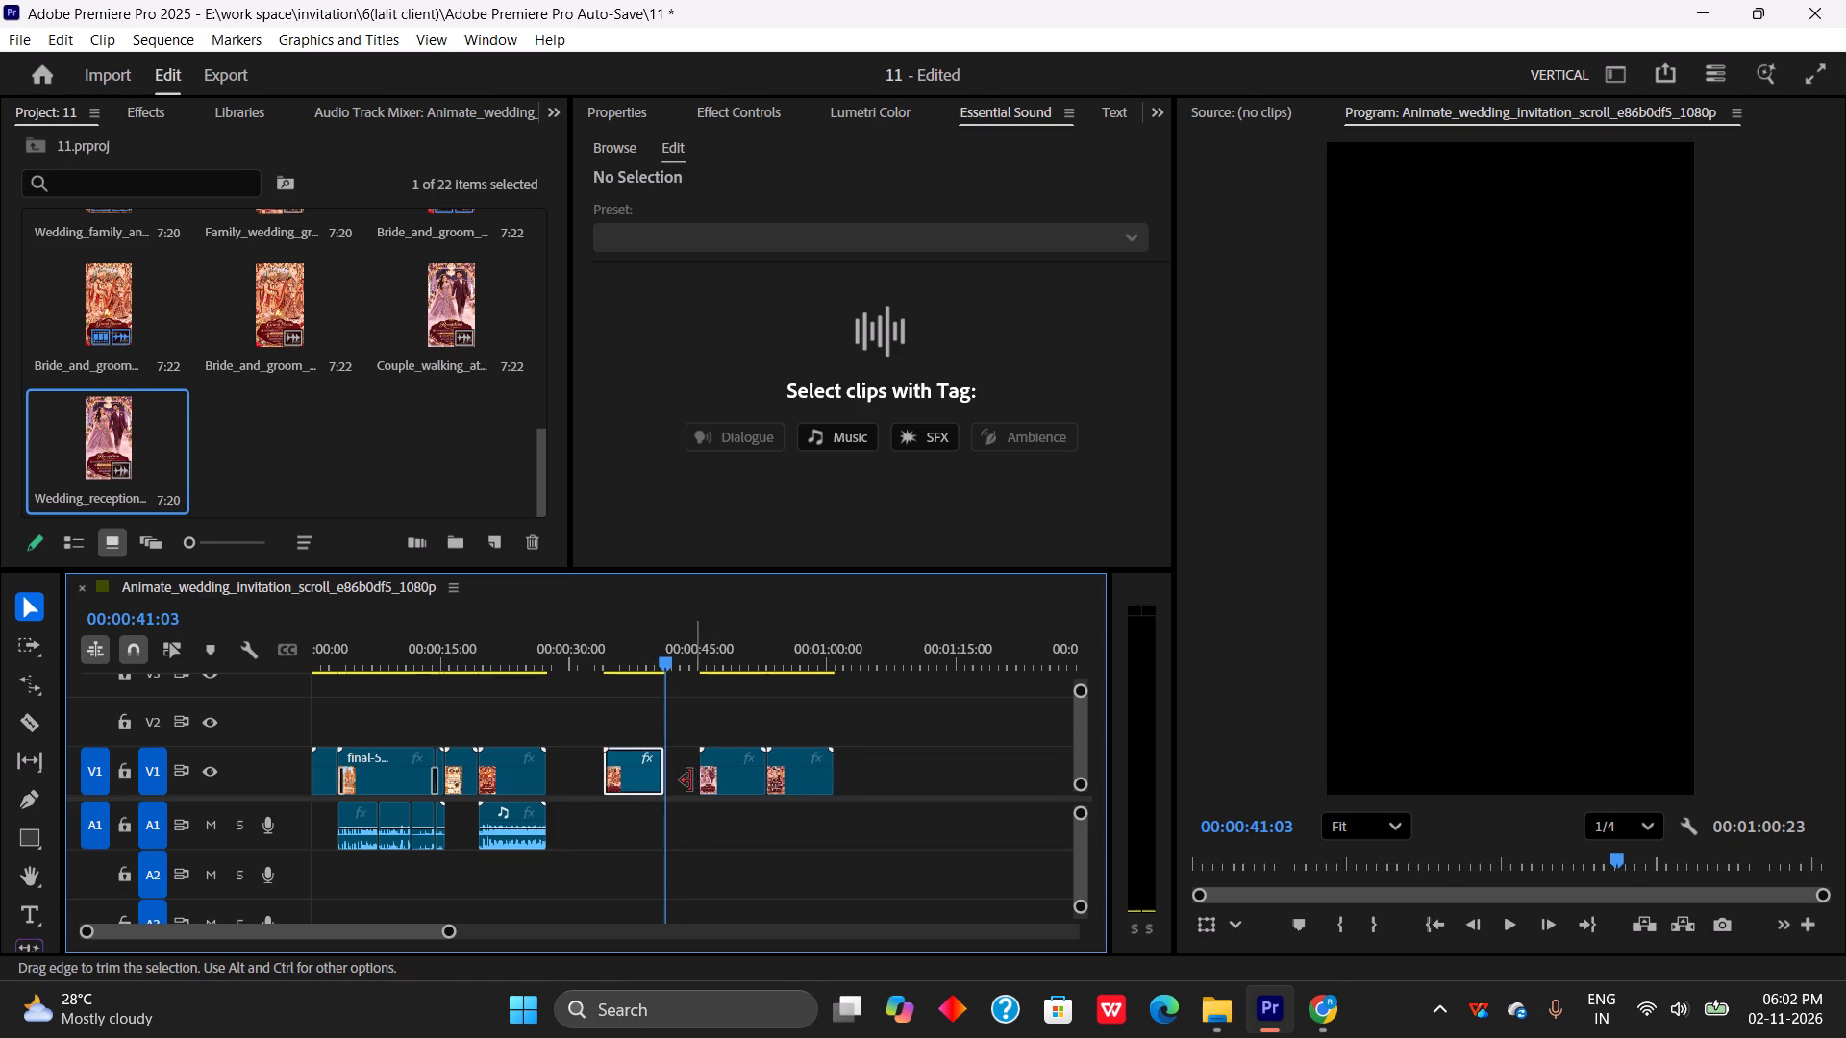
Ripple-delete the empty gaps after and before the trimmed Grand Pheras clip on V1, joining it to its neighbouring clips.
click(690, 780)
click(686, 783)
key(Delete)
click(573, 783)
key(Delete)
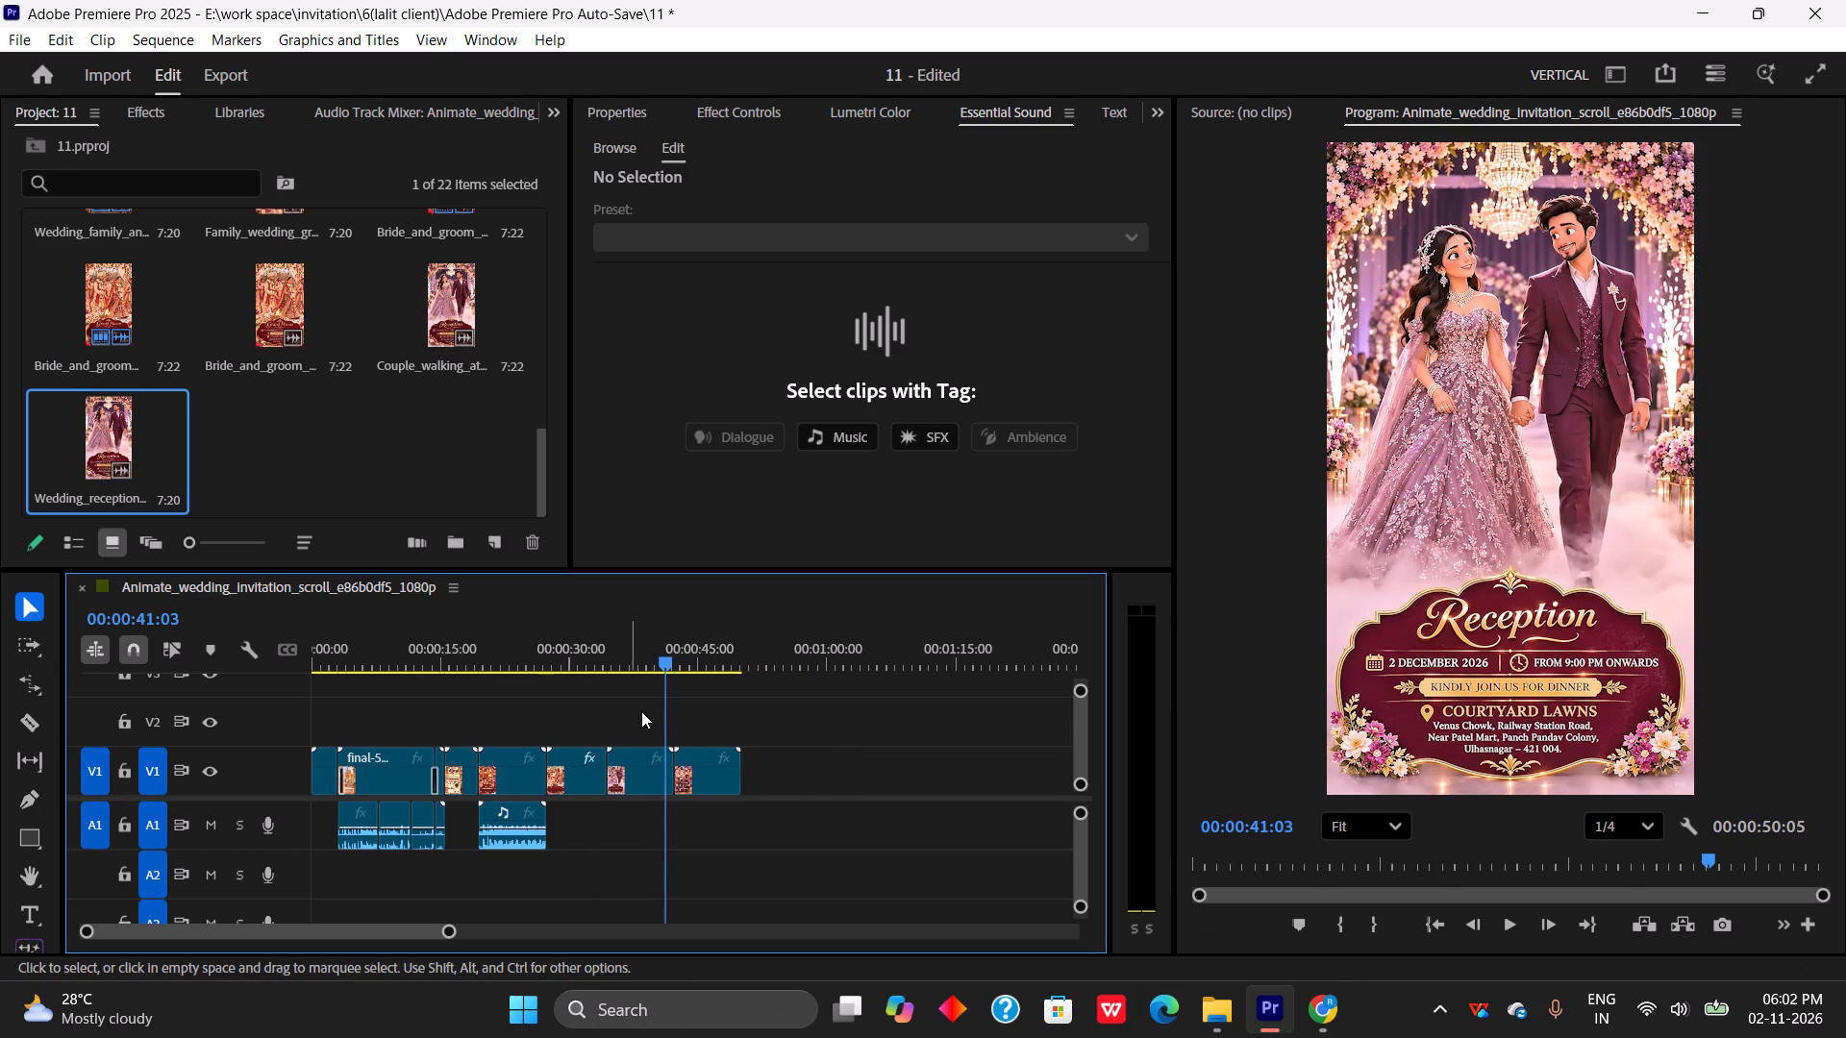
Play back the joined Grand Pheras and Reception clips, and examine the Reception clip's frames near its end around 00:00:41.
drag(665, 651, 546, 719)
key(space)
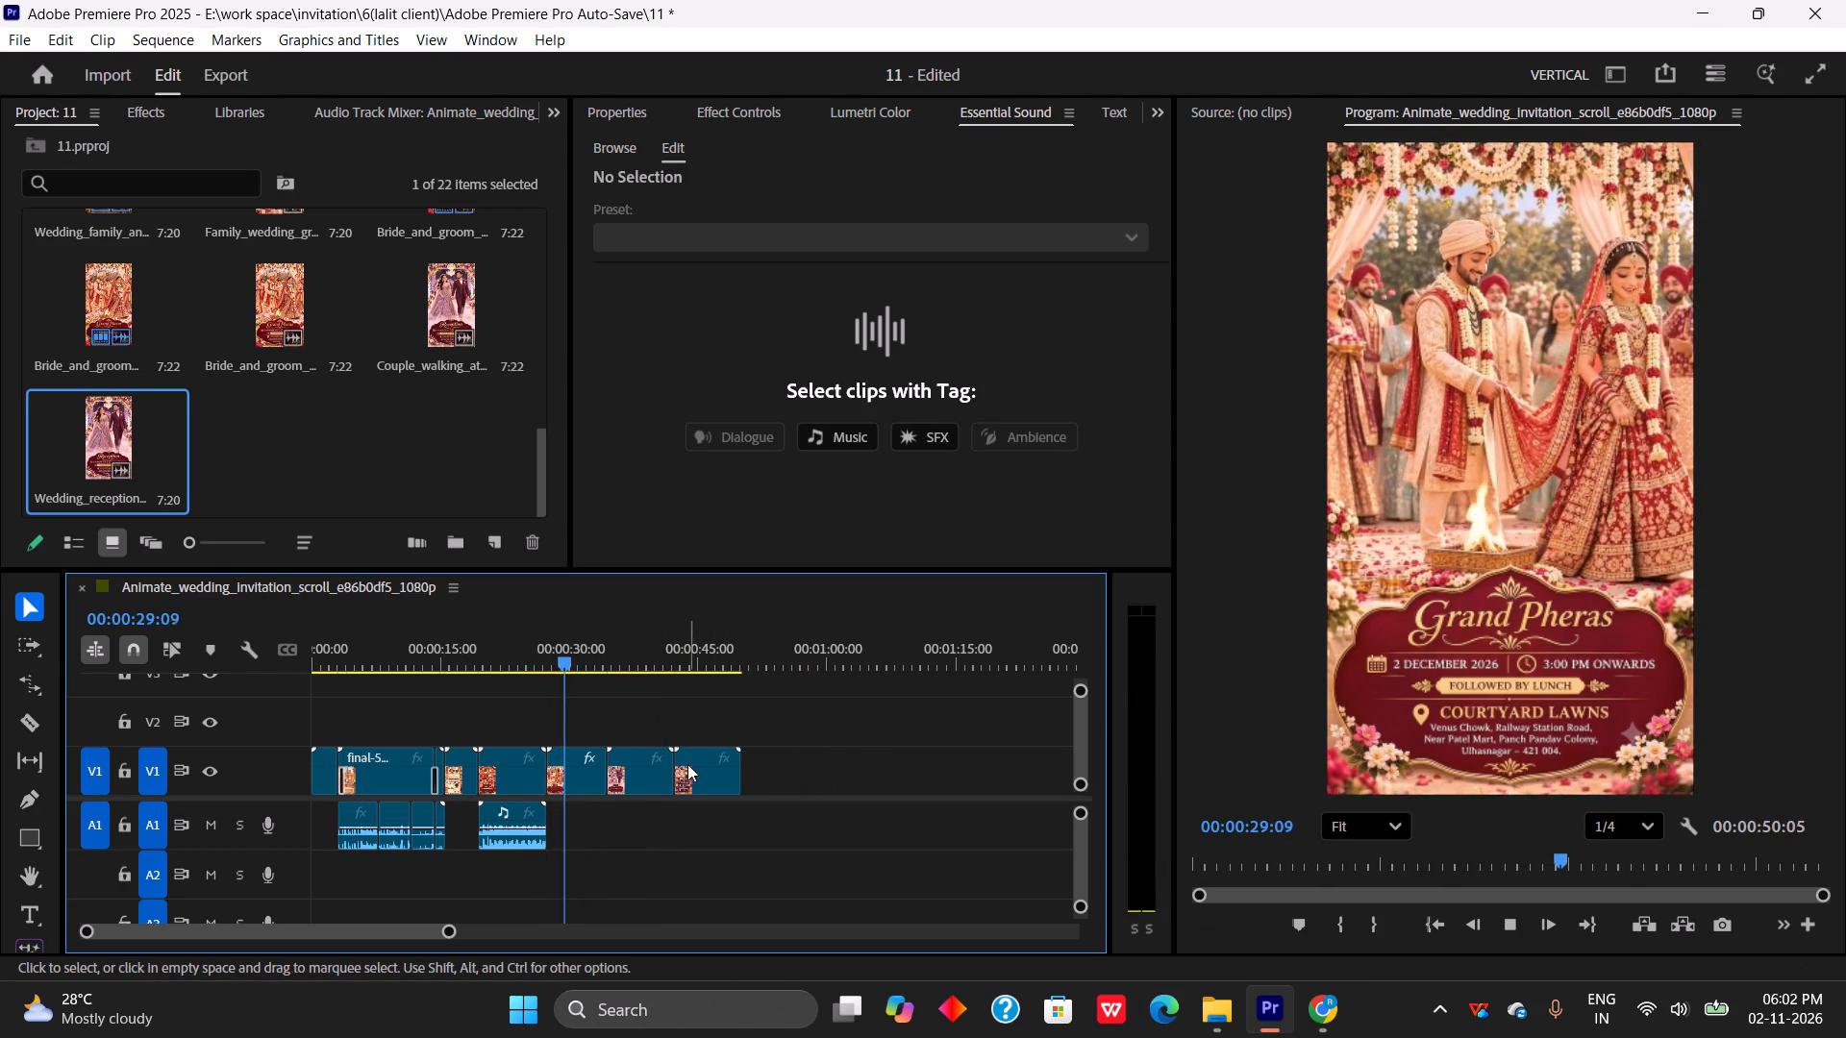
drag(563, 656, 661, 696)
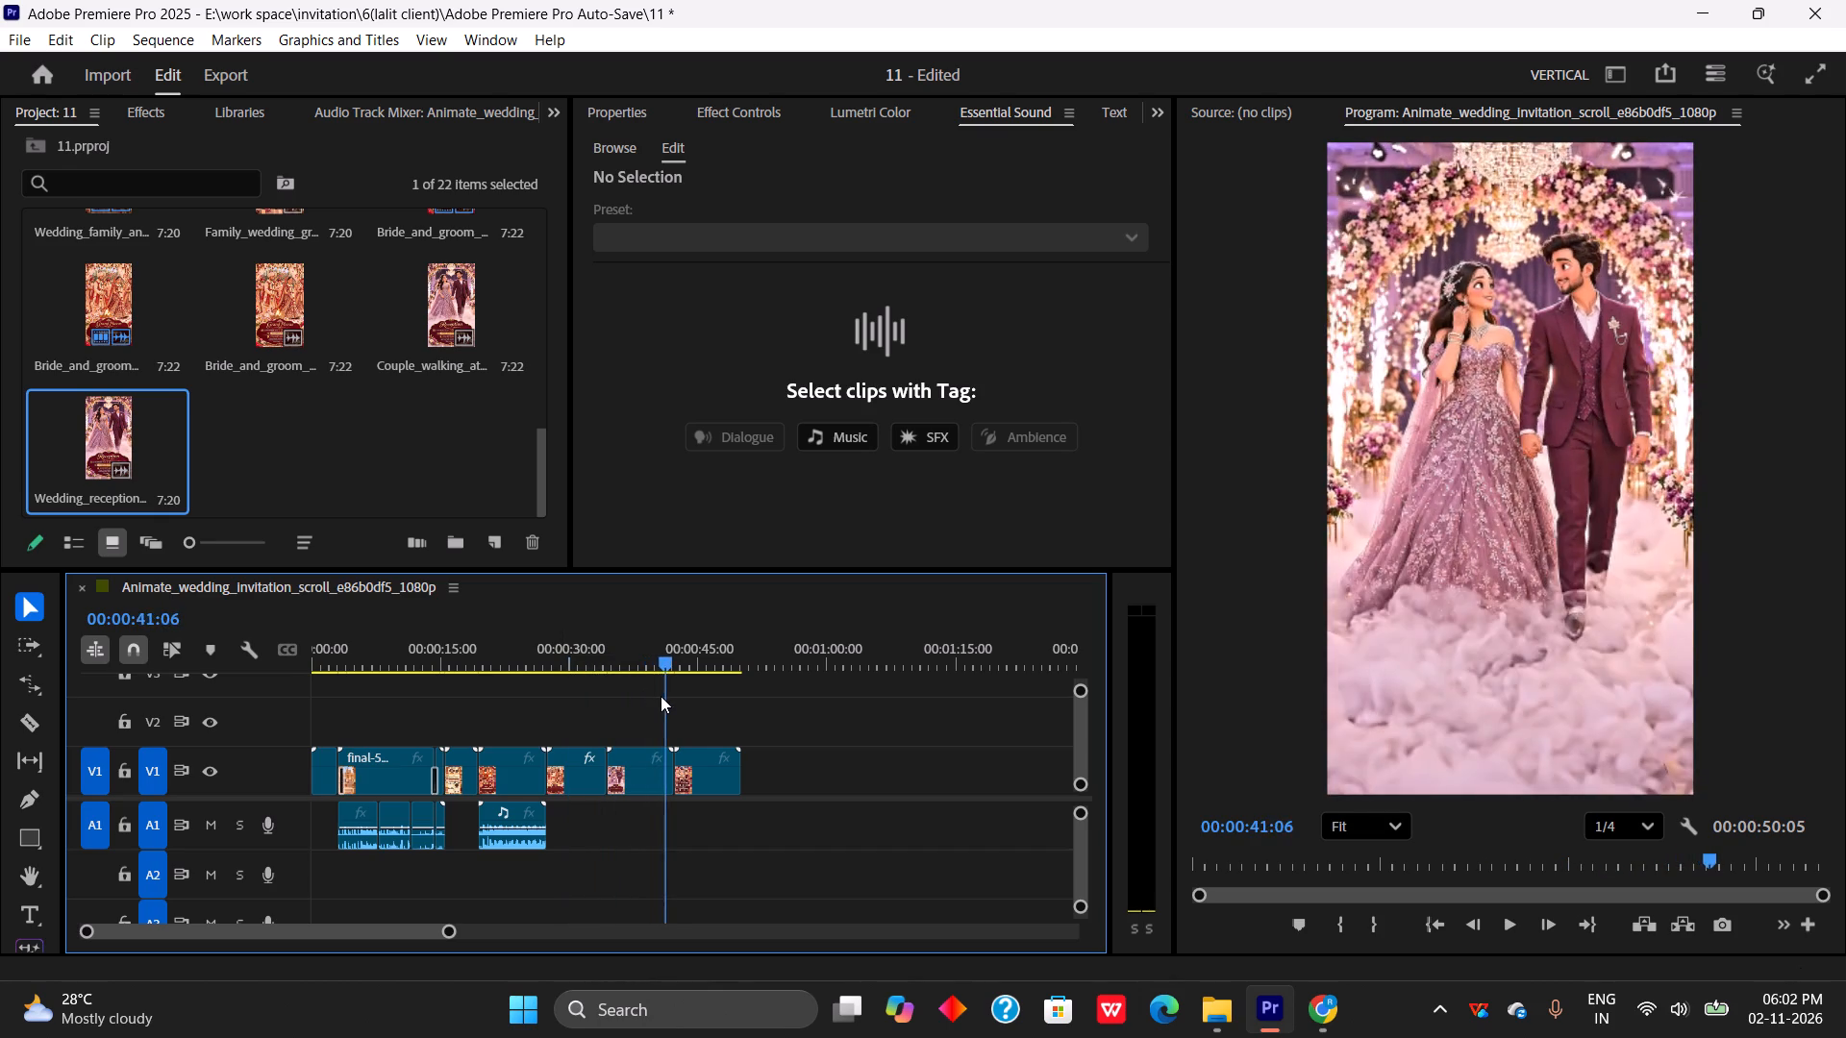
drag(661, 696, 620, 720)
key(space)
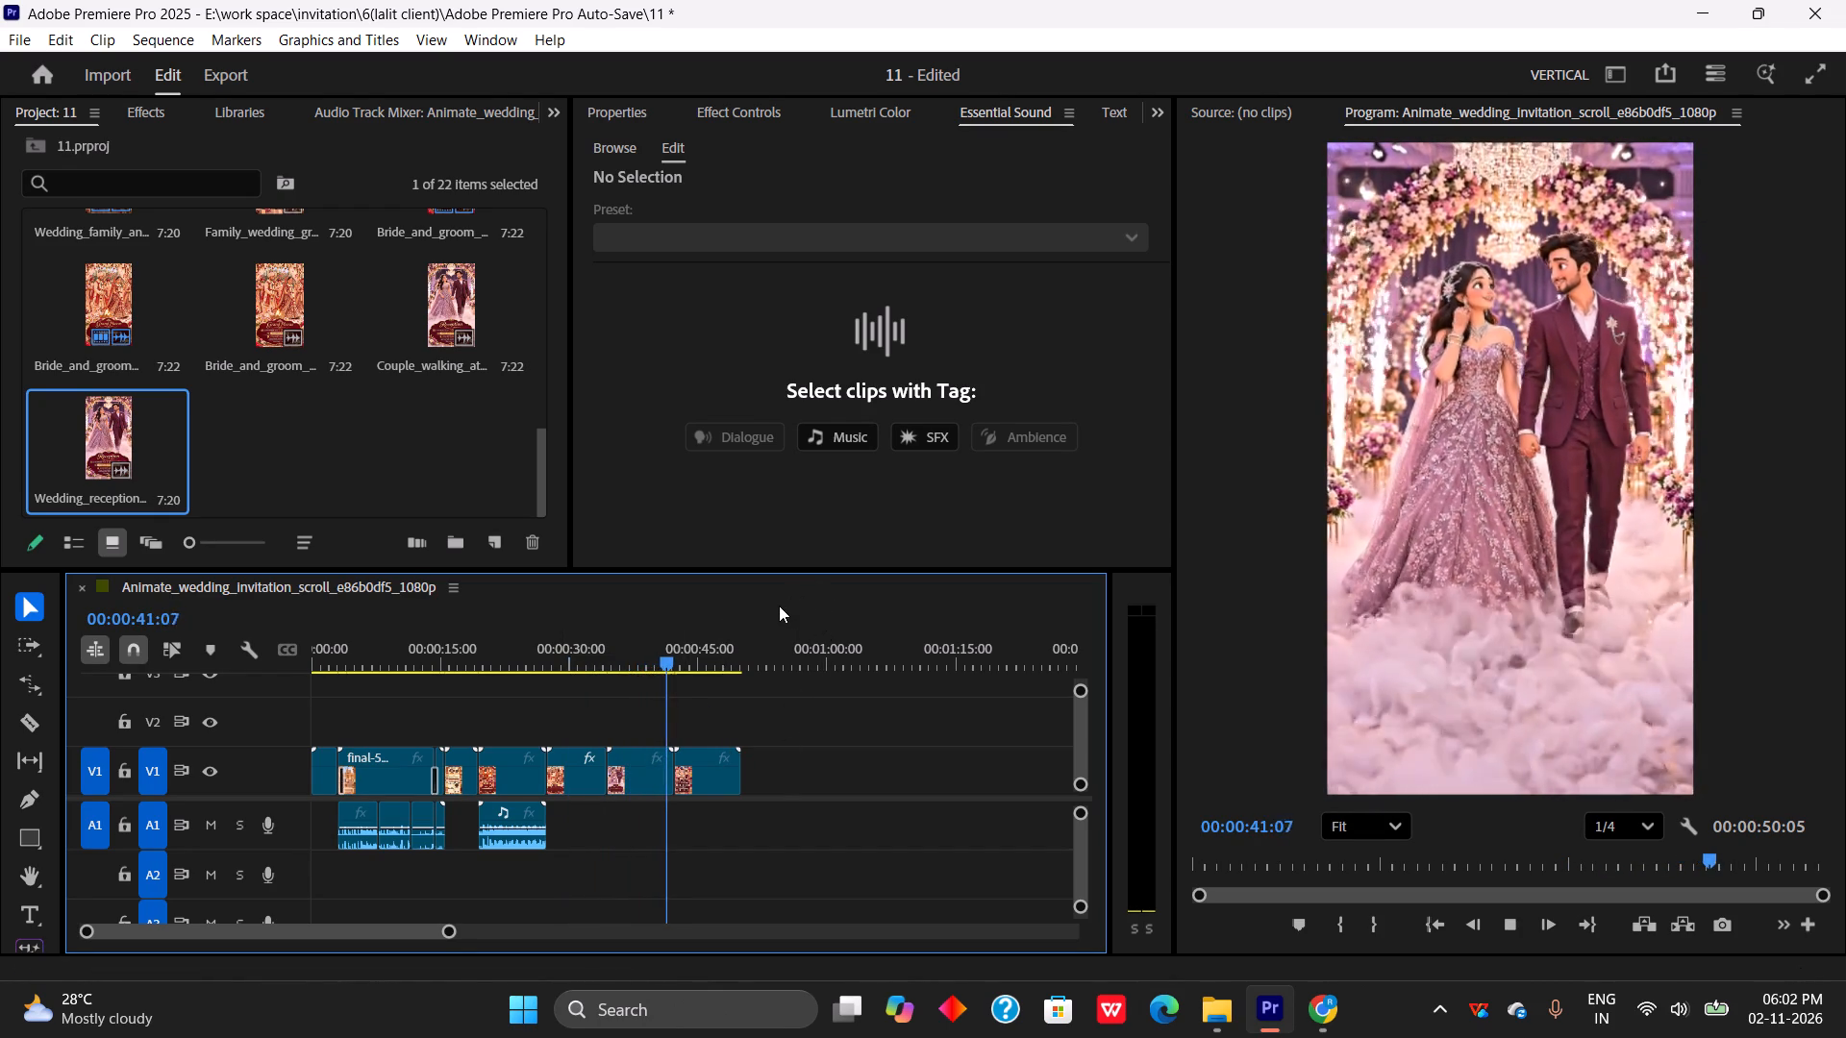
key(space)
drag(673, 657, 666, 666)
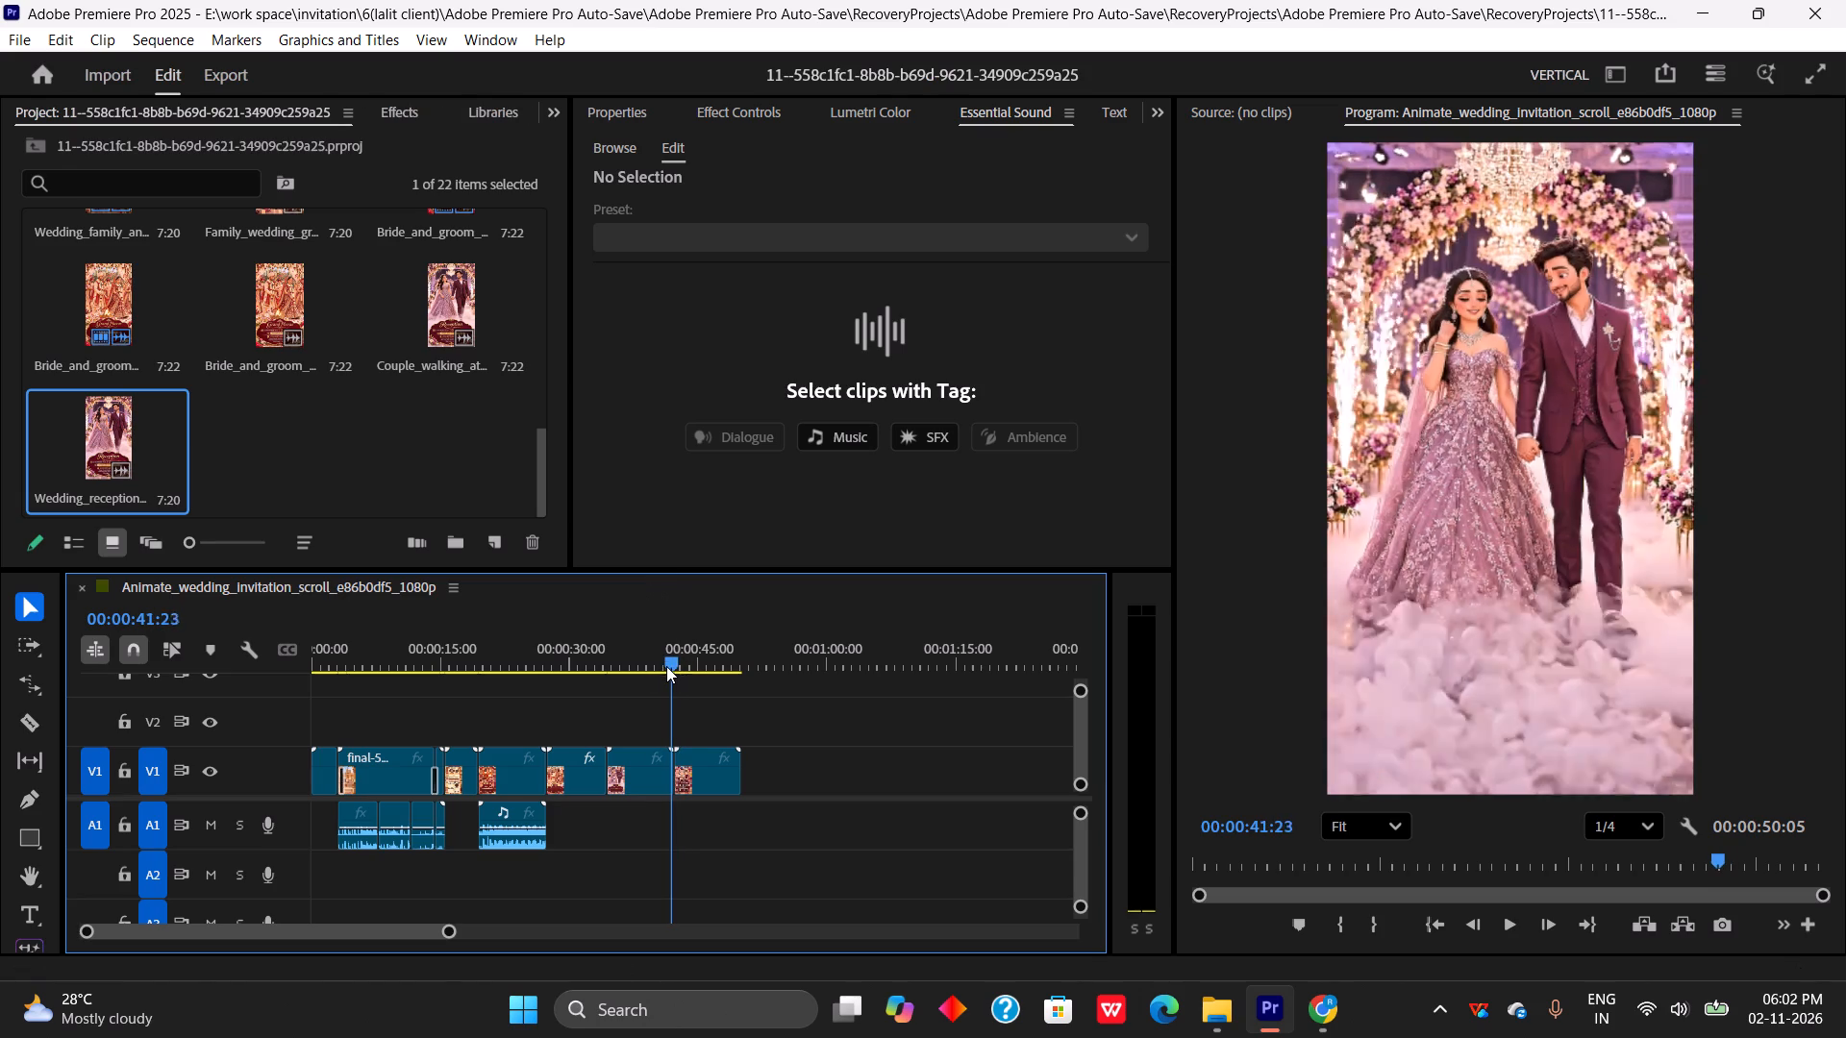
drag(666, 666, 664, 676)
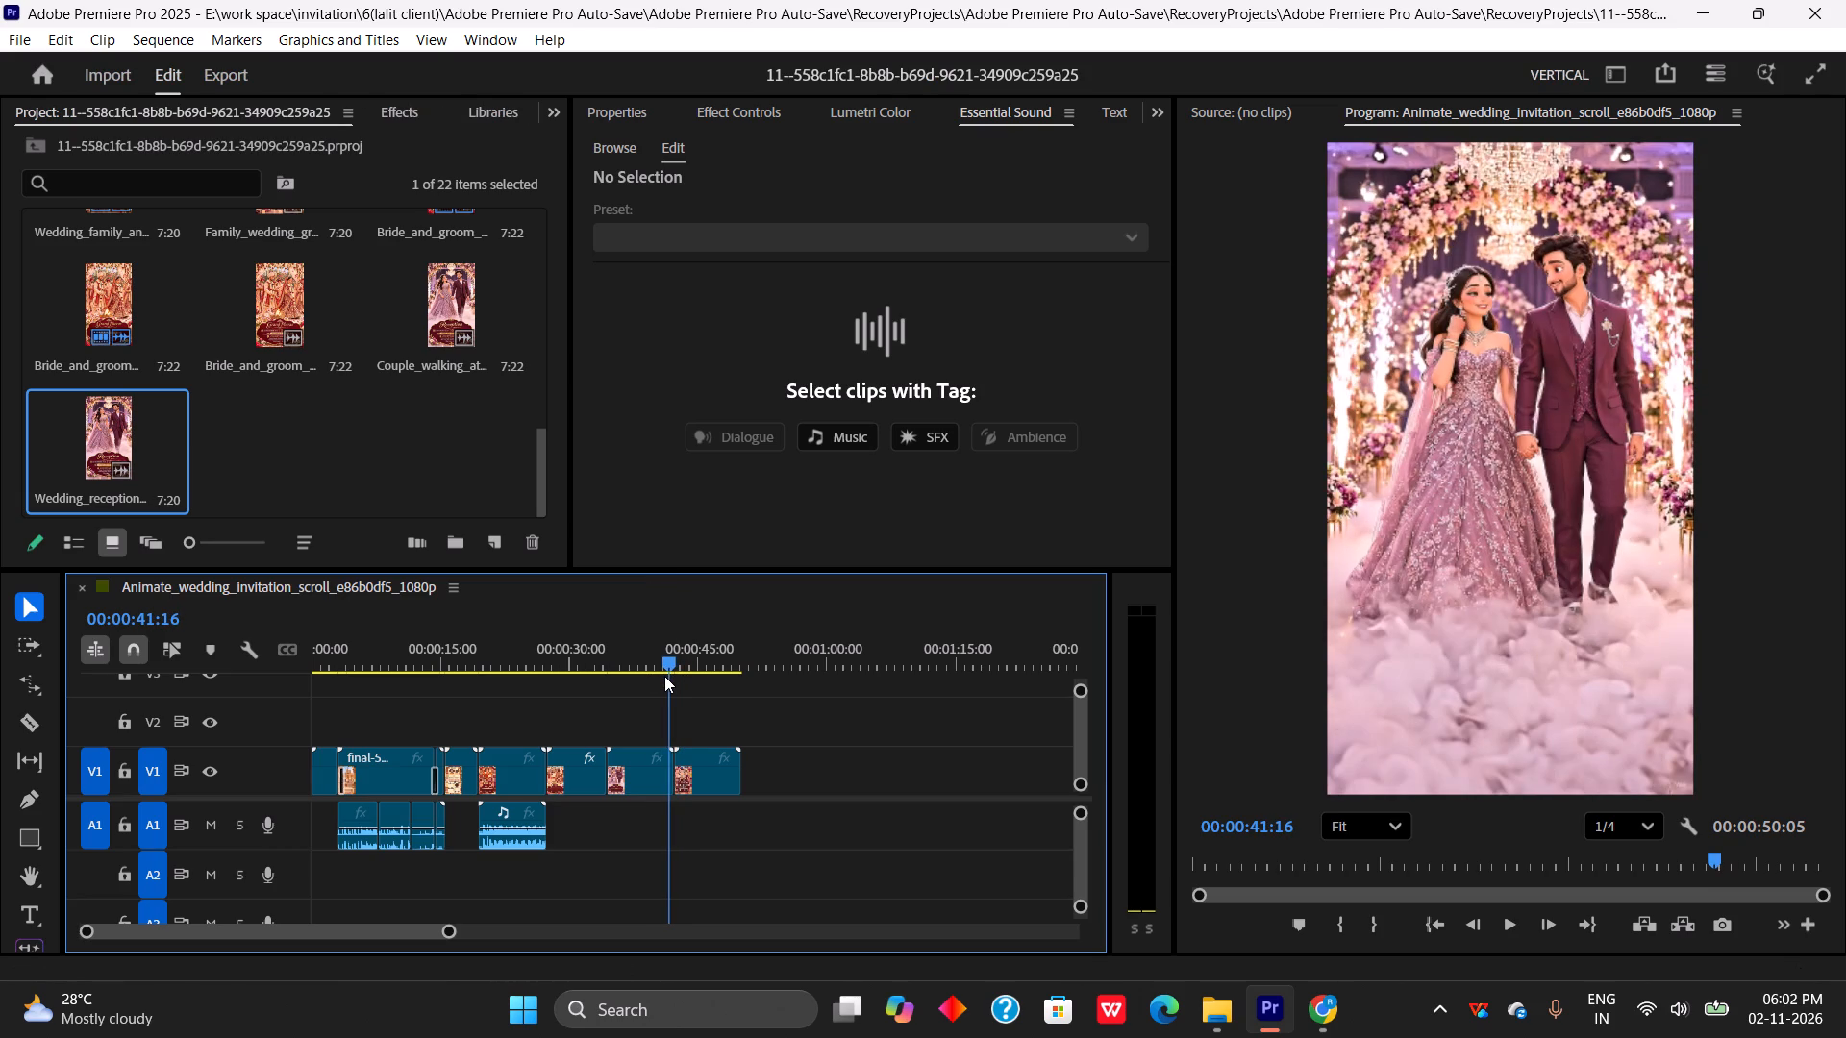
drag(664, 676, 664, 682)
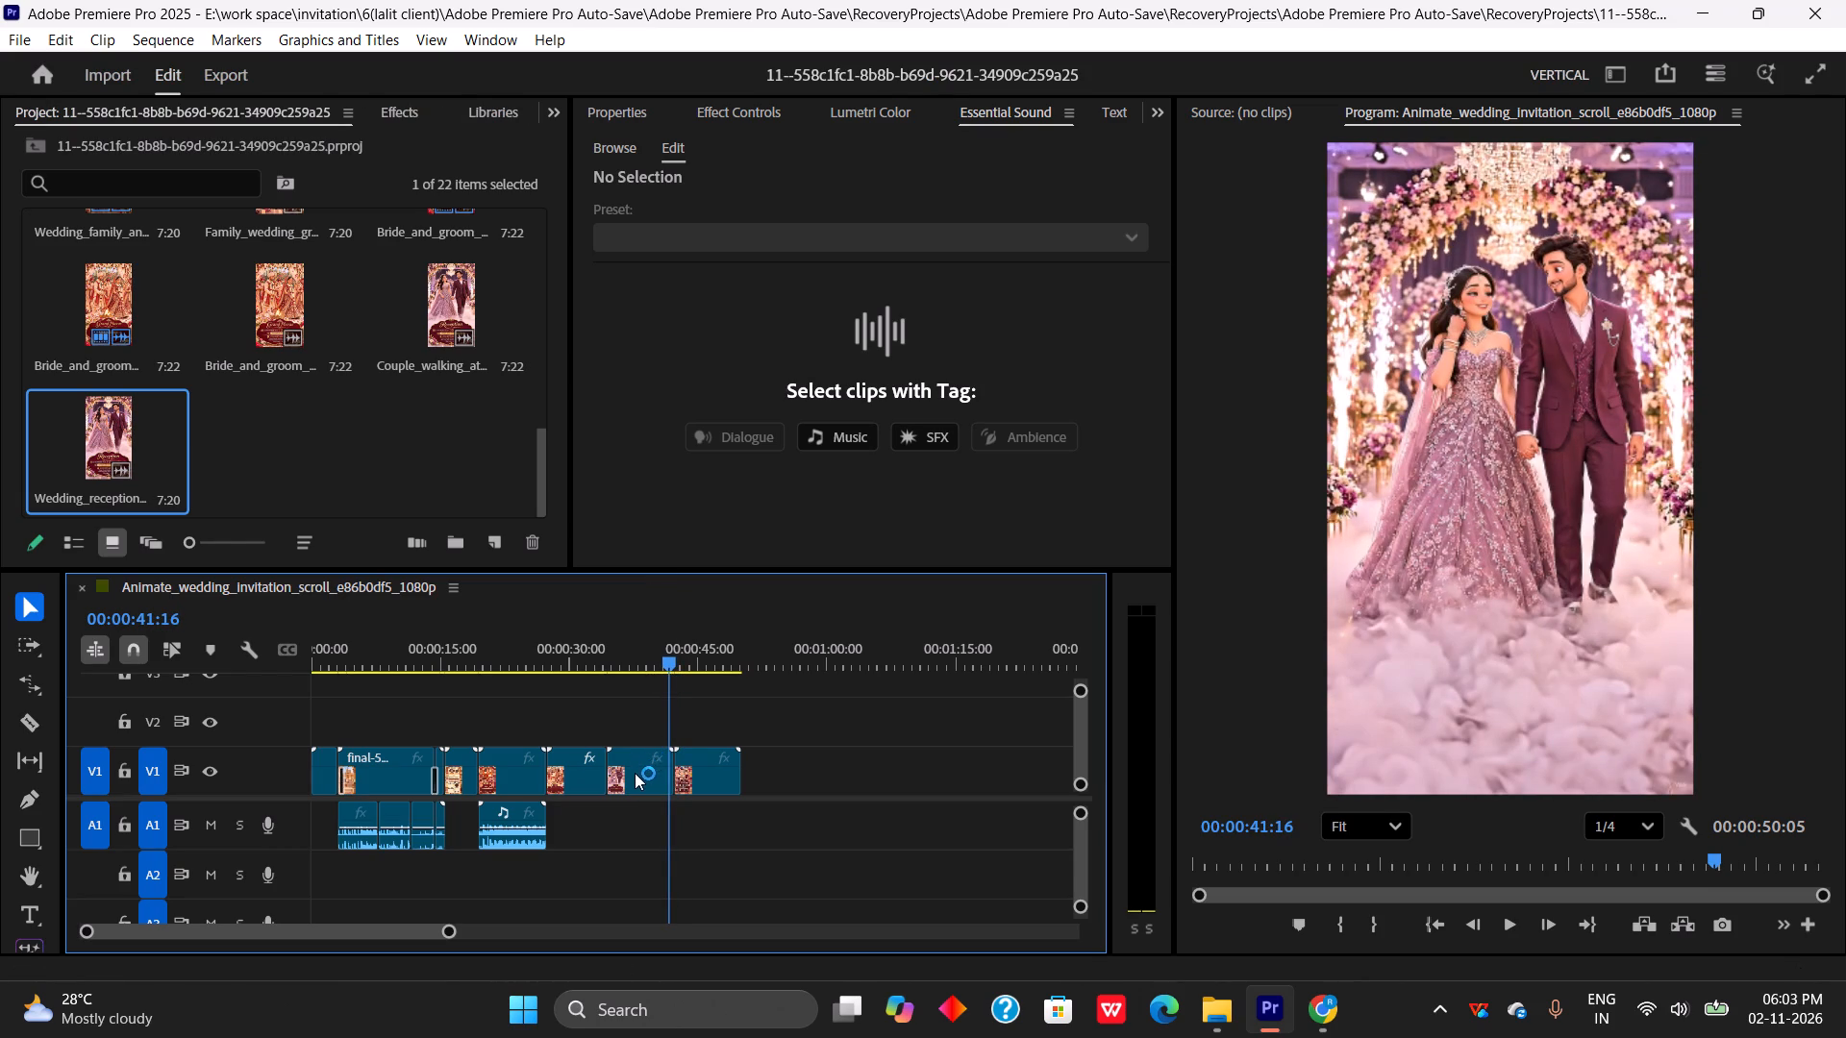
click(635, 773)
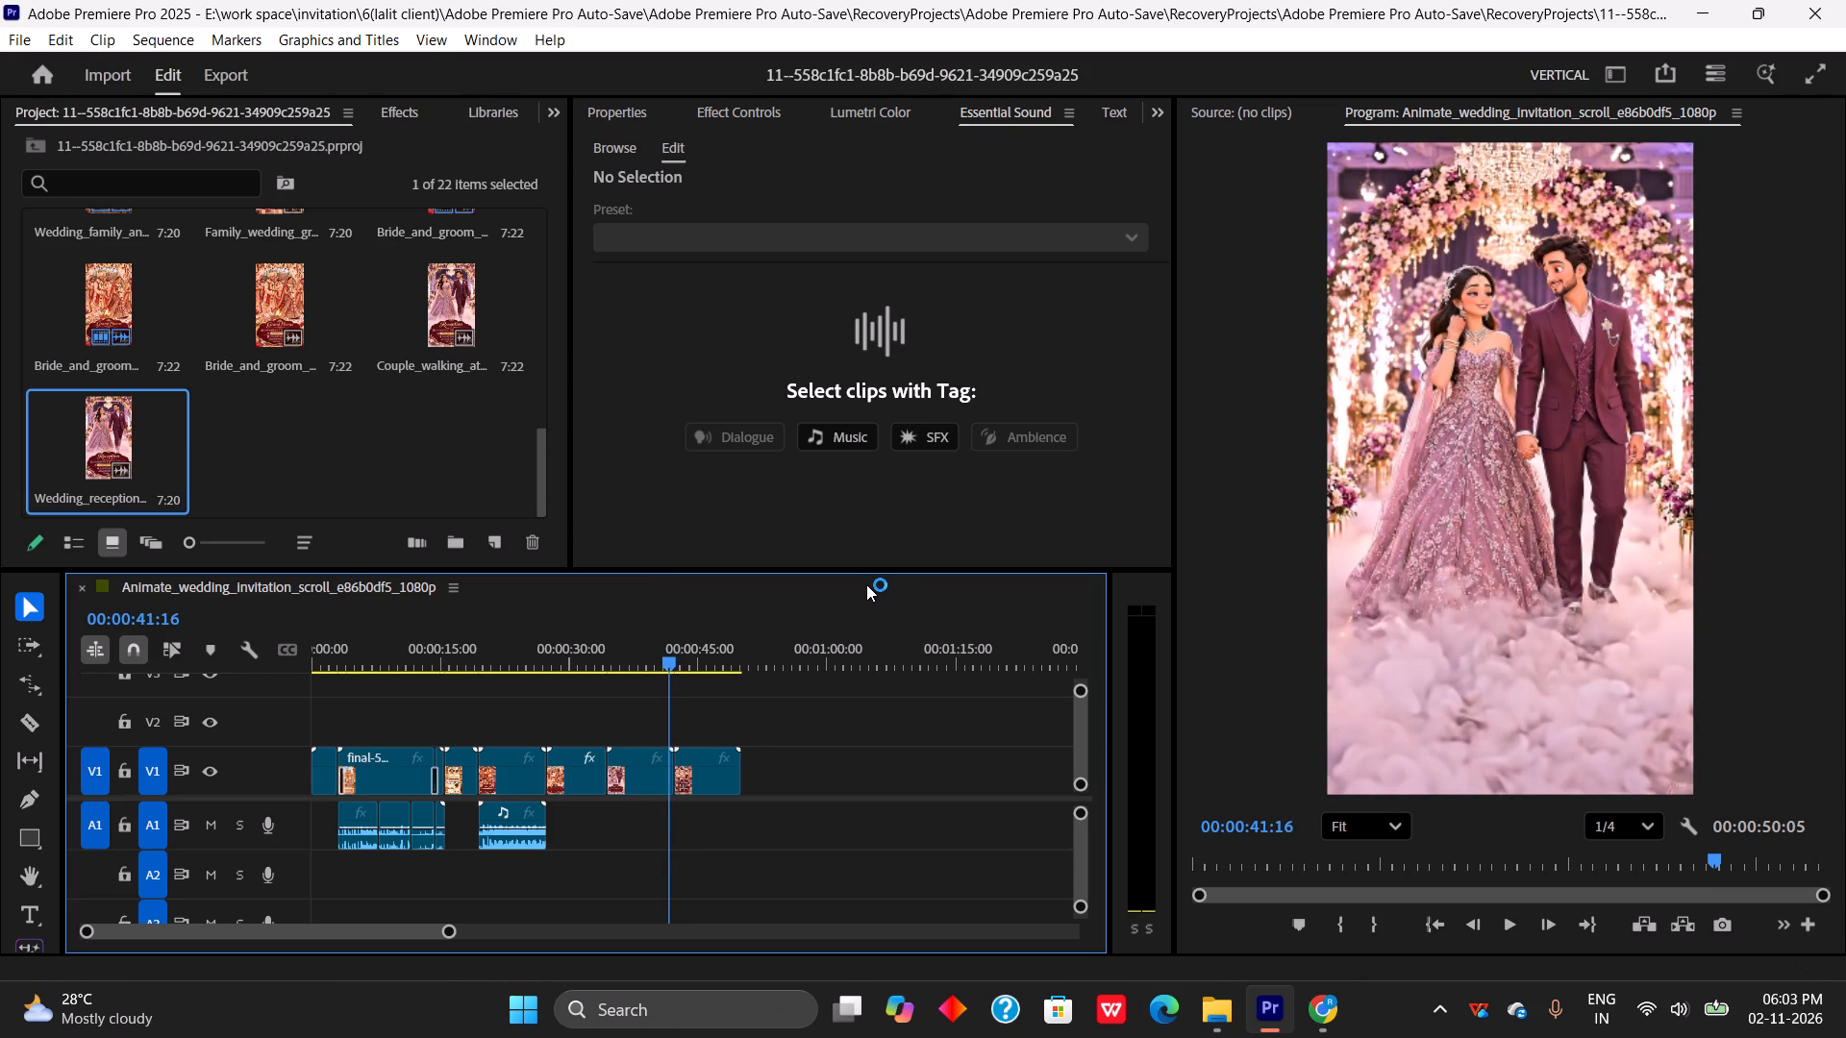
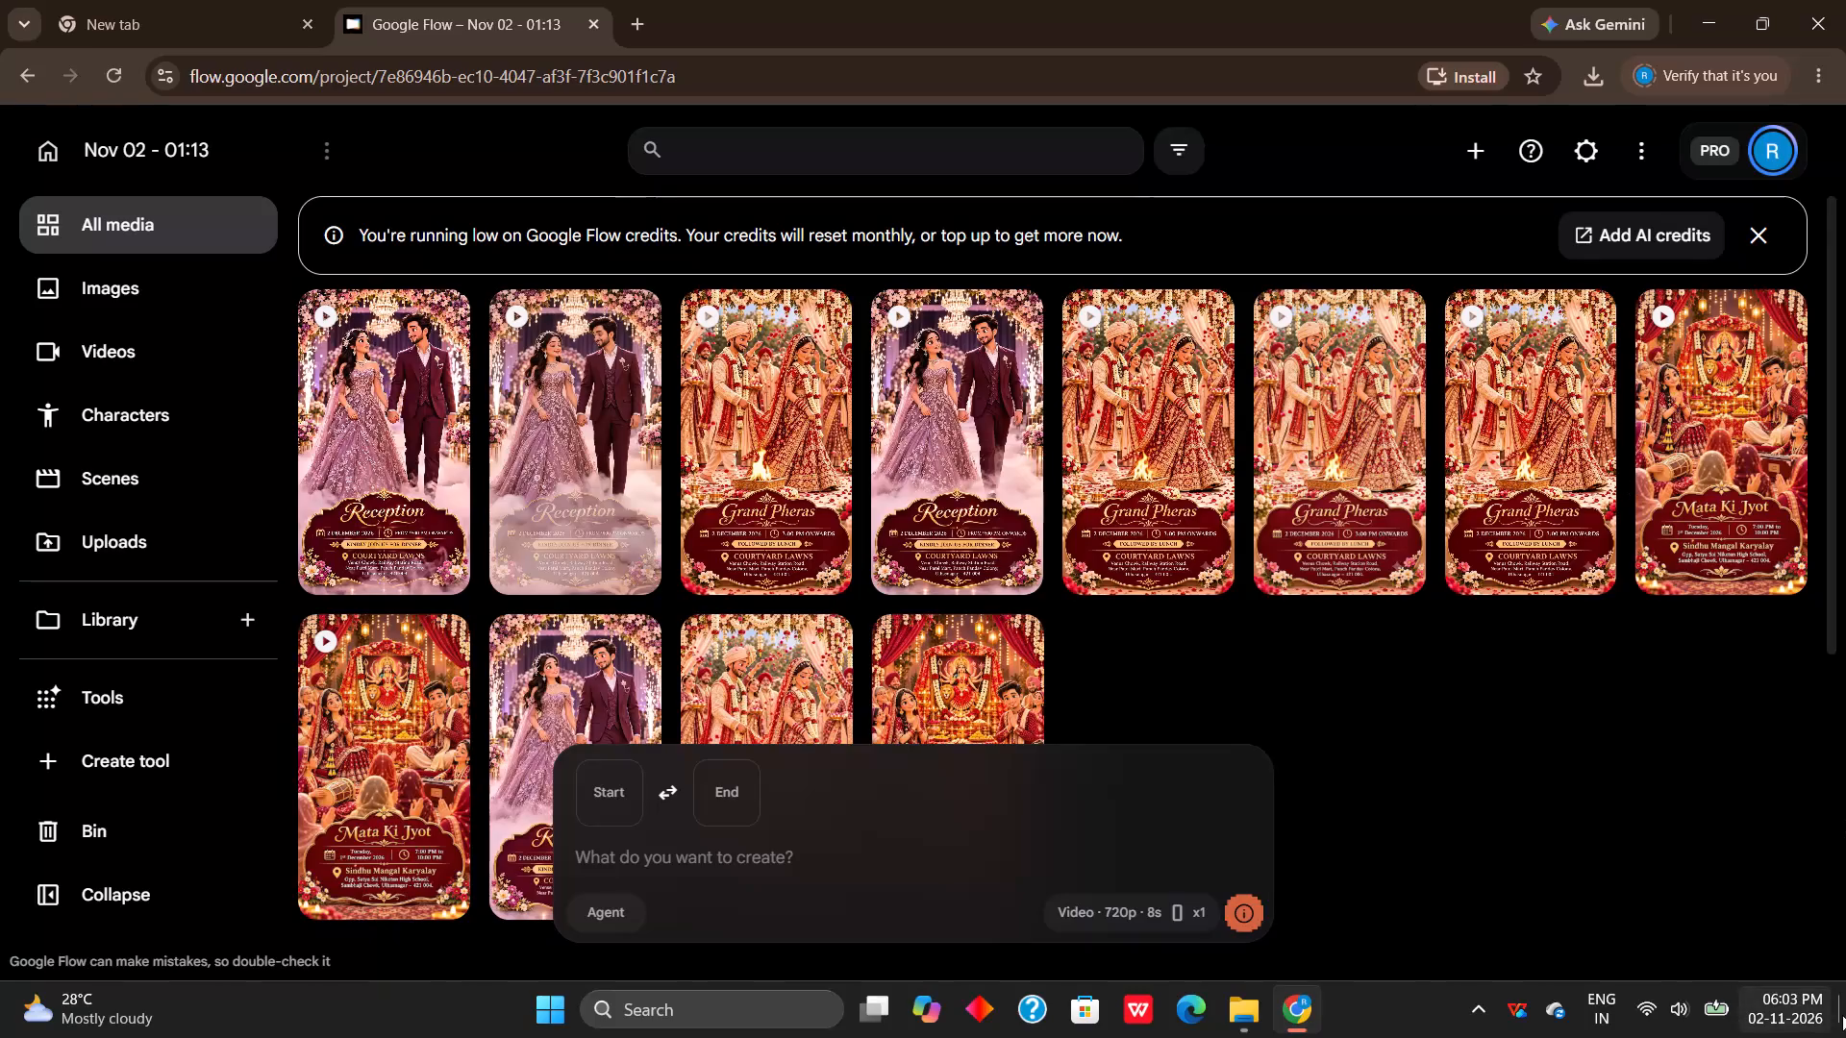
Relaunch Premiere Pro from the desktop, reopen the recovered wedding invitation project 11 and dismiss the recovery notice.
click(1845, 1005)
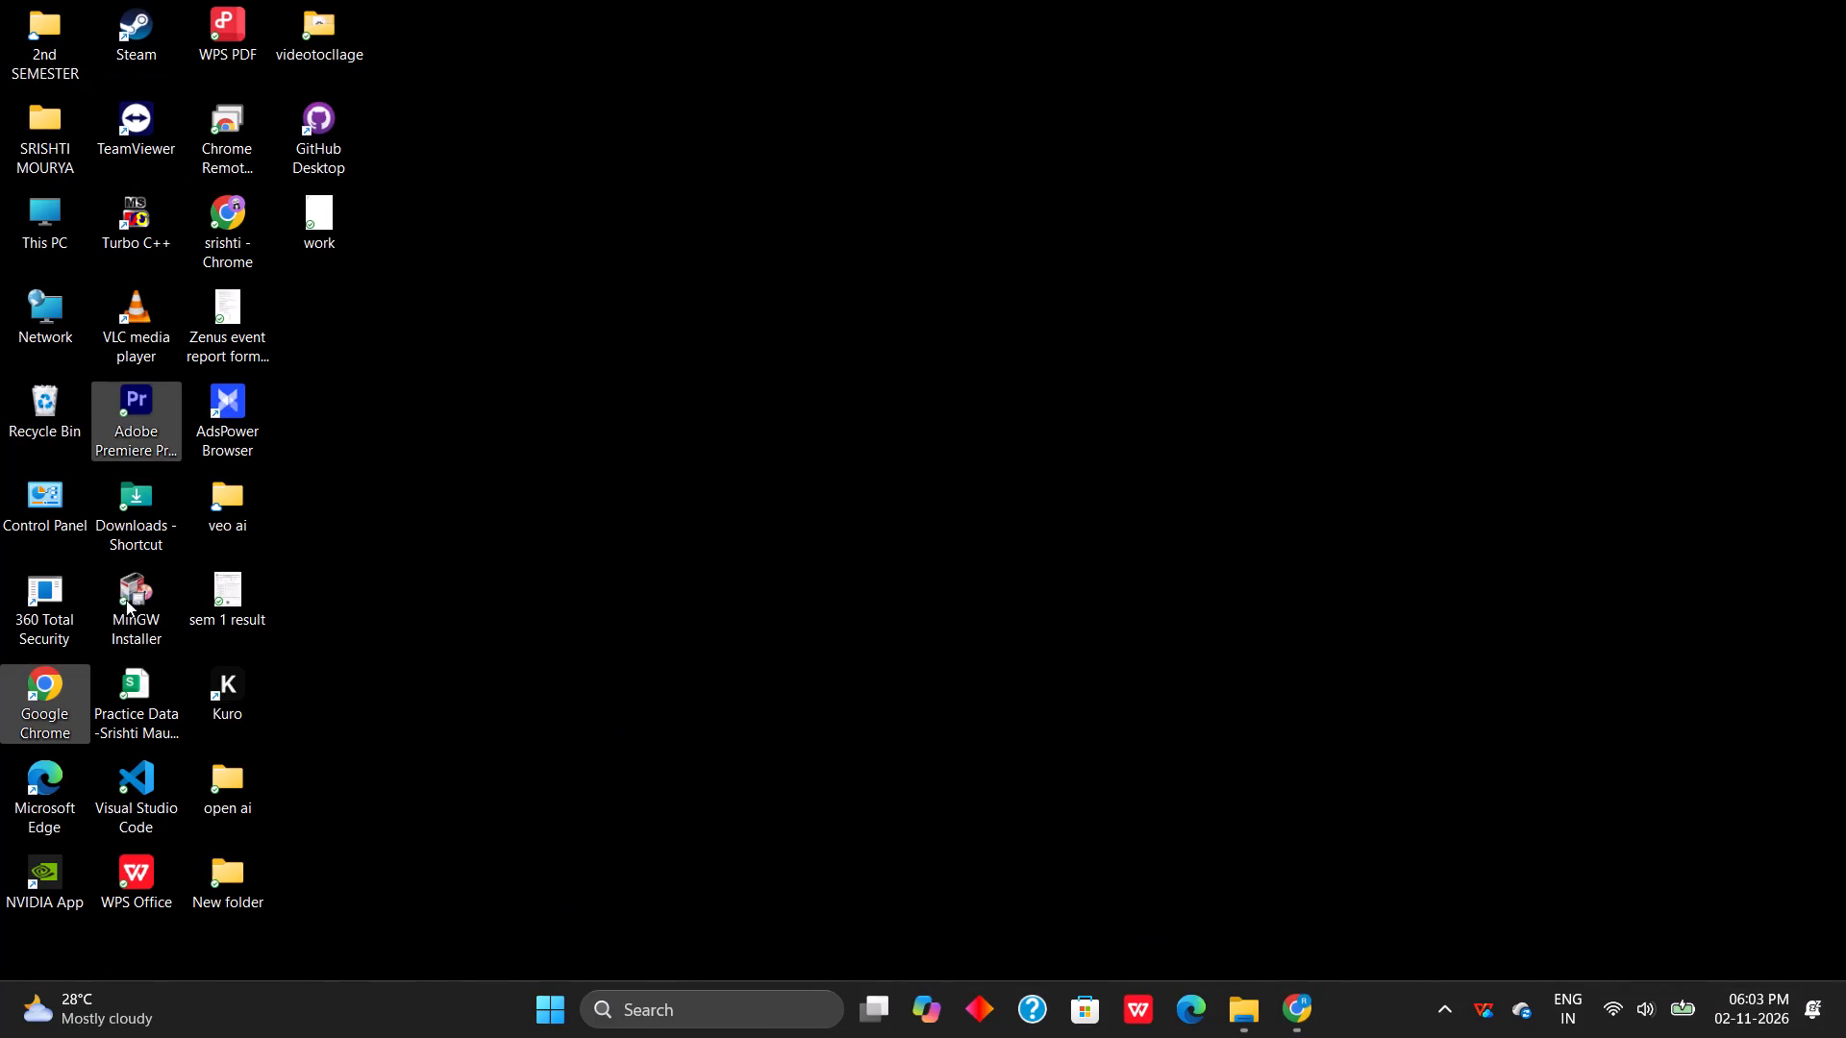
click(129, 420)
double_click(129, 420)
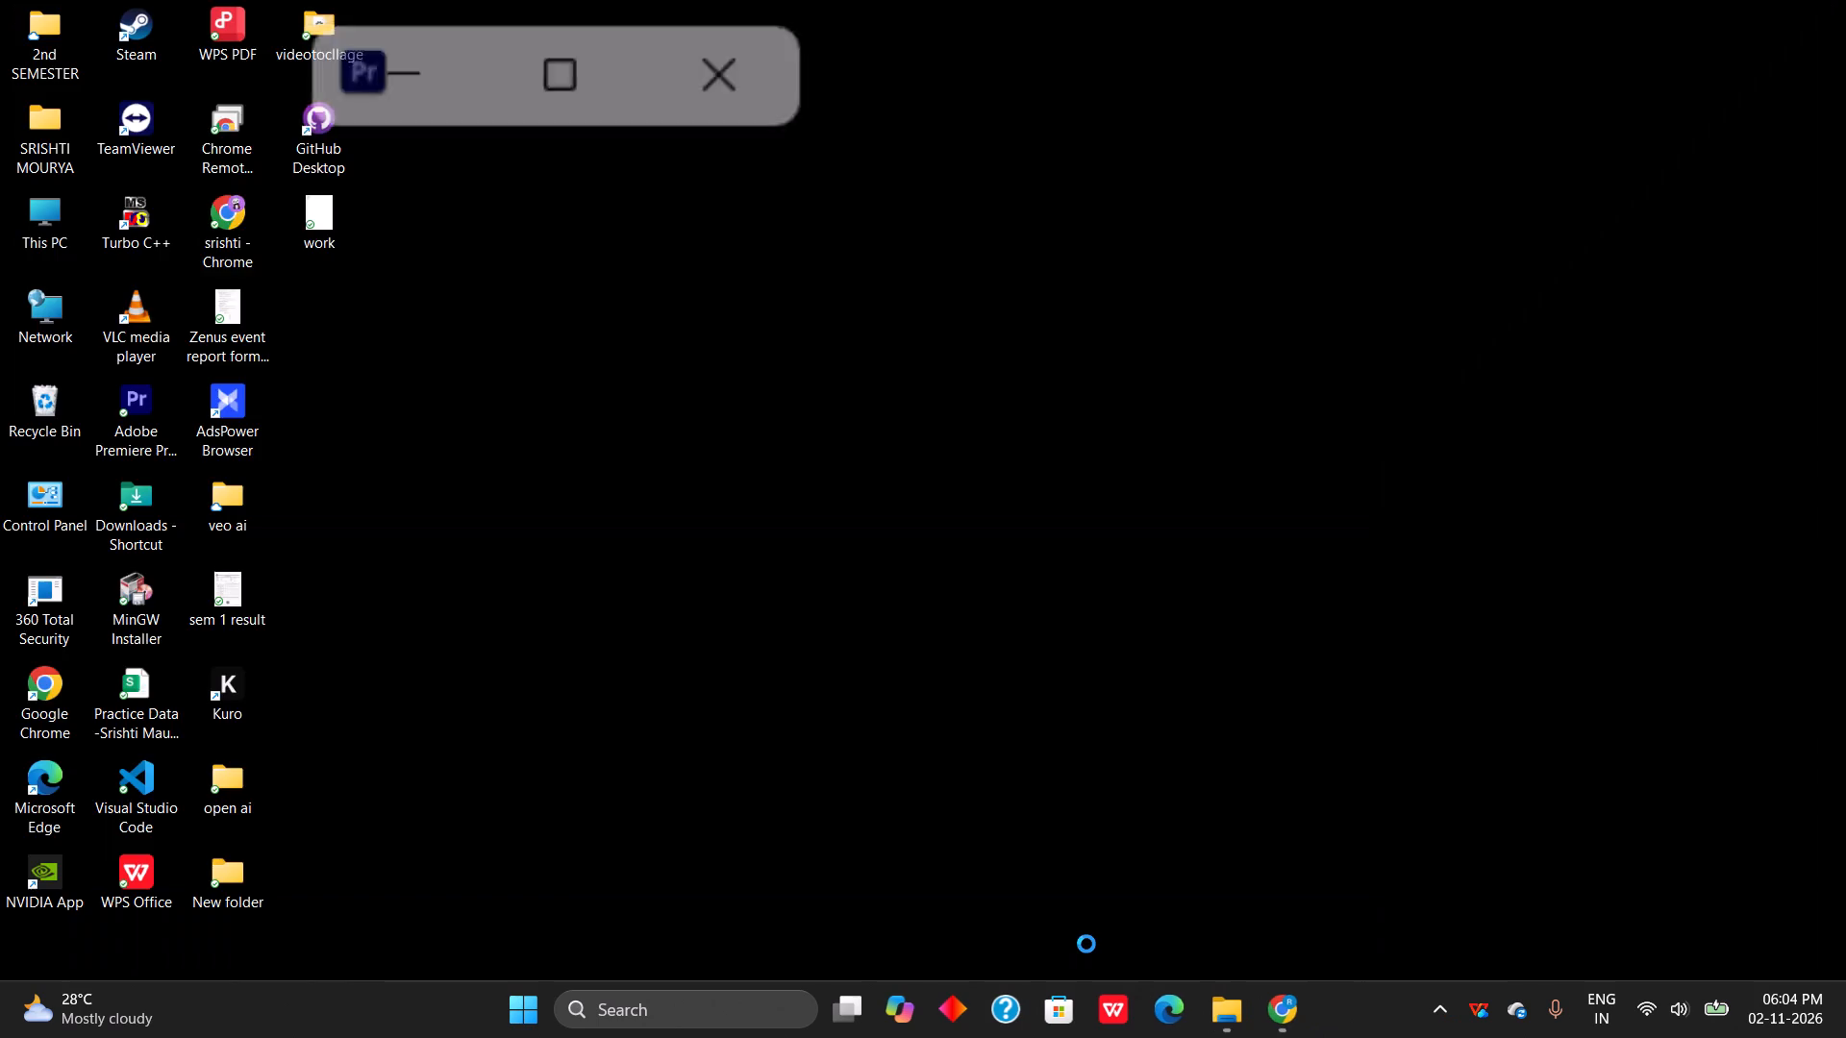
click(1120, 886)
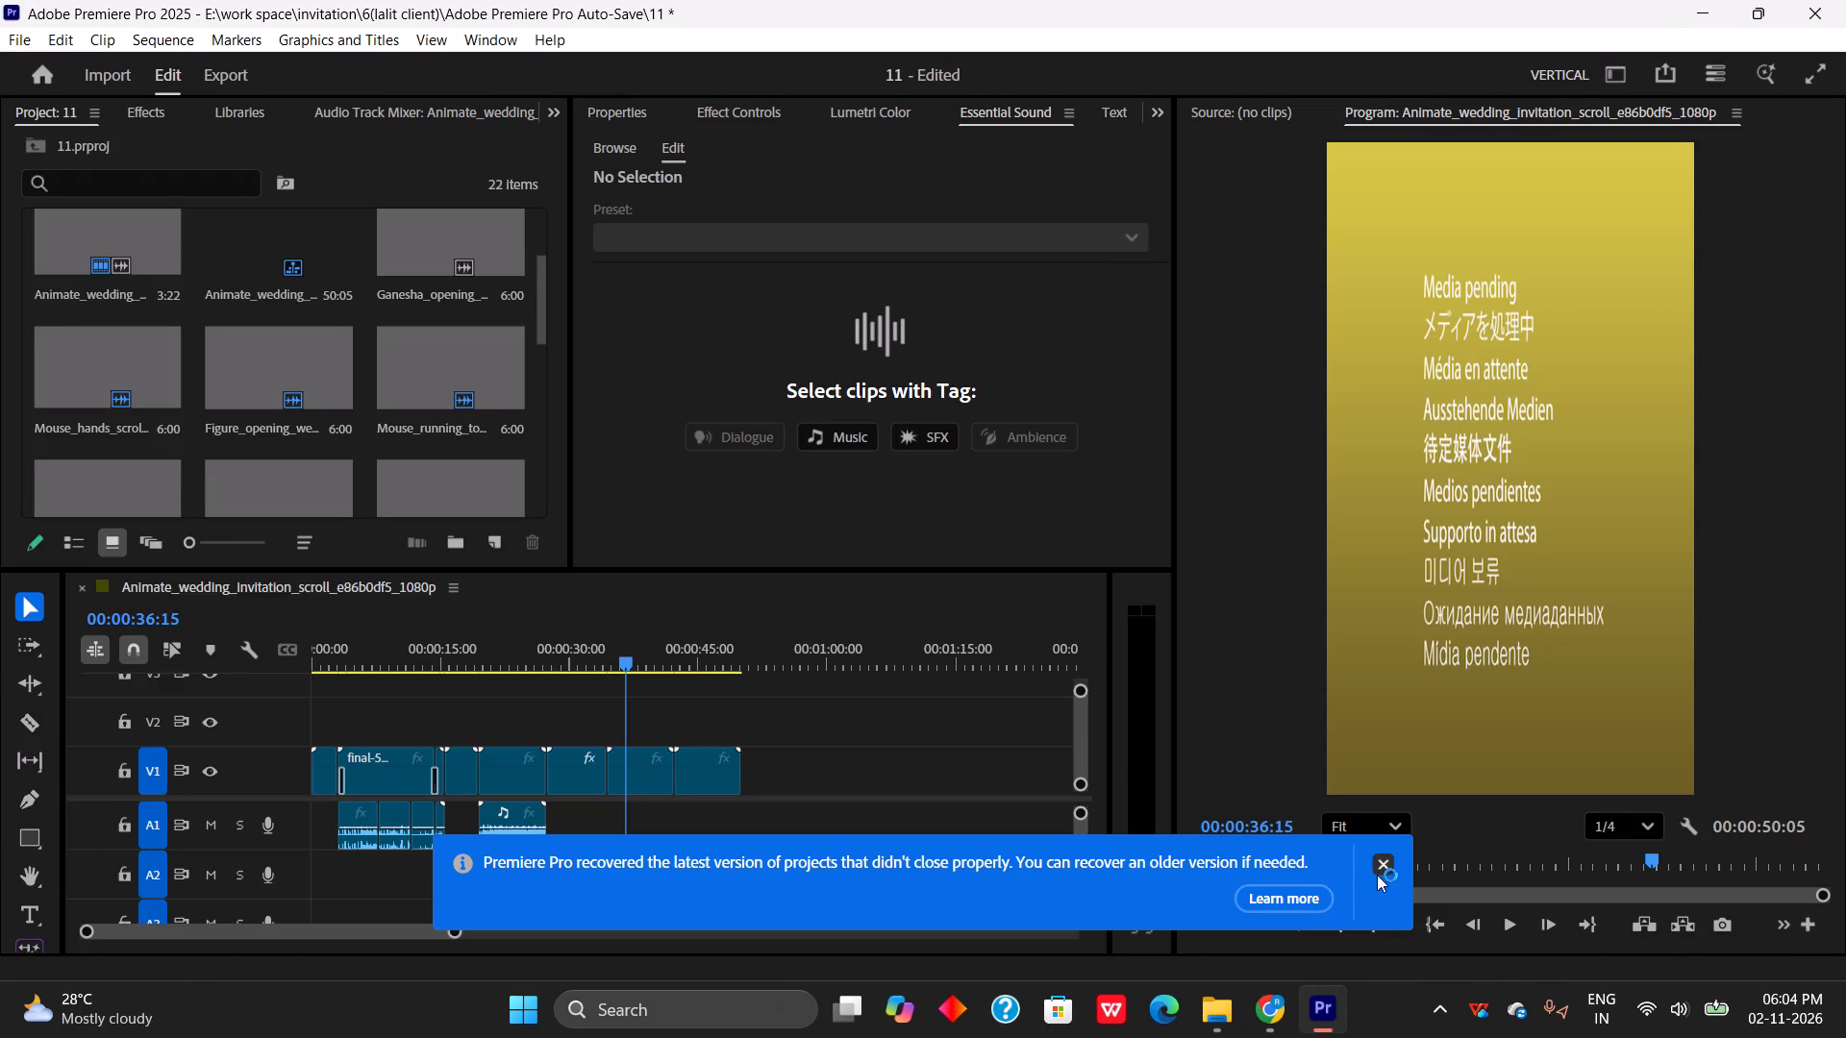
click(1384, 873)
Play the Reception clip on V1 and ripple-trim its end to 00:00:41:00.
key(space)
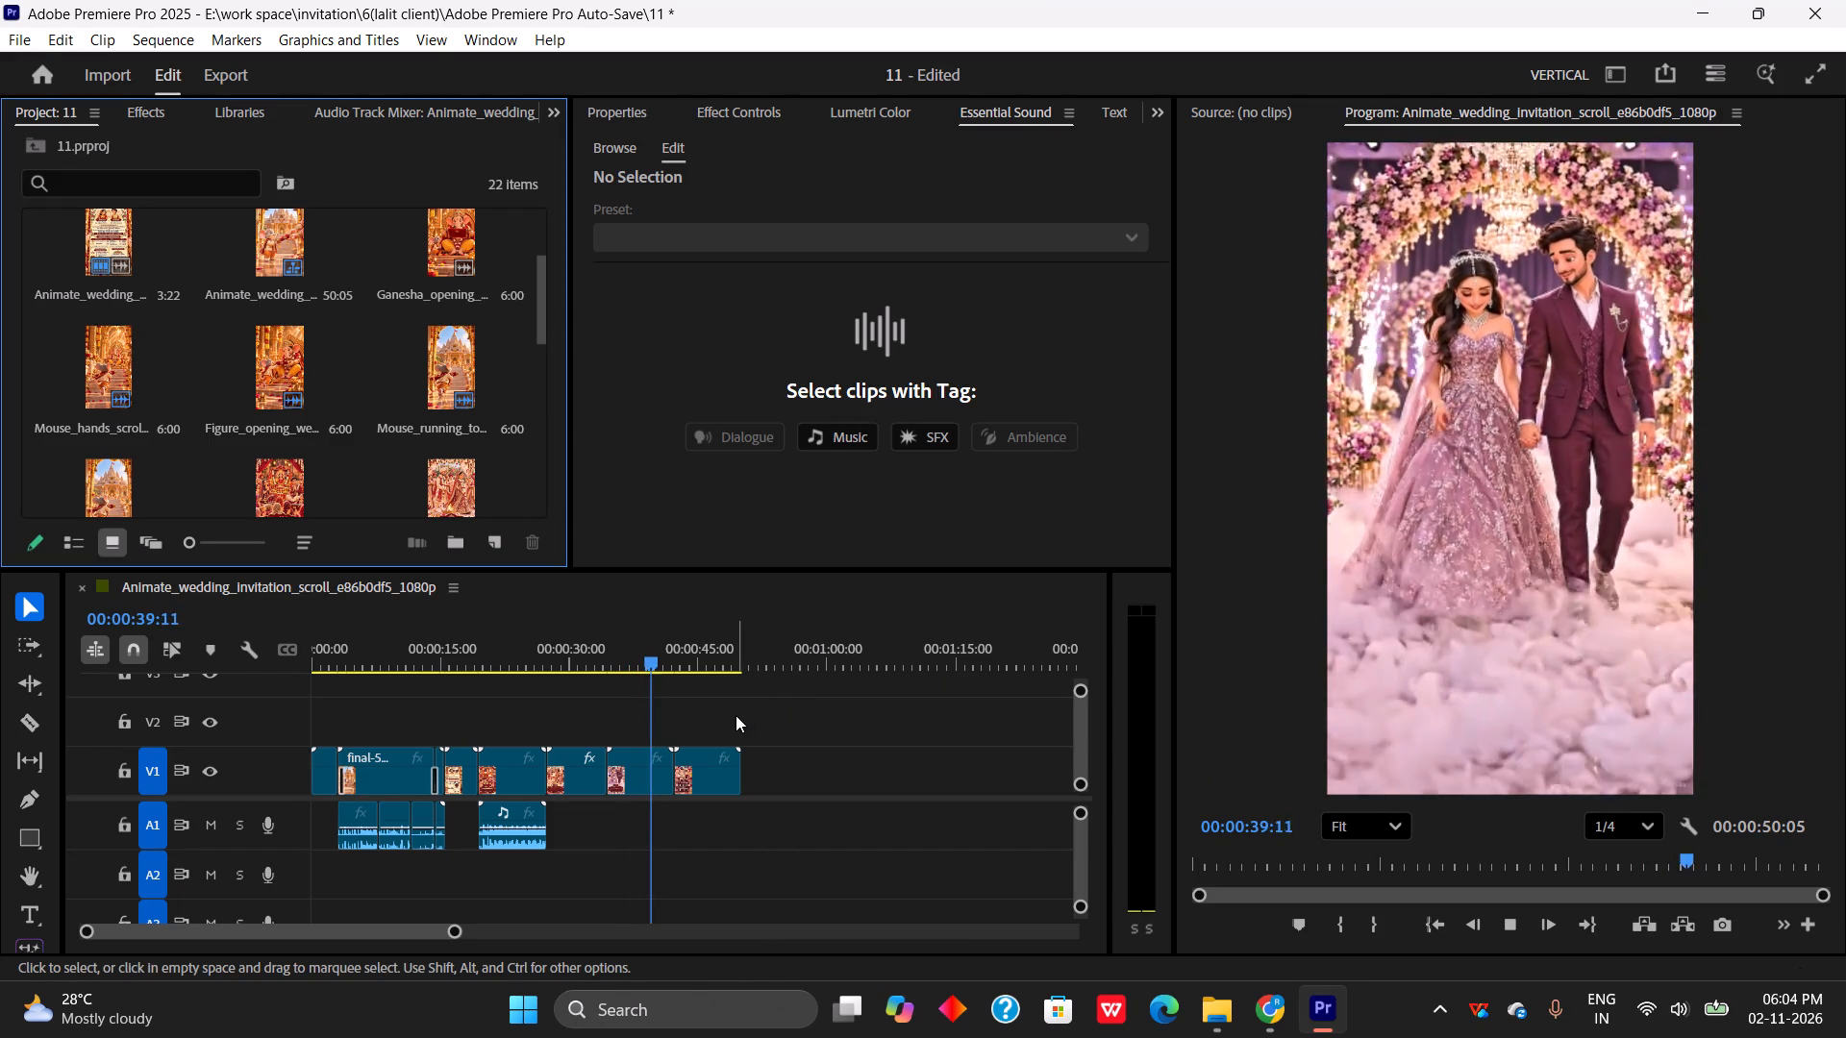
key(space)
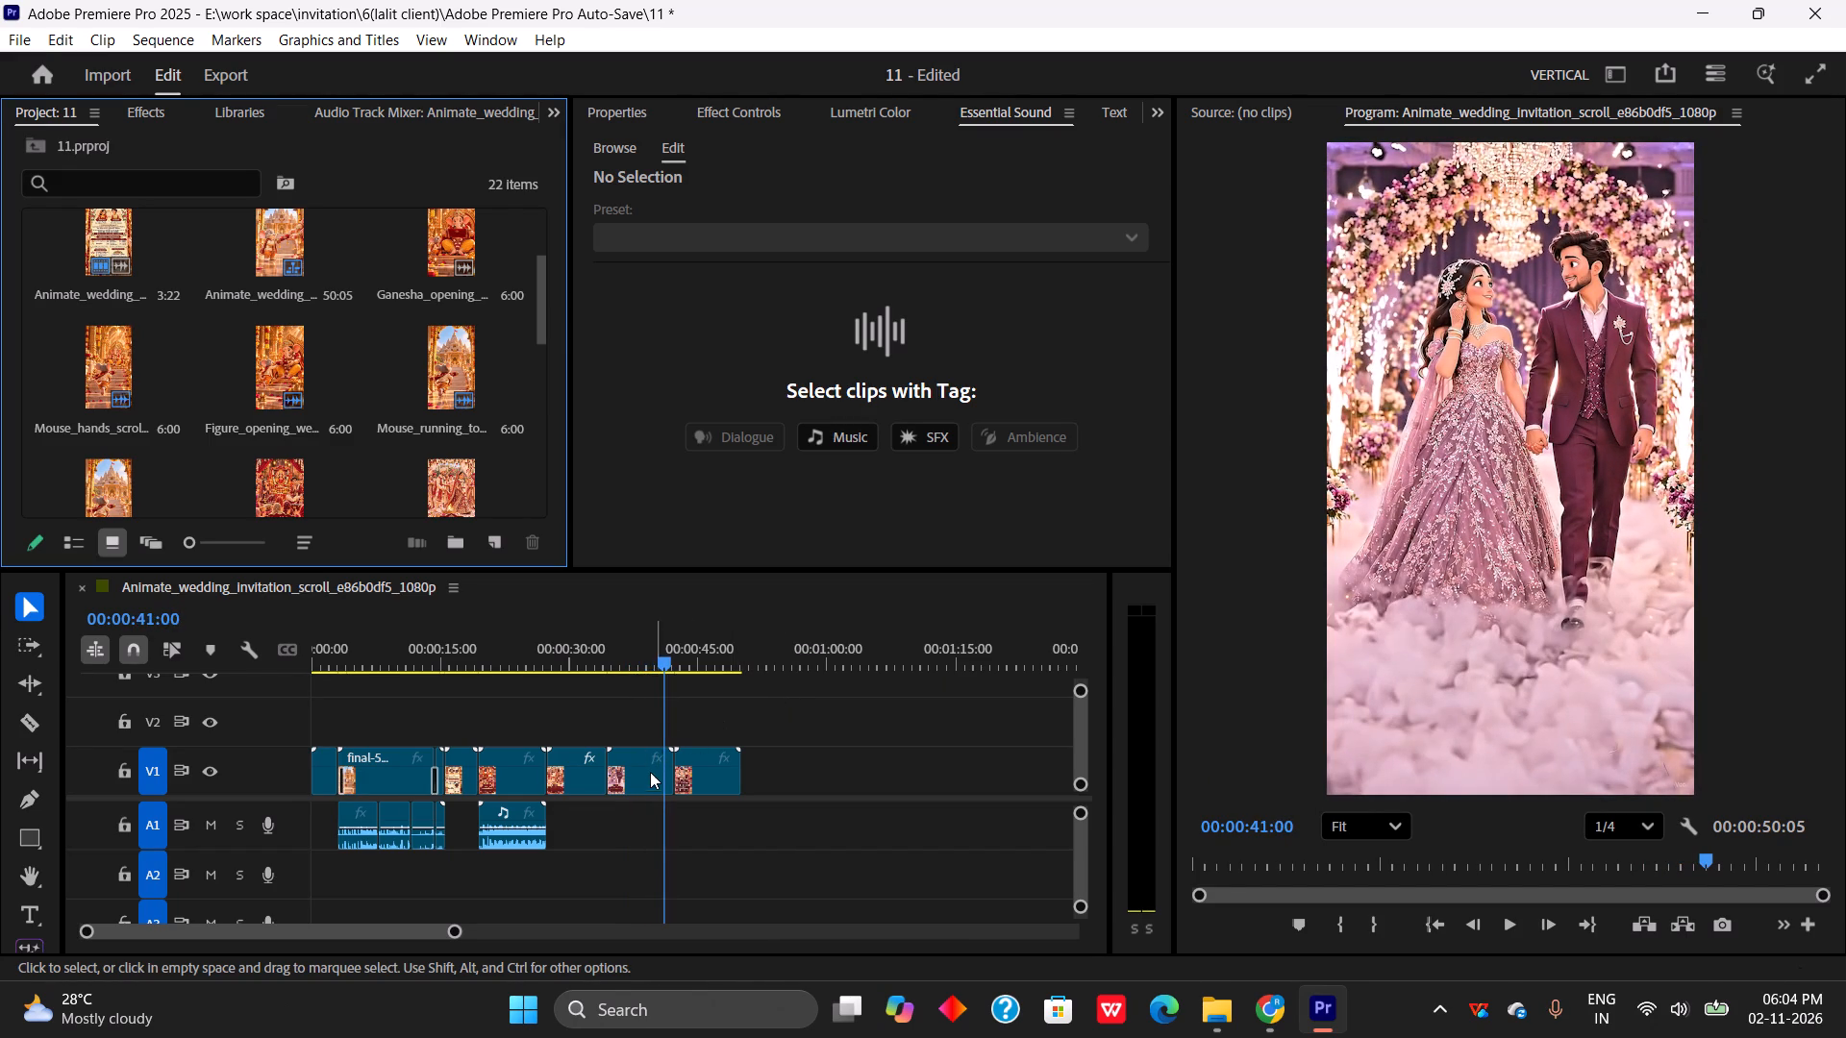
click(648, 776)
key(w)
Play back the closing bride-and-groom invitation clip after the Reception clip, and look through the project's media thumbnails for matching footage.
key(space)
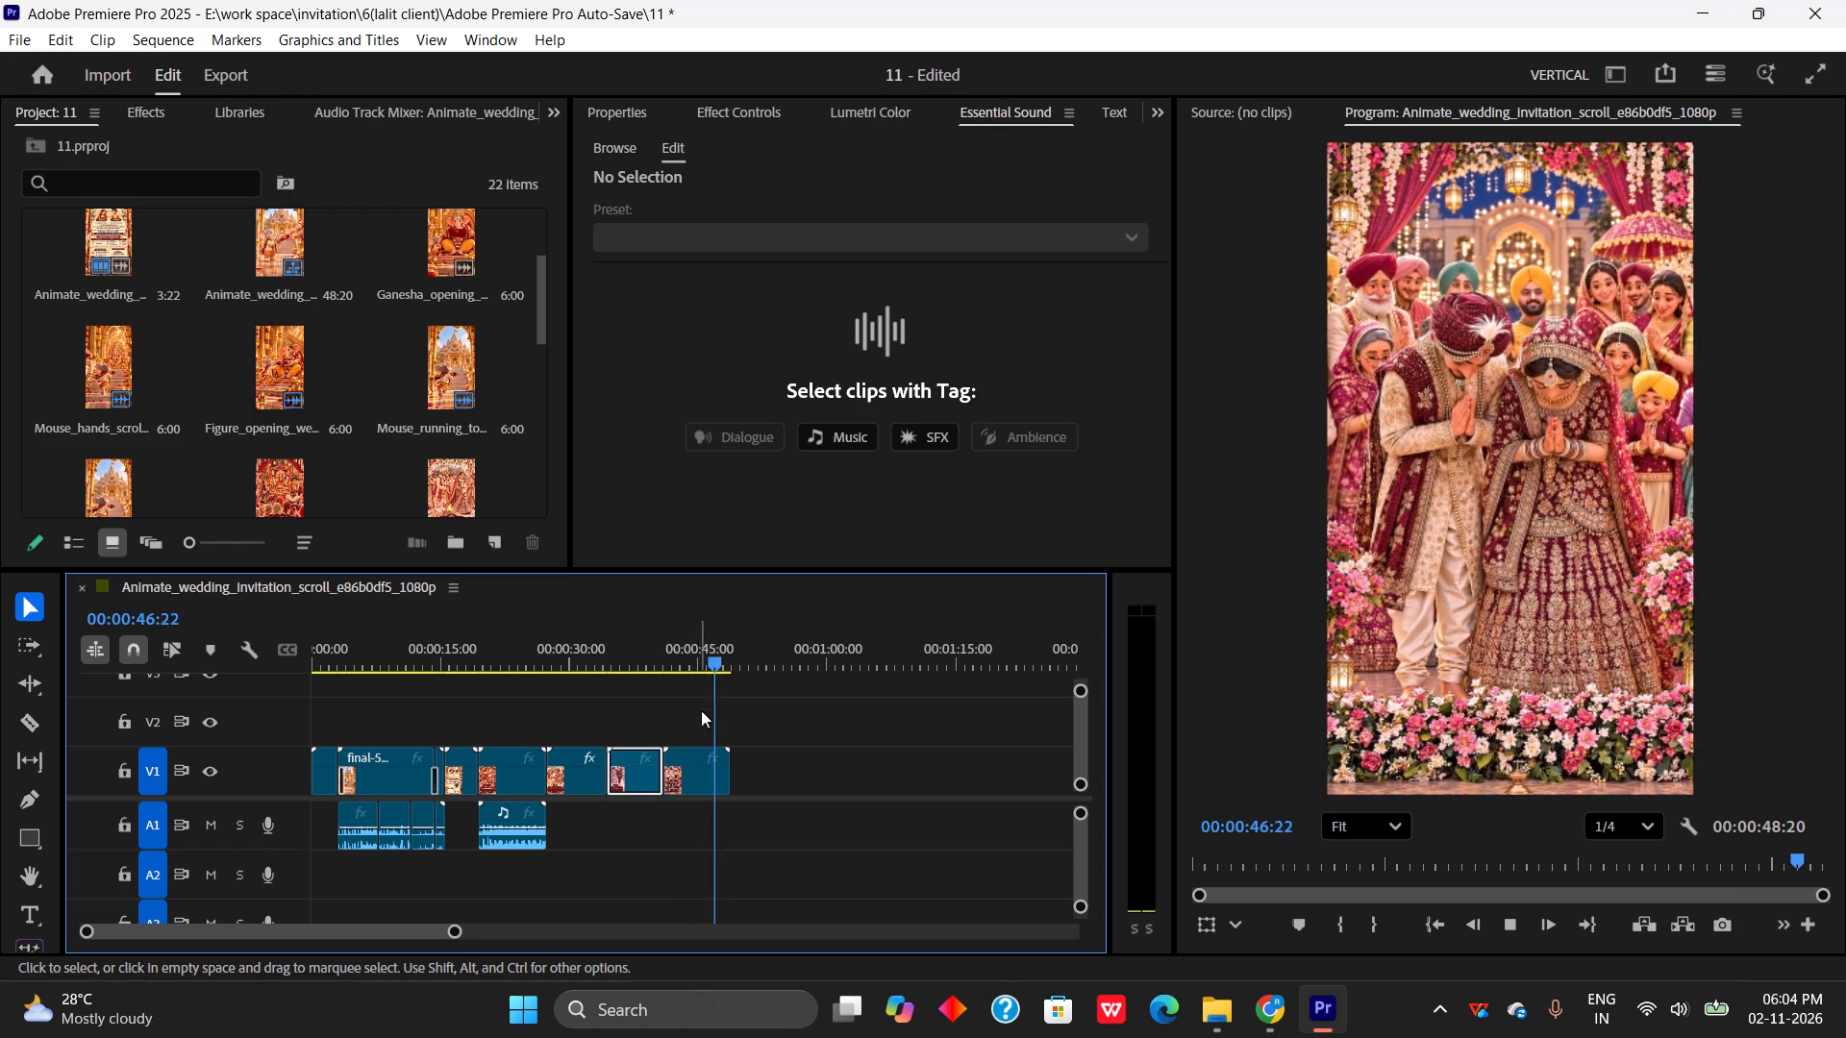
key(space)
scroll(464, 439, down, 3)
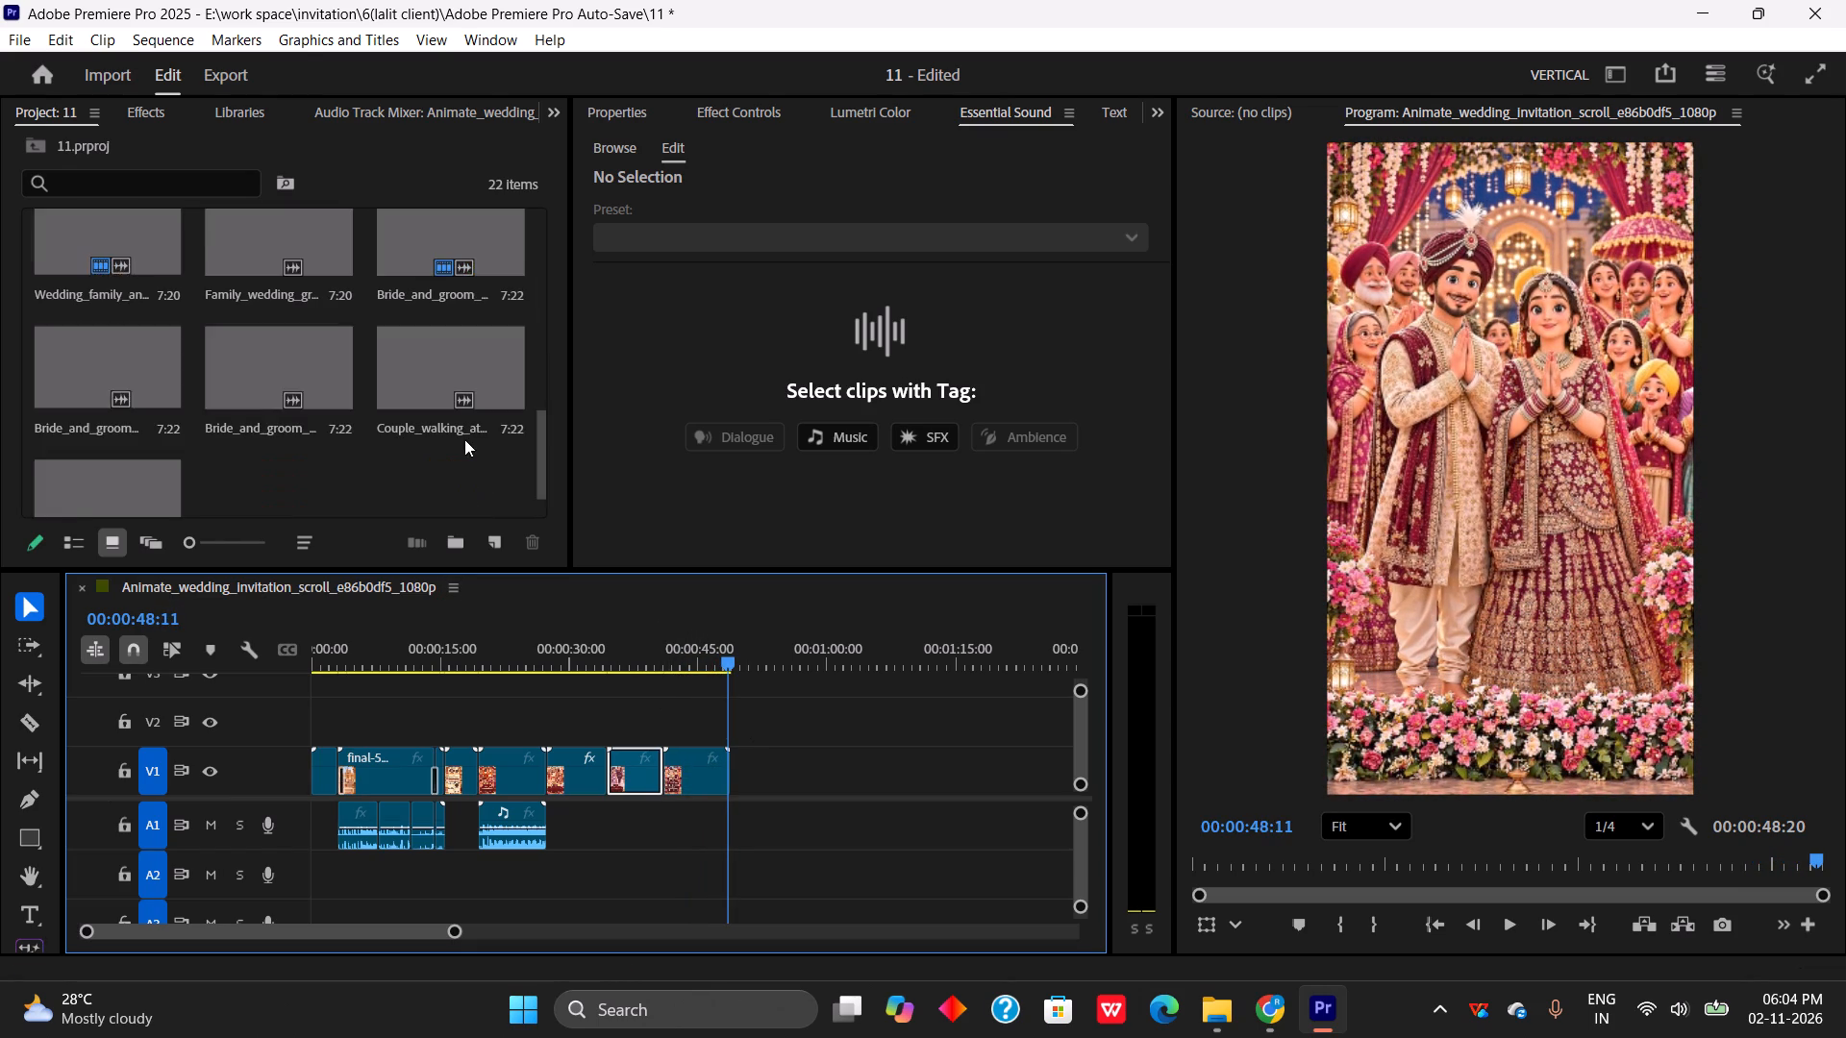
scroll(464, 439, down, 7)
click(432, 466)
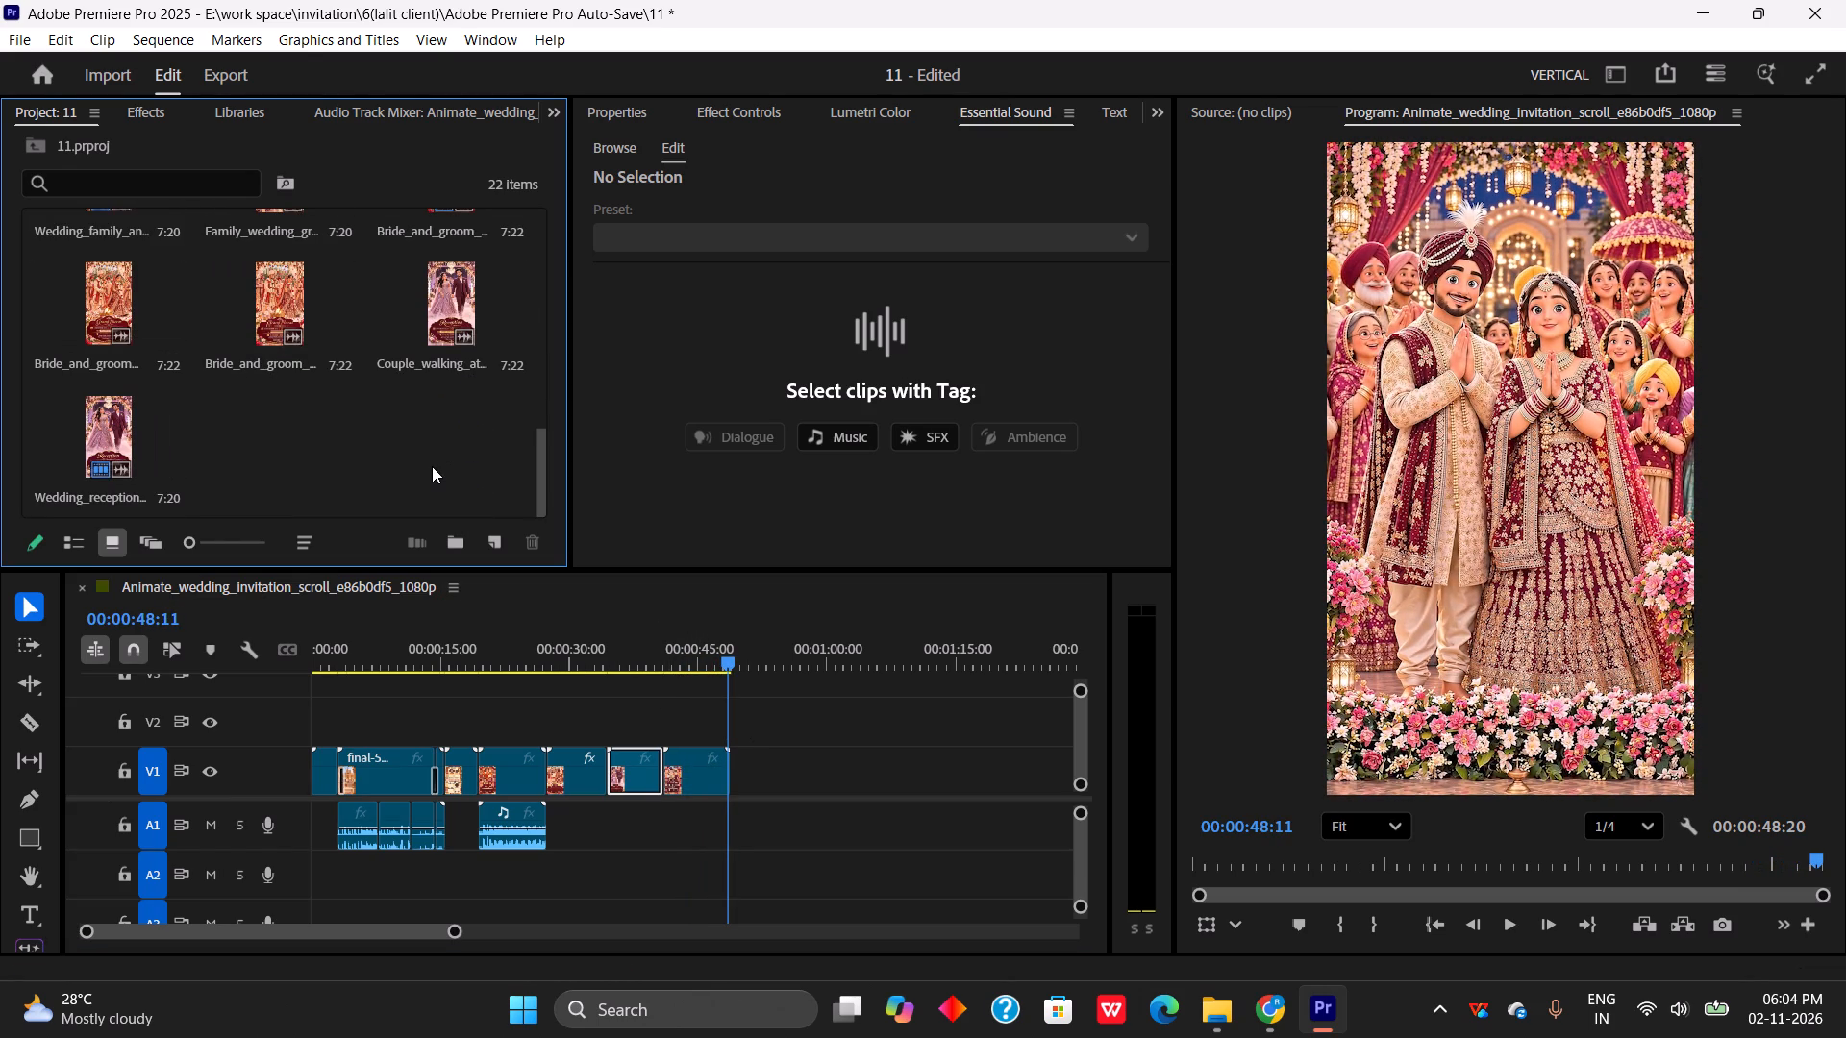
scroll(467, 443, up, 4)
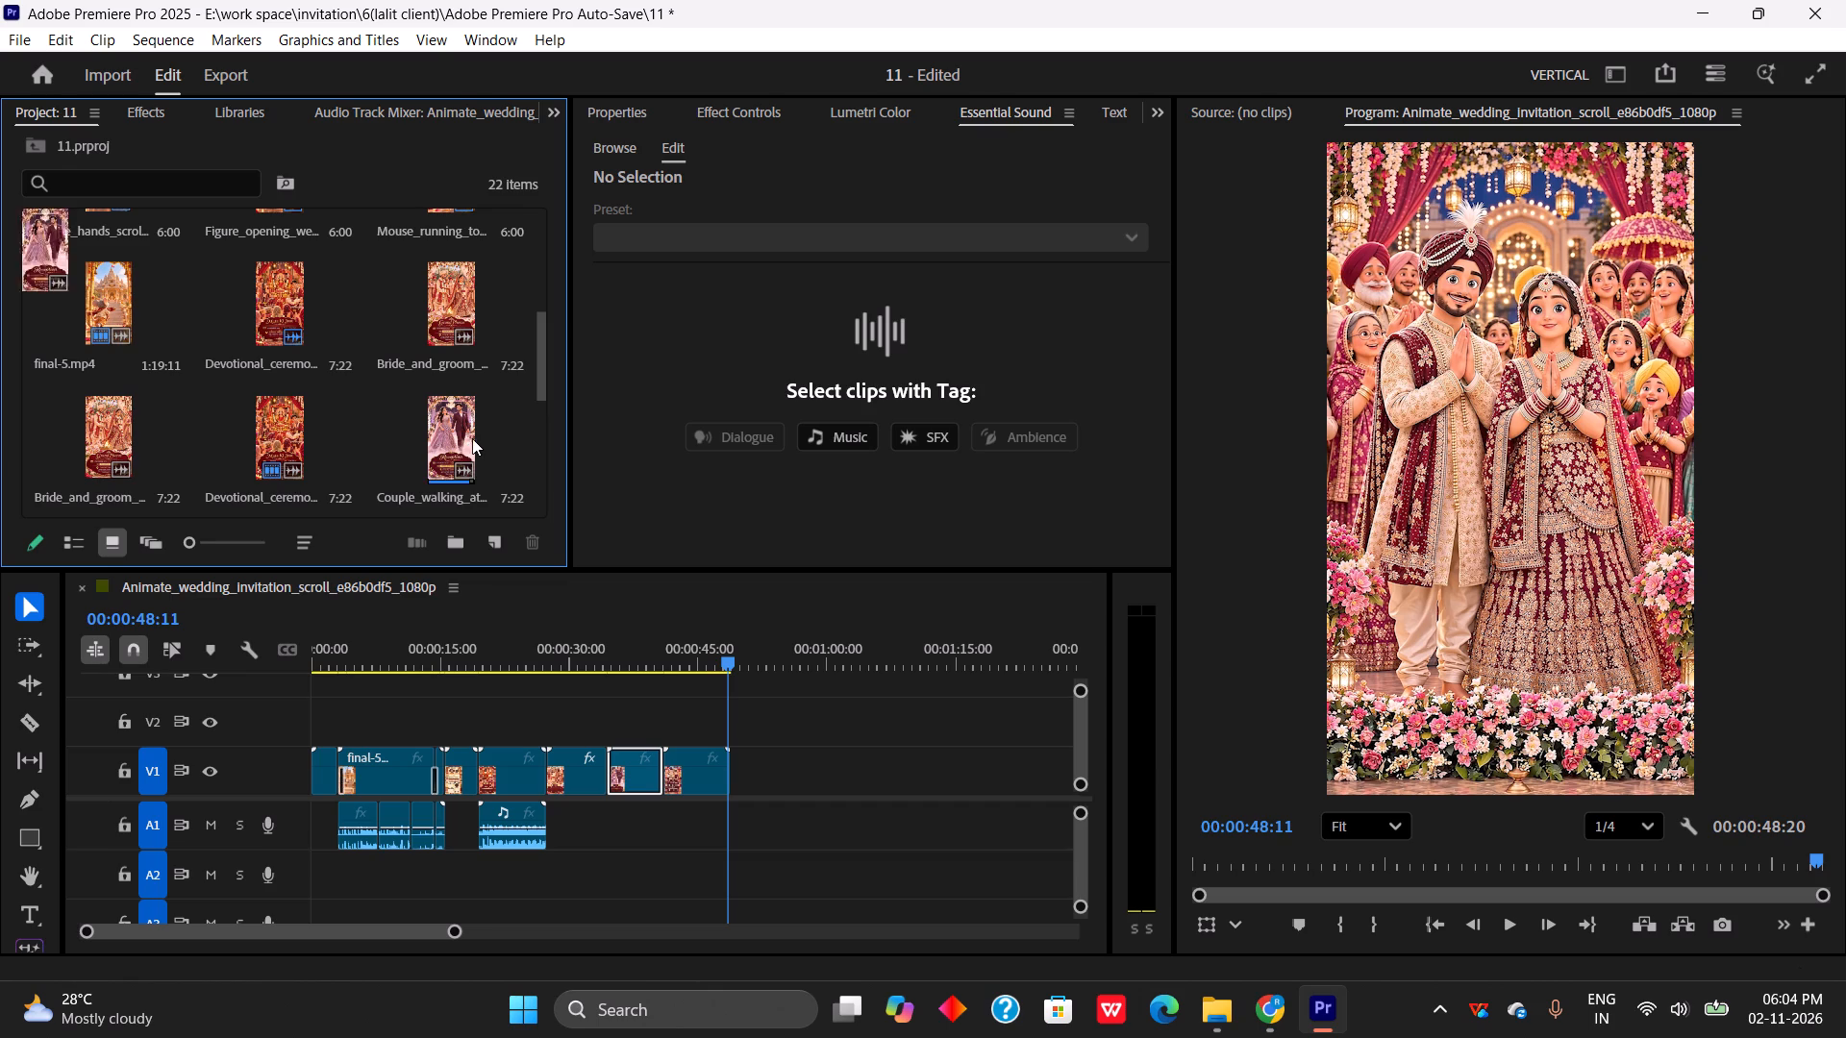
scroll(474, 430, up, 1)
scroll(474, 430, down, 7)
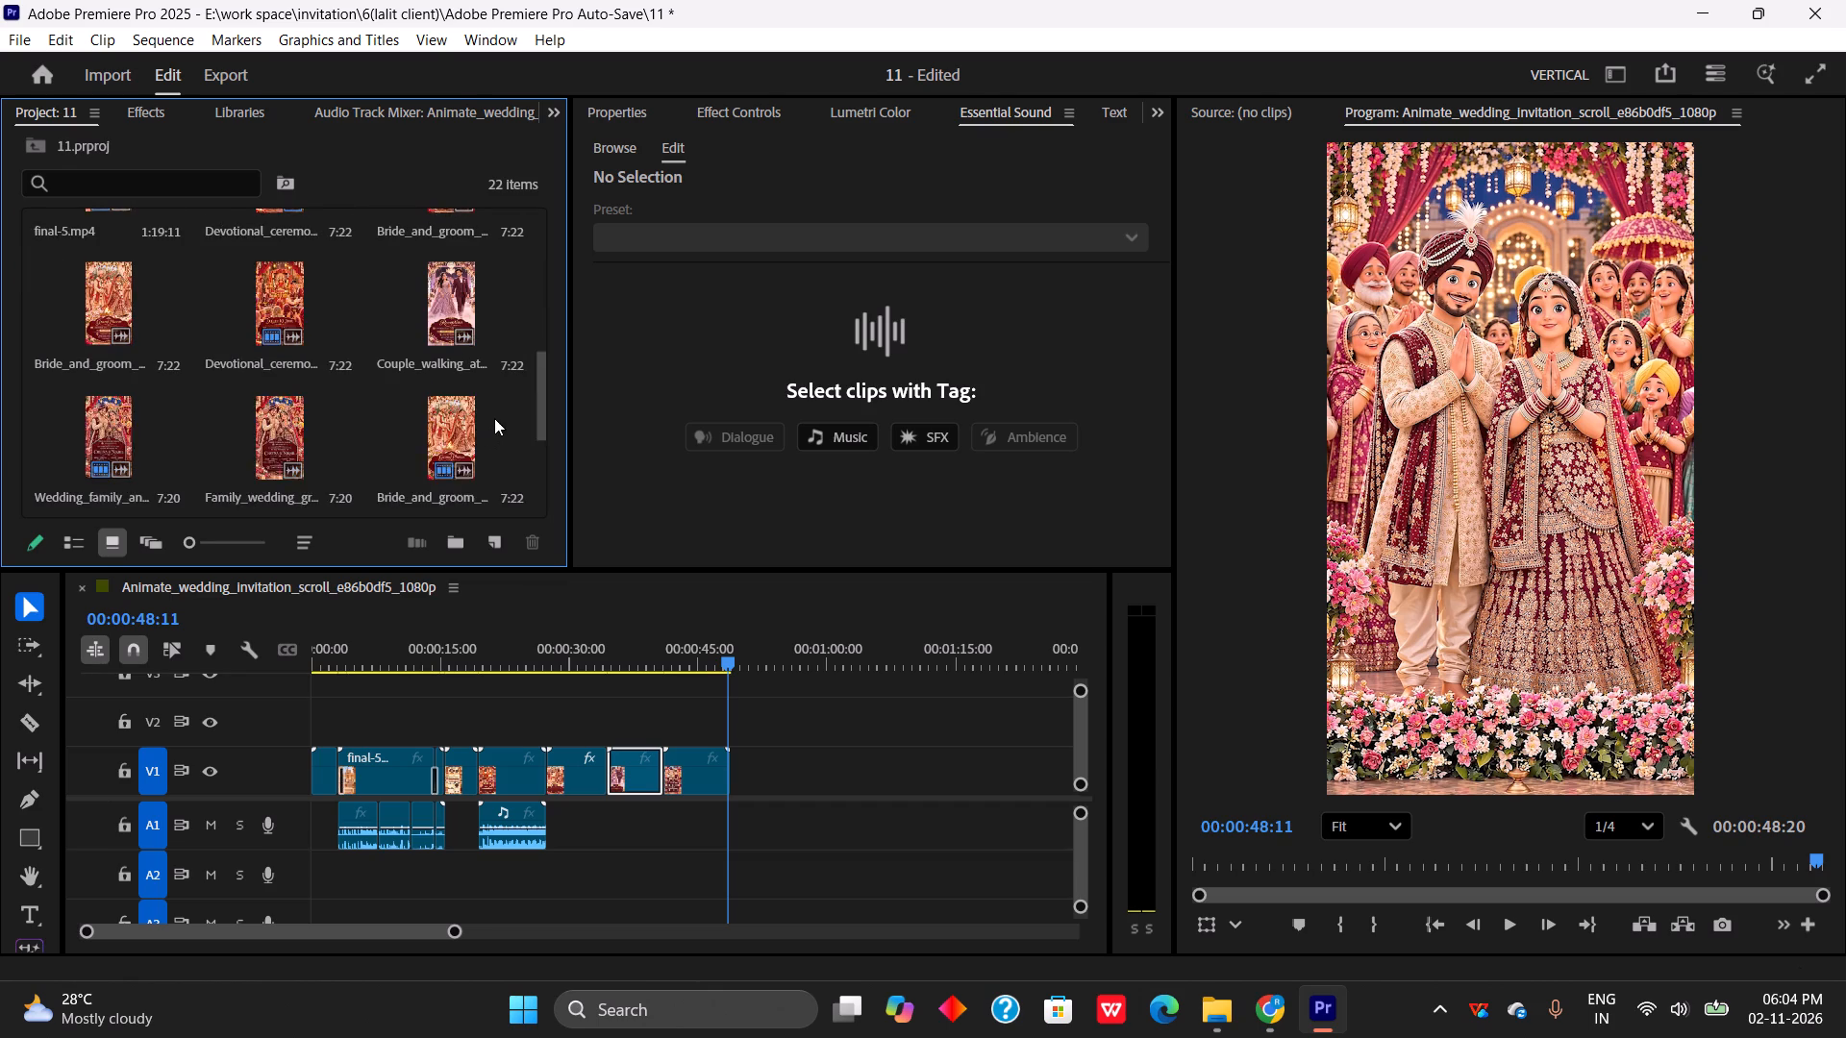
scroll(494, 418, down, 3)
drag(734, 660, 684, 681)
key(space)
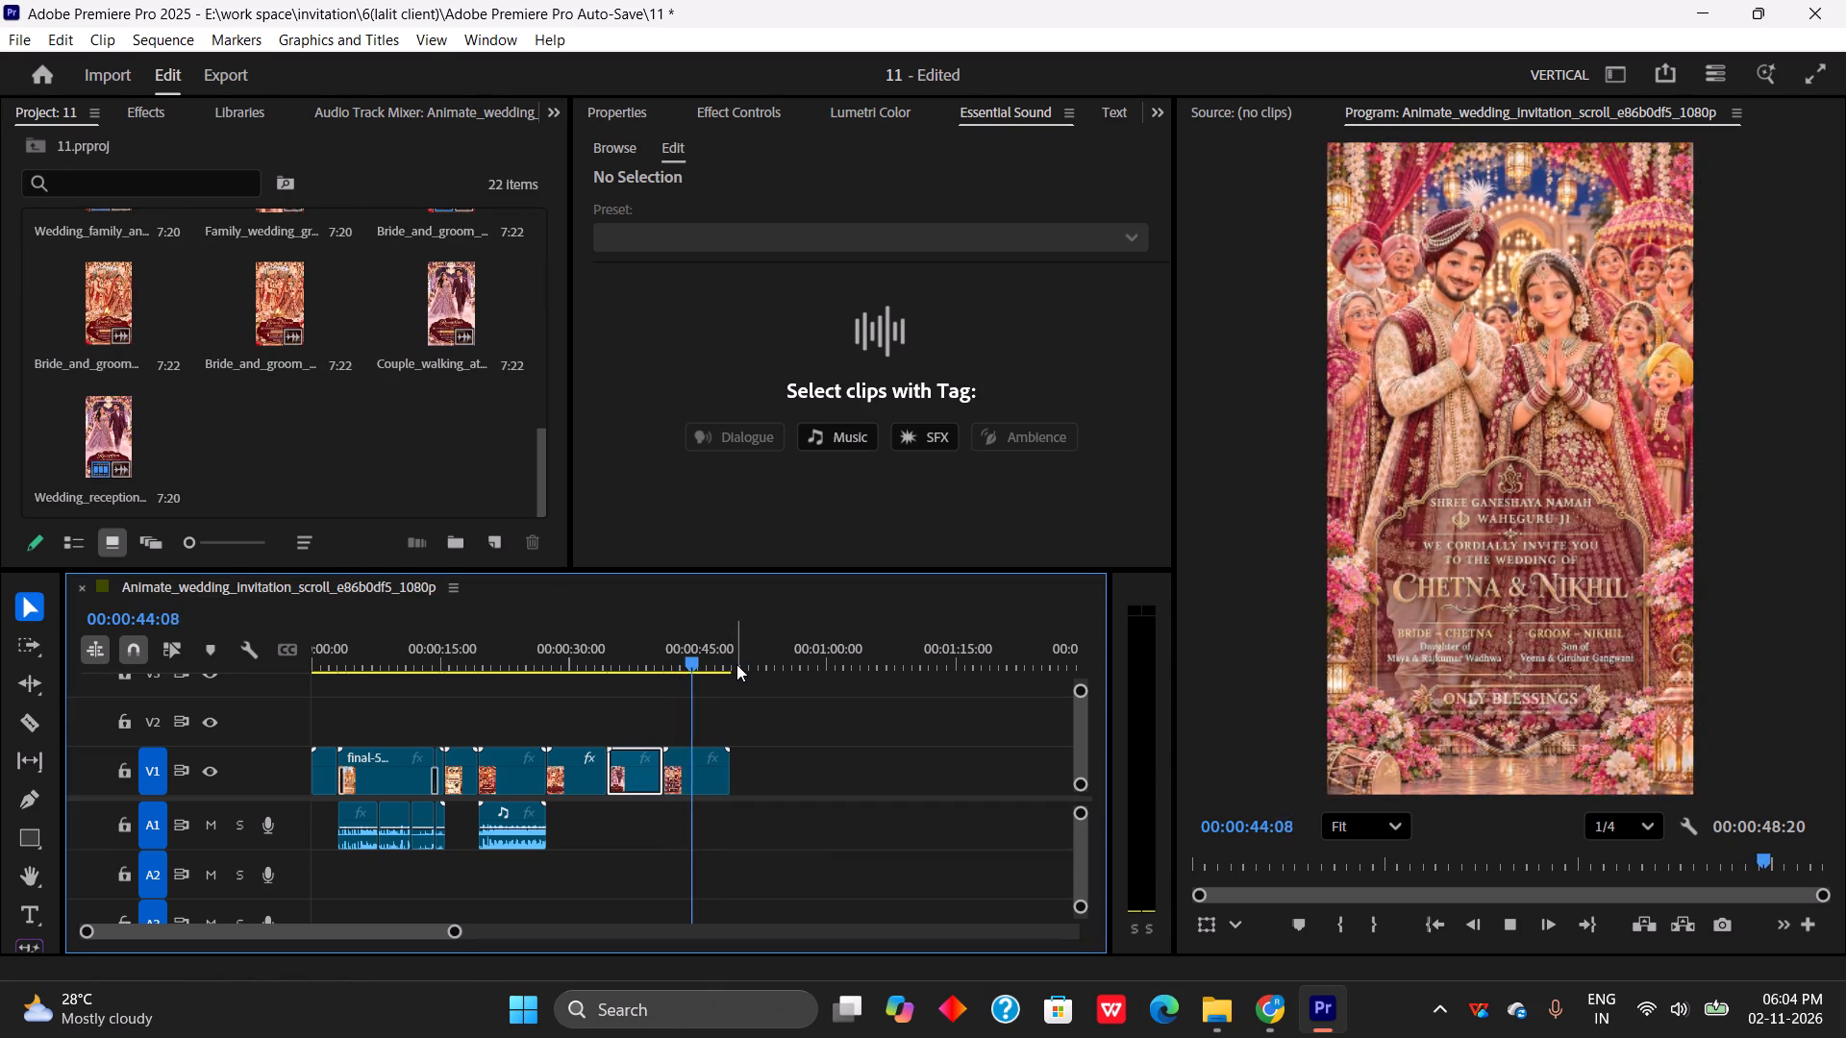
key(space)
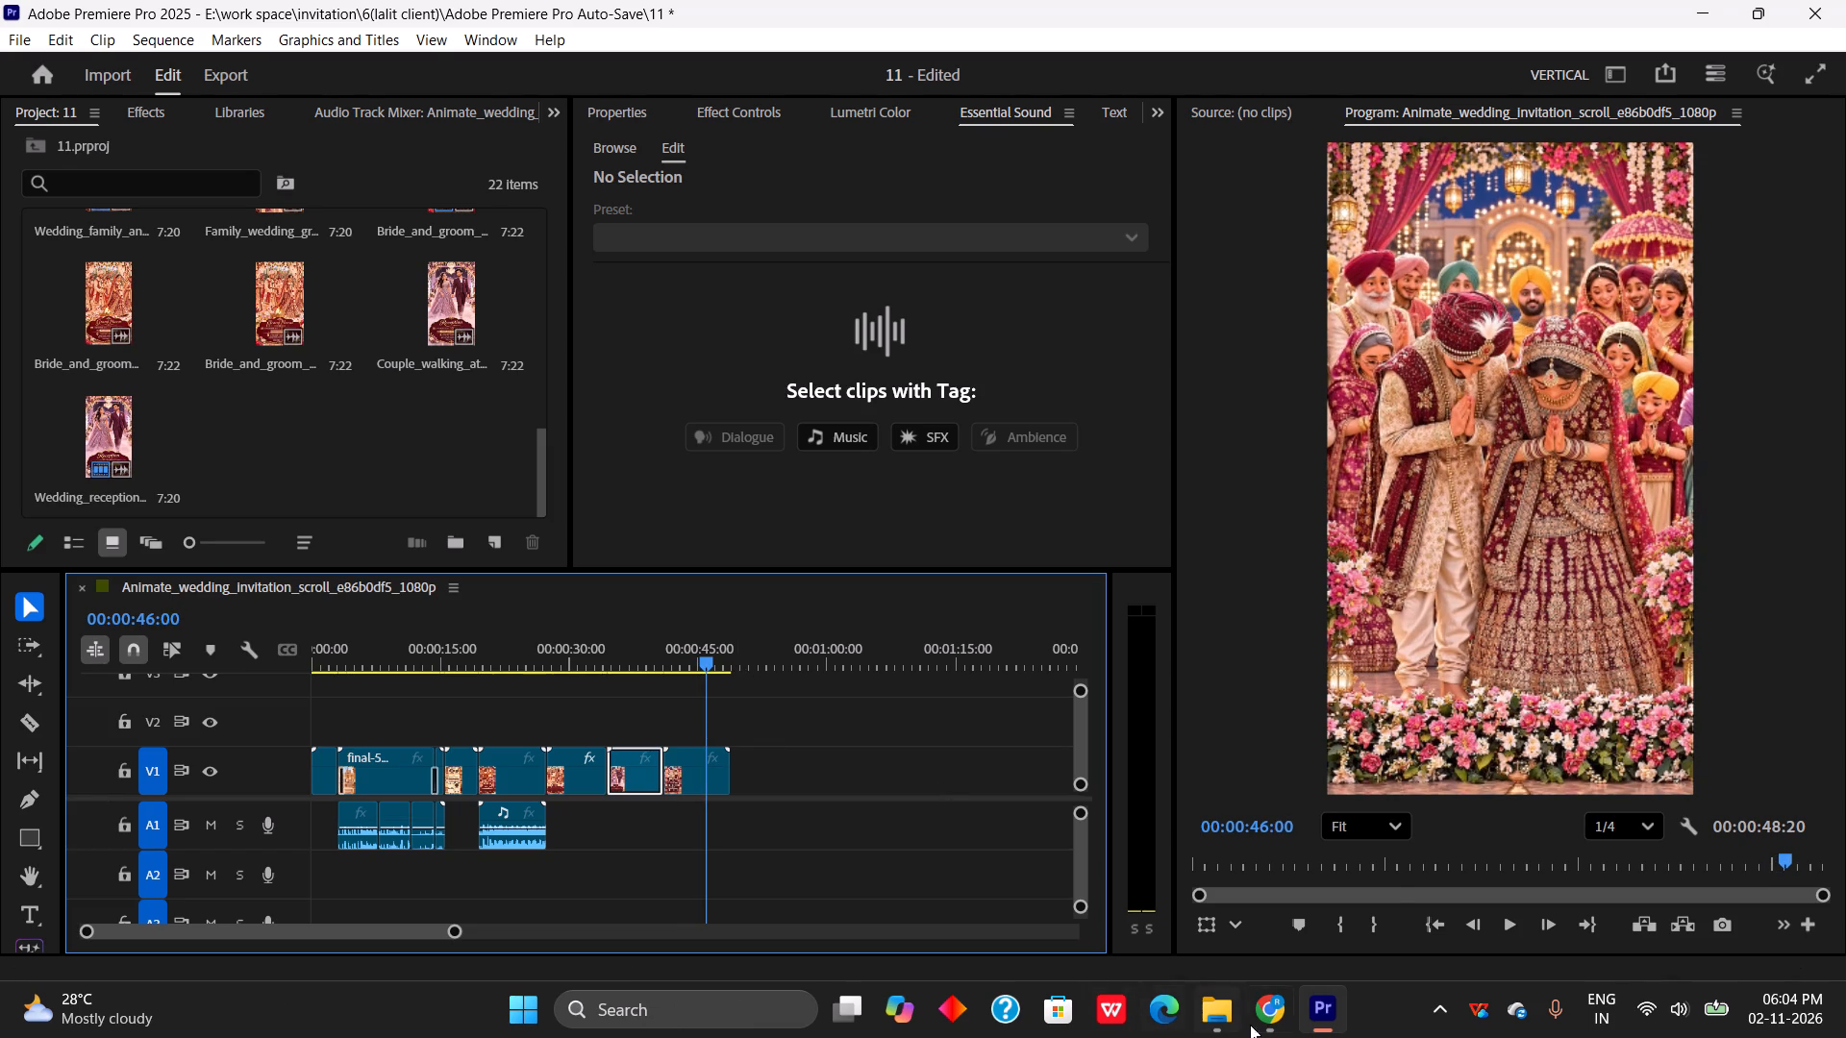
click(1261, 1006)
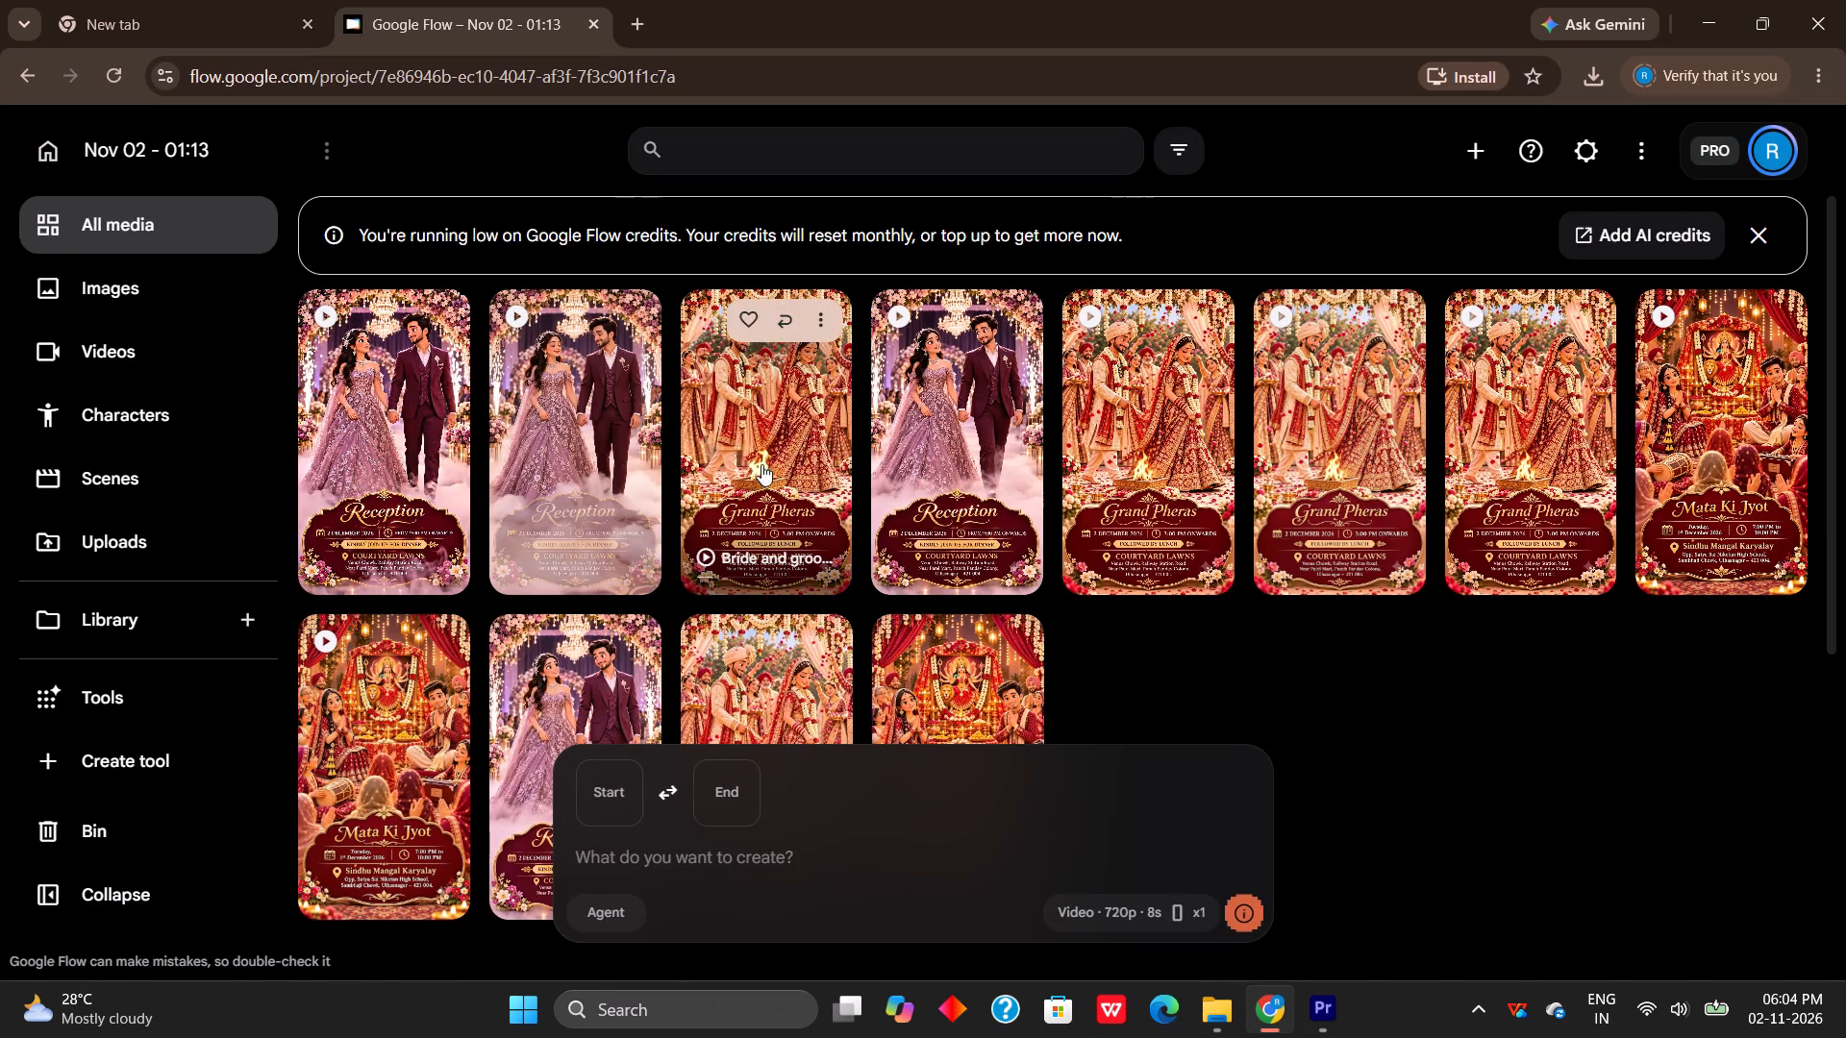
click(1845, 0)
click(1841, 1009)
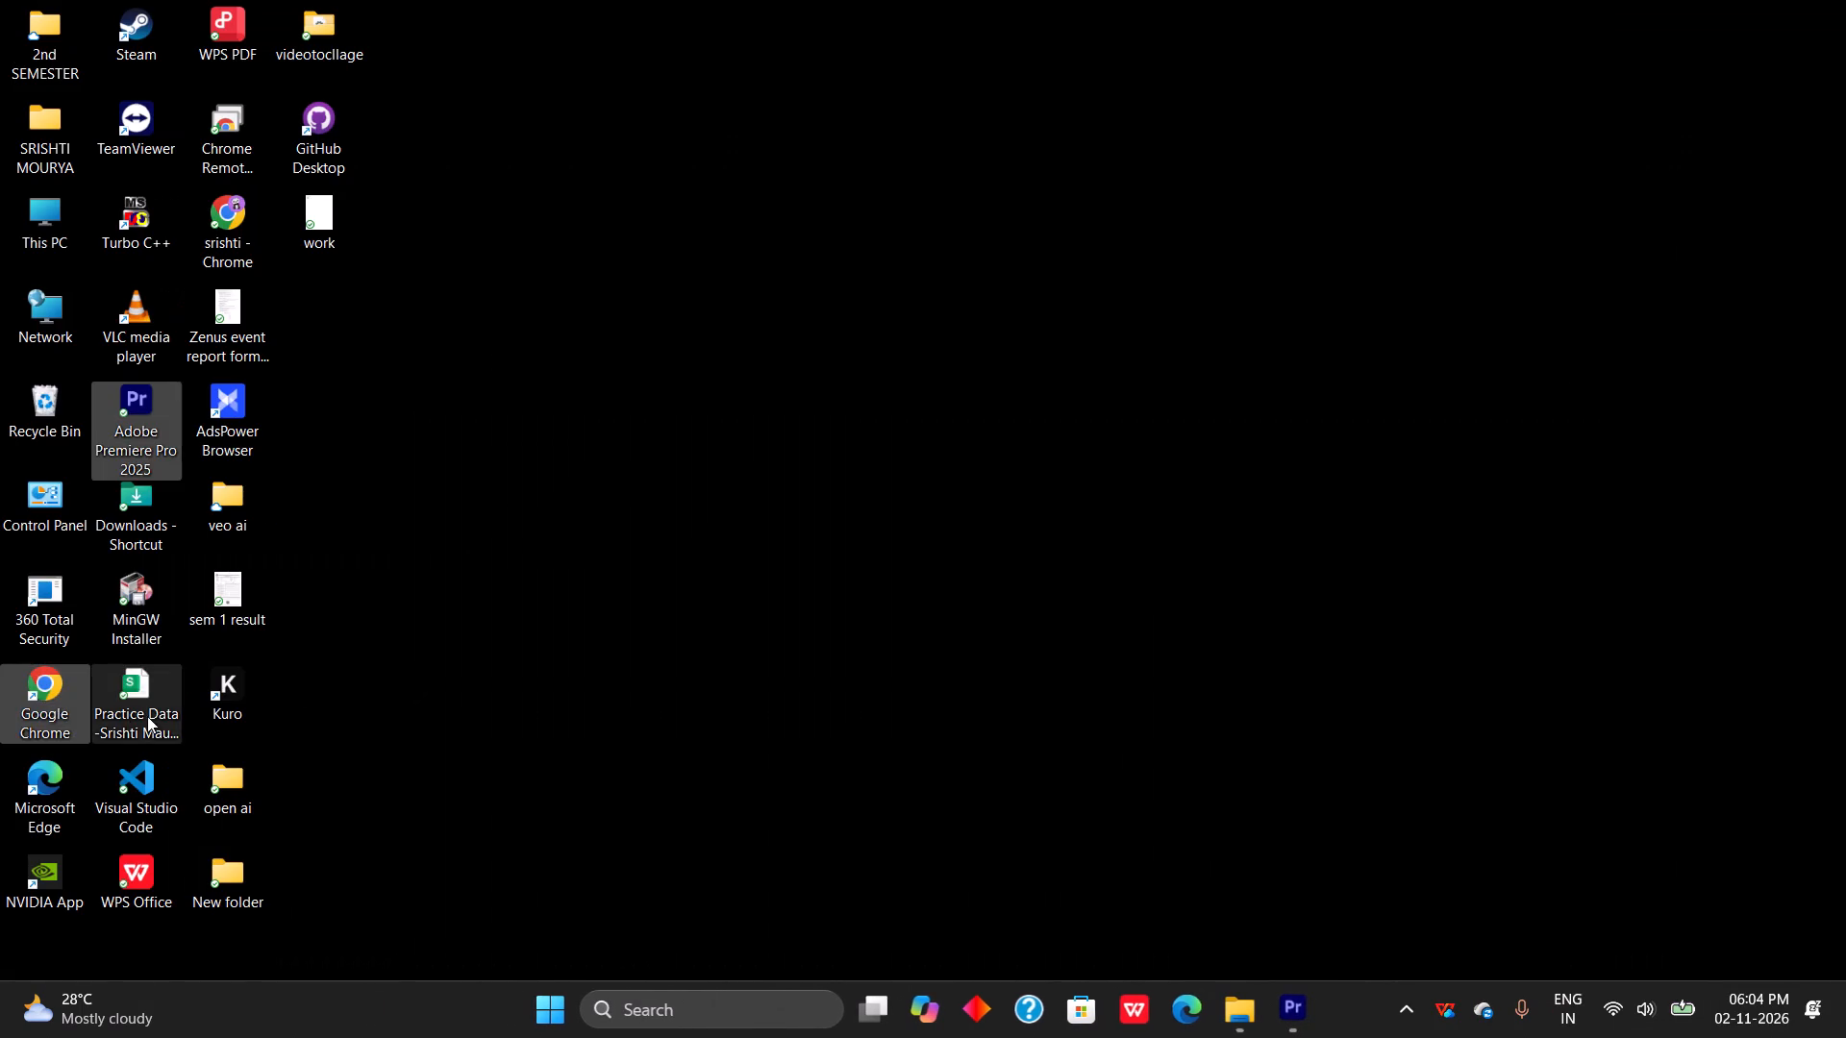
double_click(66, 717)
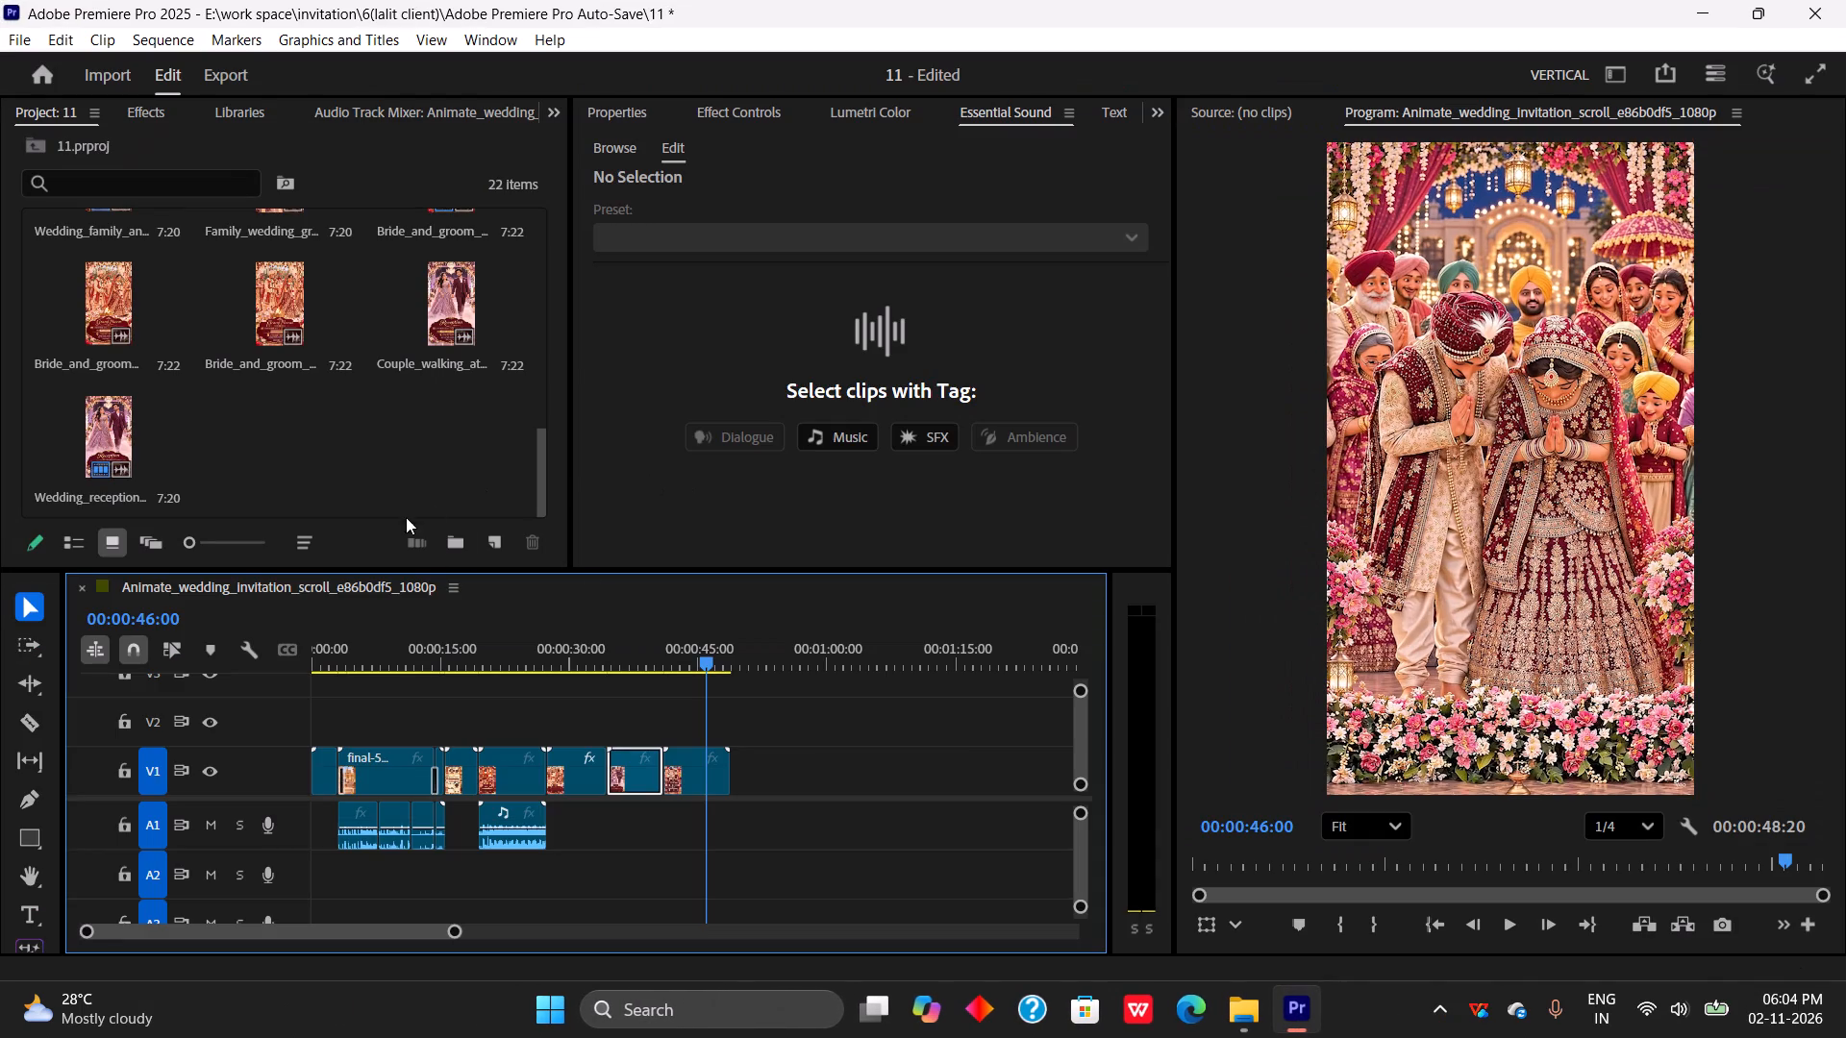
click(1841, 1012)
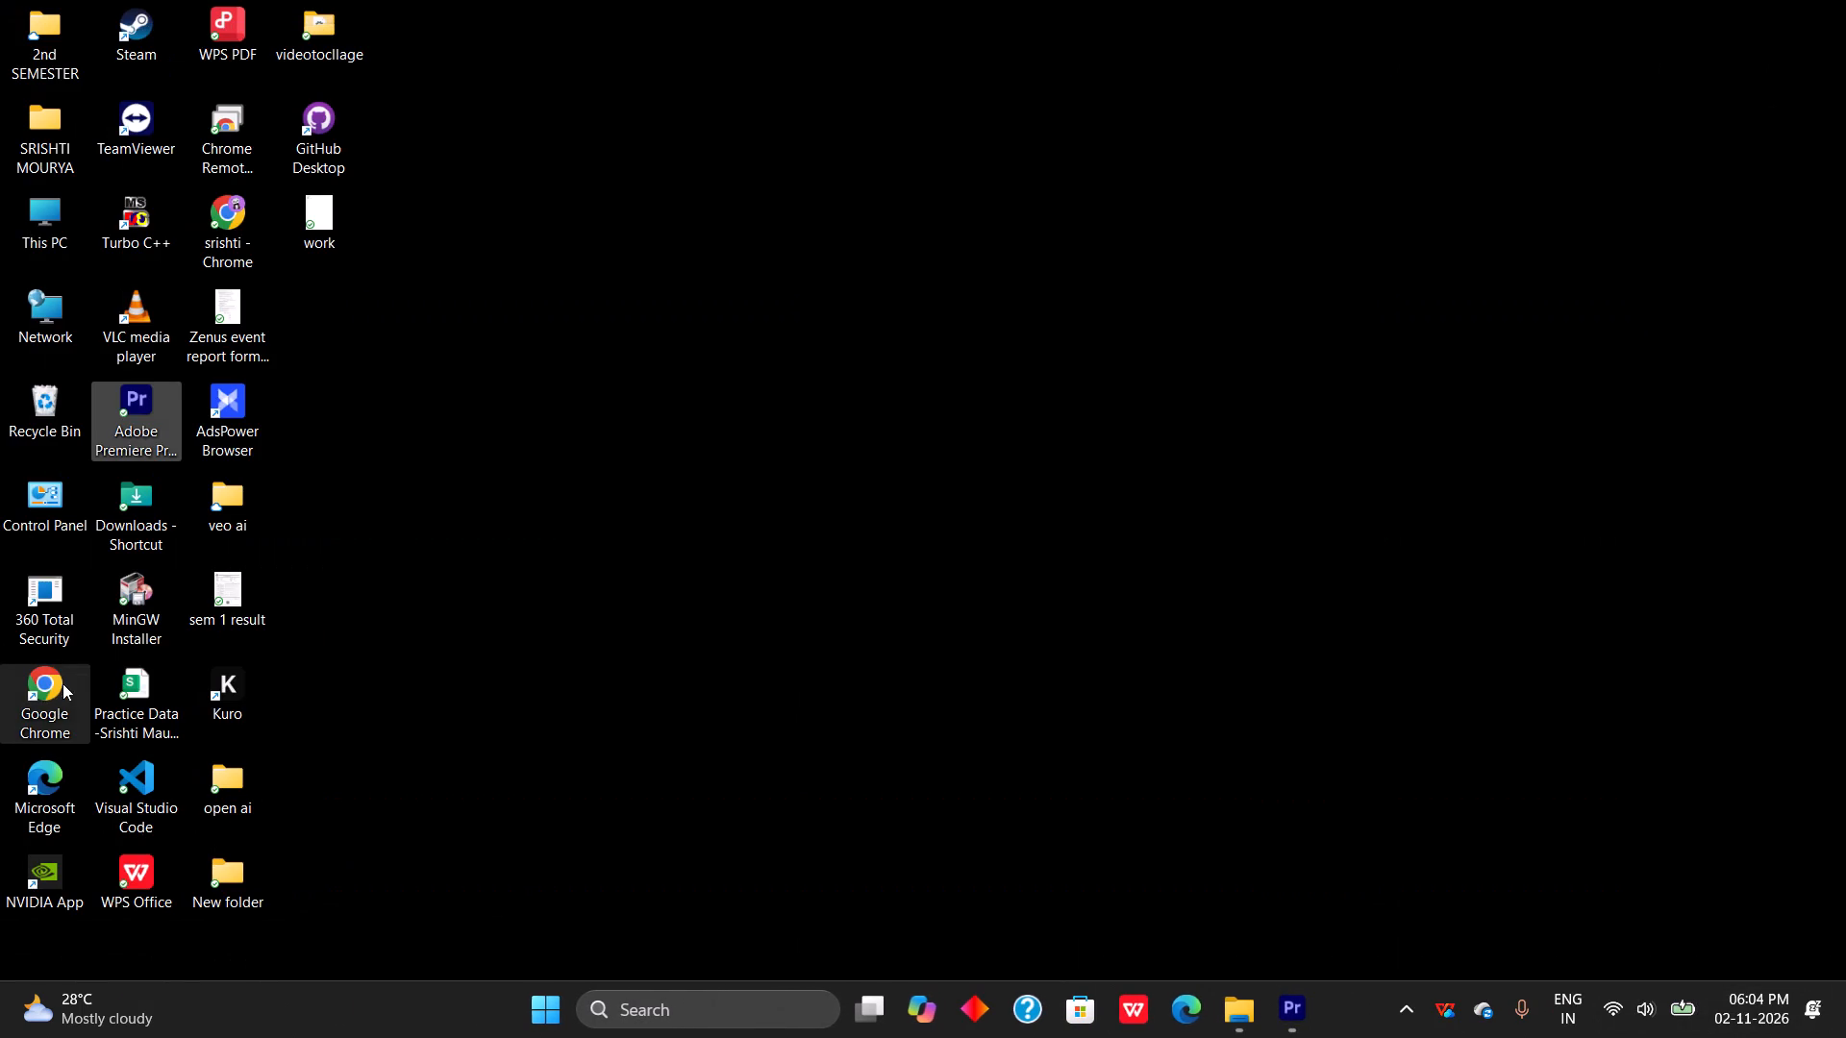
double_click(62, 703)
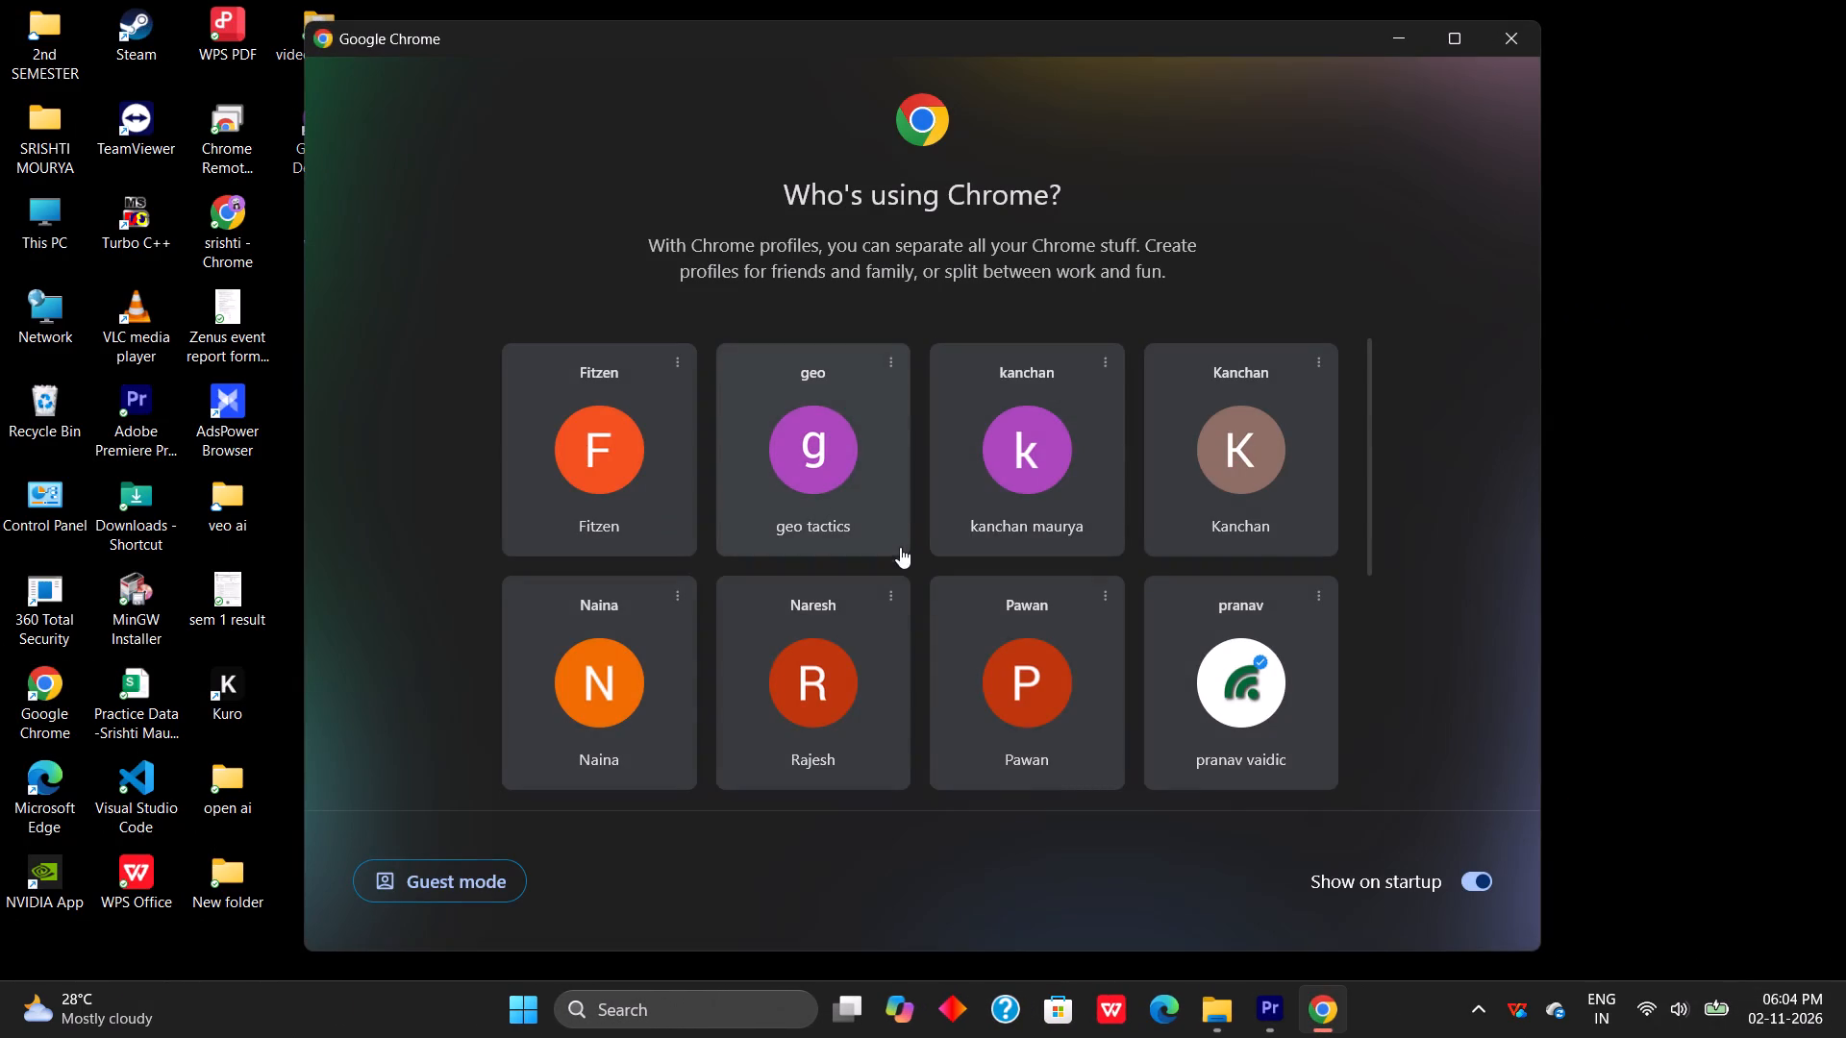
scroll(894, 569, down, 5)
scroll(727, 523, up, 4)
scroll(661, 525, down, 1)
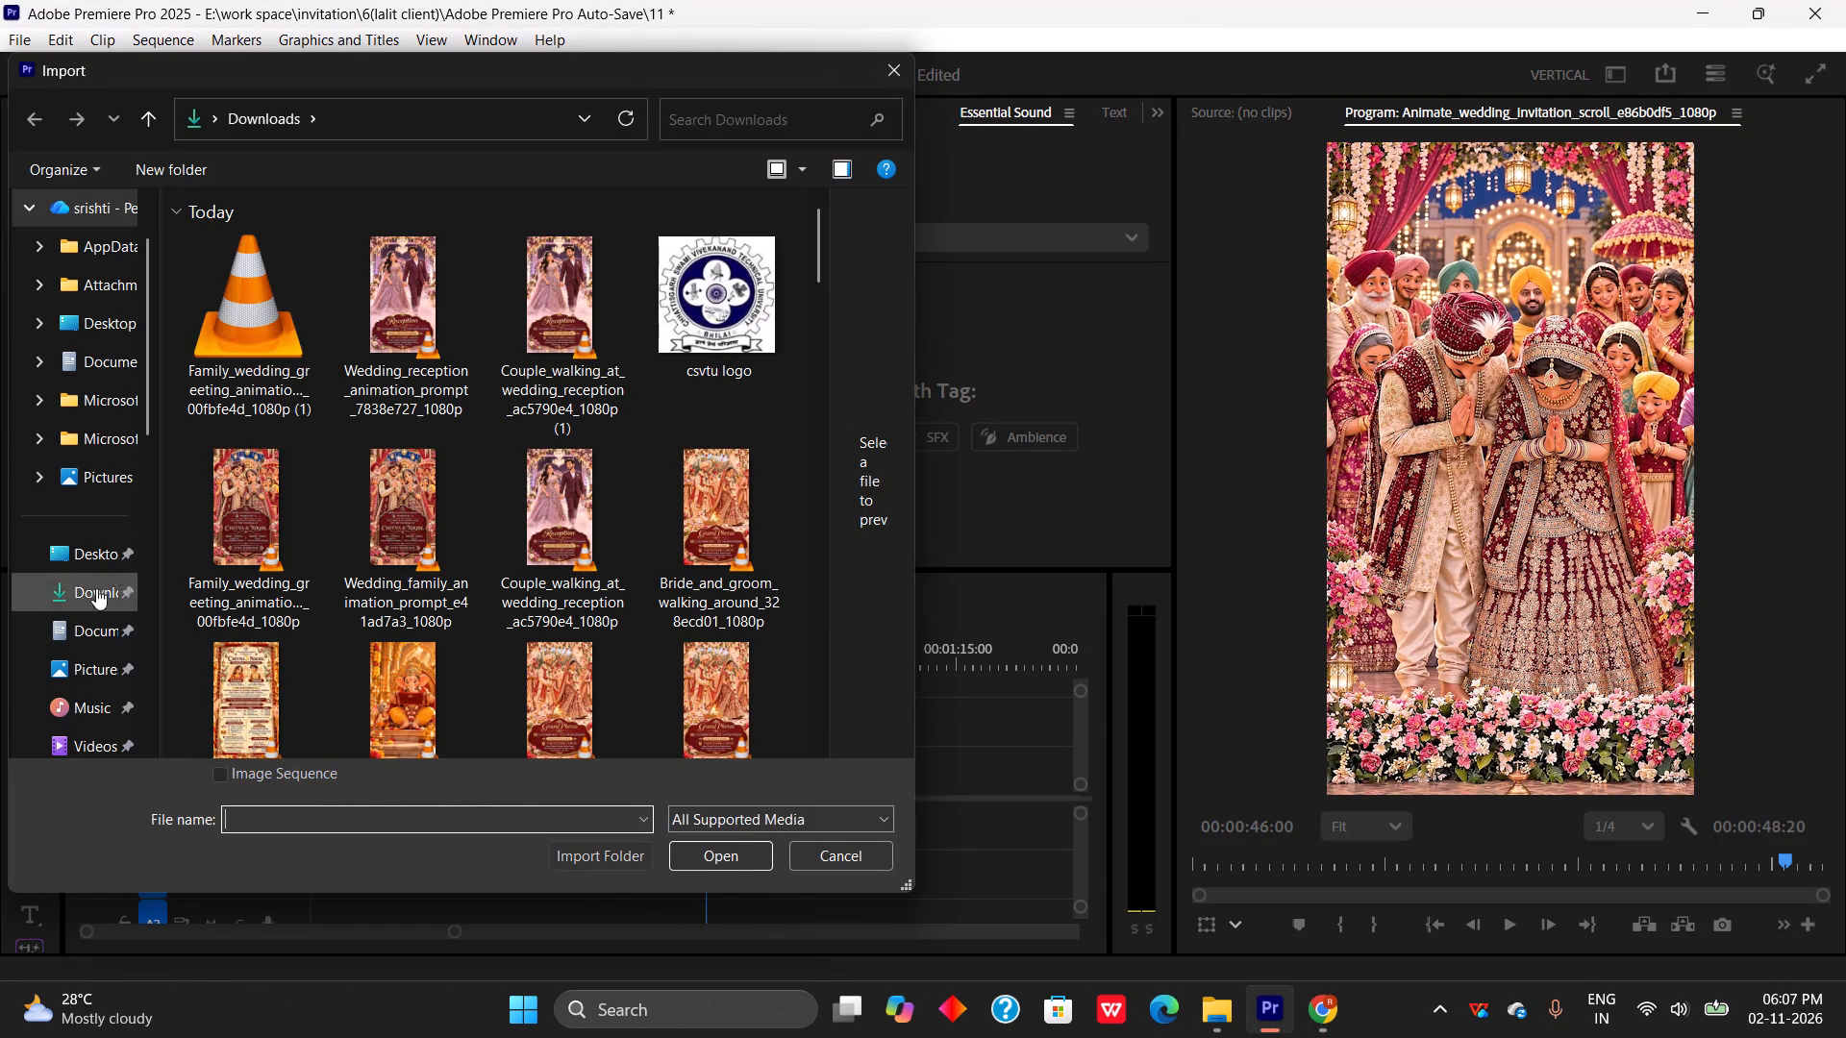
double_click(210, 338)
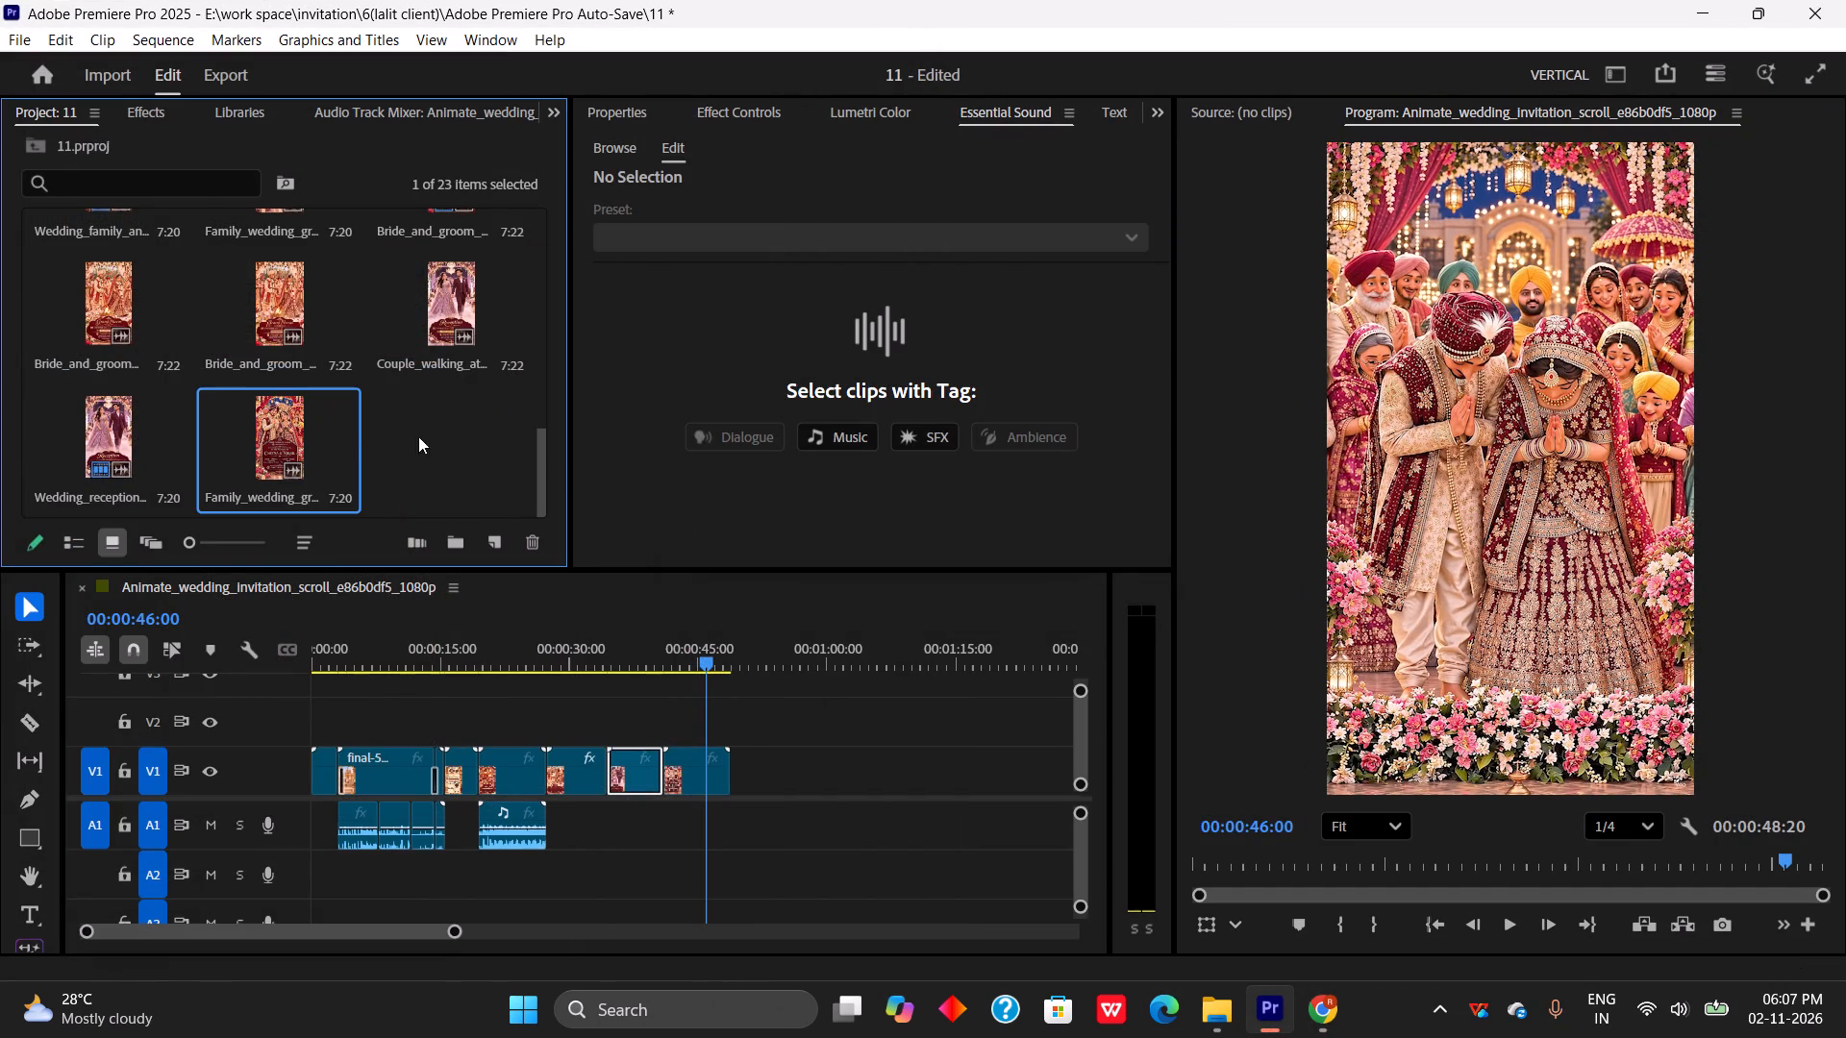
Add the imported family greeting clip at the end of V1 and ripple-delete the old closing bride-and-groom clip before it.
drag(265, 430, 743, 775)
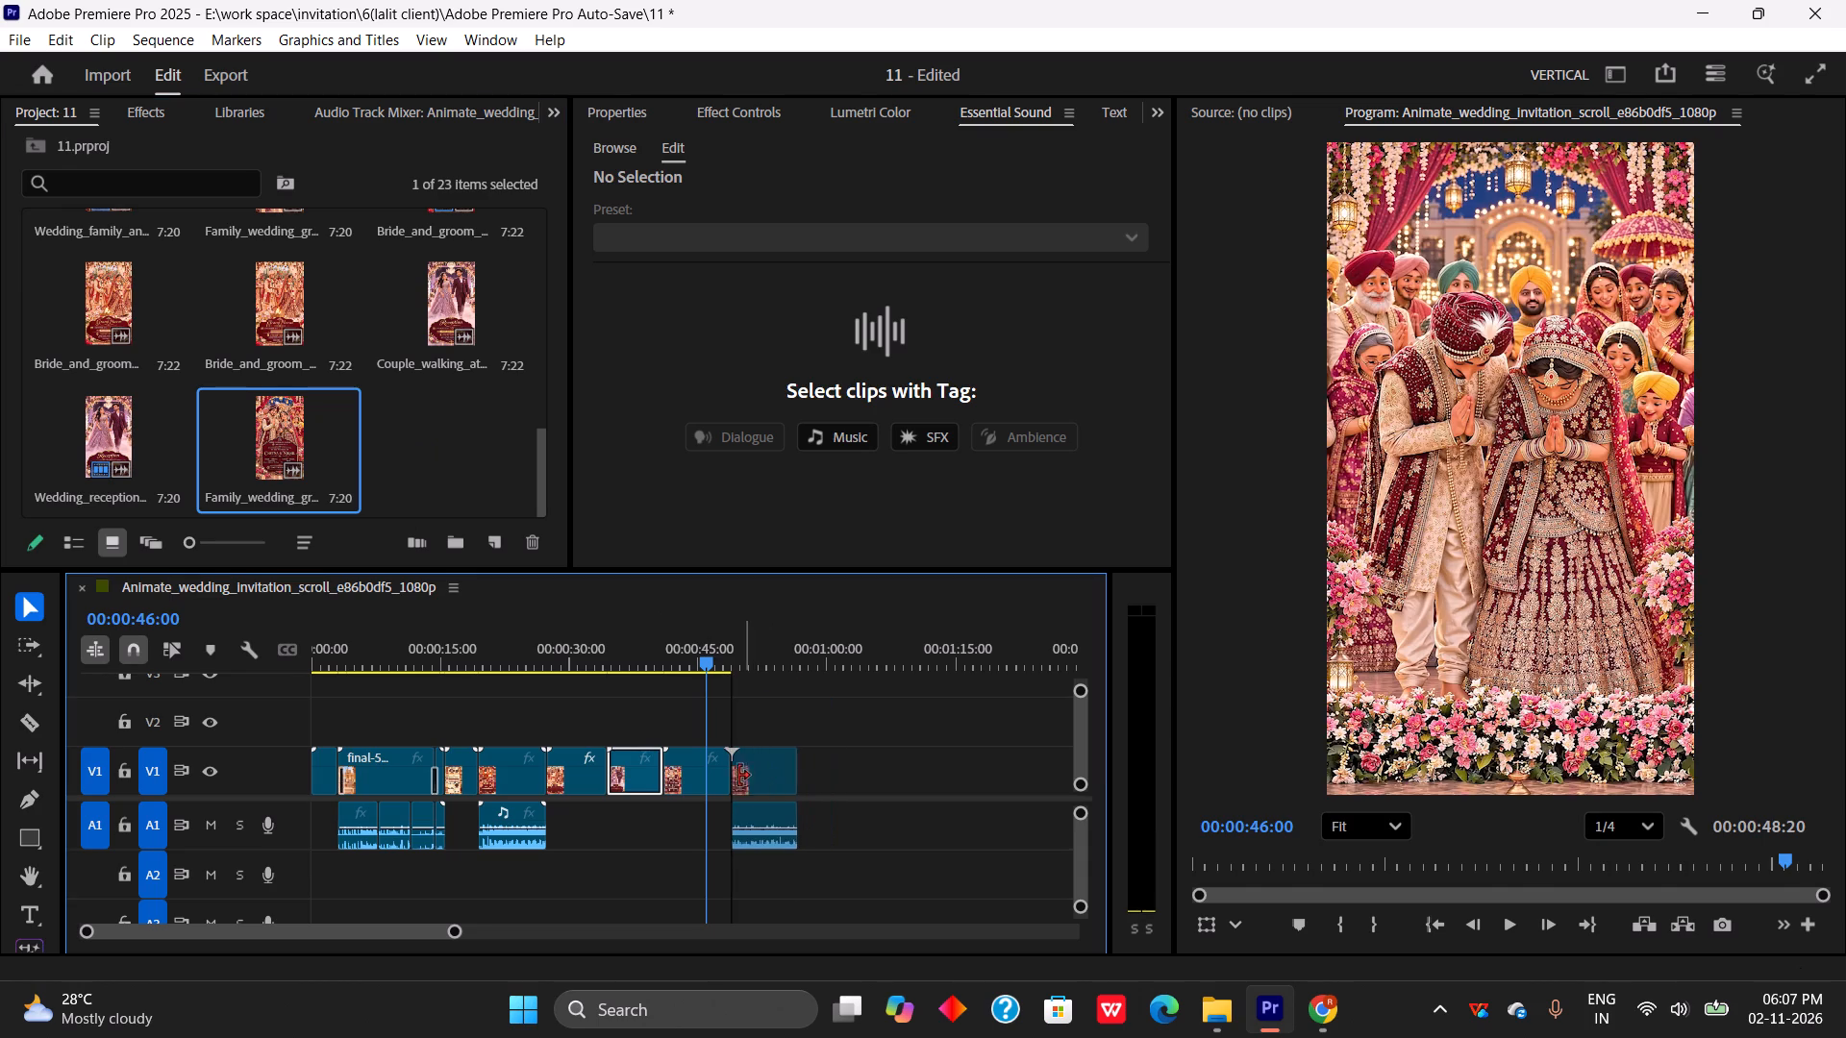
key(space)
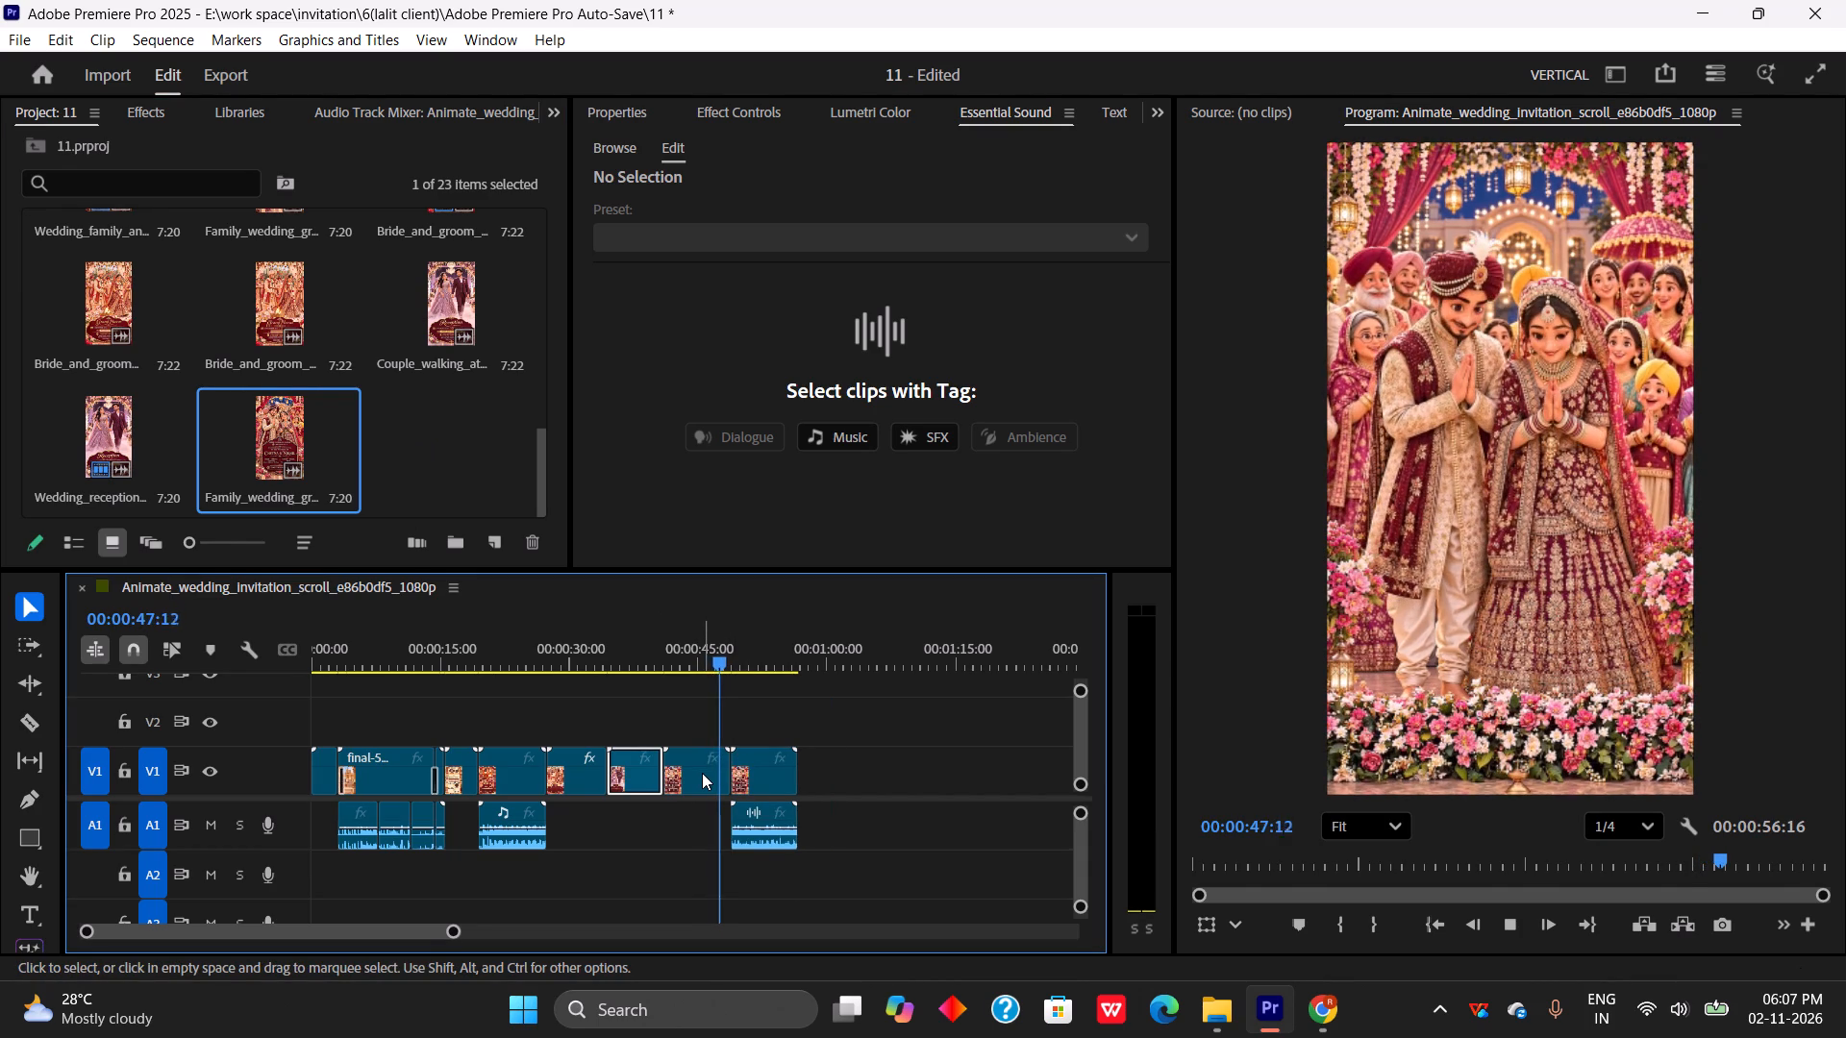
key(space)
click(702, 773)
key(shift+Delete)
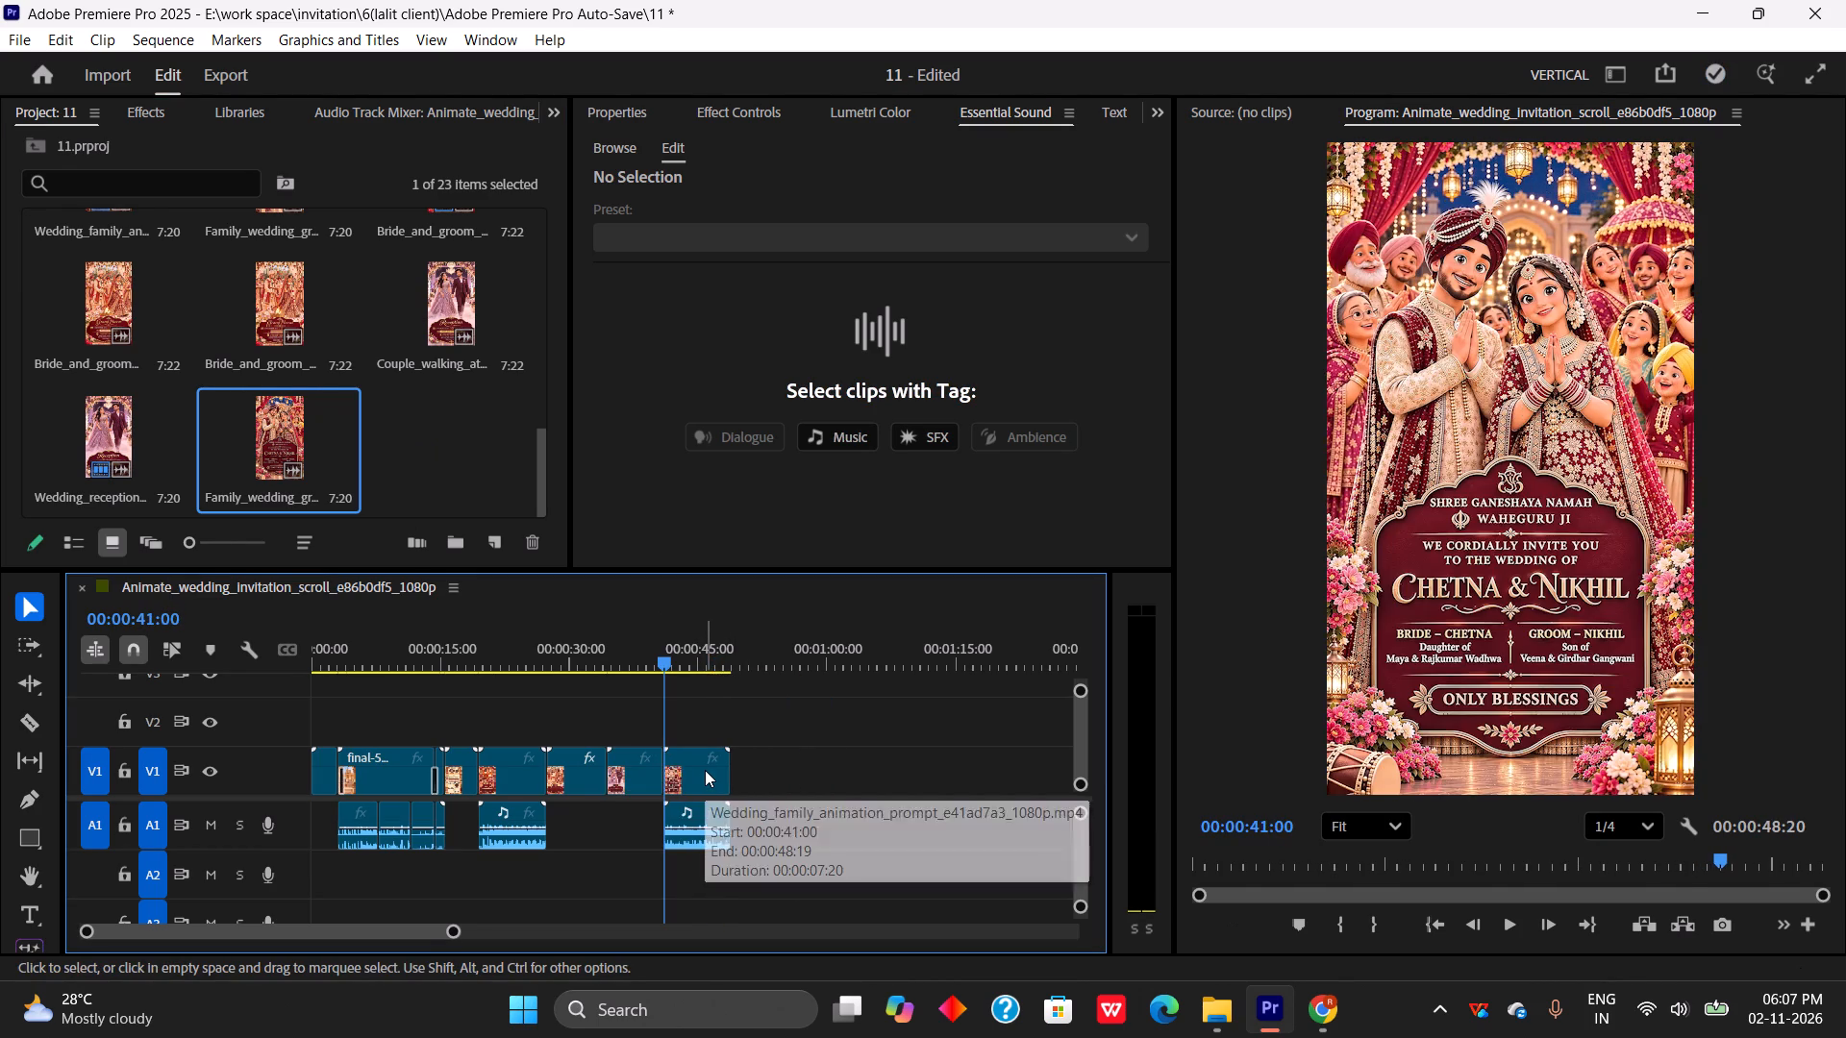
Play back the new closing clip and delete its audio from A1, keeping the video.
key(space)
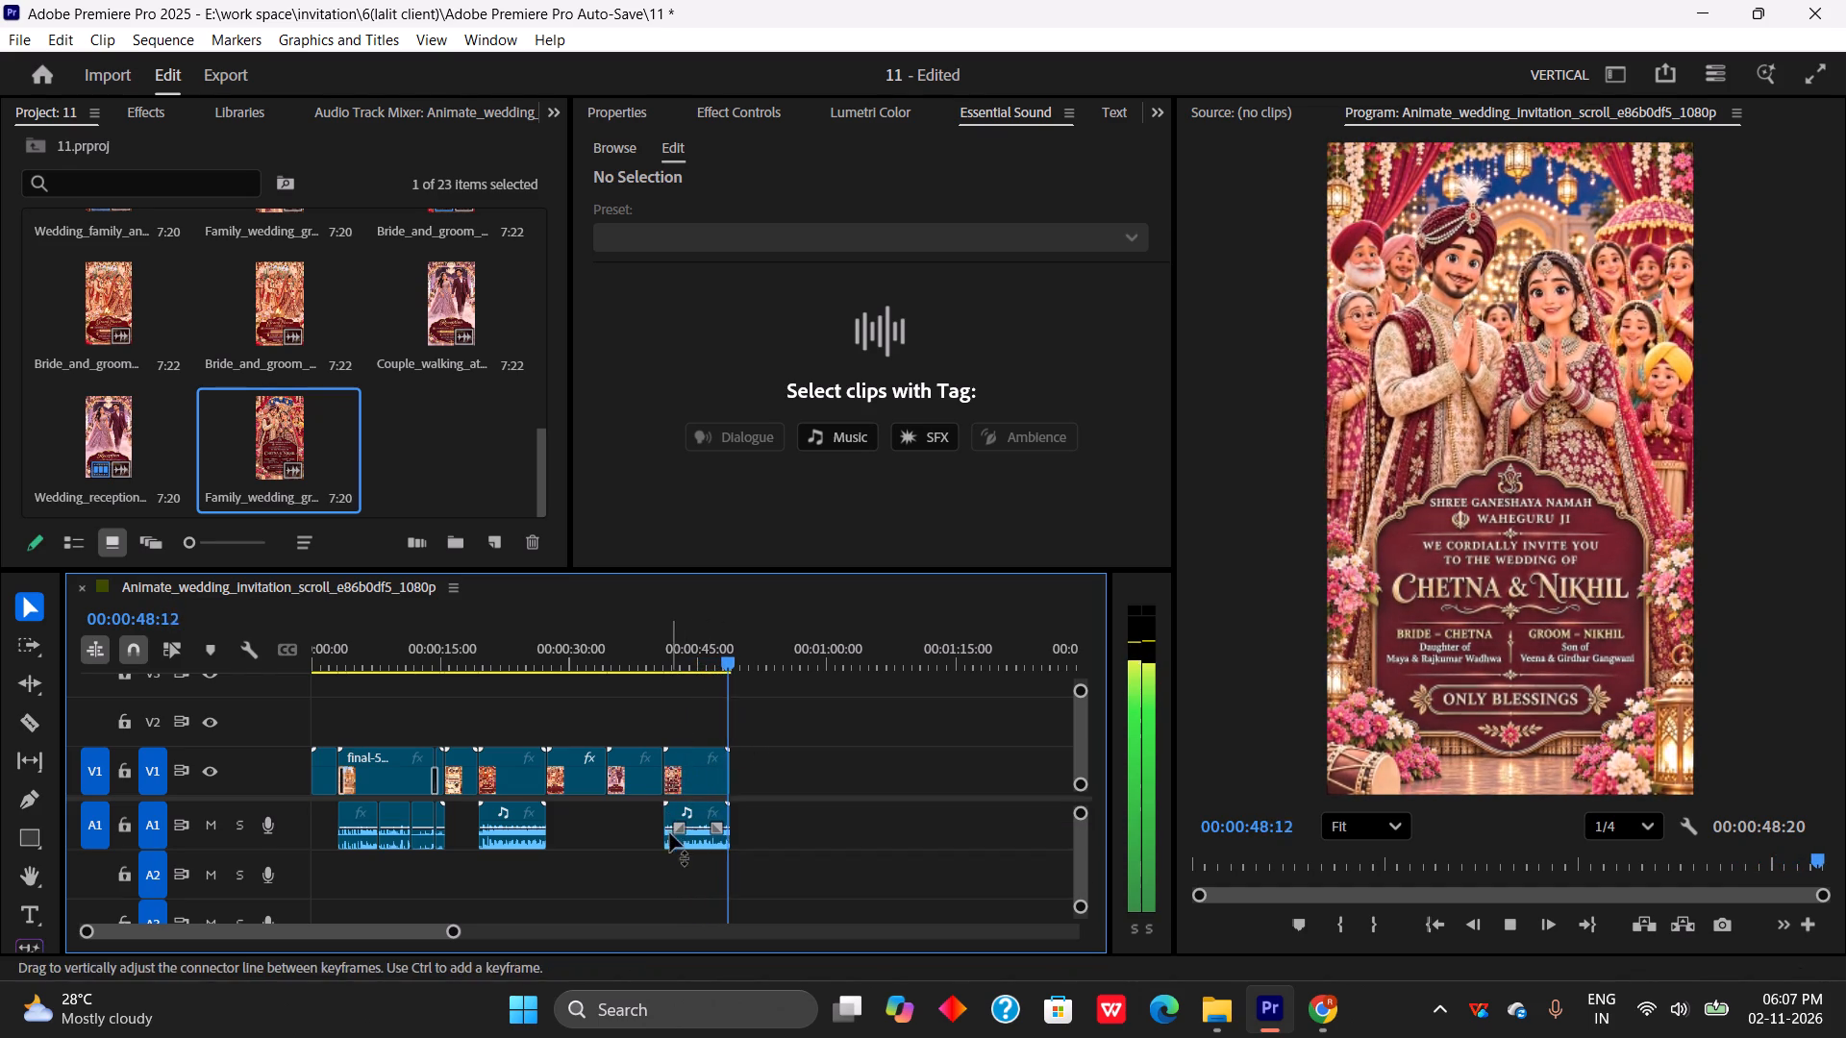
click(685, 835)
key(Delete)
Rate-stretch the closing clip shorter so it ends at about 00:00:47:10, and play it back from its start.
click(705, 779)
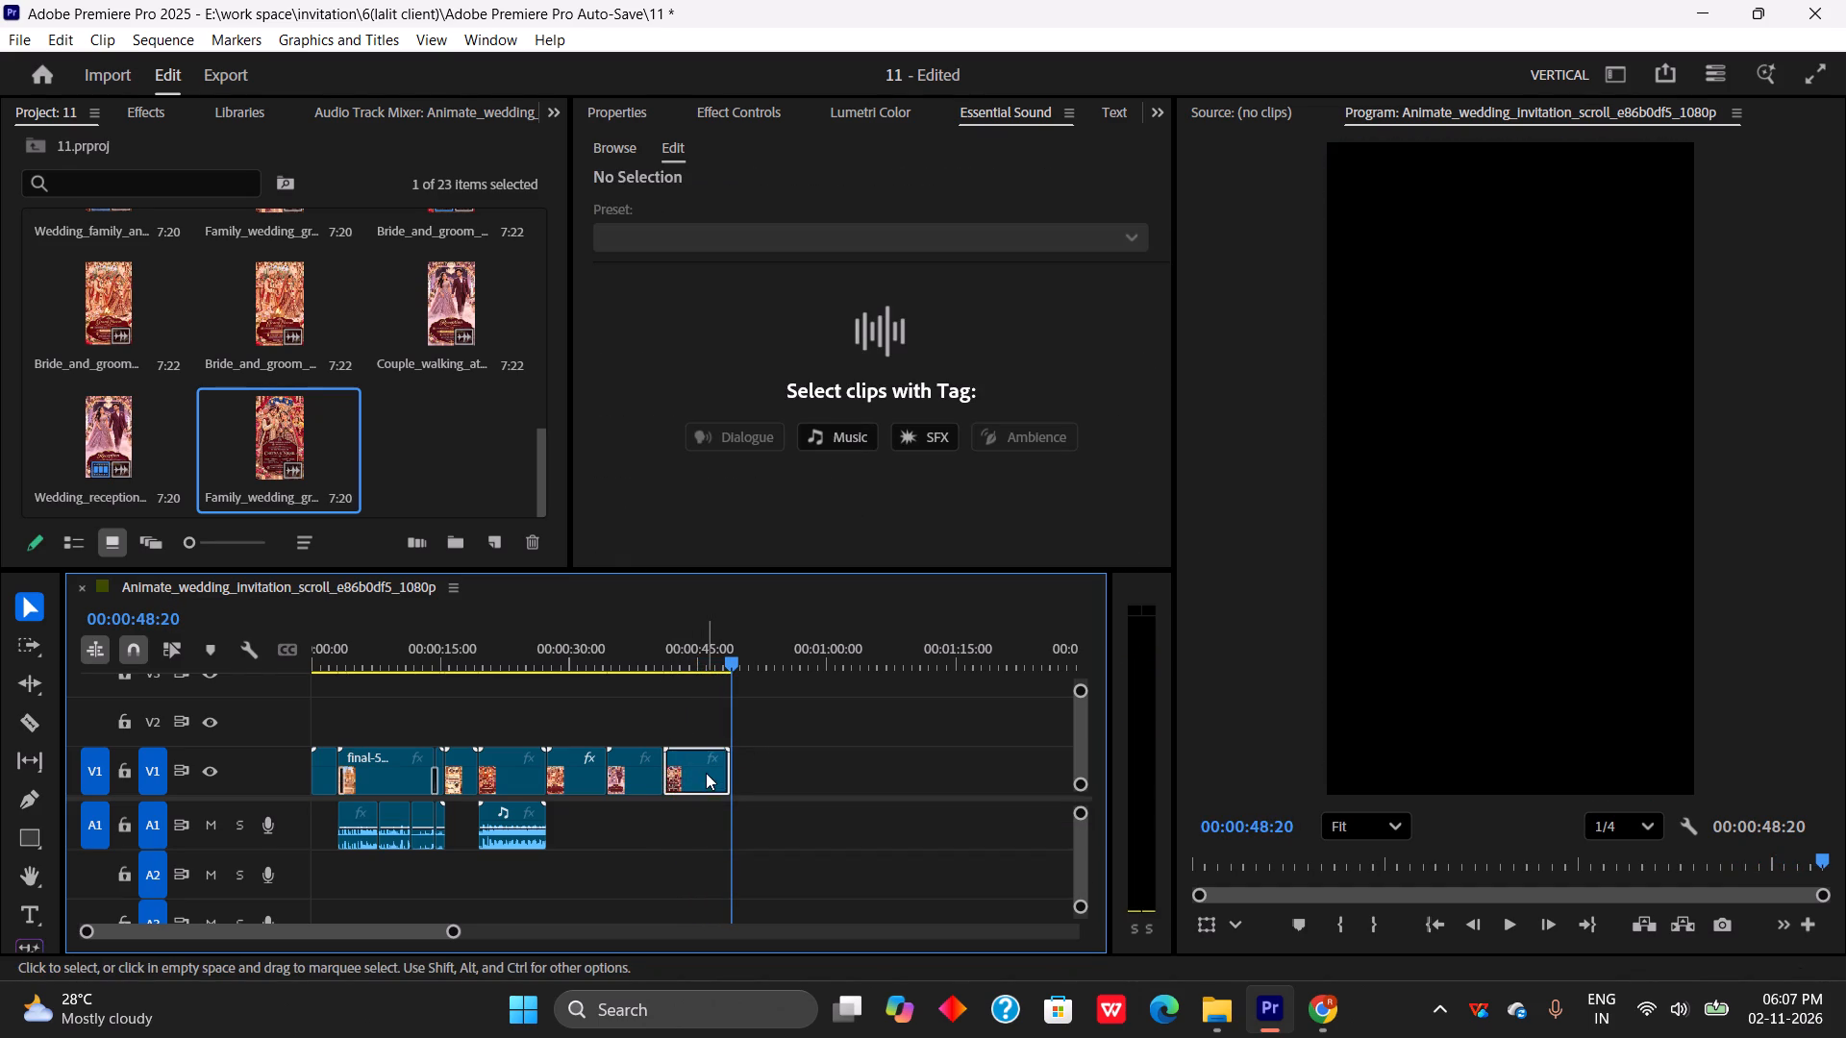
key(r)
drag(730, 768, 720, 769)
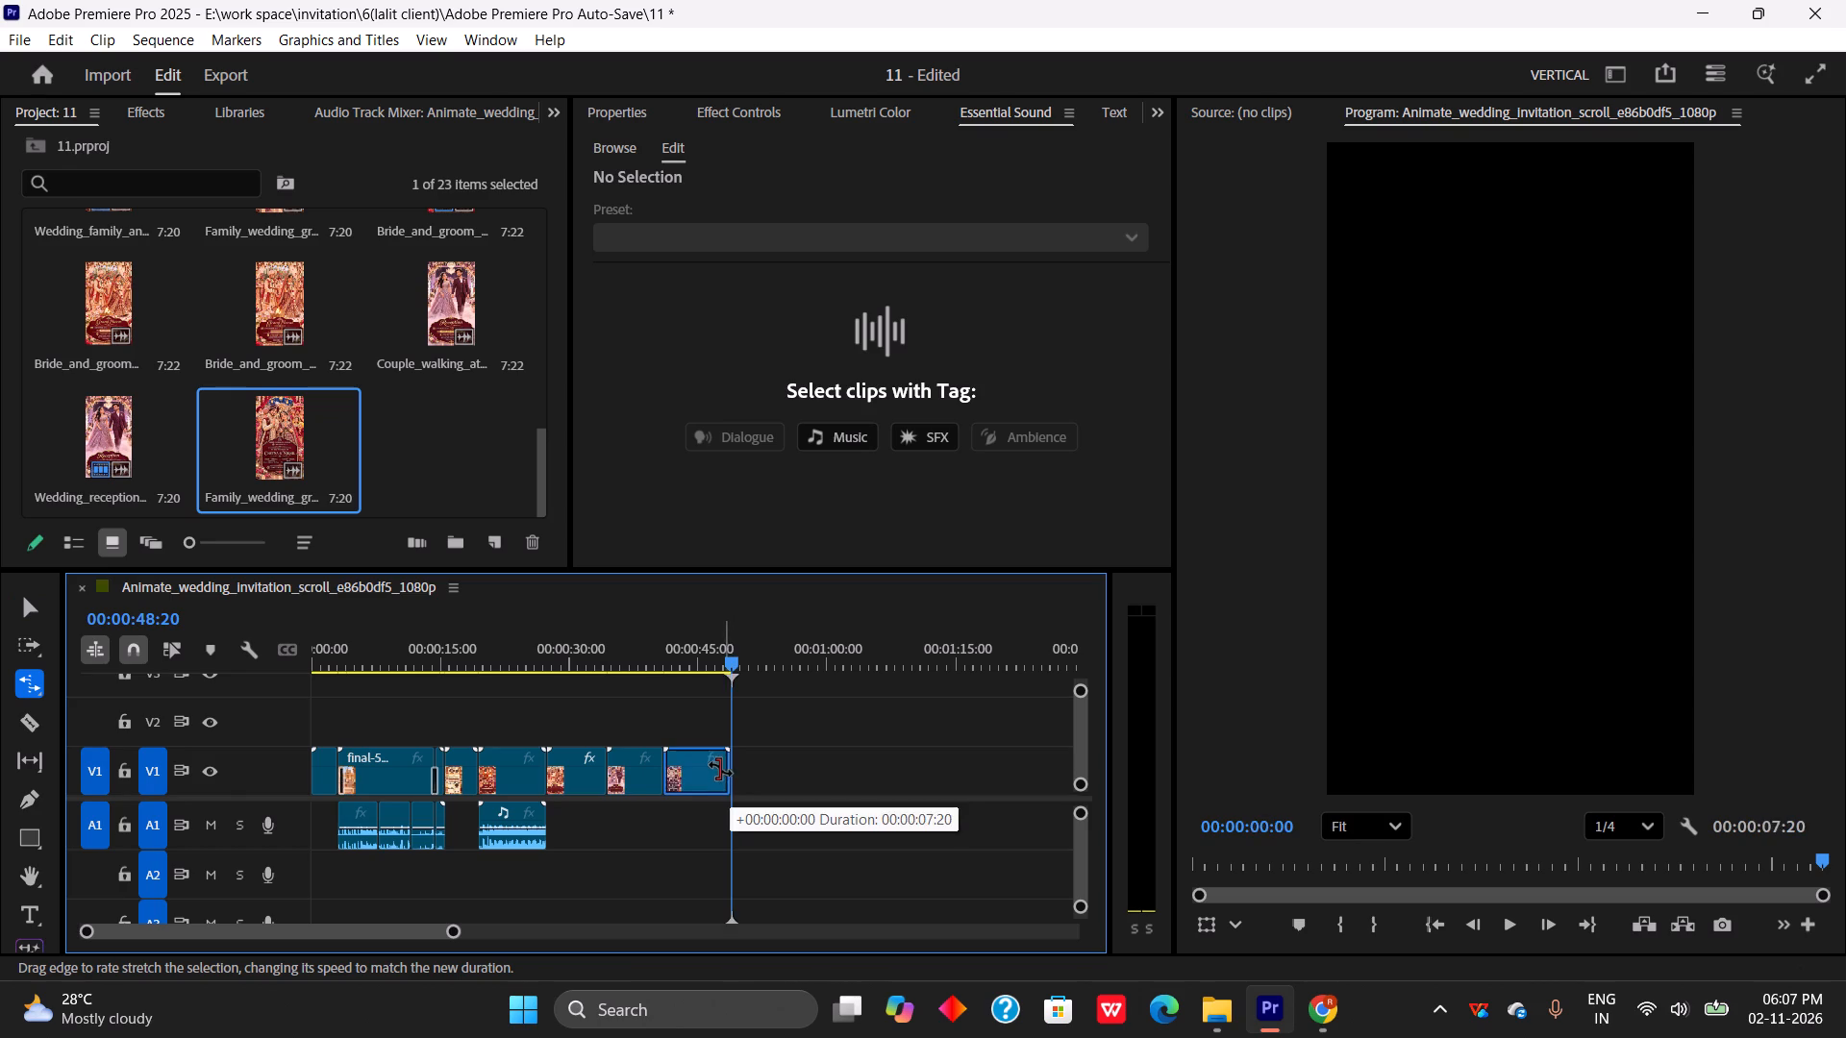
drag(720, 769, 718, 769)
drag(736, 662, 669, 709)
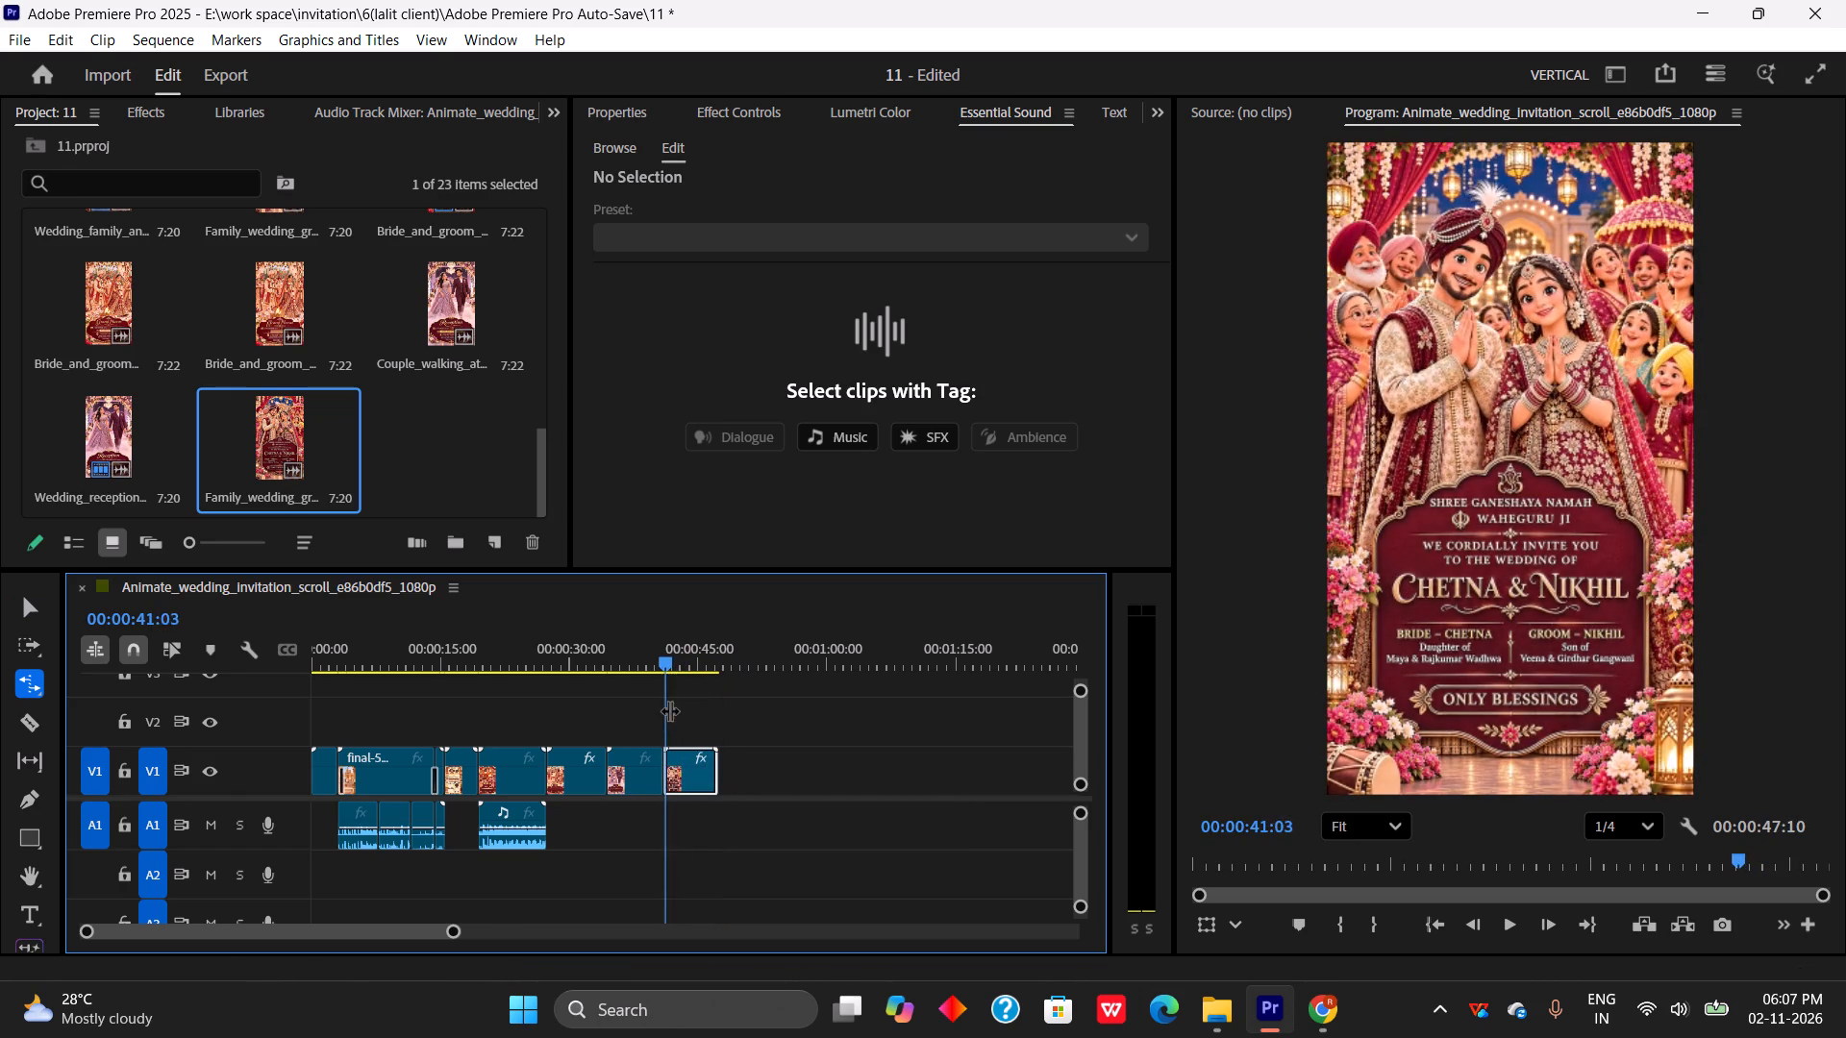
key(space)
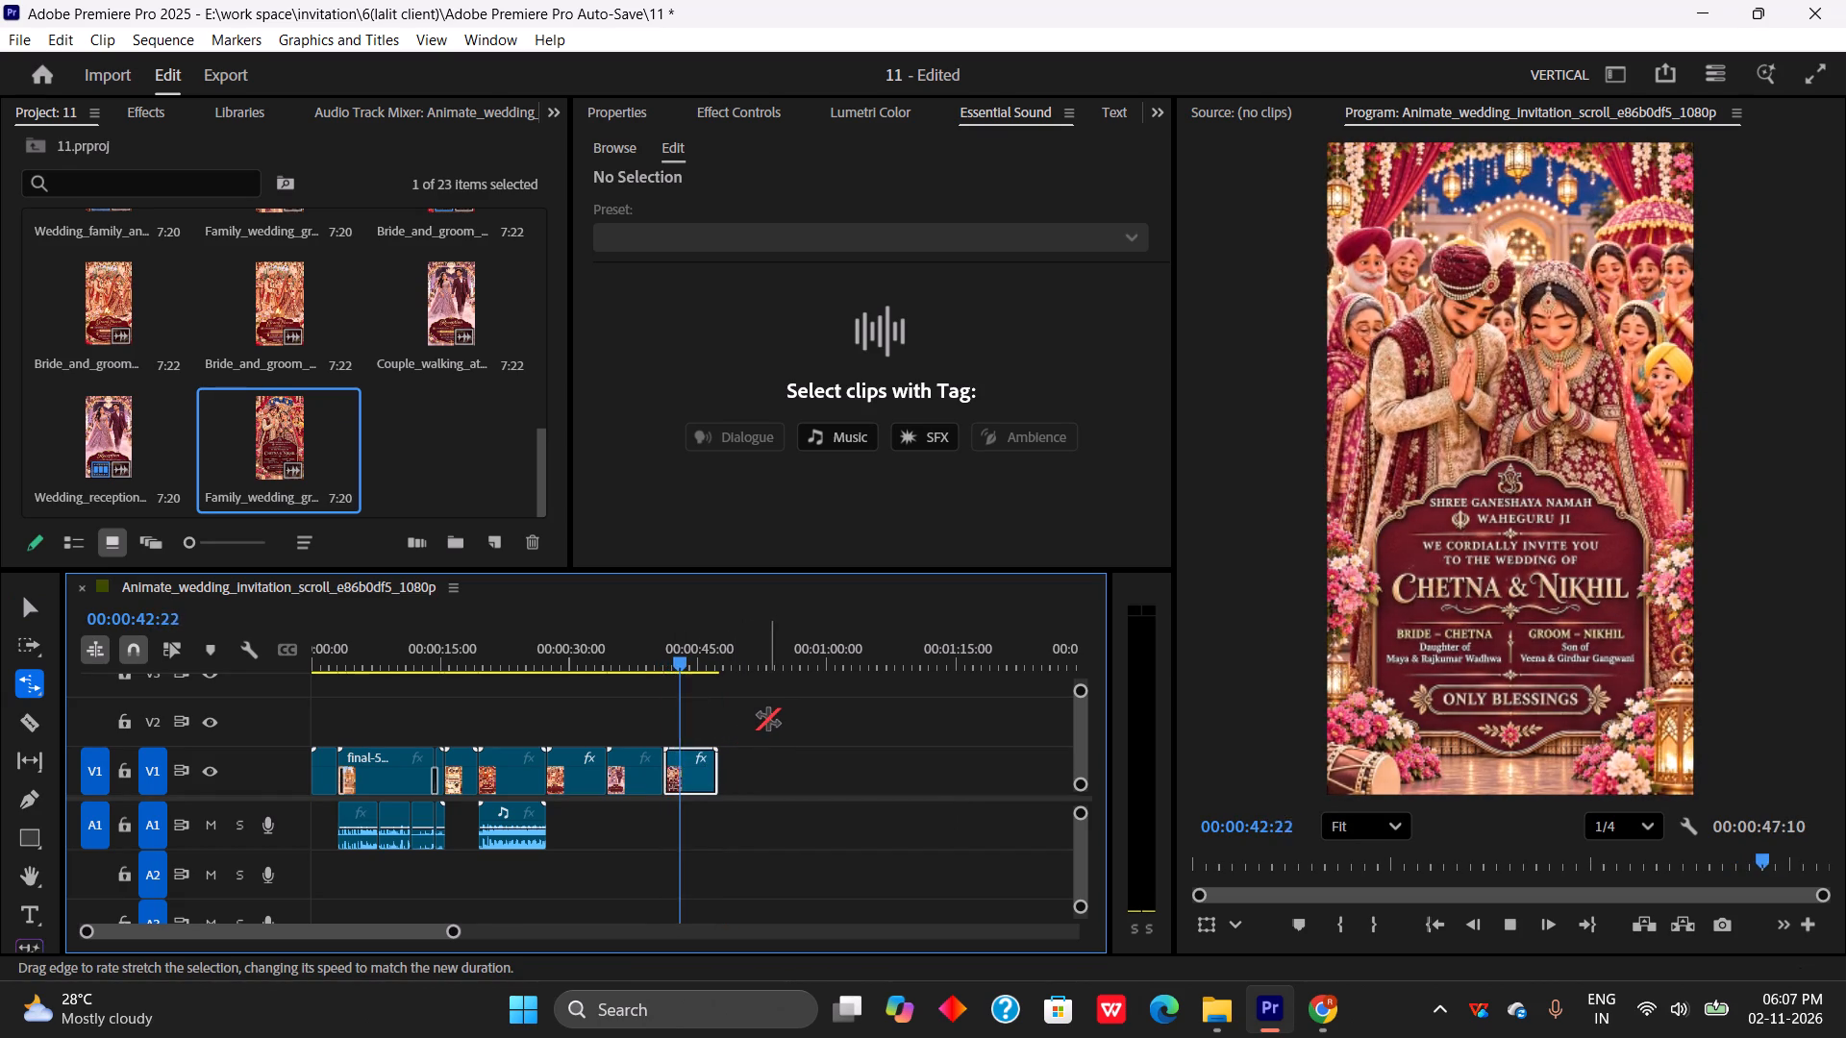
key(space)
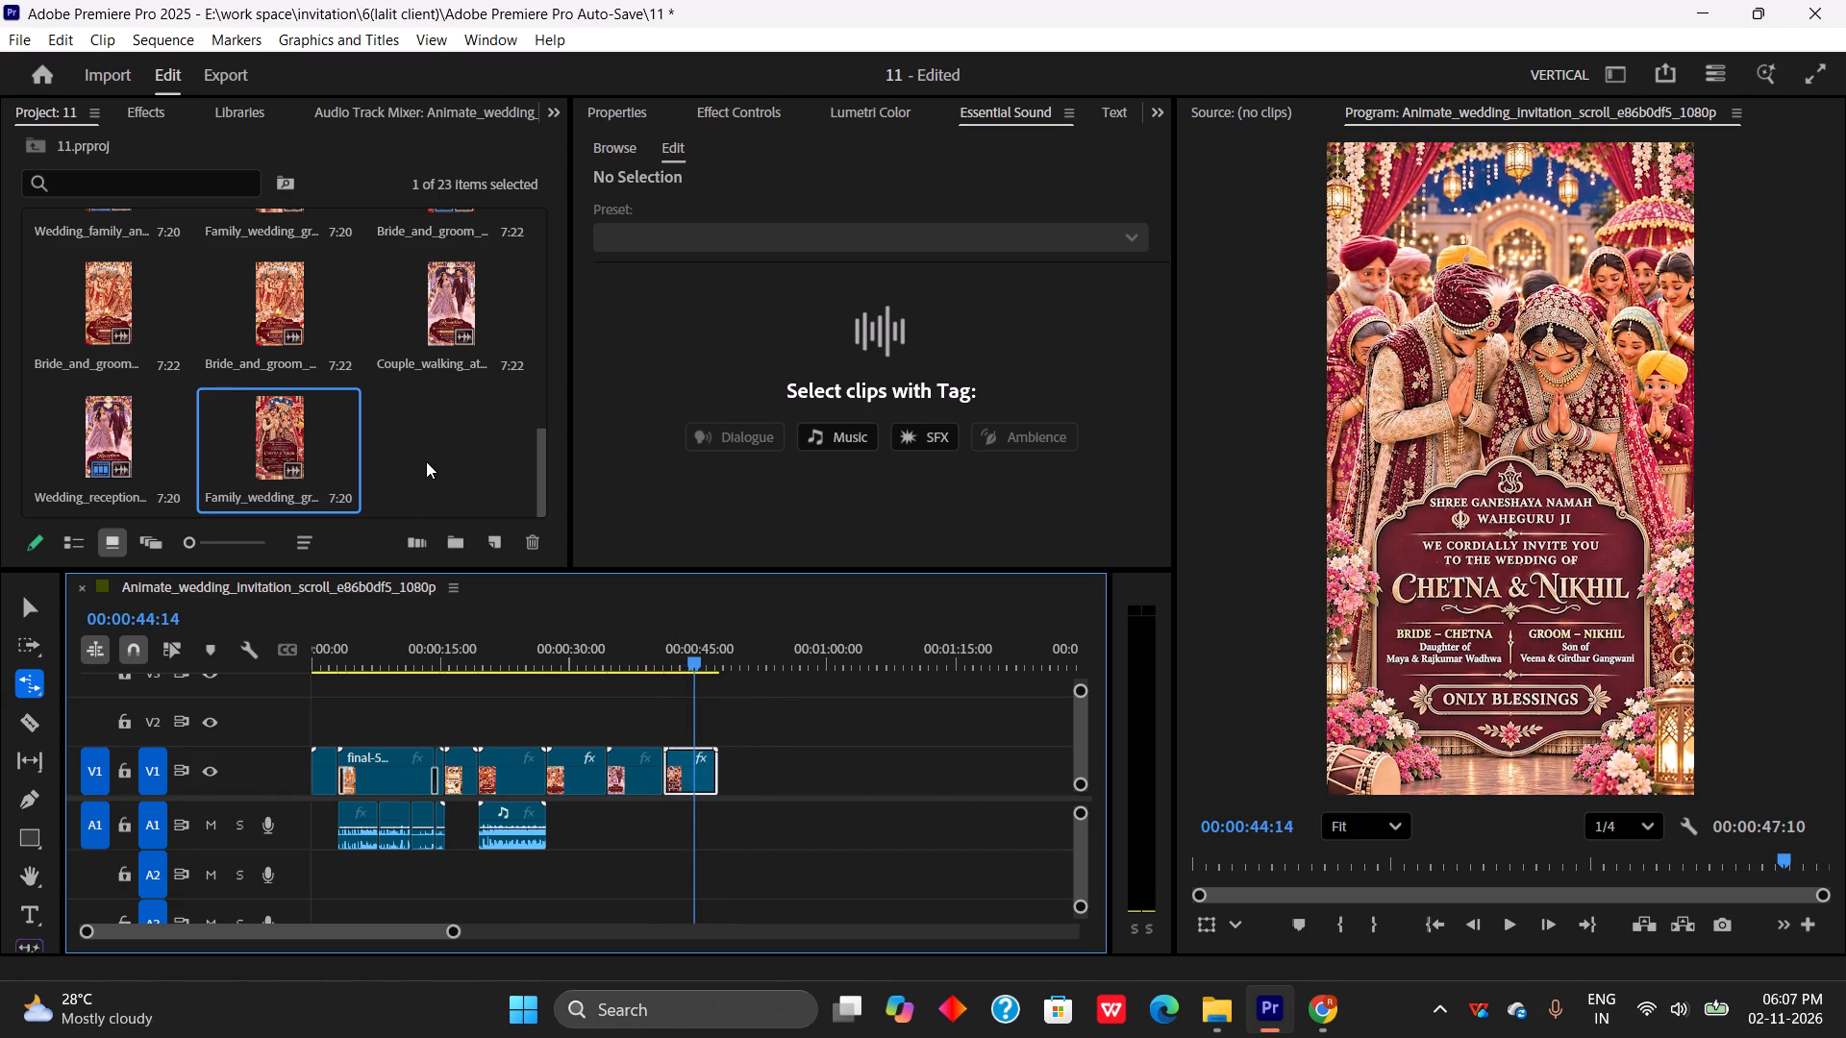
Look through the 6(lalit client) folder and its corrected subfolder for media to import into the project.
double_click(427, 461)
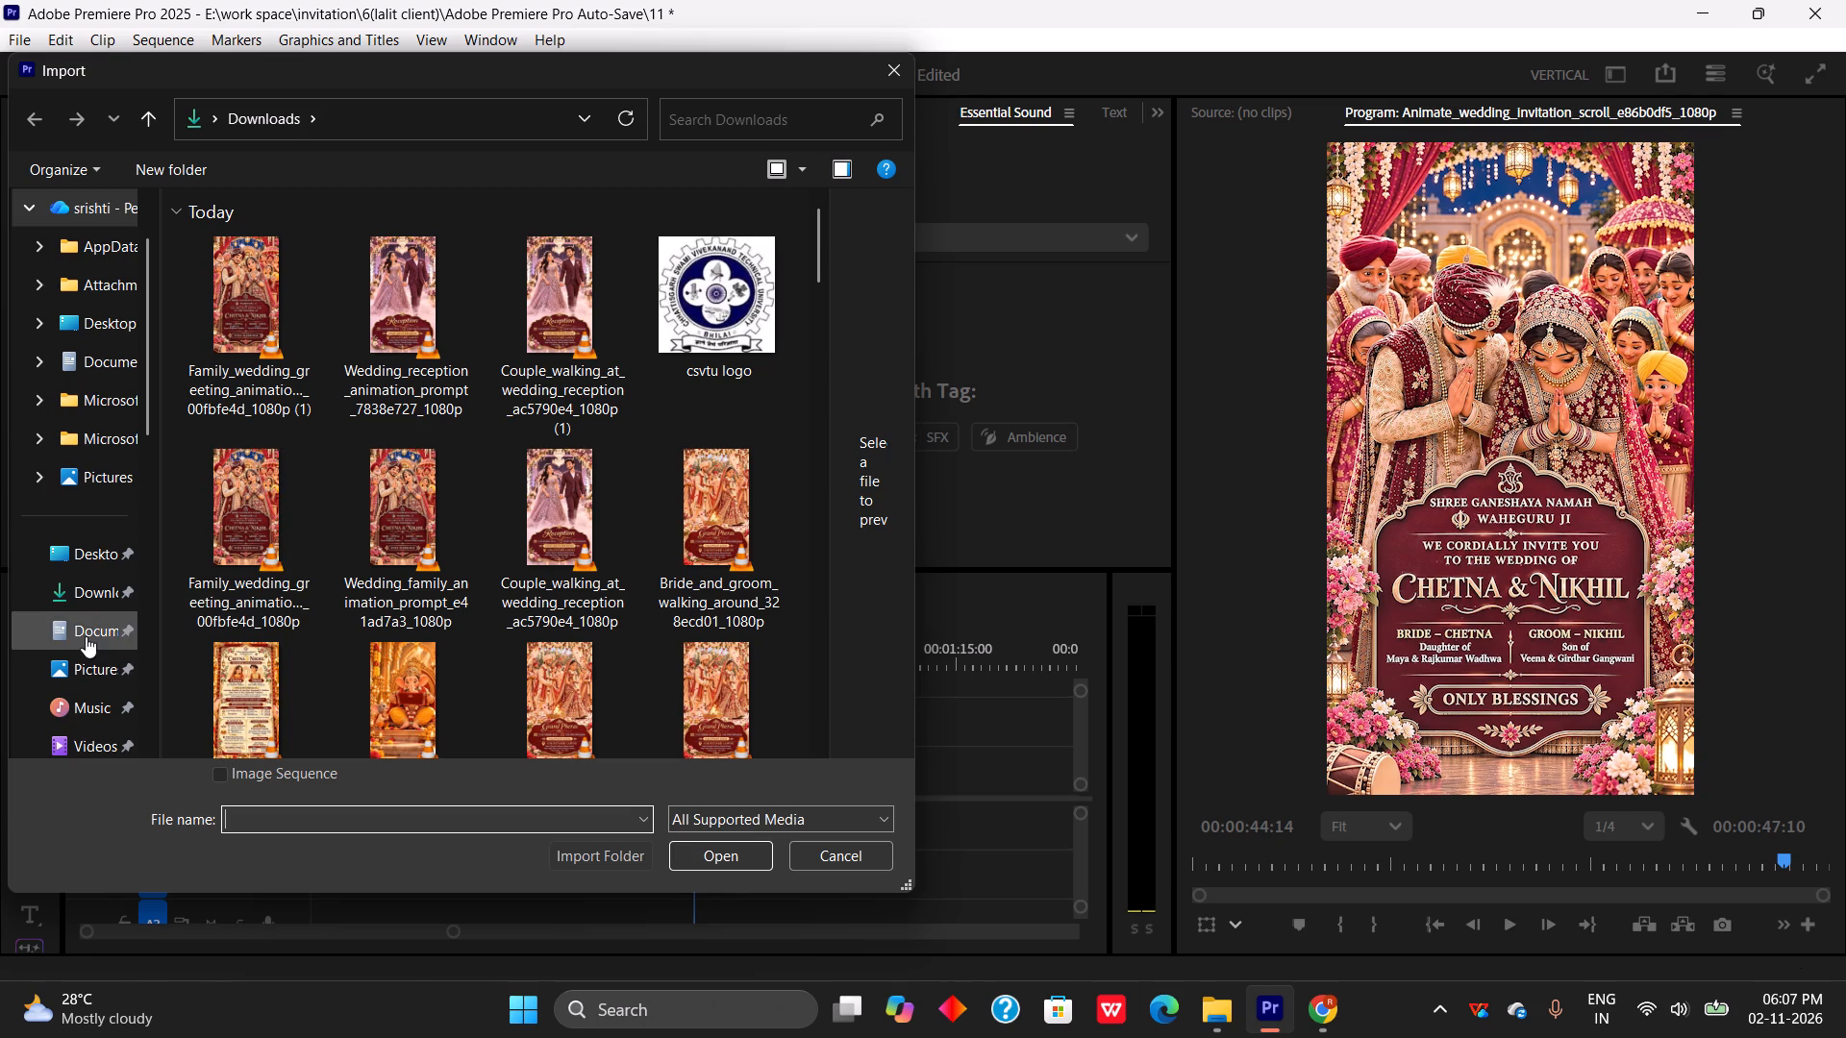
scroll(87, 644, down, 3)
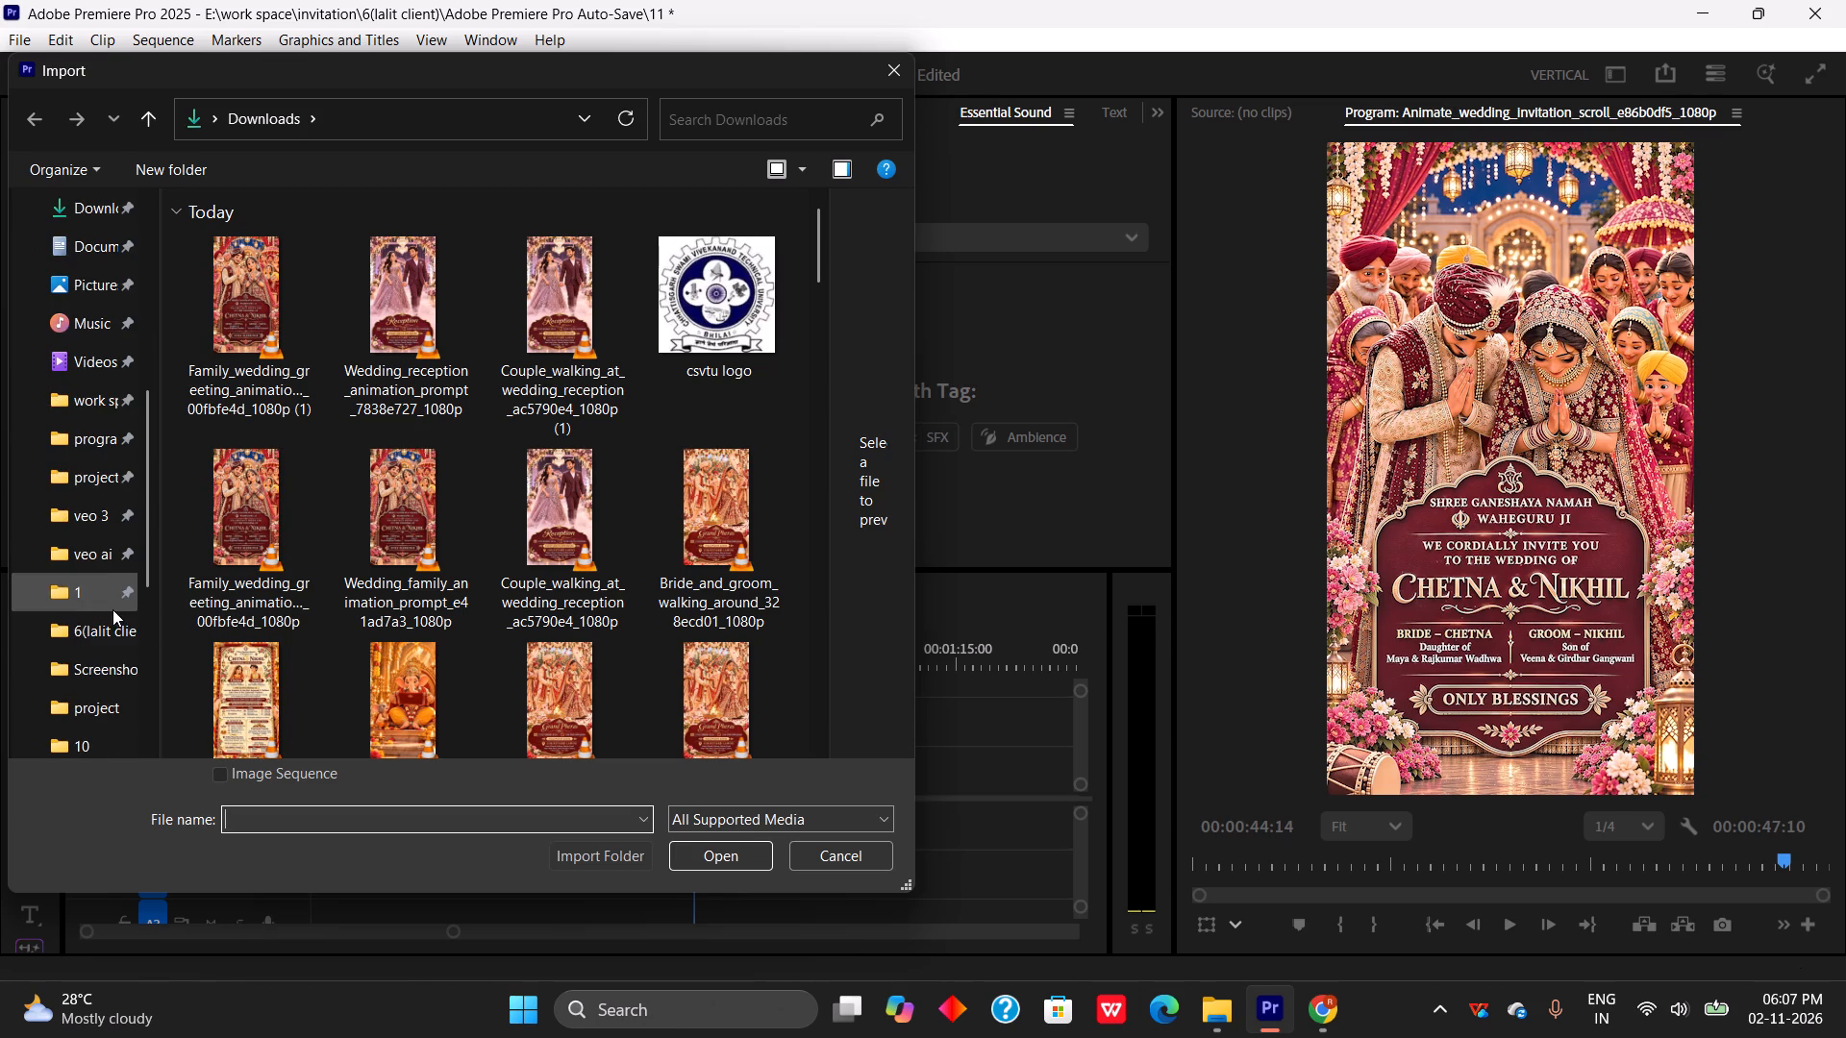
click(109, 639)
scroll(495, 448, down, 4)
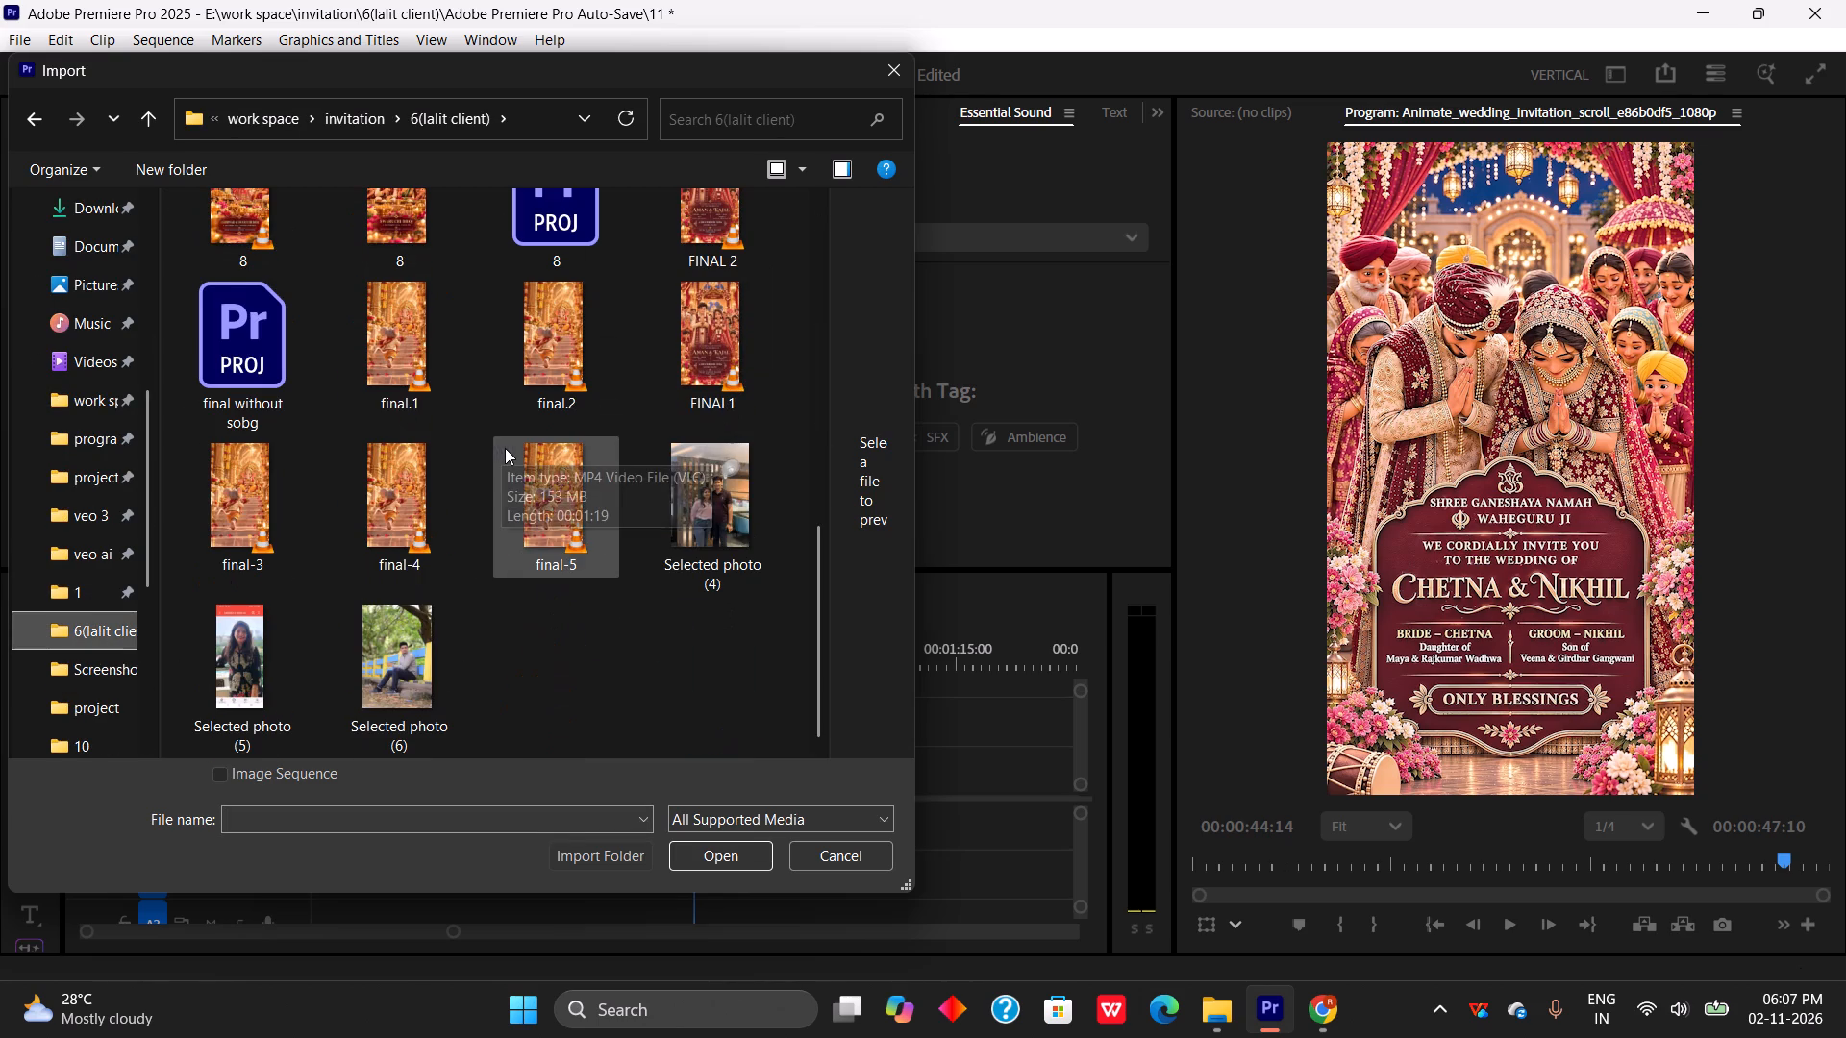
scroll(505, 448, down, 3)
scroll(644, 599, up, 3)
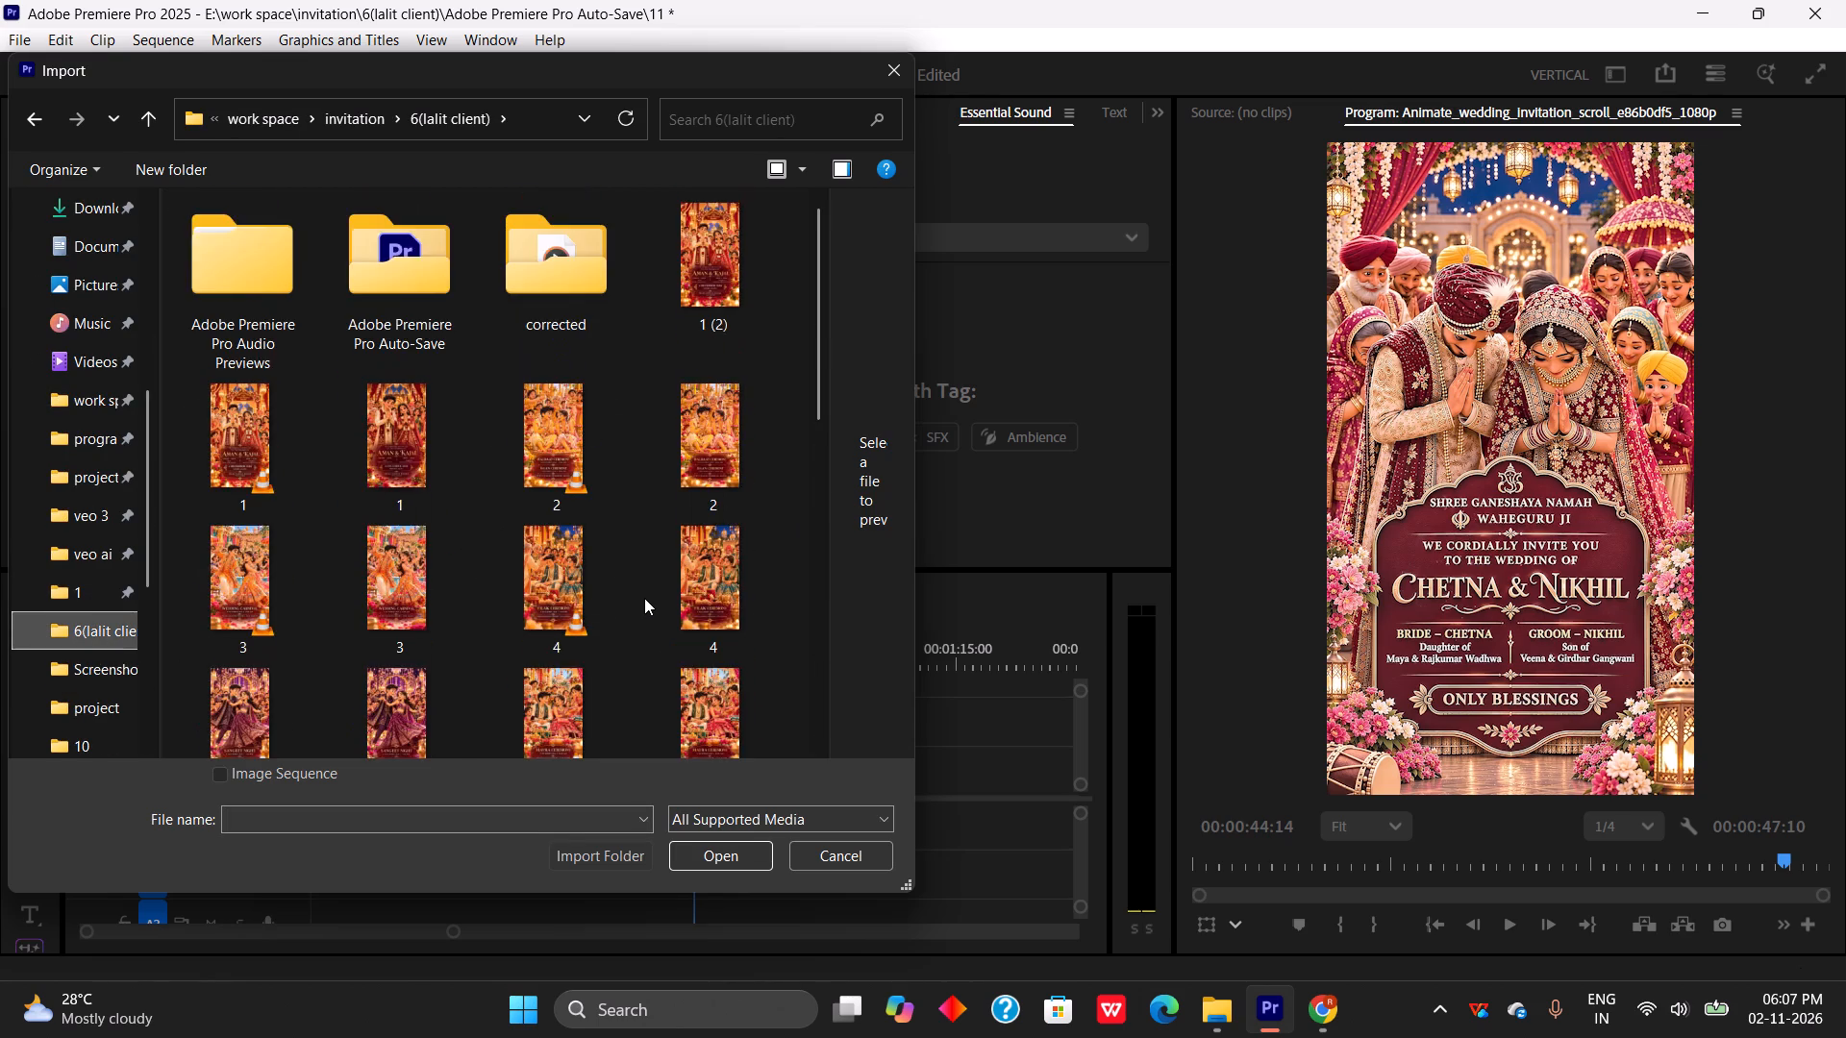
scroll(644, 598, up, 1)
scroll(643, 591, down, 4)
scroll(643, 591, up, 7)
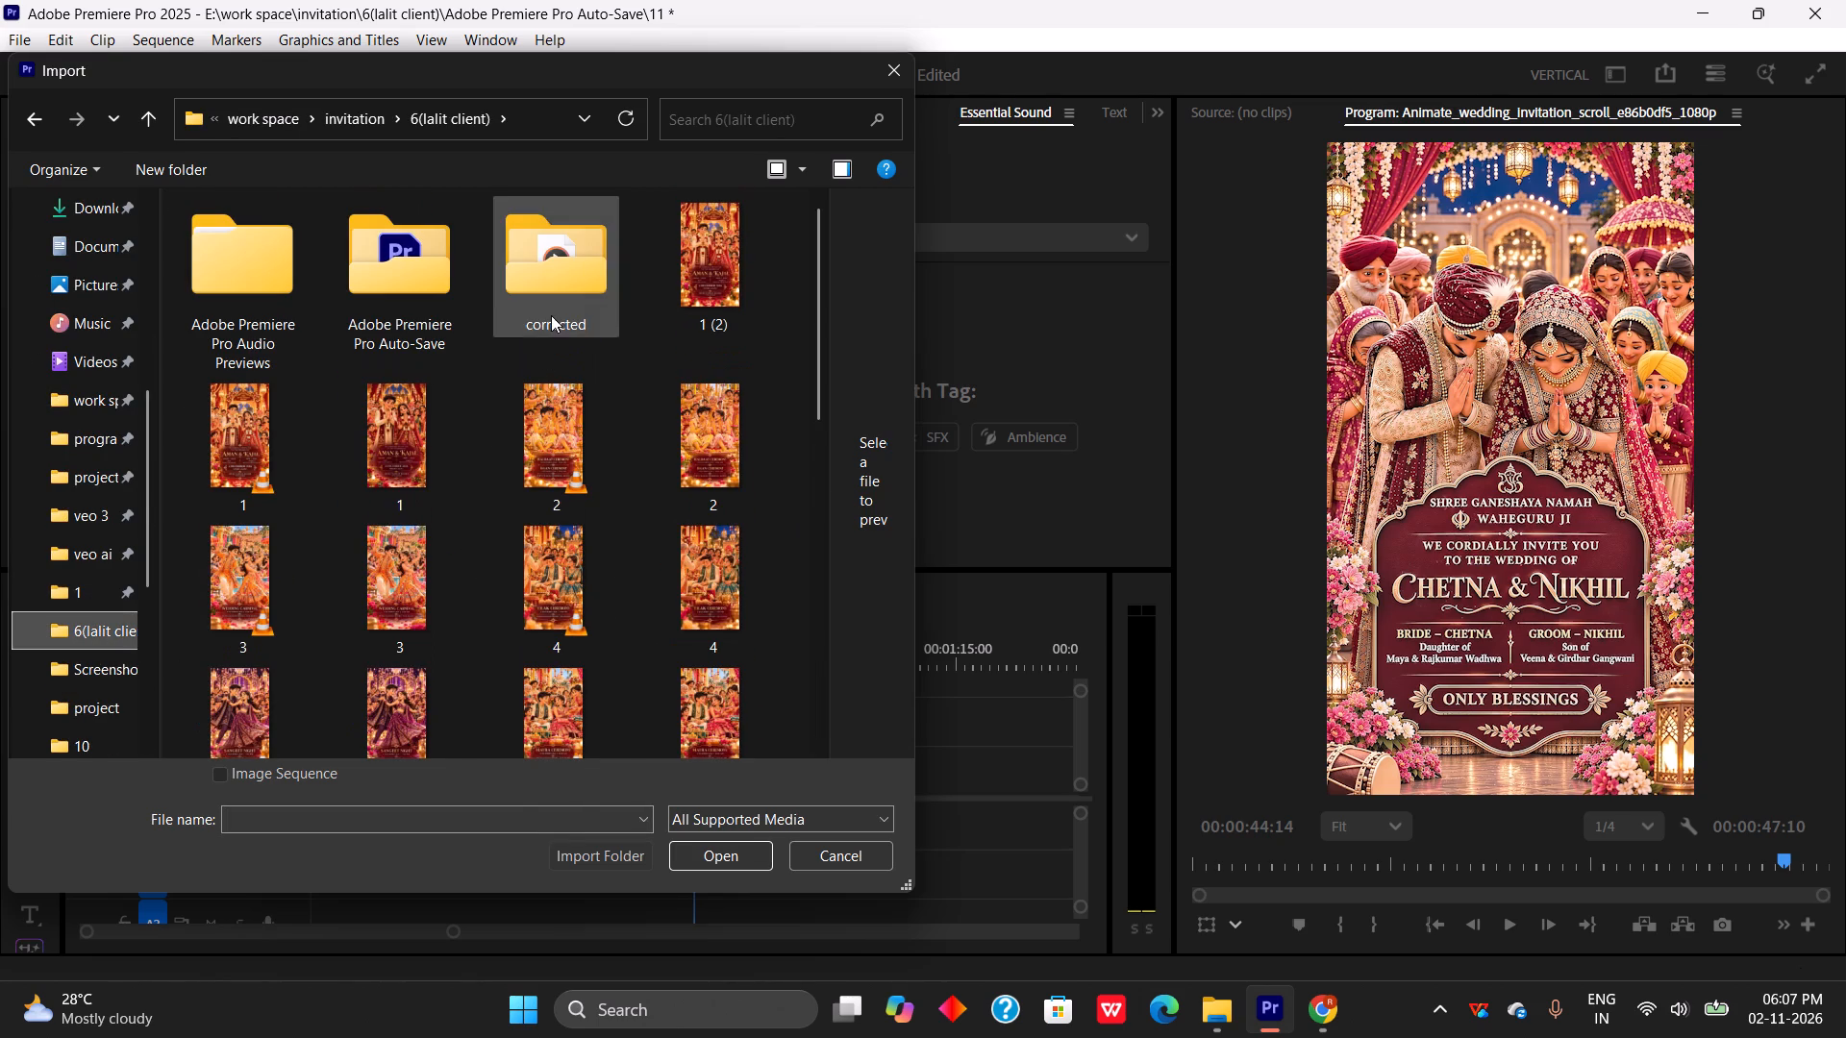
double_click(551, 315)
scroll(611, 503, down, 3)
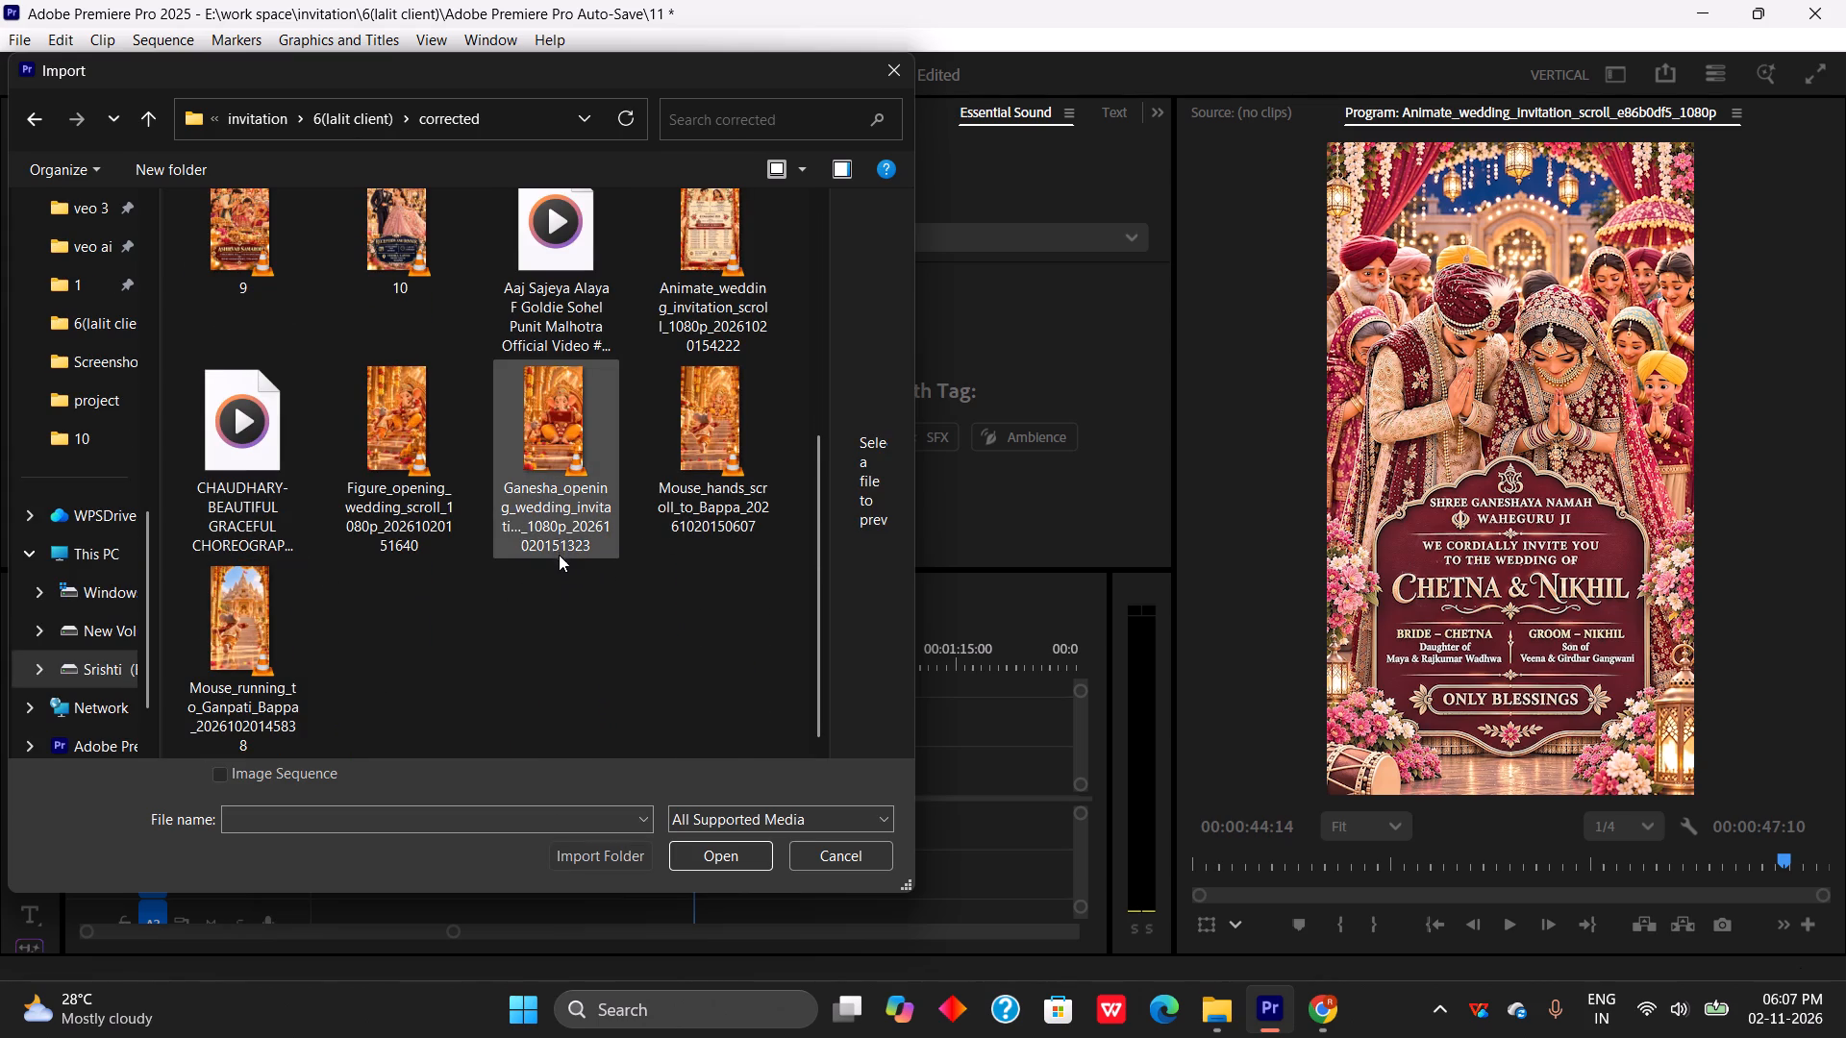
scroll(554, 546, up, 3)
scroll(554, 546, down, 4)
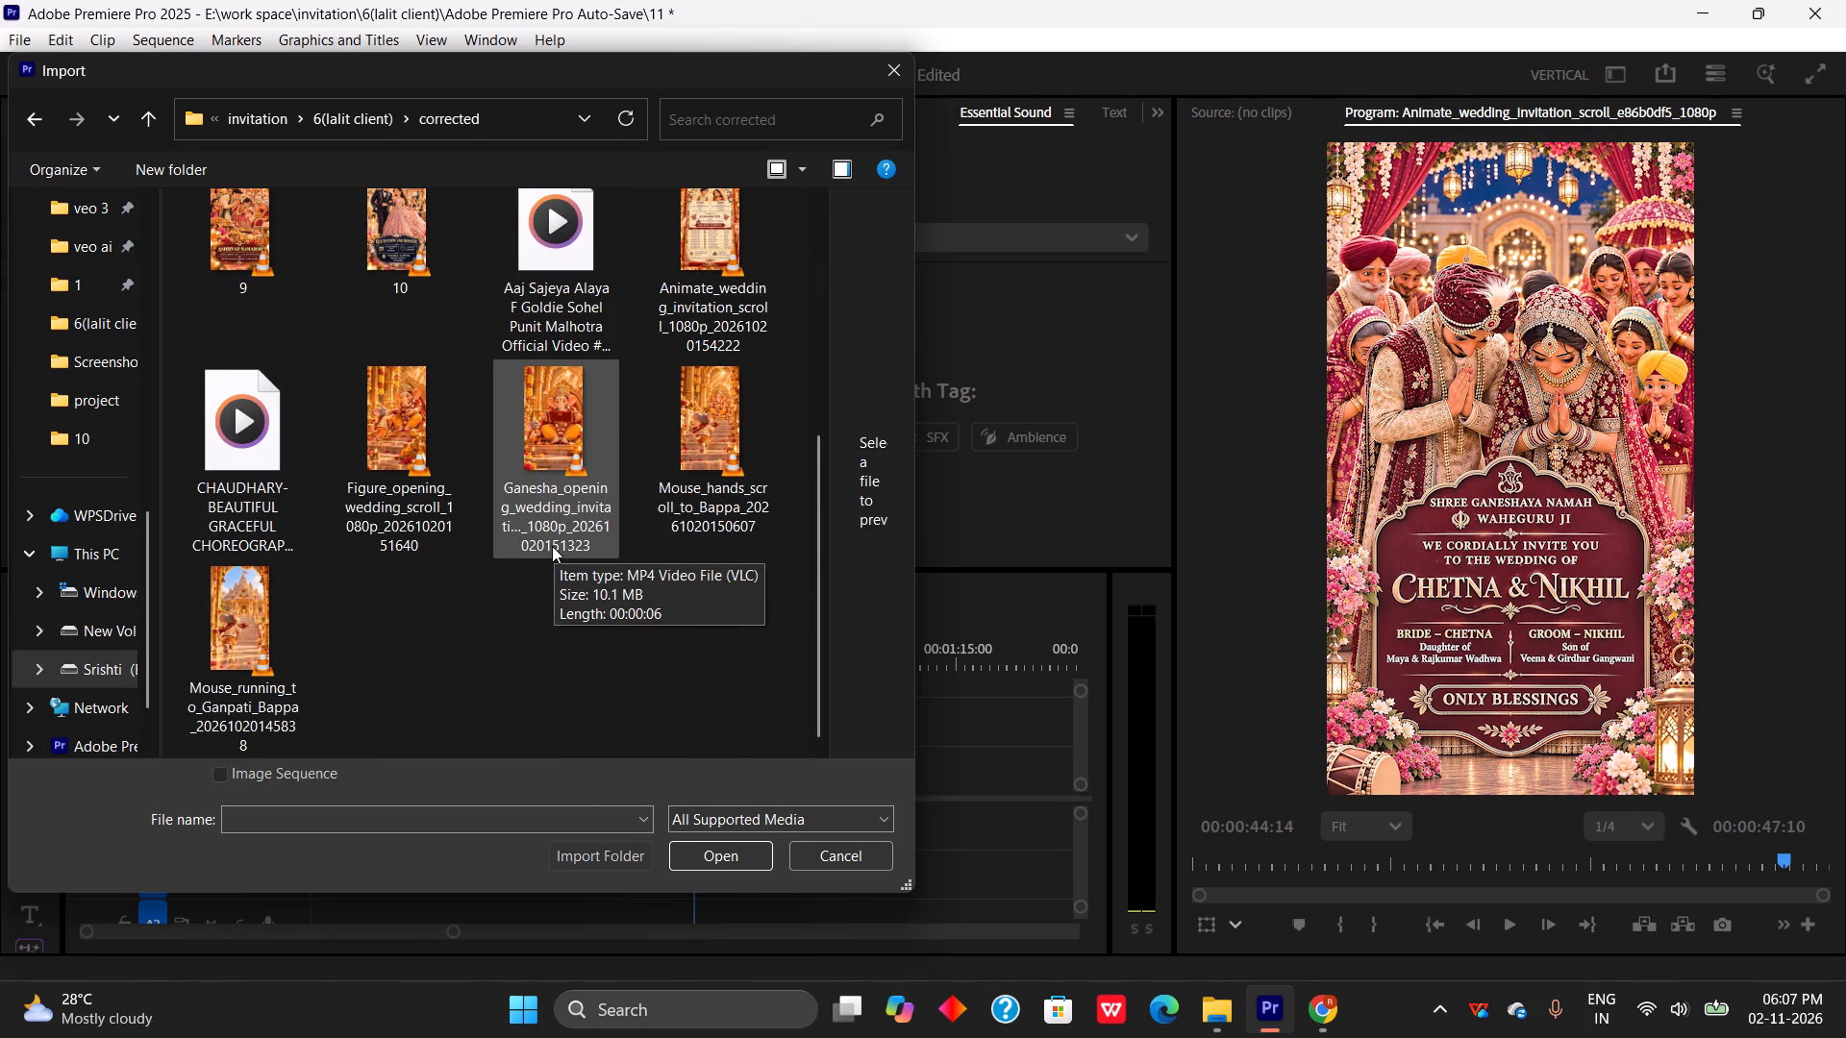
scroll(398, 552, up, 3)
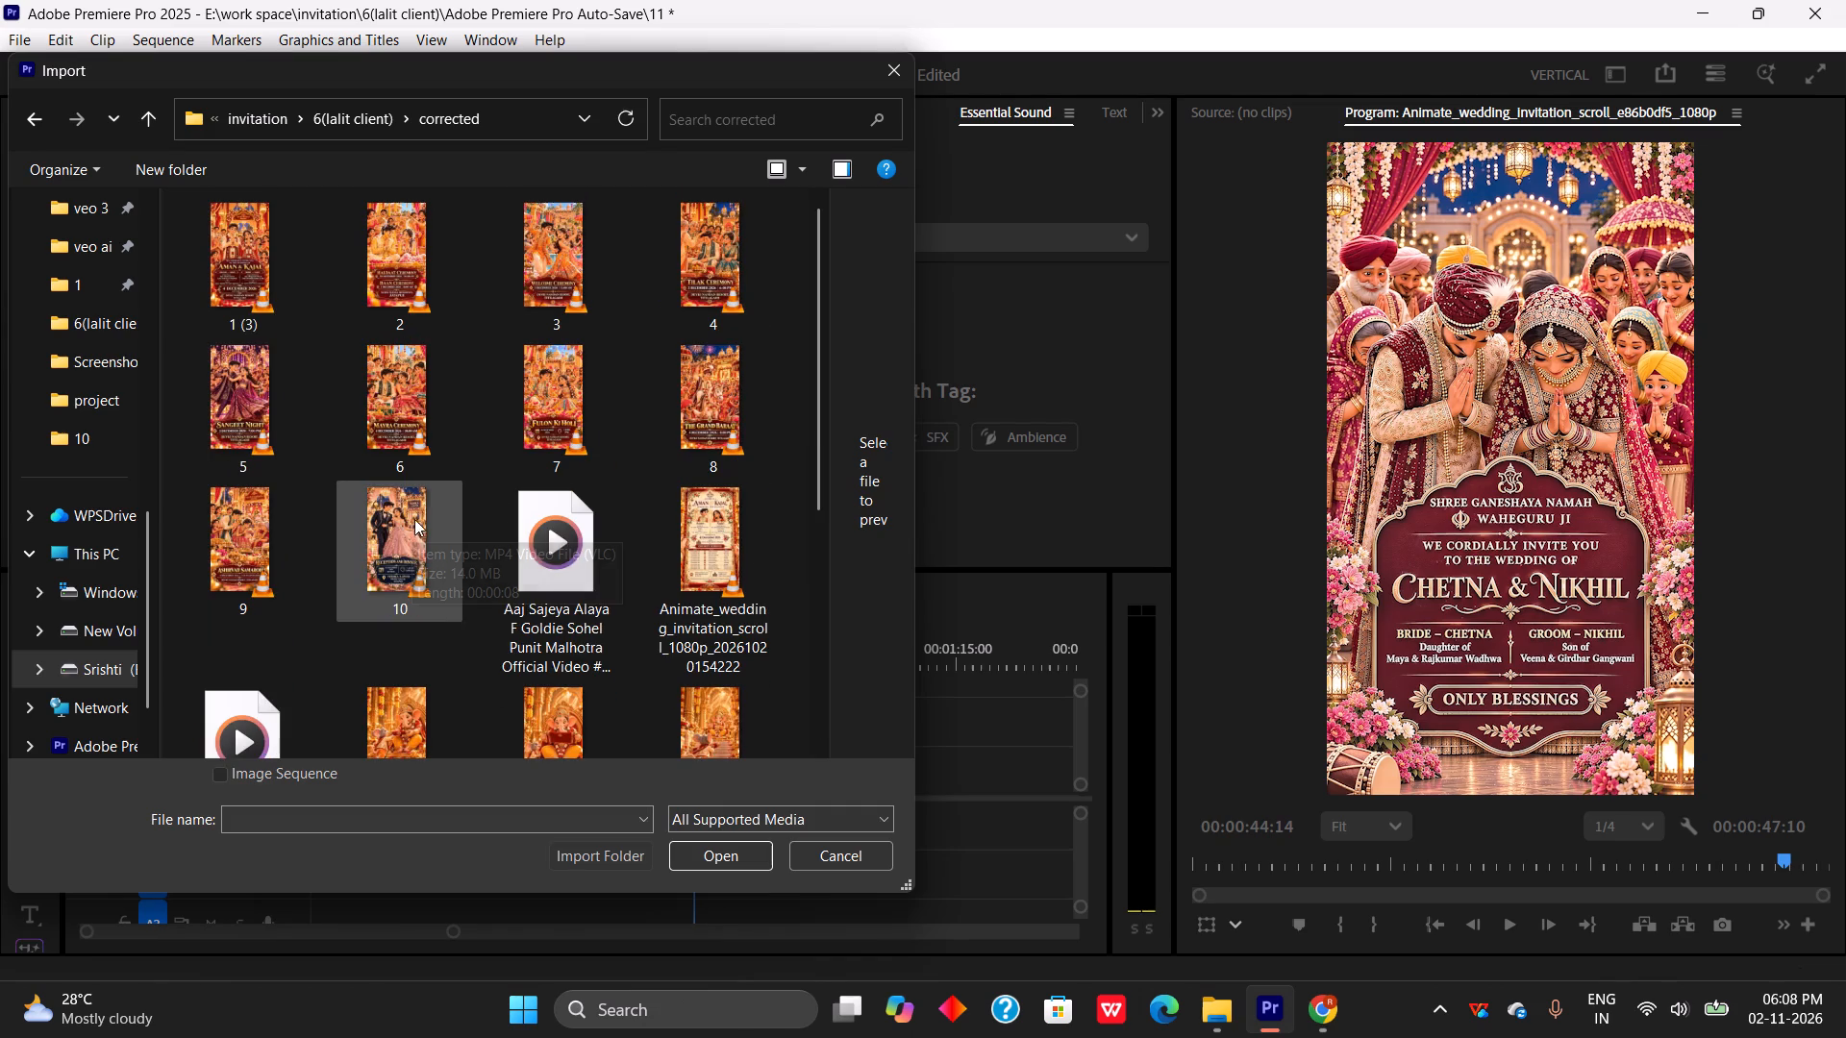
scroll(528, 571, down, 5)
click(474, 612)
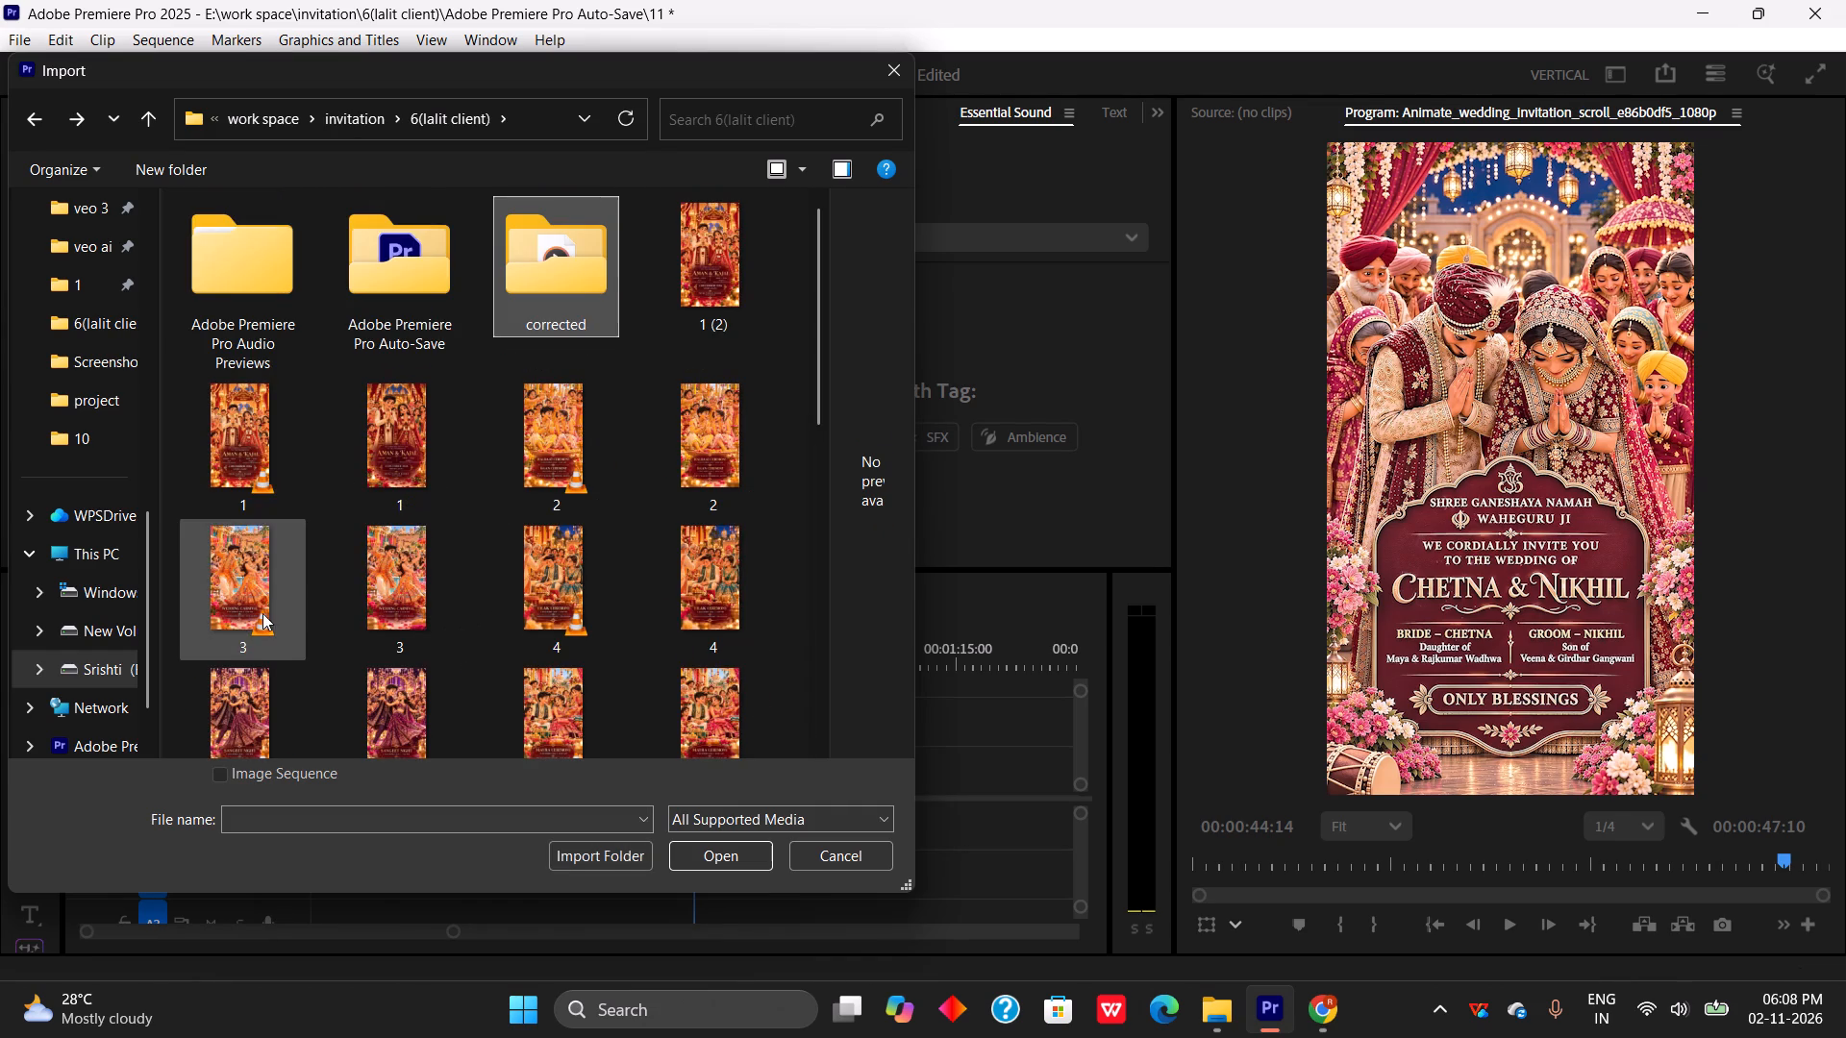
scroll(331, 438, down, 4)
scroll(455, 474, down, 3)
click(450, 641)
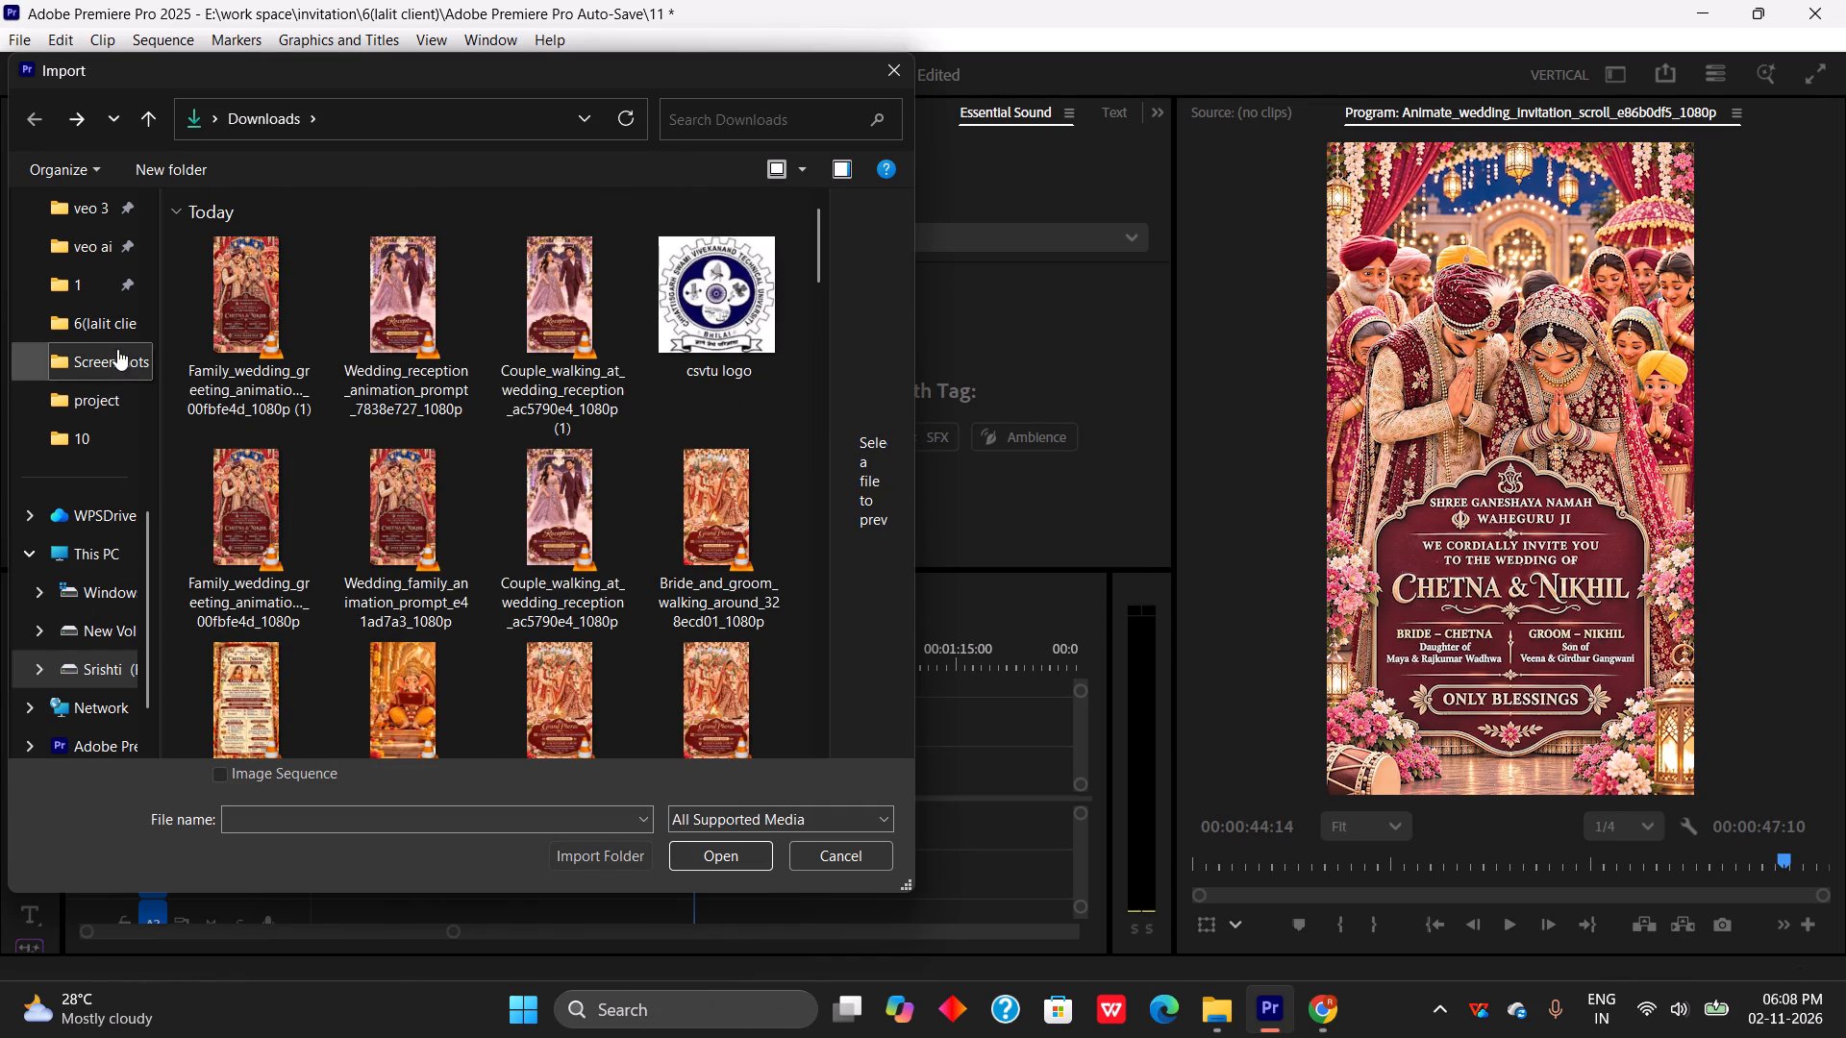
Look through the numbered client folders inside the invitation folder, including 1, 4, 5, 9 and 10, for a music track to import.
click(90, 284)
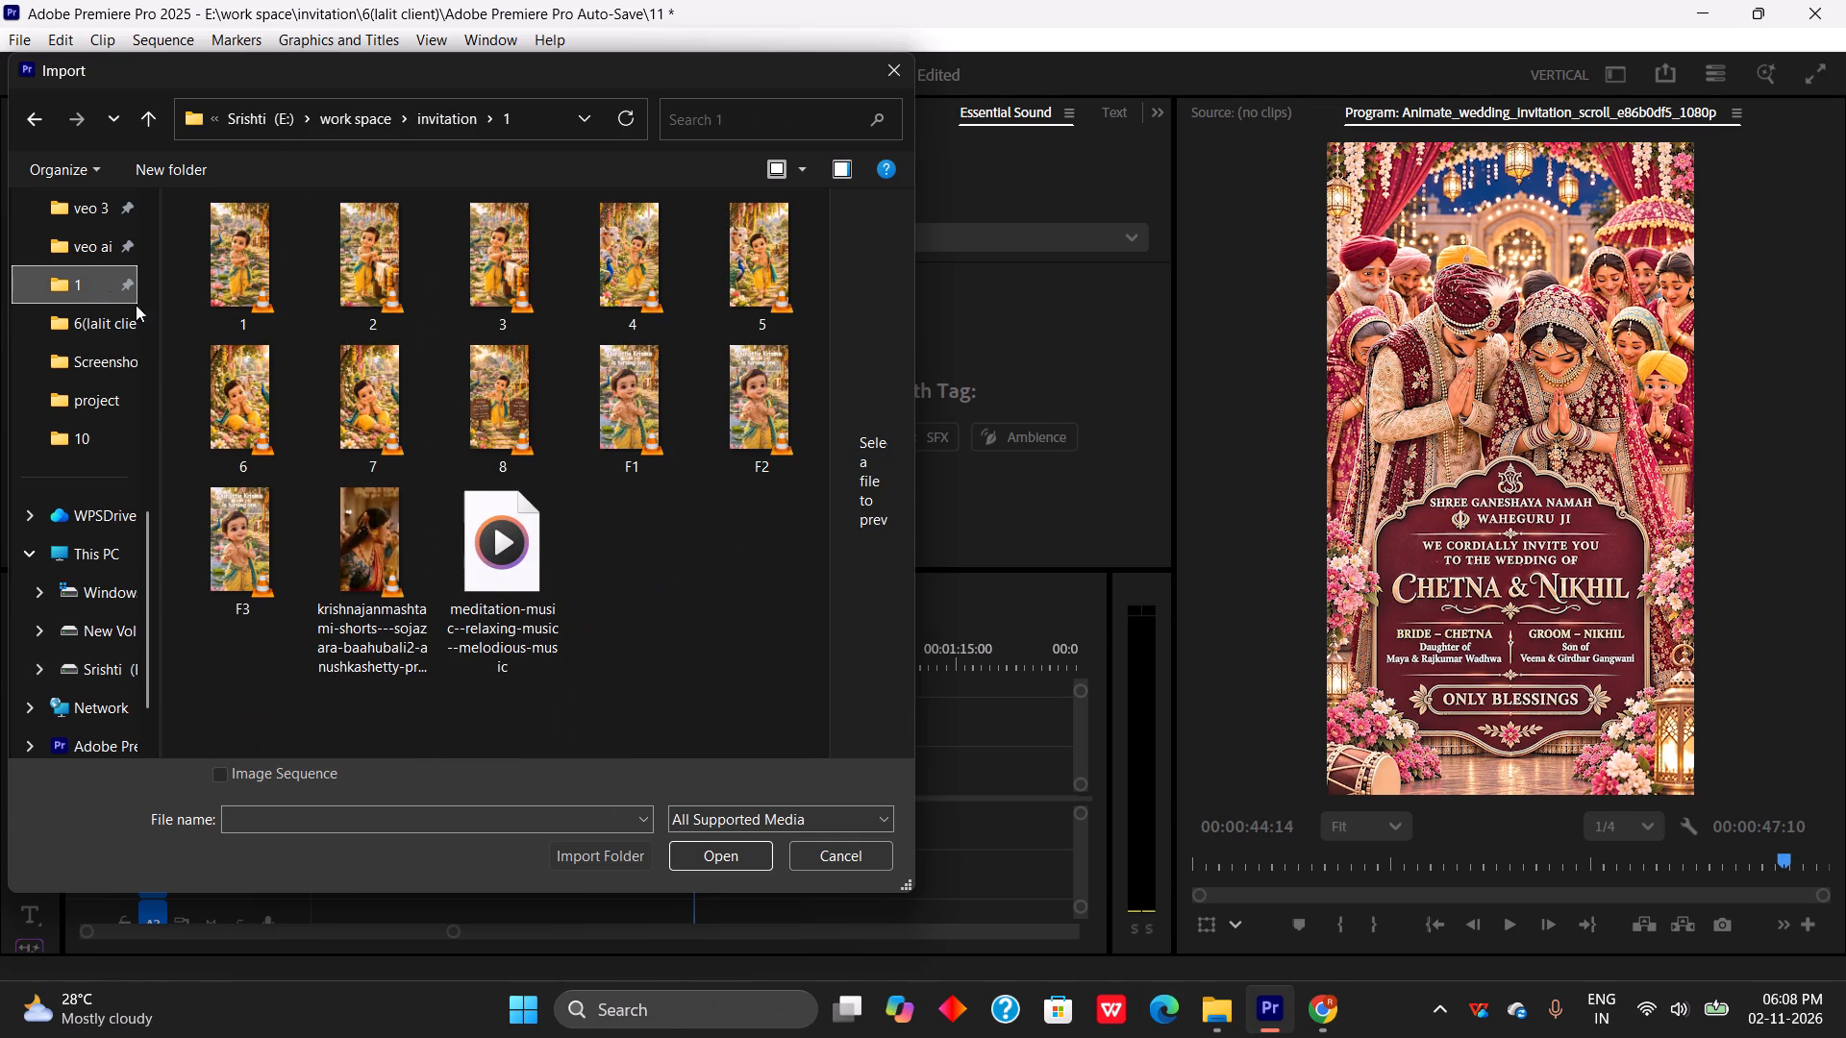
click(454, 117)
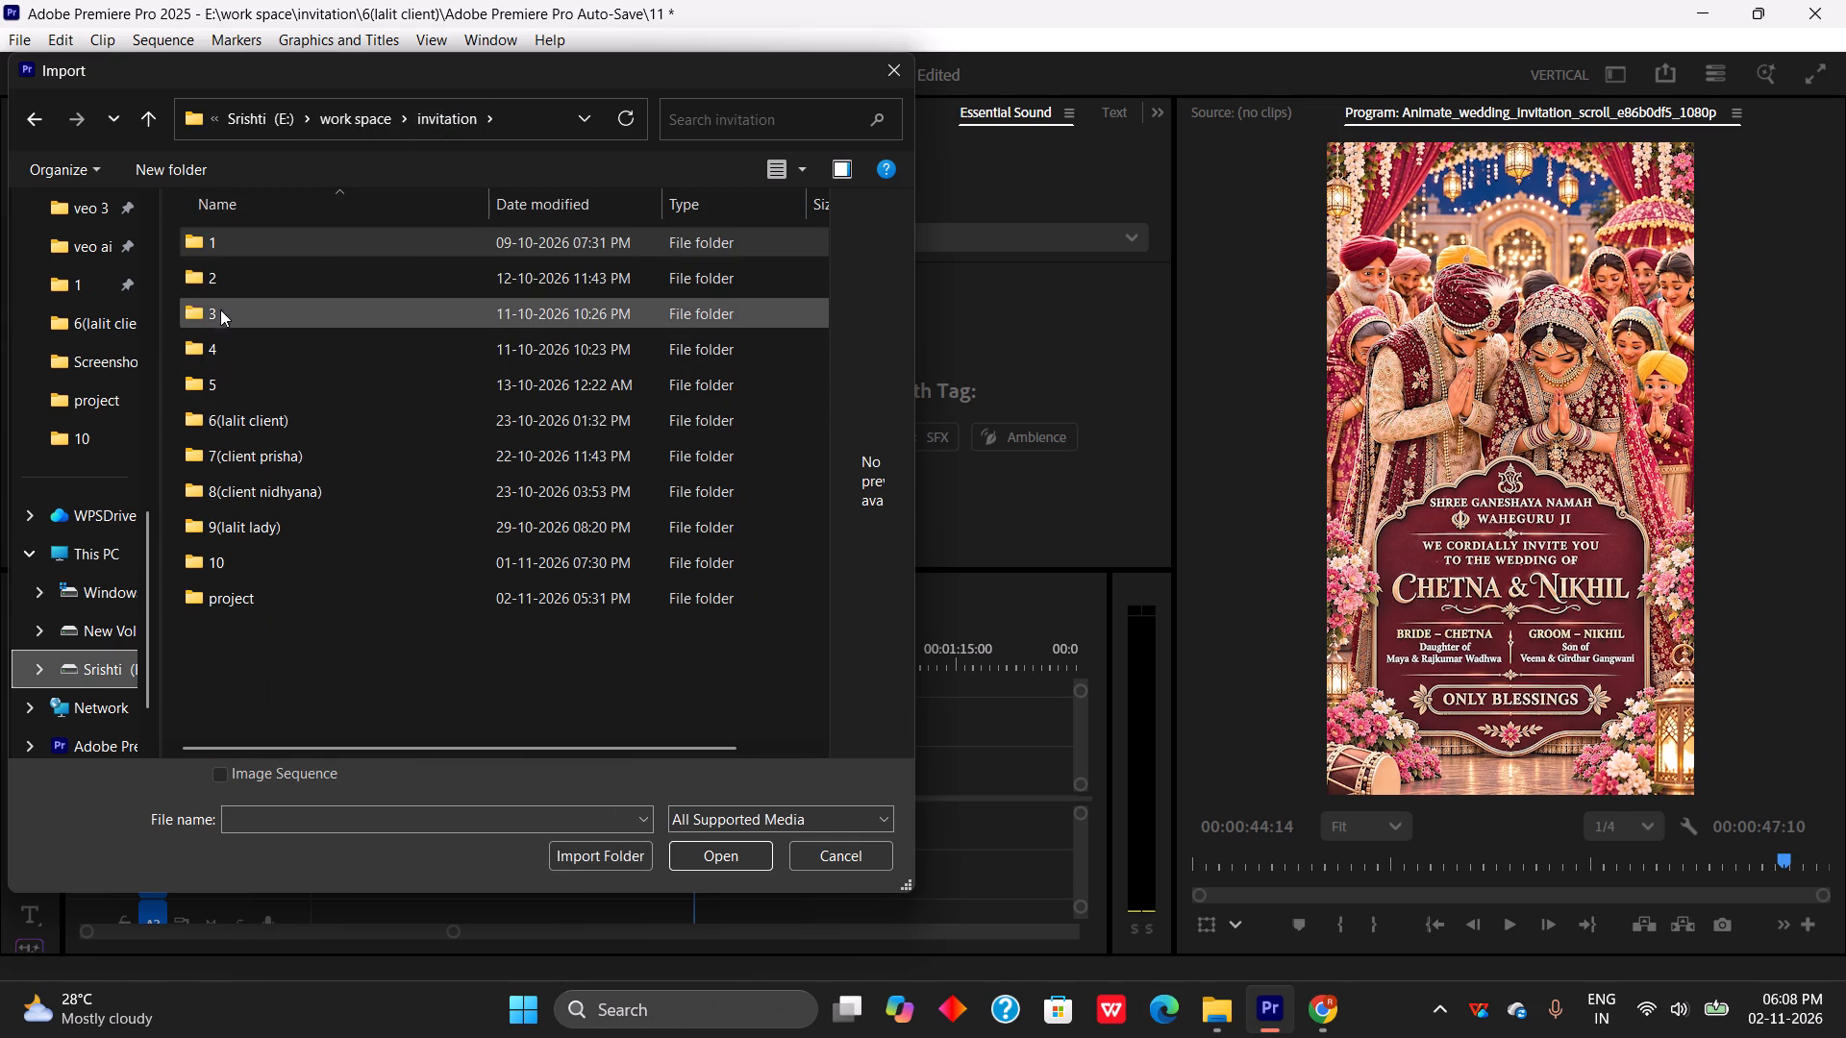
double_click(225, 333)
double_click(225, 344)
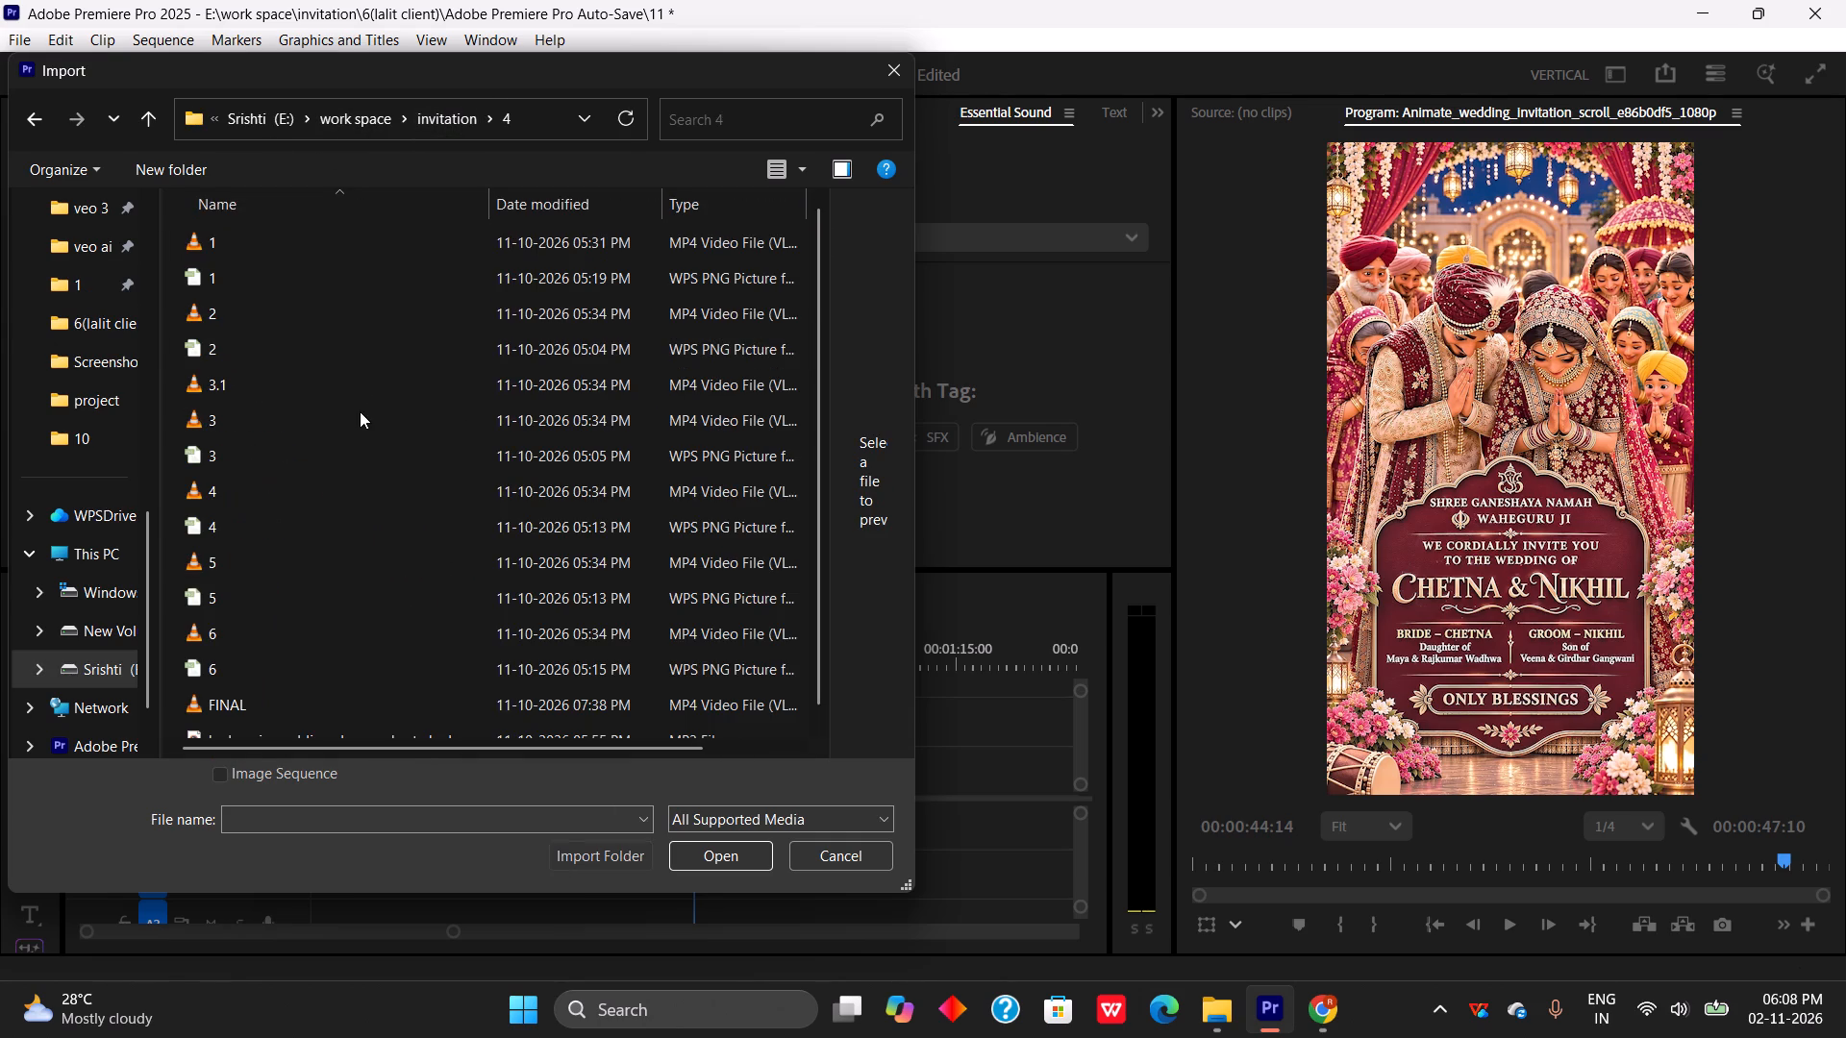
scroll(346, 335, down, 7)
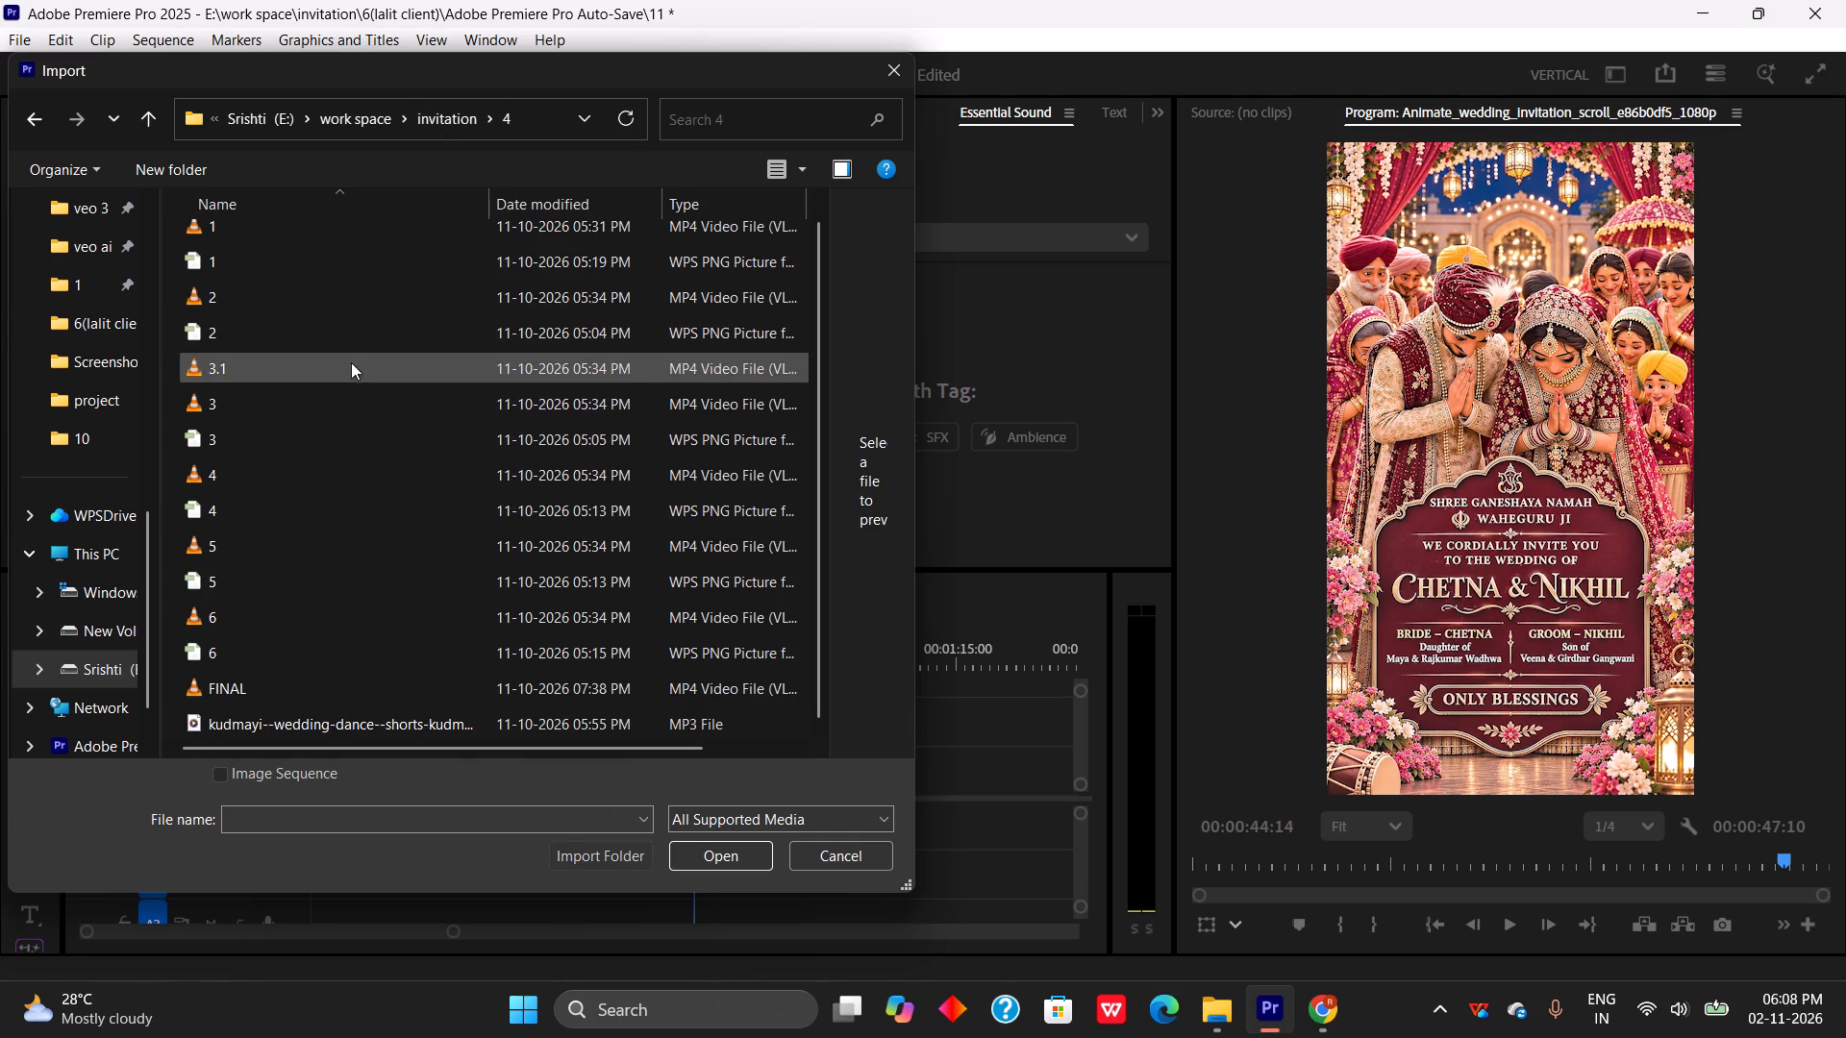
scroll(368, 476, up, 4)
click(360, 448)
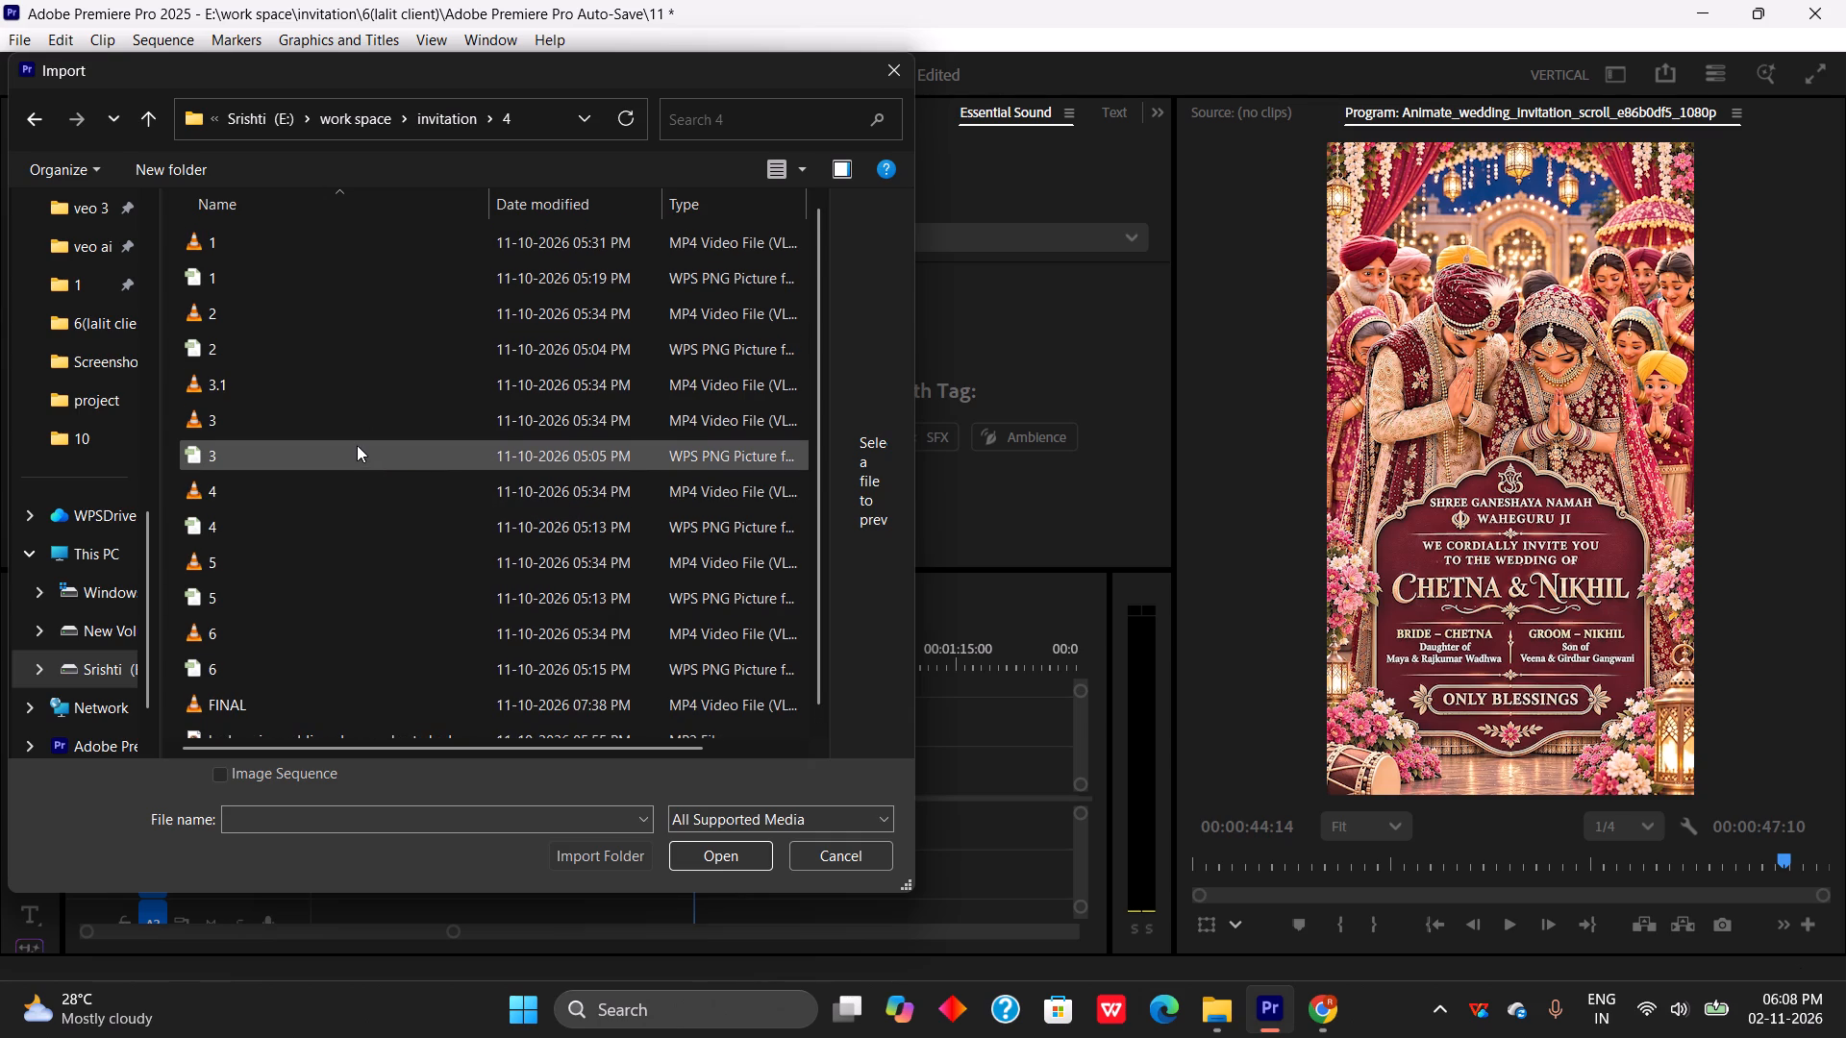
double_click(262, 381)
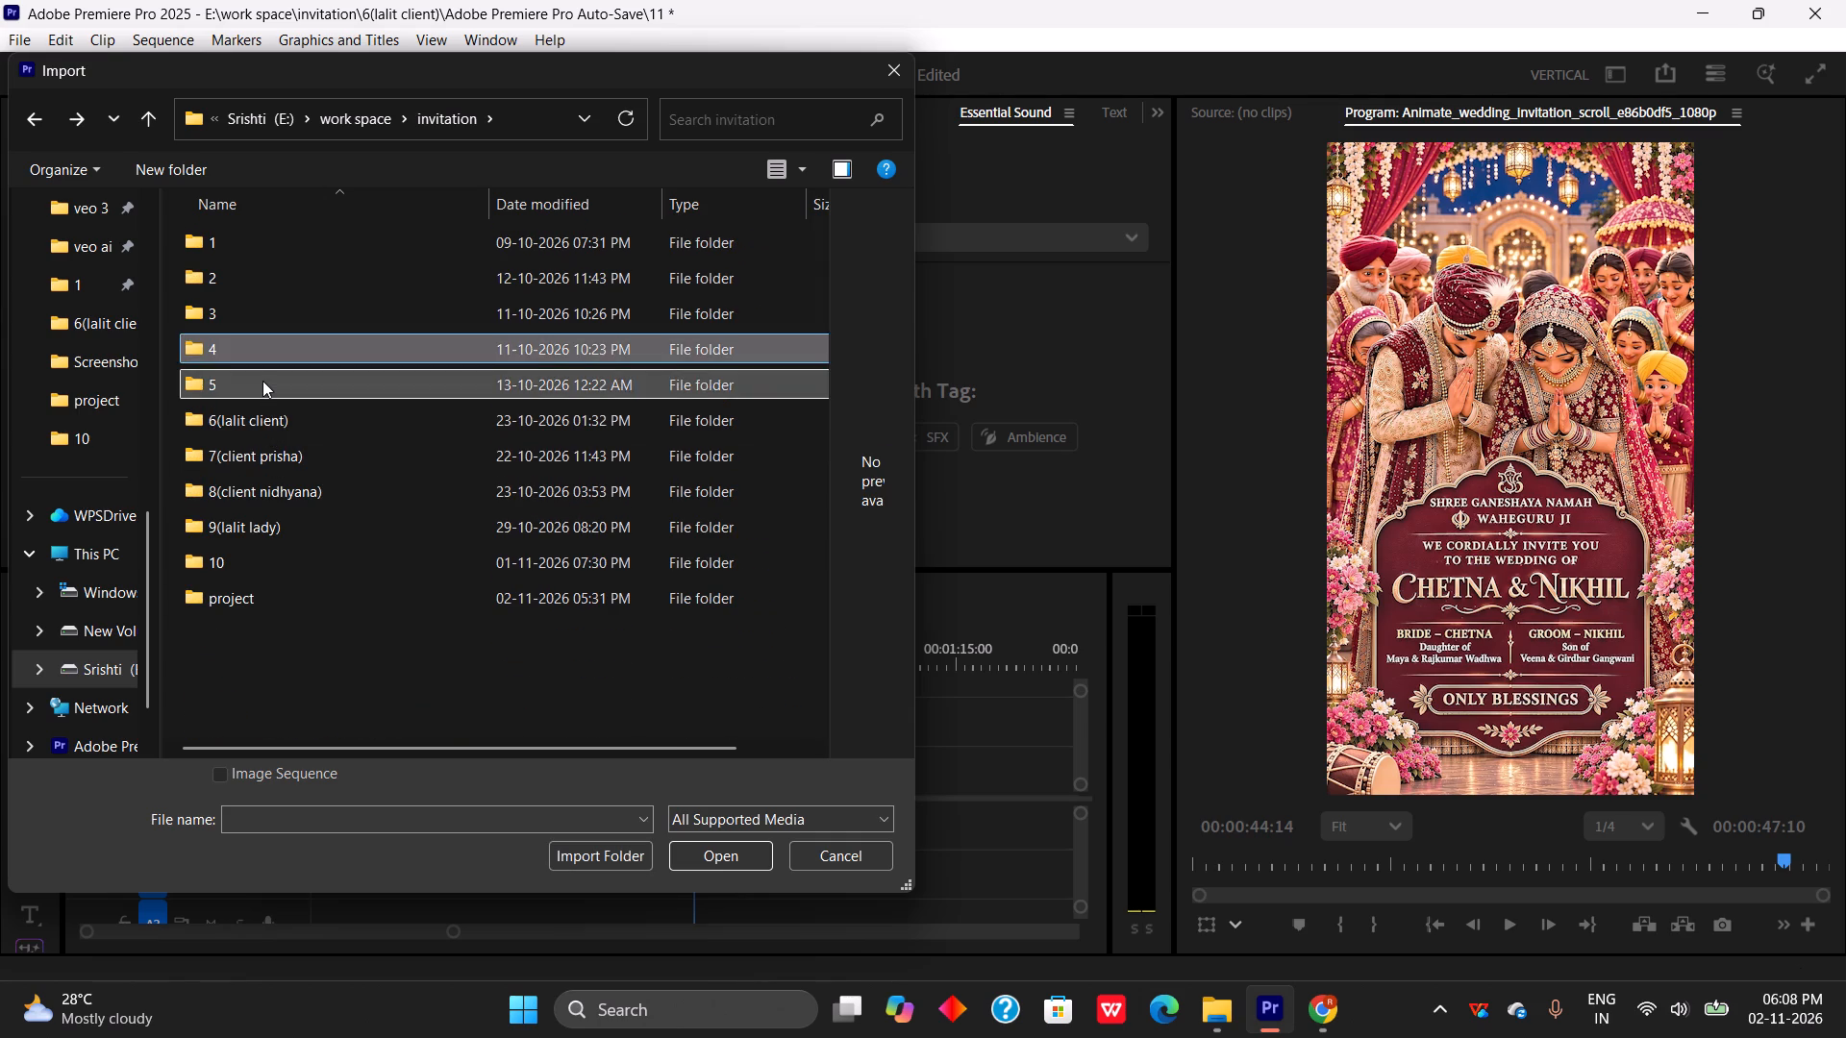
click(344, 364)
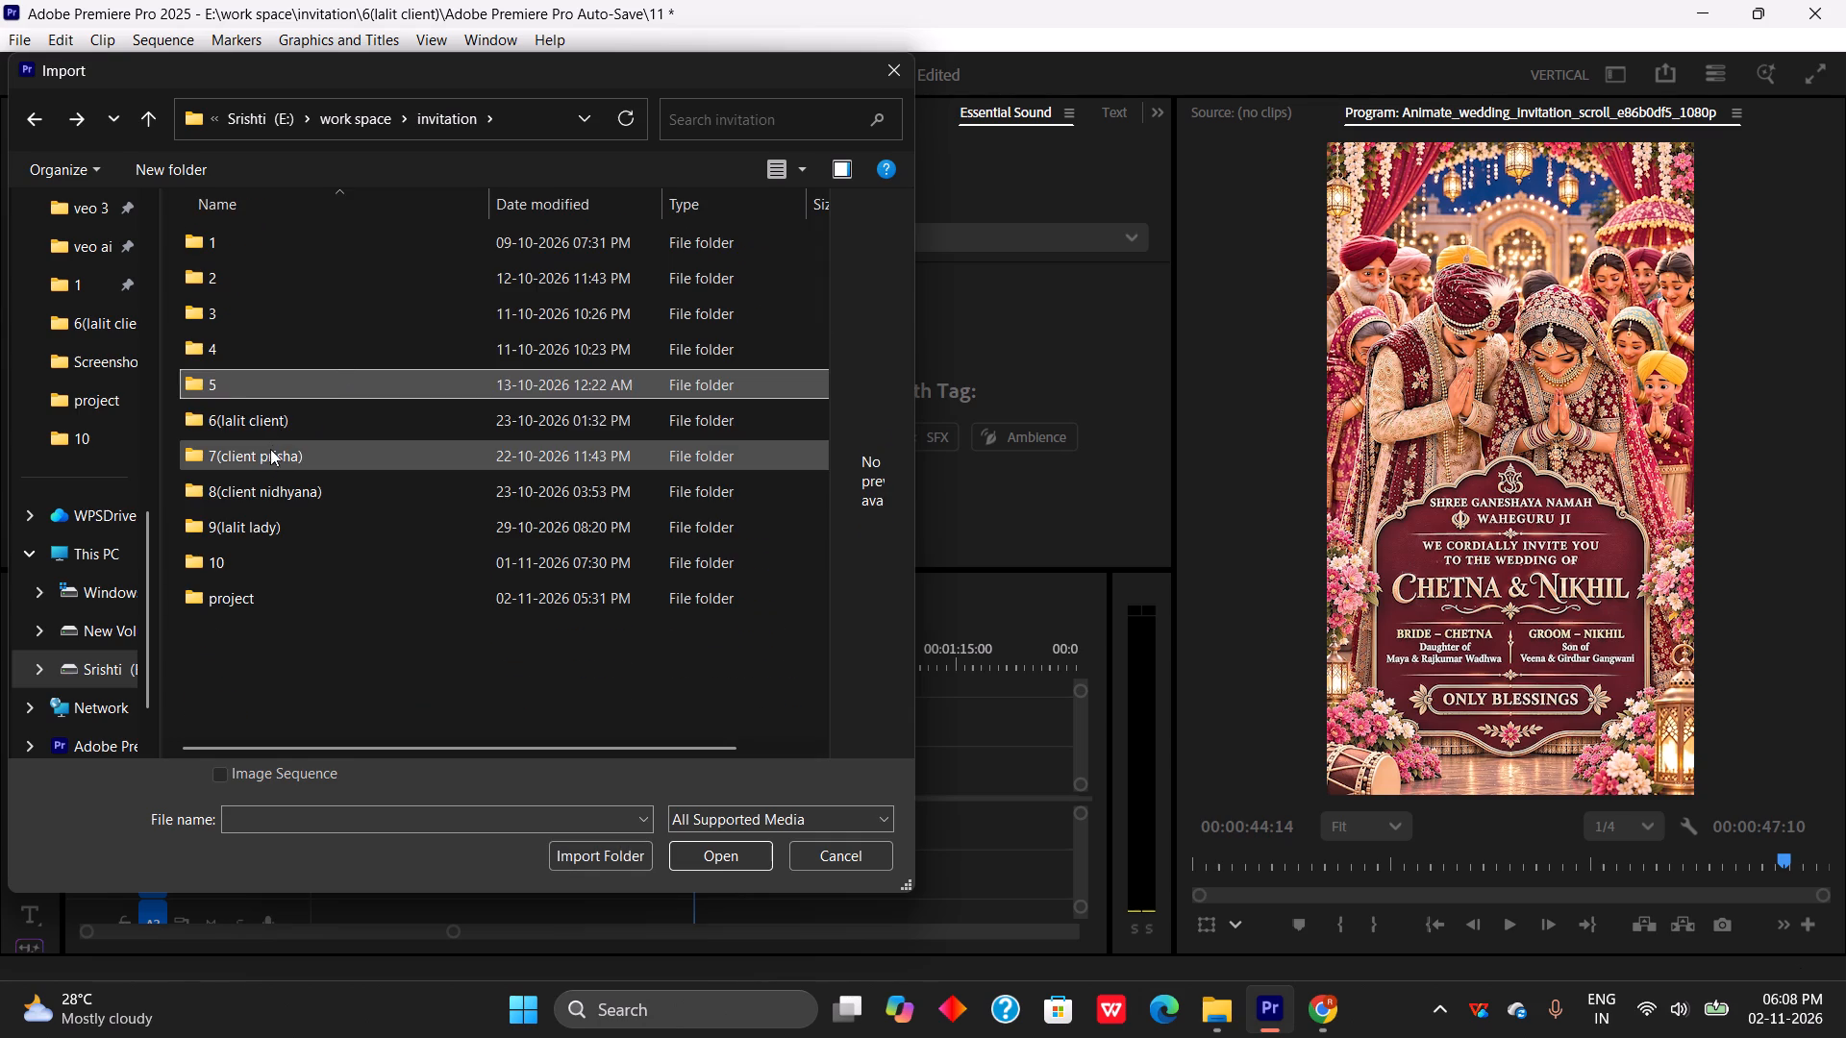
double_click(264, 460)
click(313, 477)
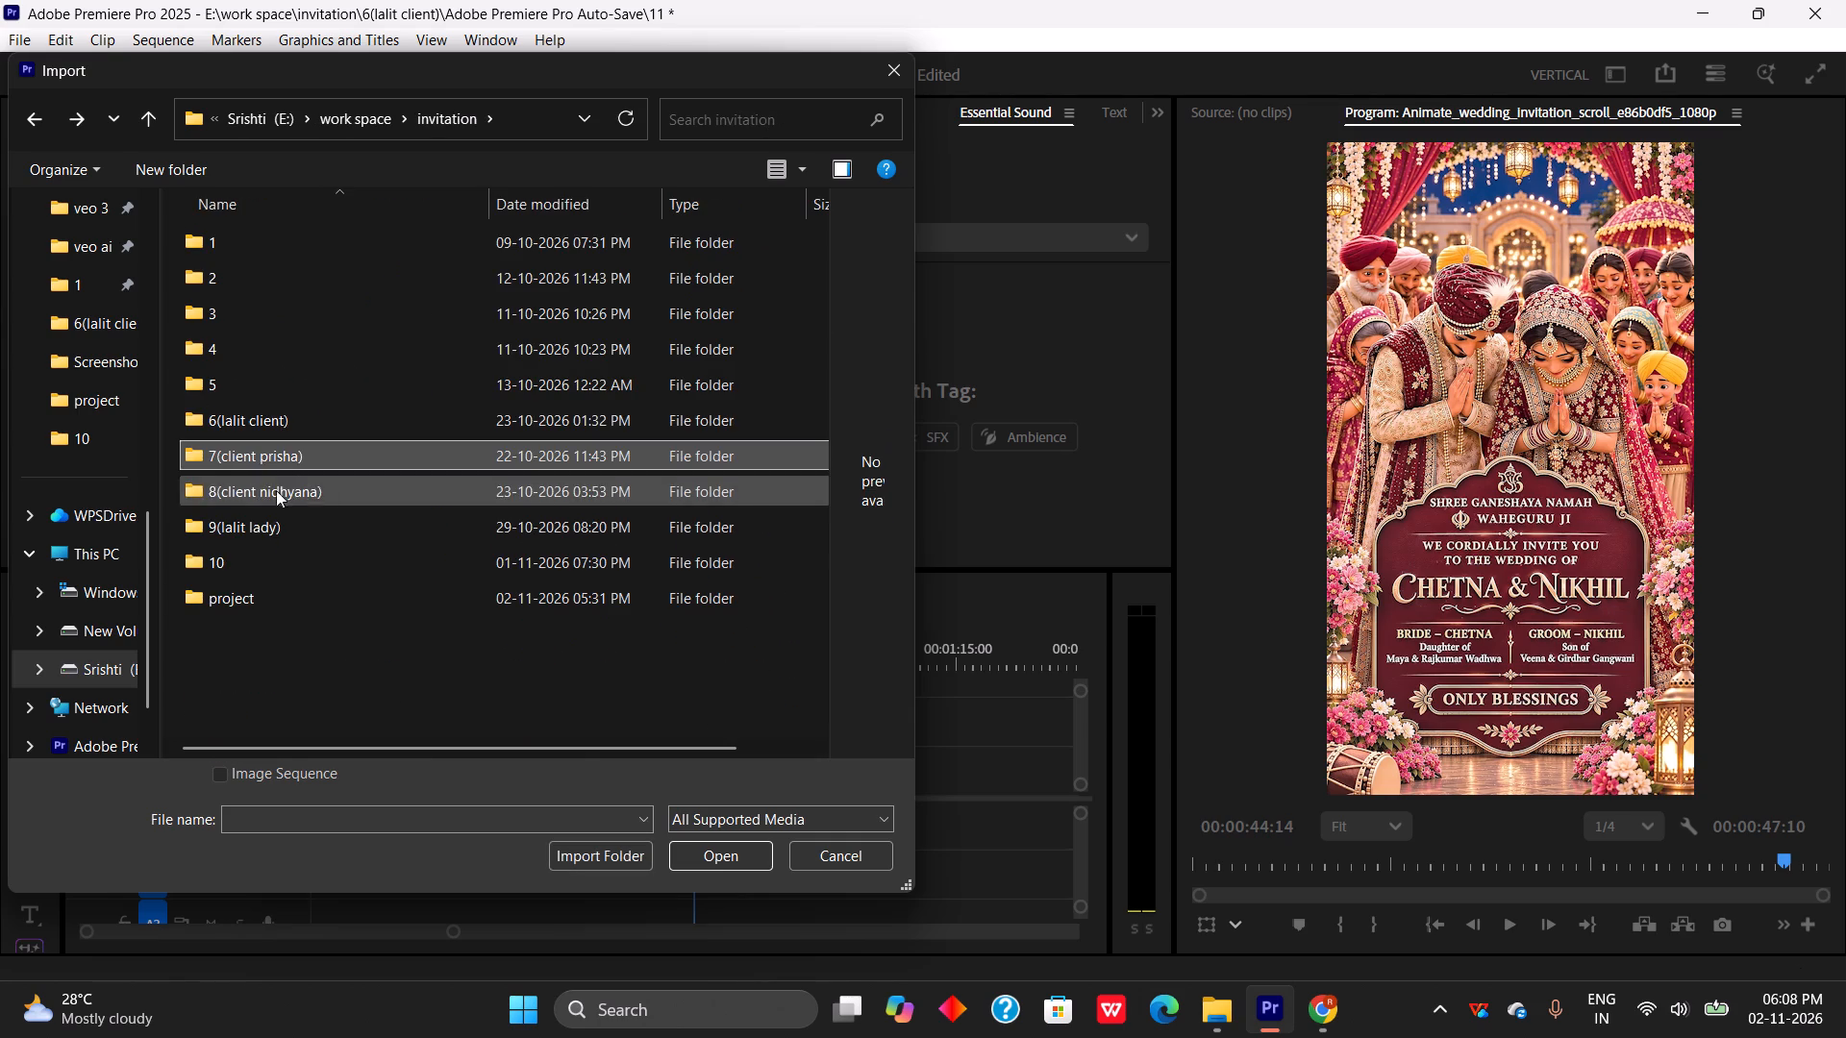
double_click(256, 527)
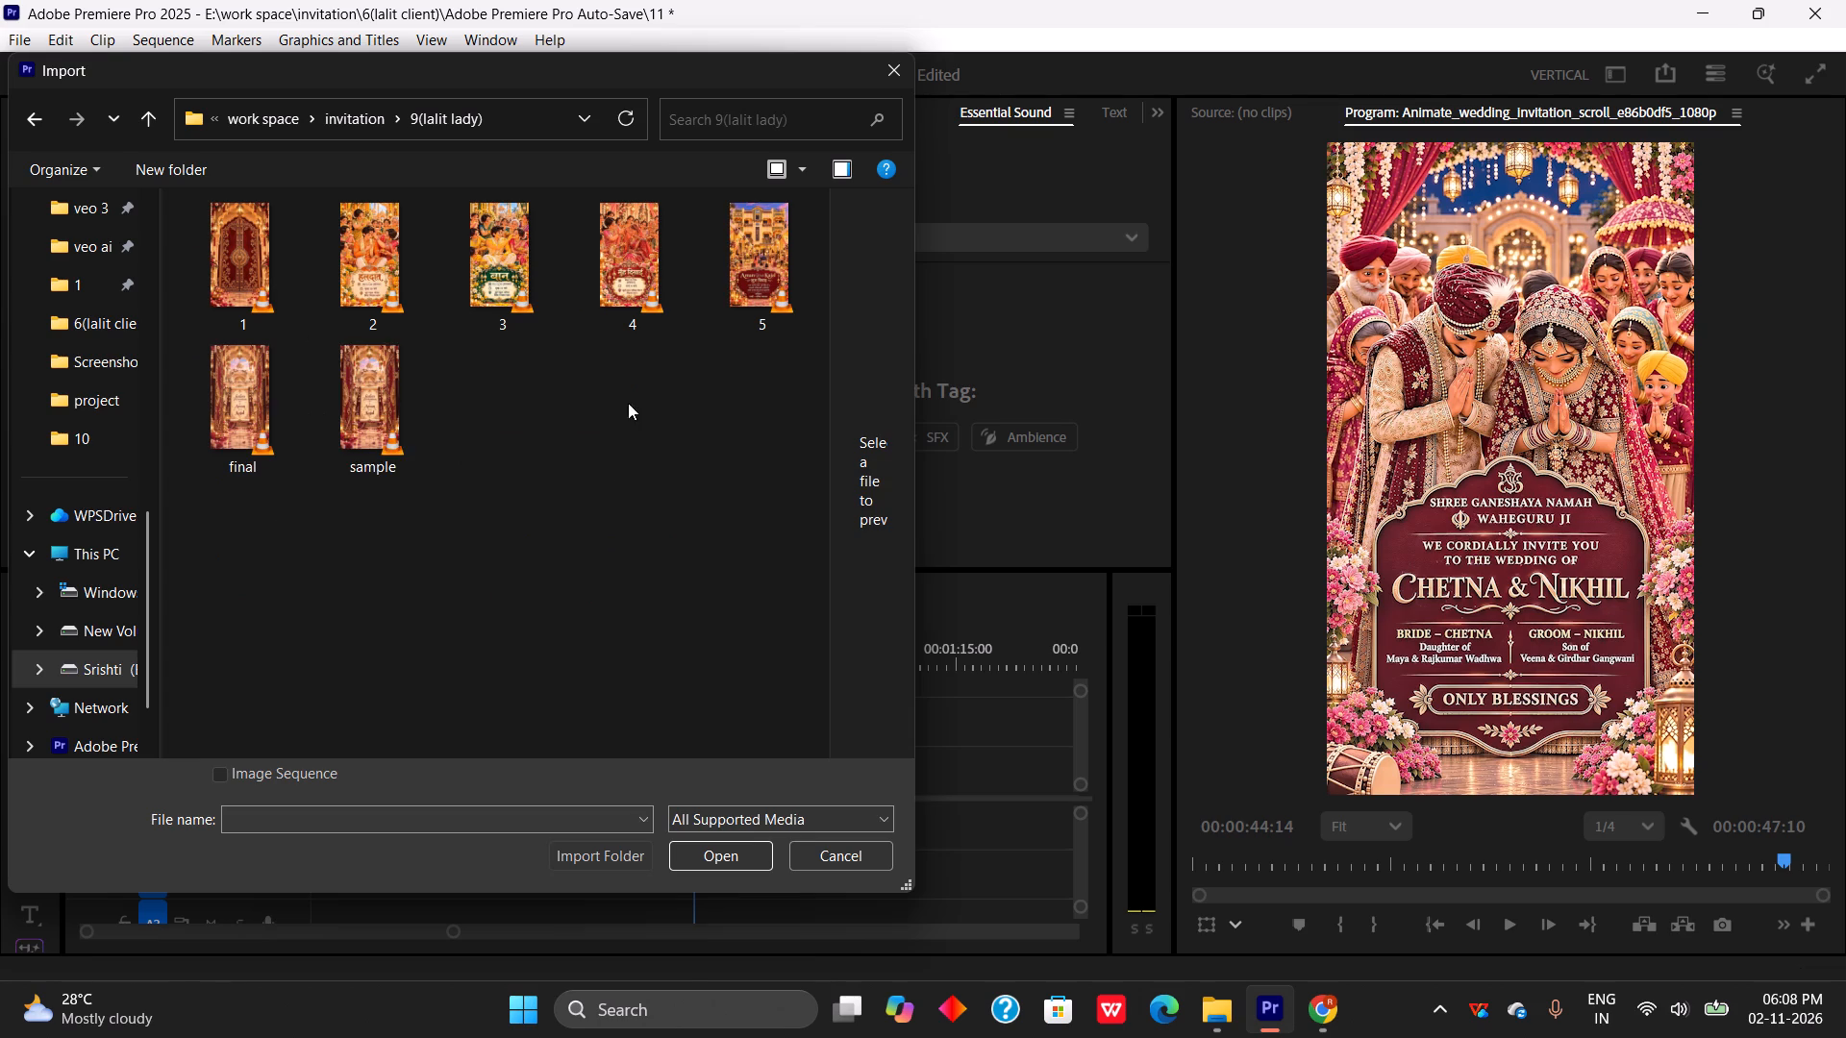
scroll(508, 458, up, 2)
scroll(496, 430, down, 3)
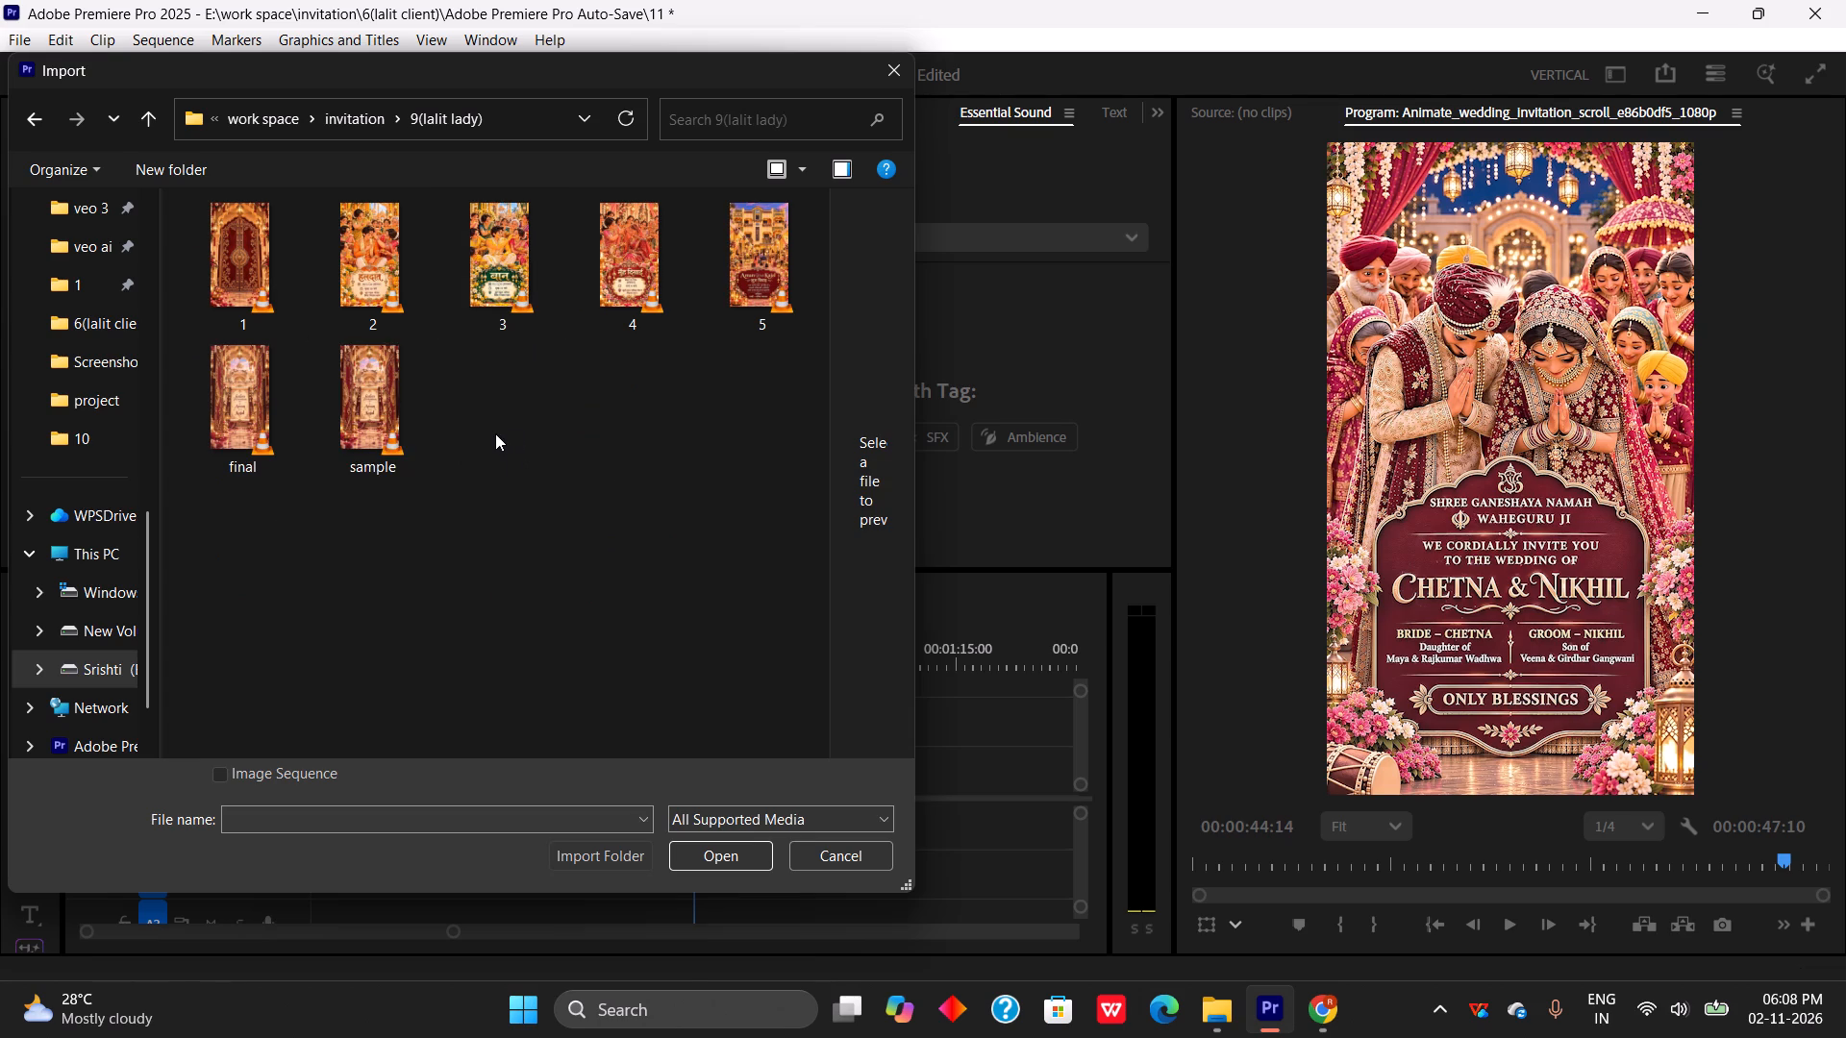
click(511, 432)
double_click(259, 566)
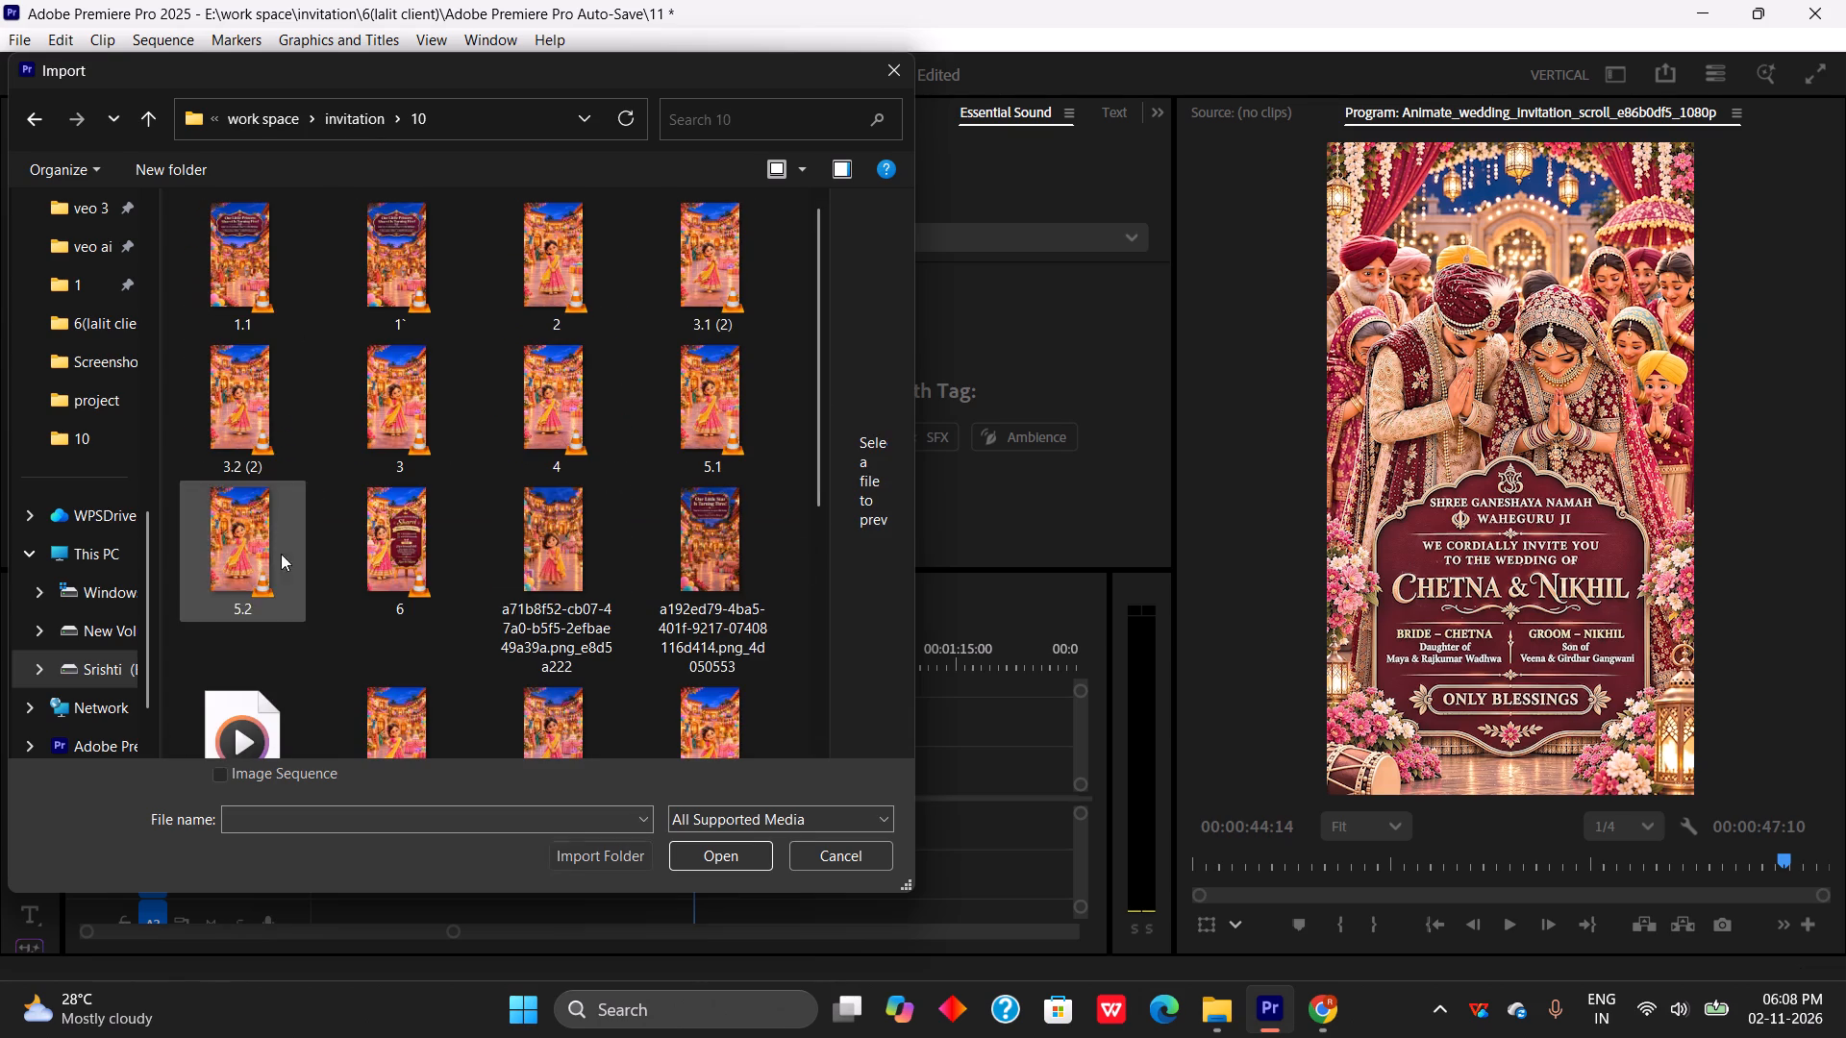
scroll(598, 477, down, 2)
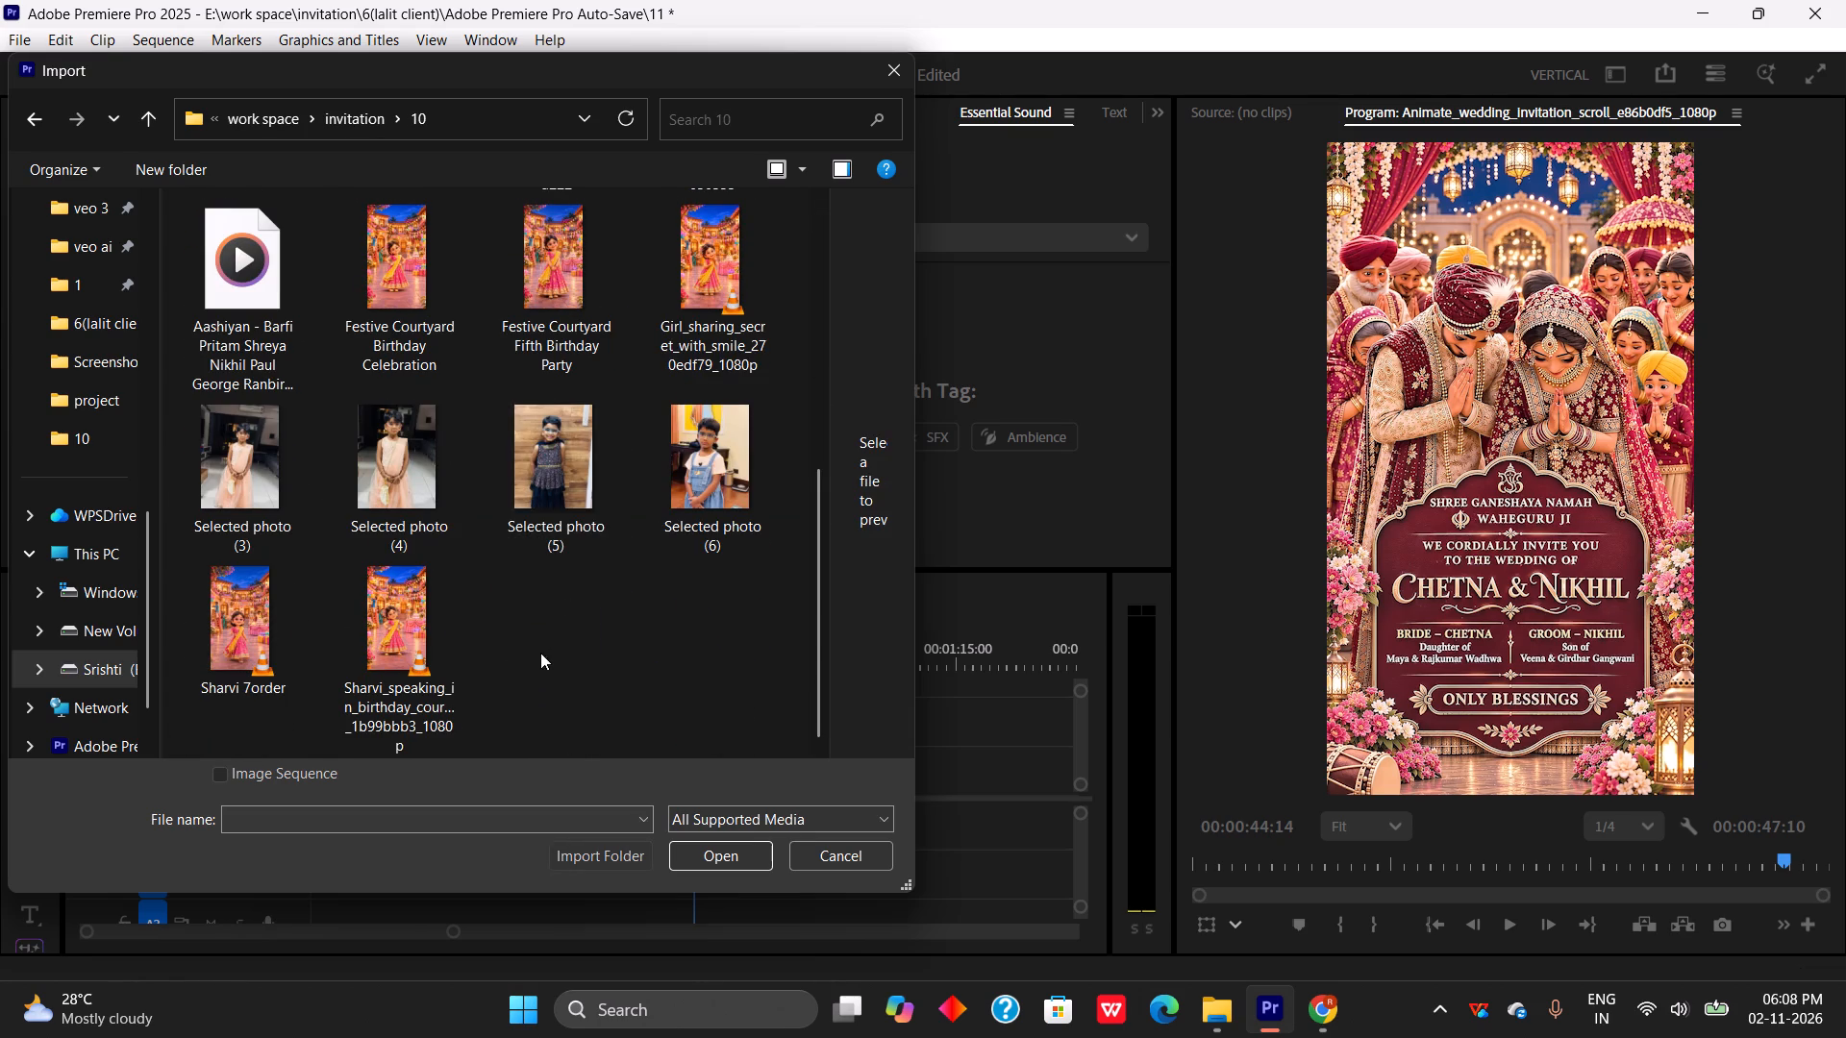
click(552, 654)
scroll(333, 543, up, 2)
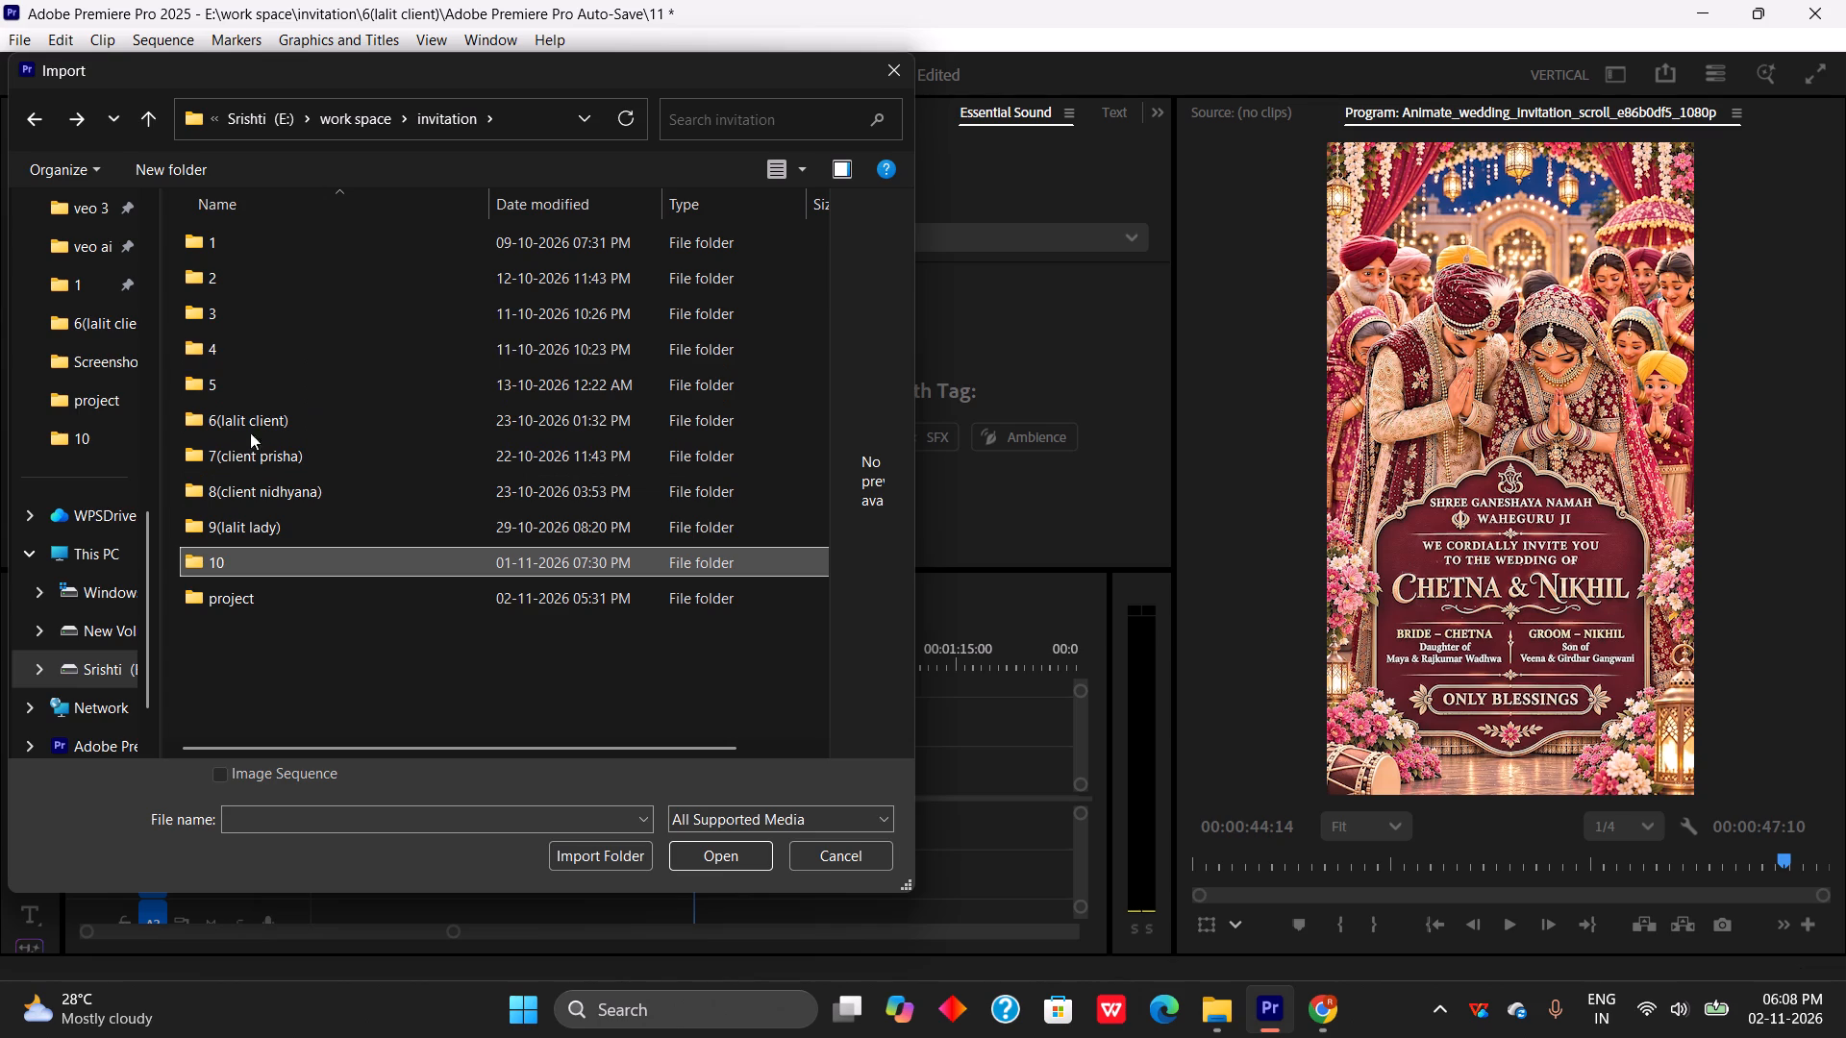
double_click(292, 380)
click(341, 321)
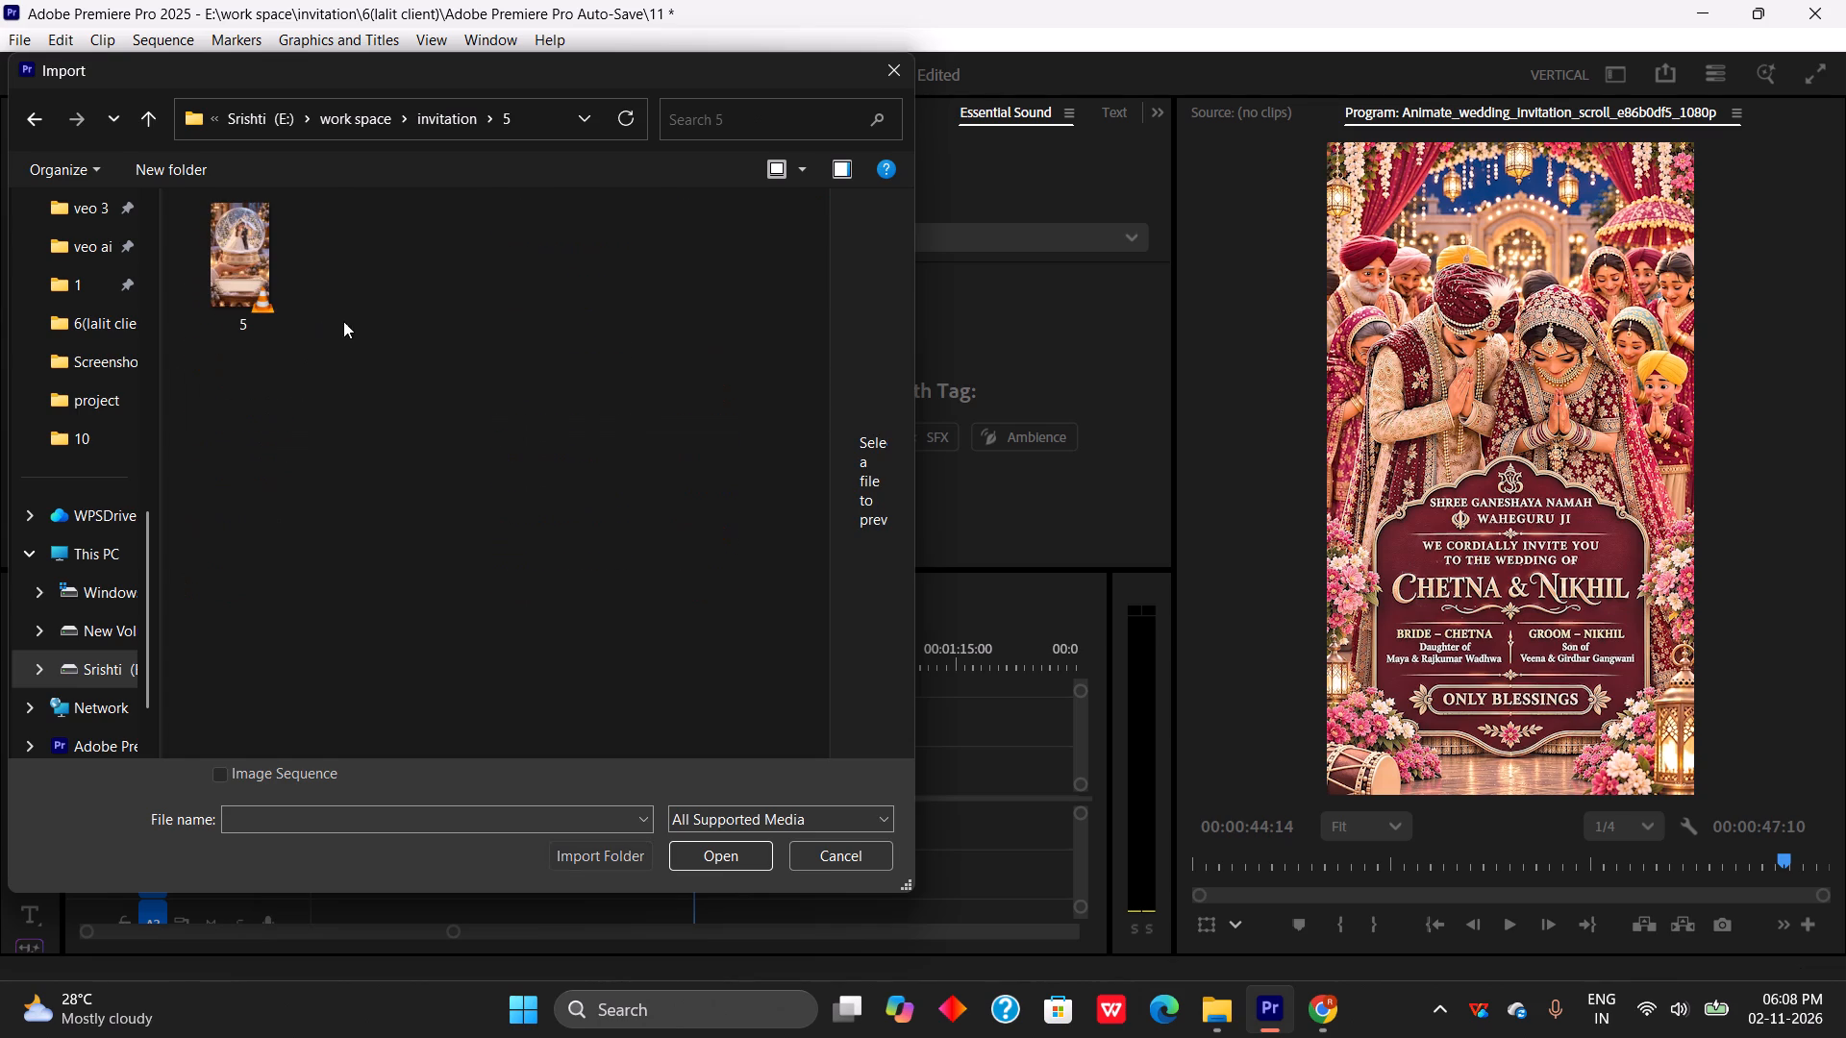
Import the kudmayi wedding dance MP3 from invitation folder 4 and place it on A2 at the start of the sequence.
double_click(254, 359)
scroll(365, 468, down, 2)
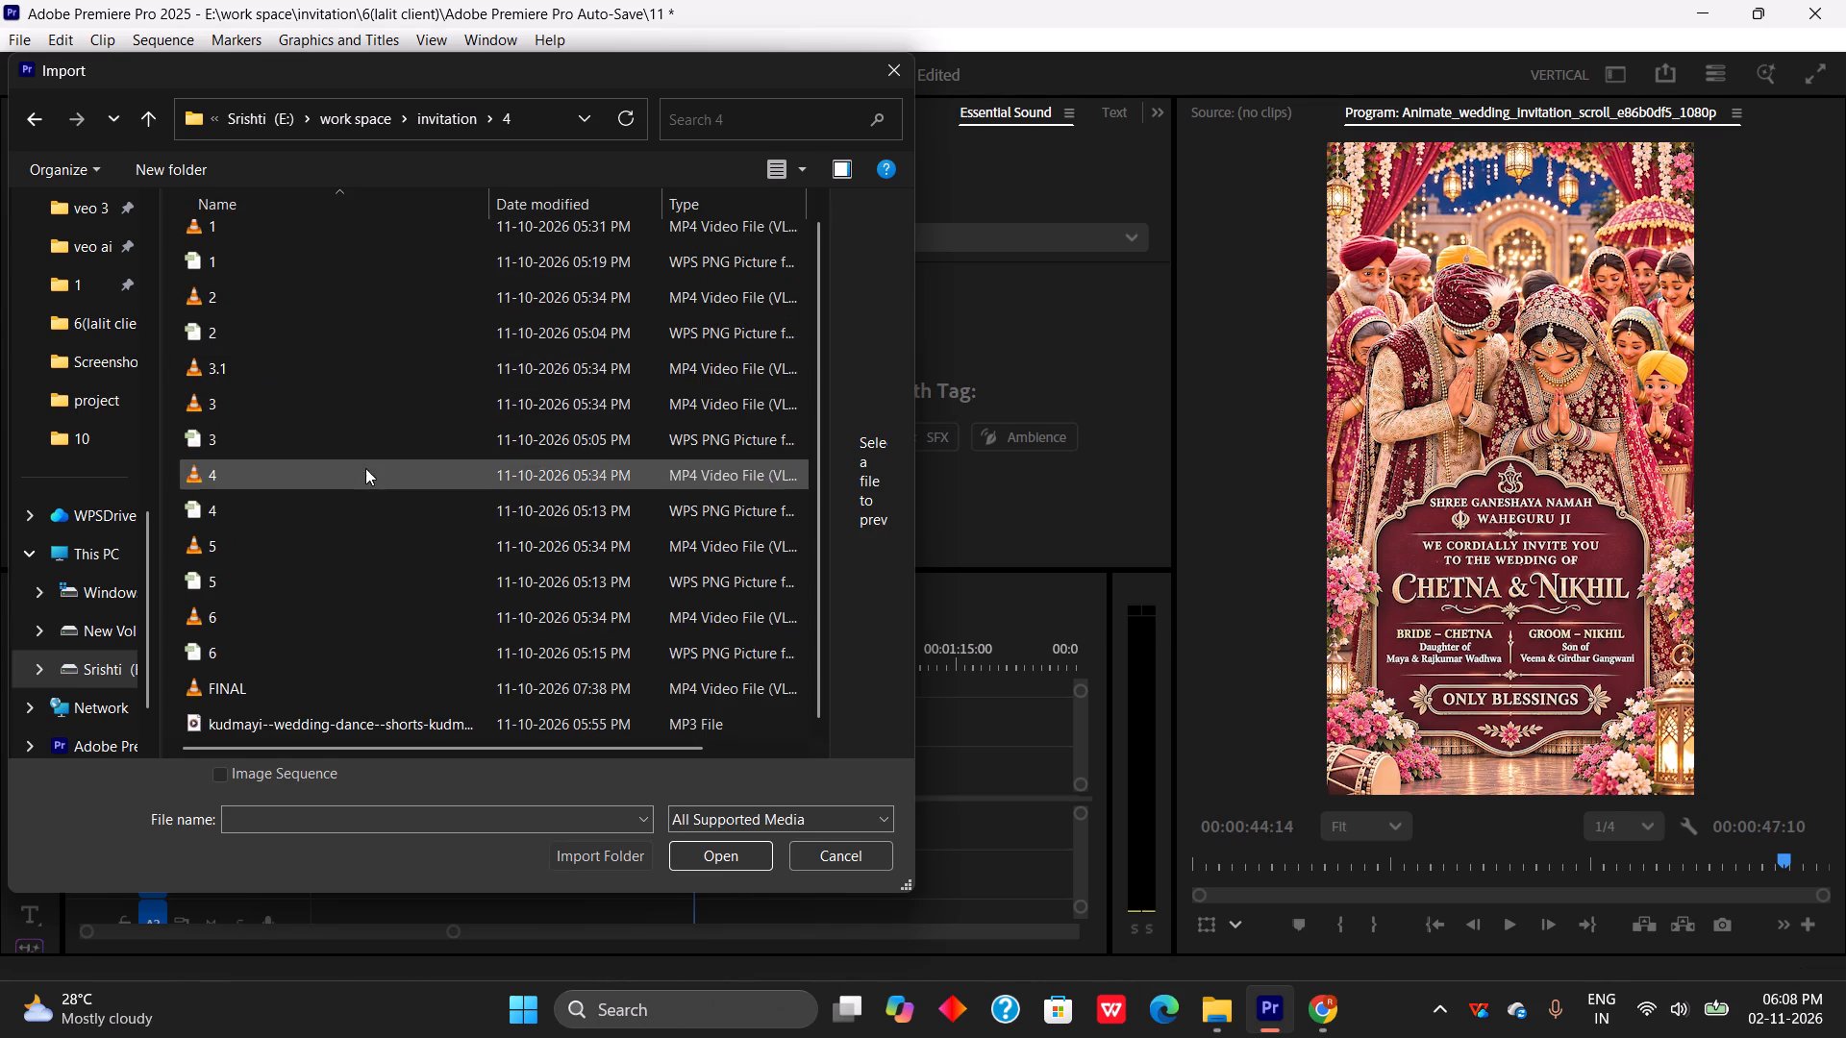
scroll(365, 468, down, 2)
double_click(342, 716)
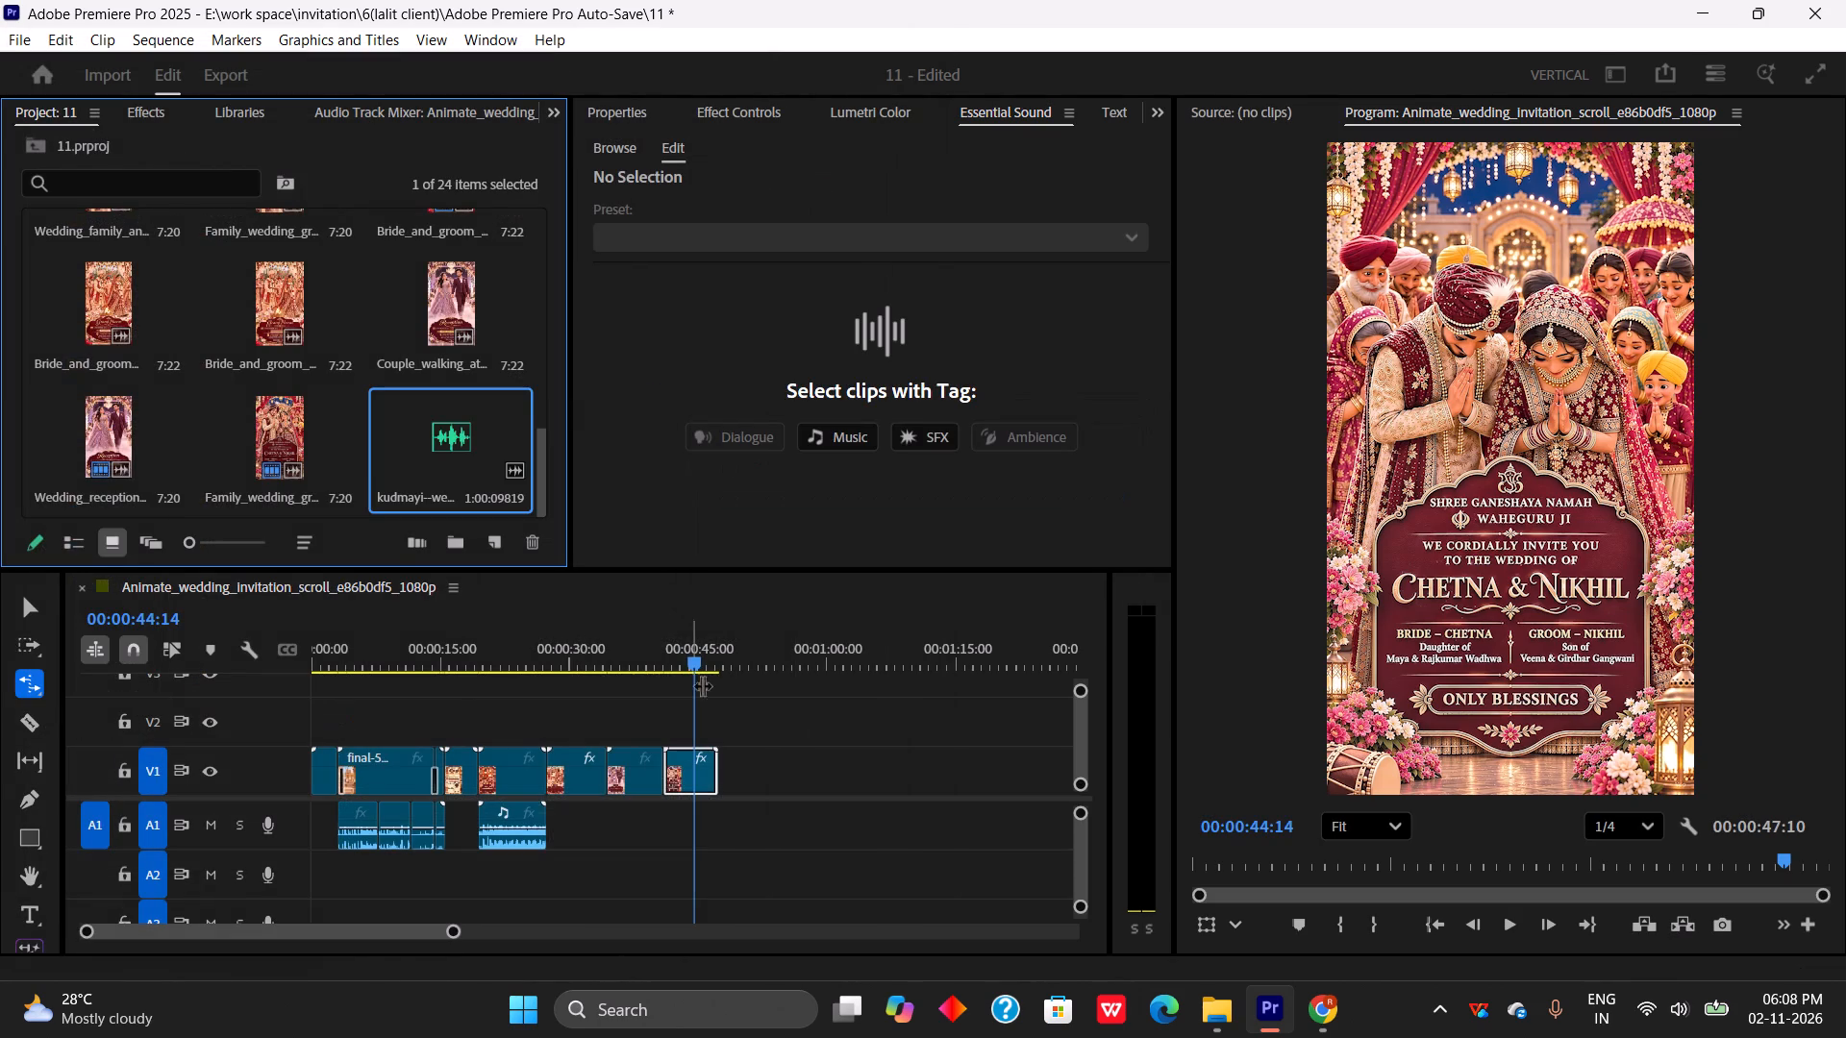
drag(437, 420, 287, 891)
Play the sequence from its start to check the new music track, adjusting the system volume for listening.
drag(696, 650, 312, 739)
key(space)
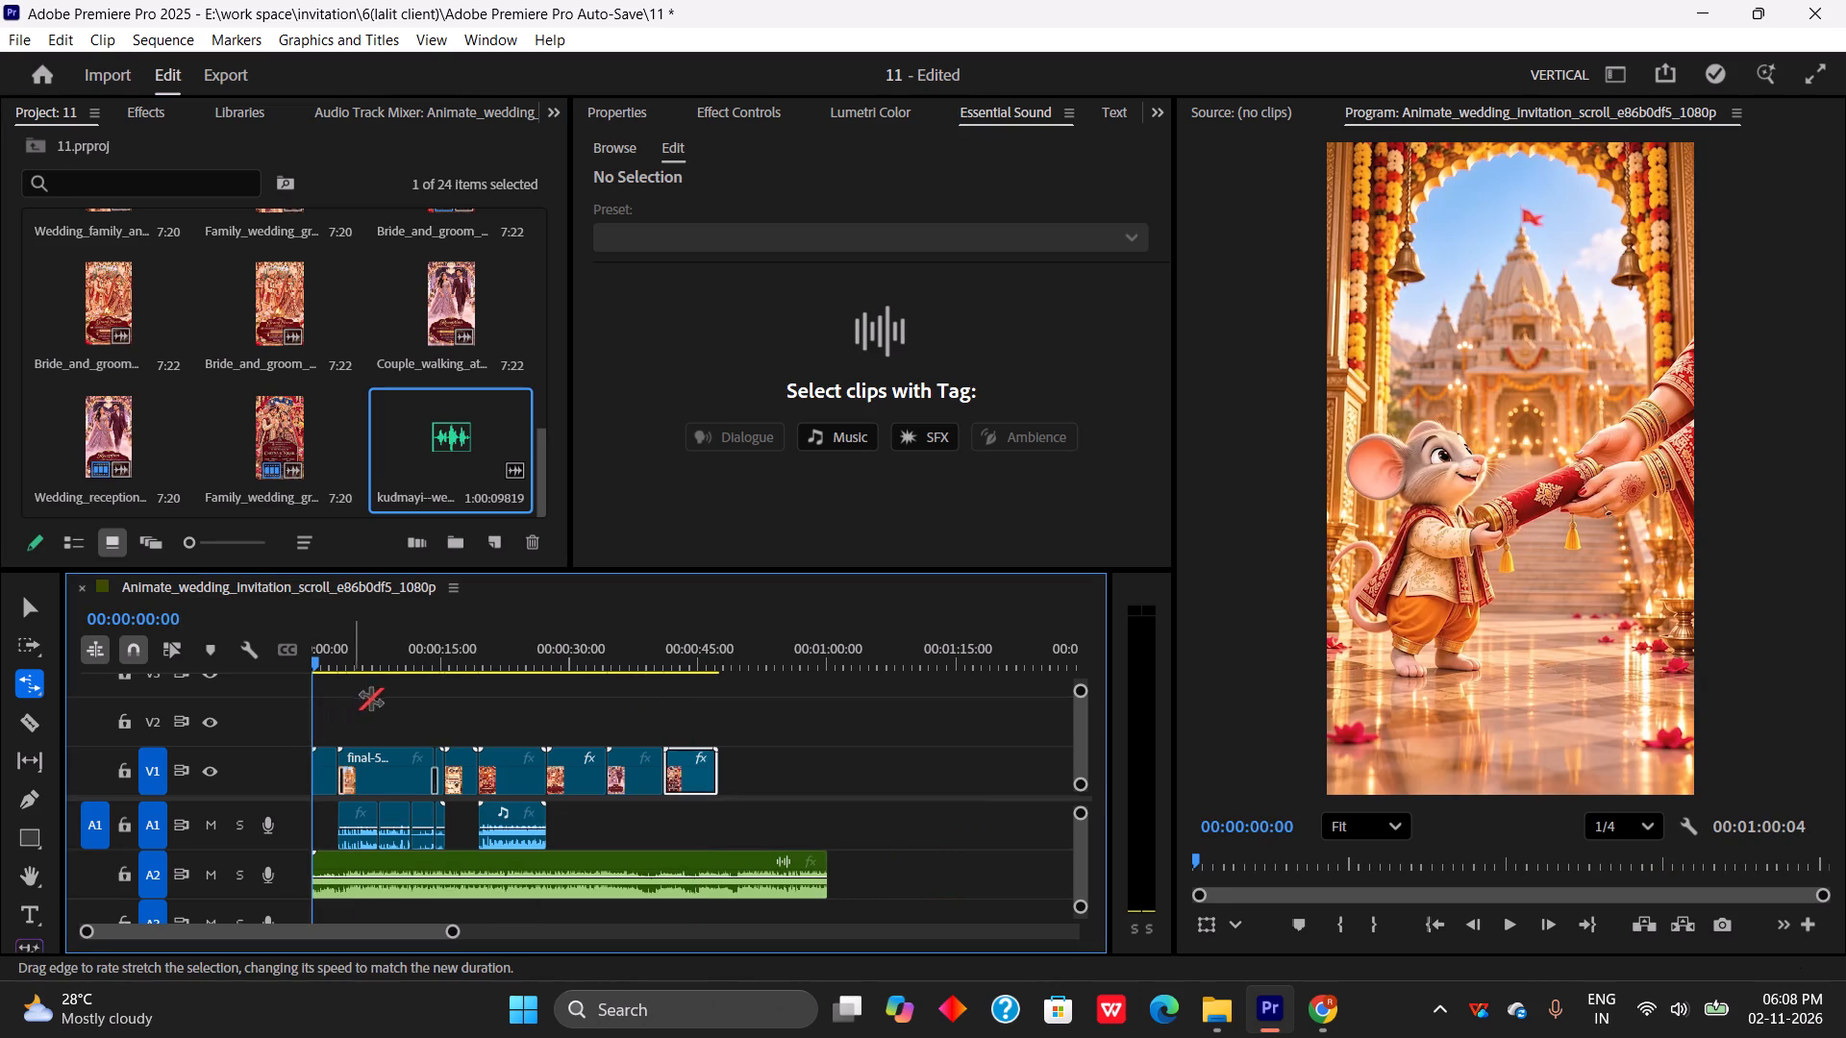
key(space)
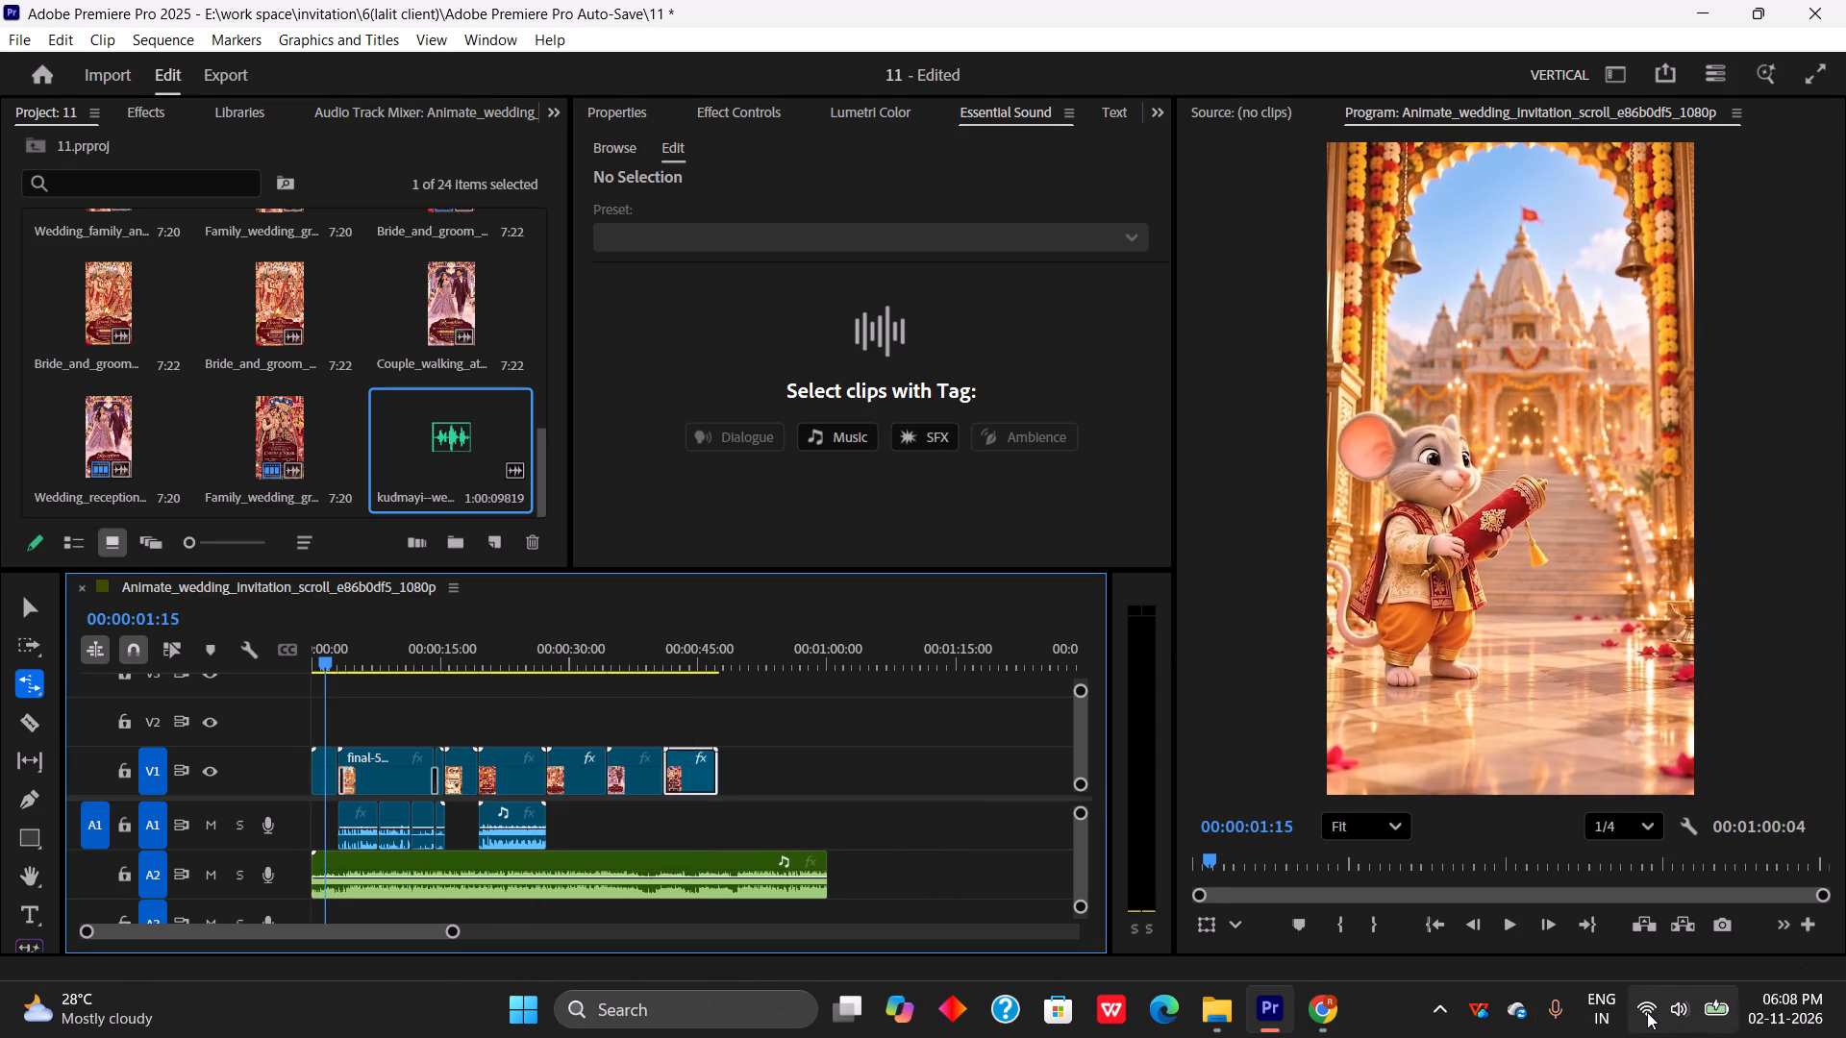
click(1647, 1012)
click(1537, 865)
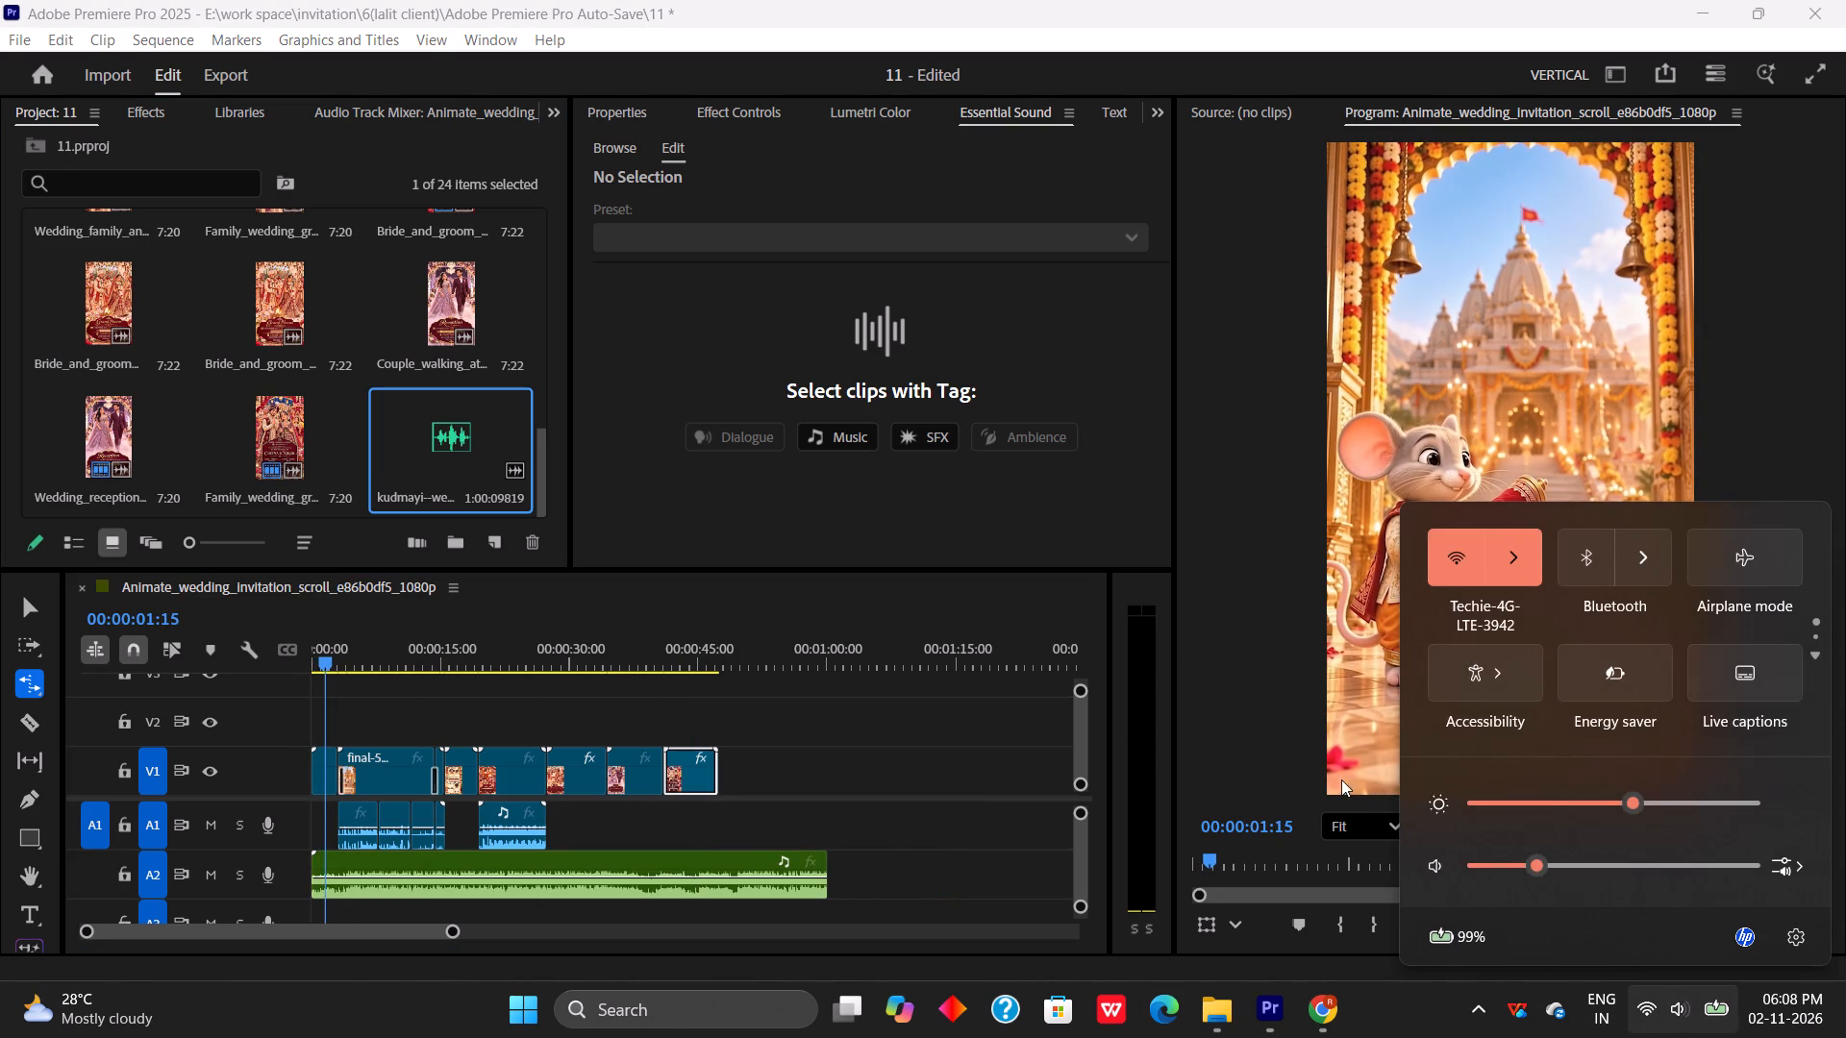
click(1196, 742)
key(space)
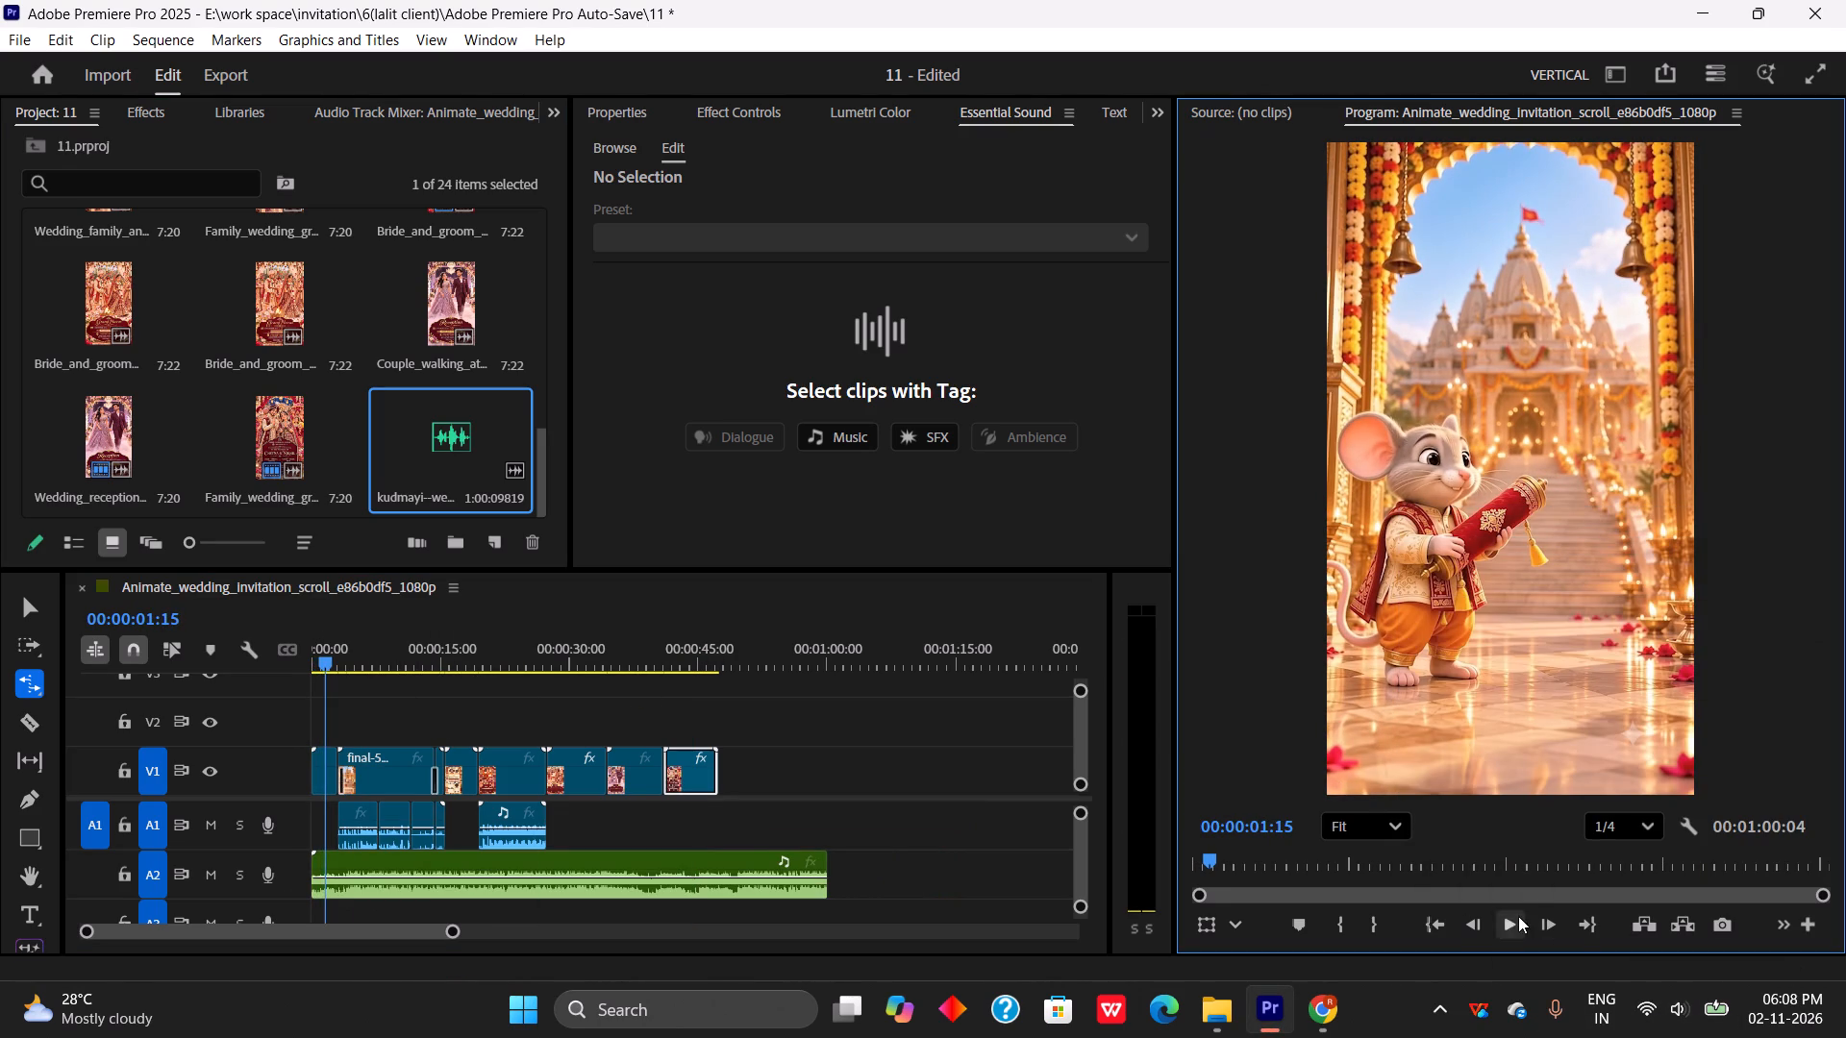
click(1494, 923)
click(1504, 924)
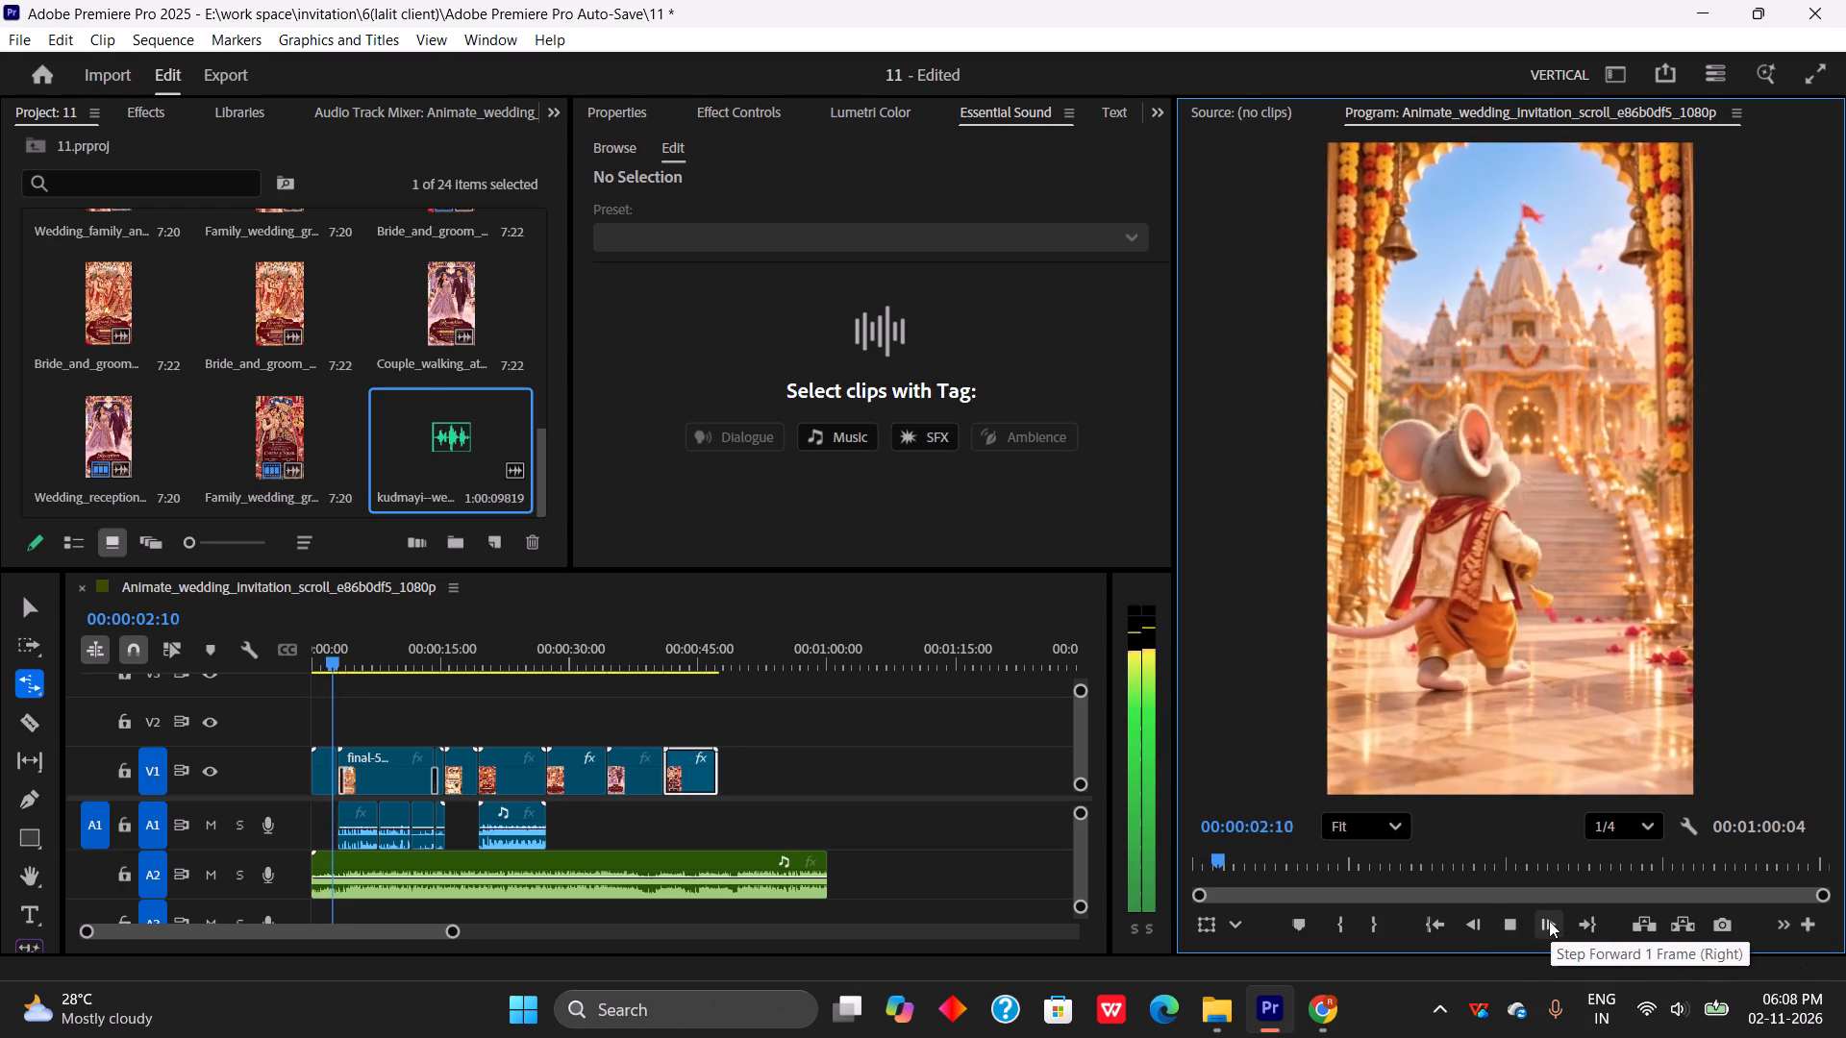
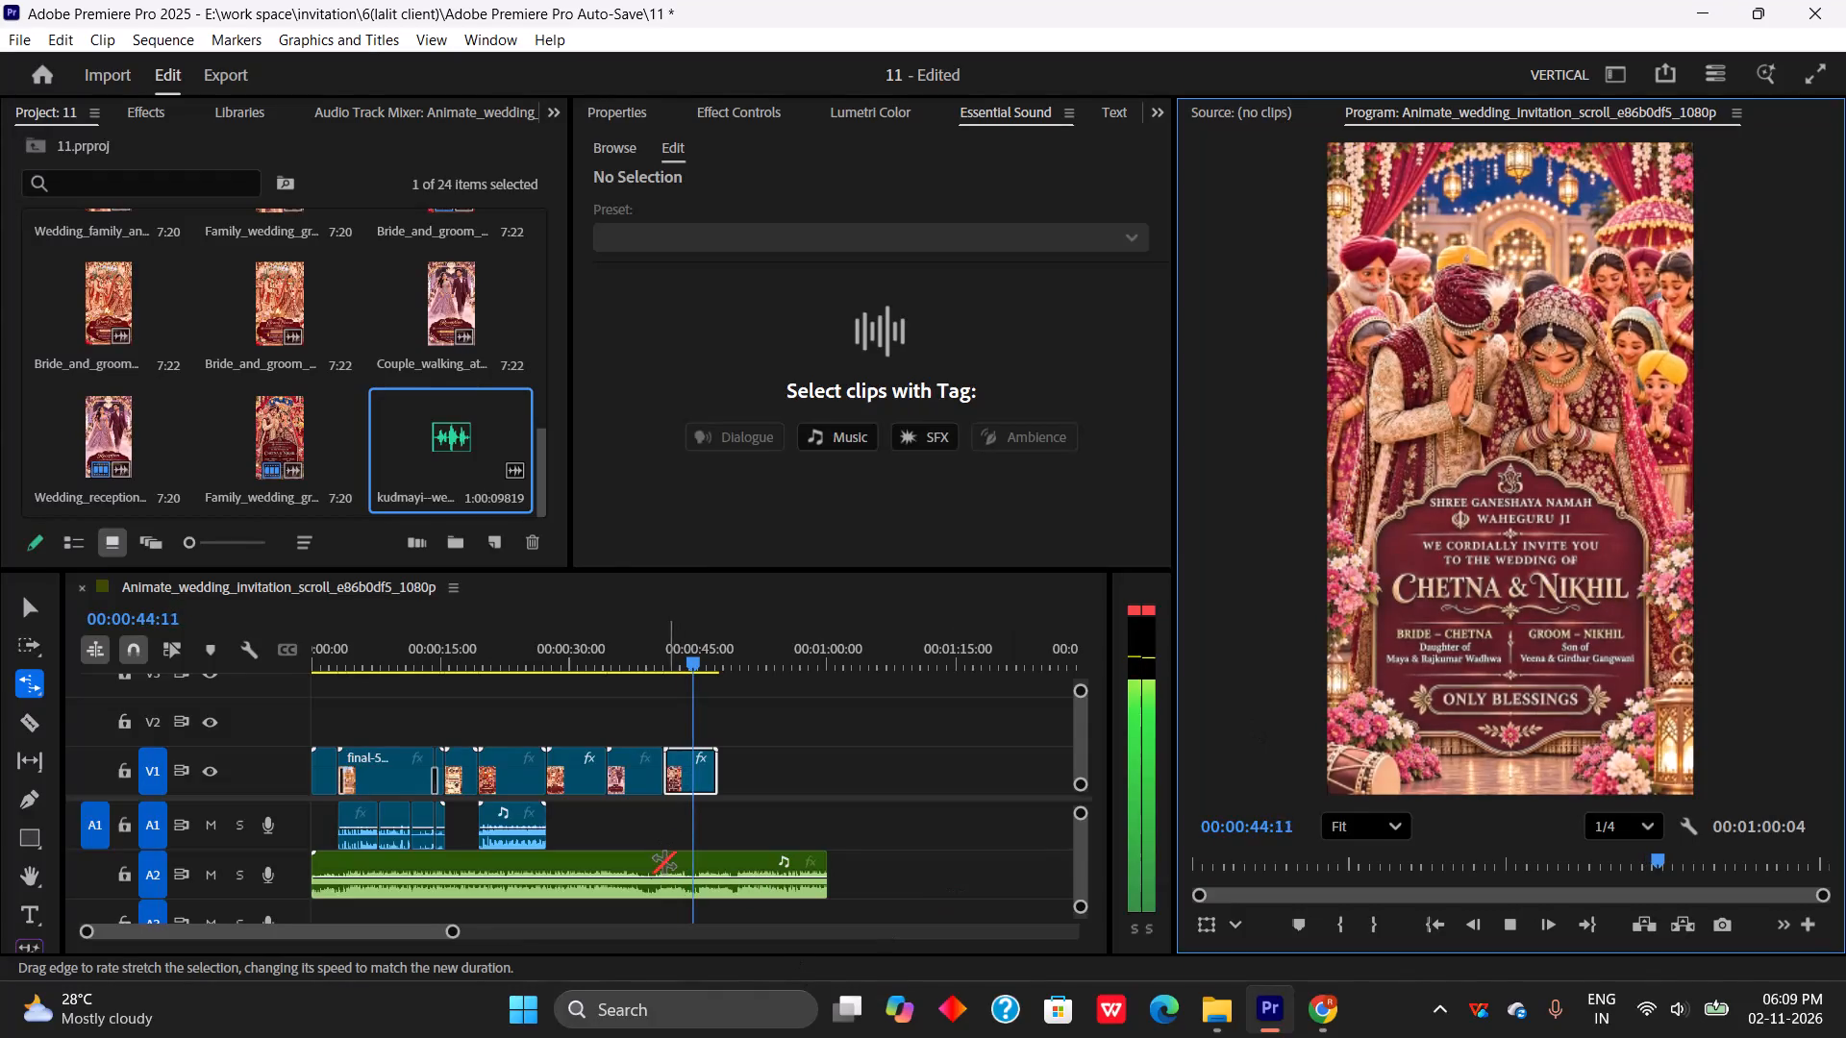
Delete the kudmayi music clip from A2 and stop playback.
click(664, 862)
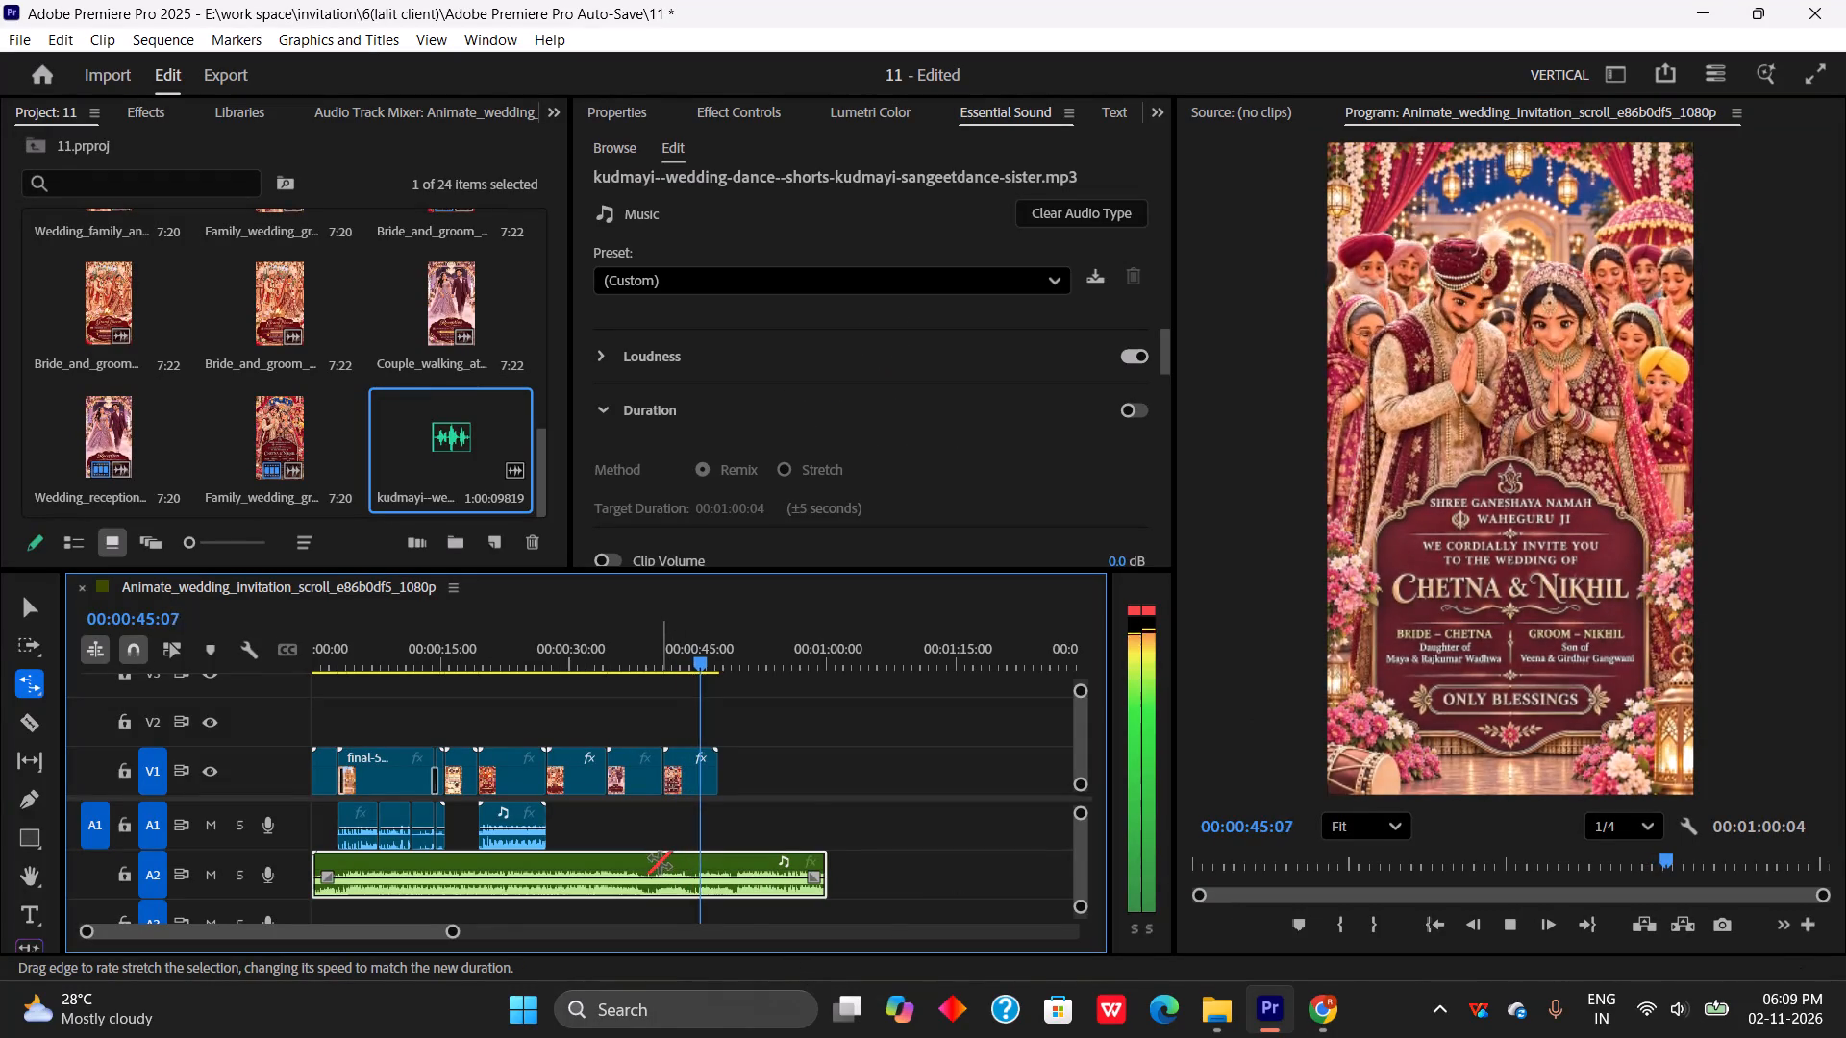
key(Delete)
key(space)
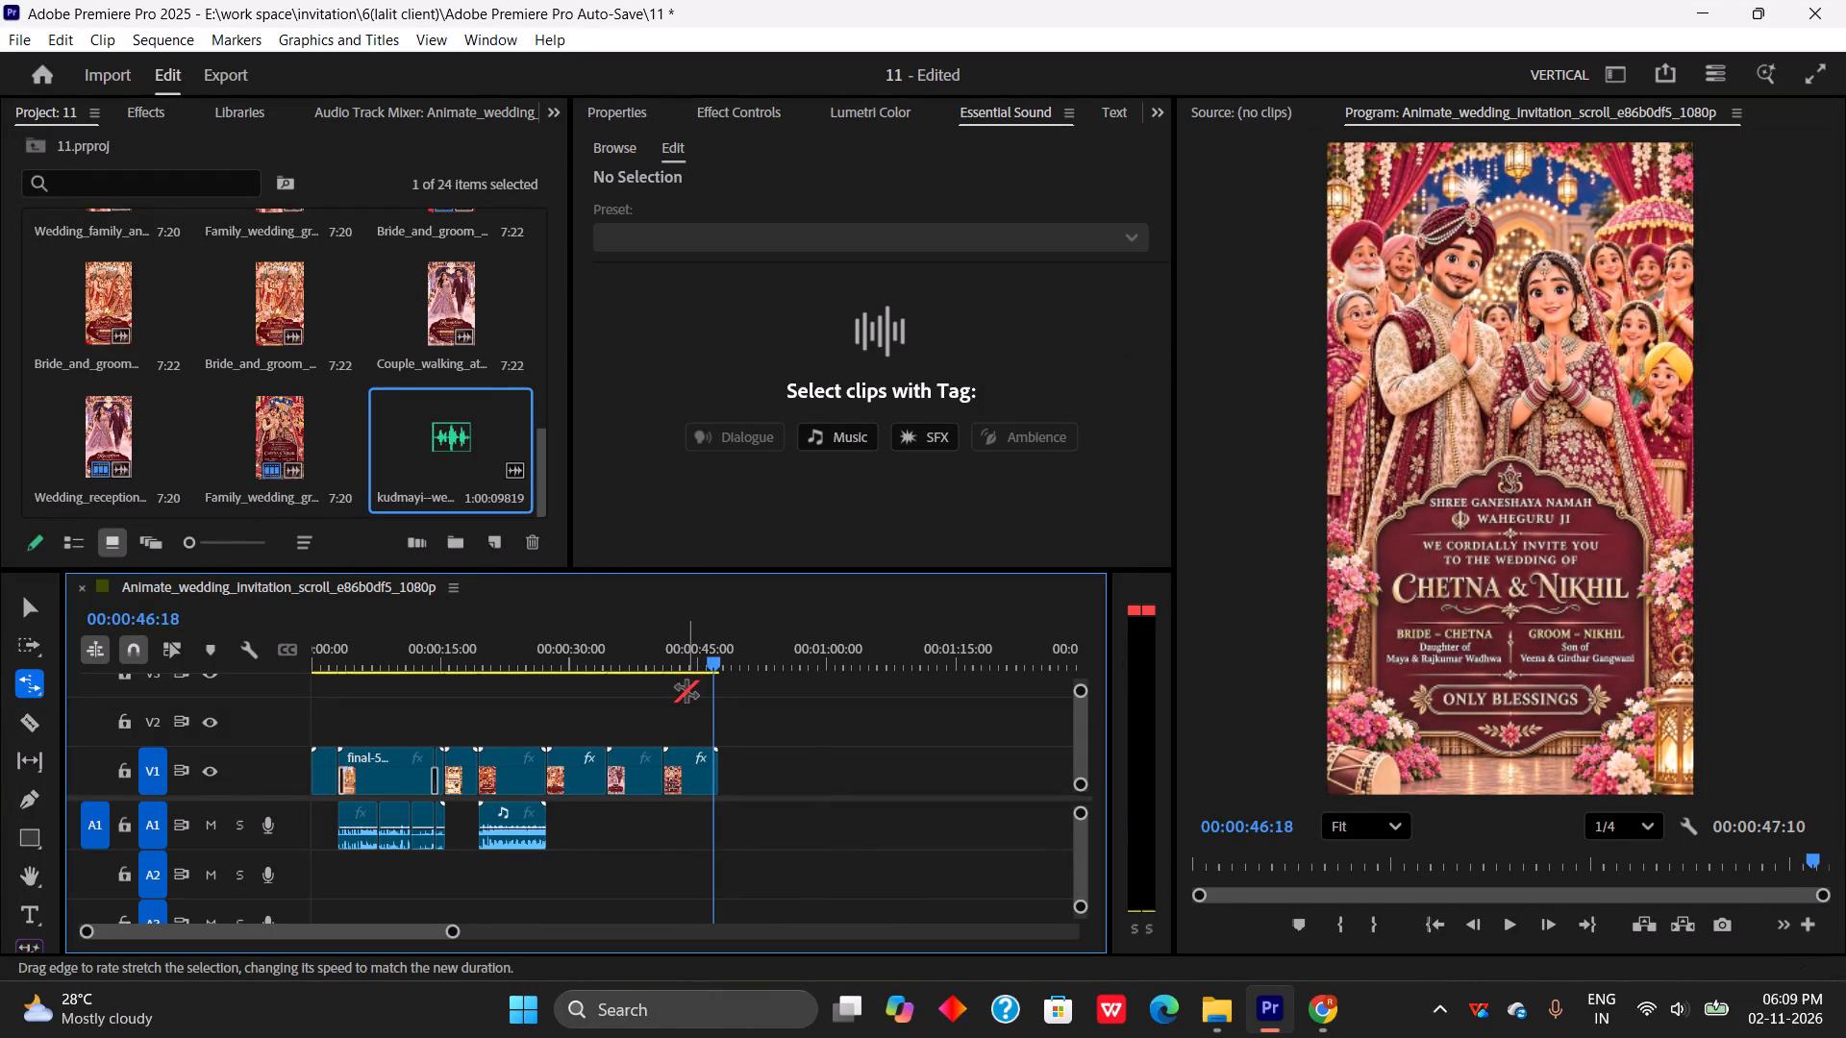
Play the Mata Ki Jyot section from about 20 seconds to listen to its own audio on A1.
drag(725, 655, 487, 765)
key(space)
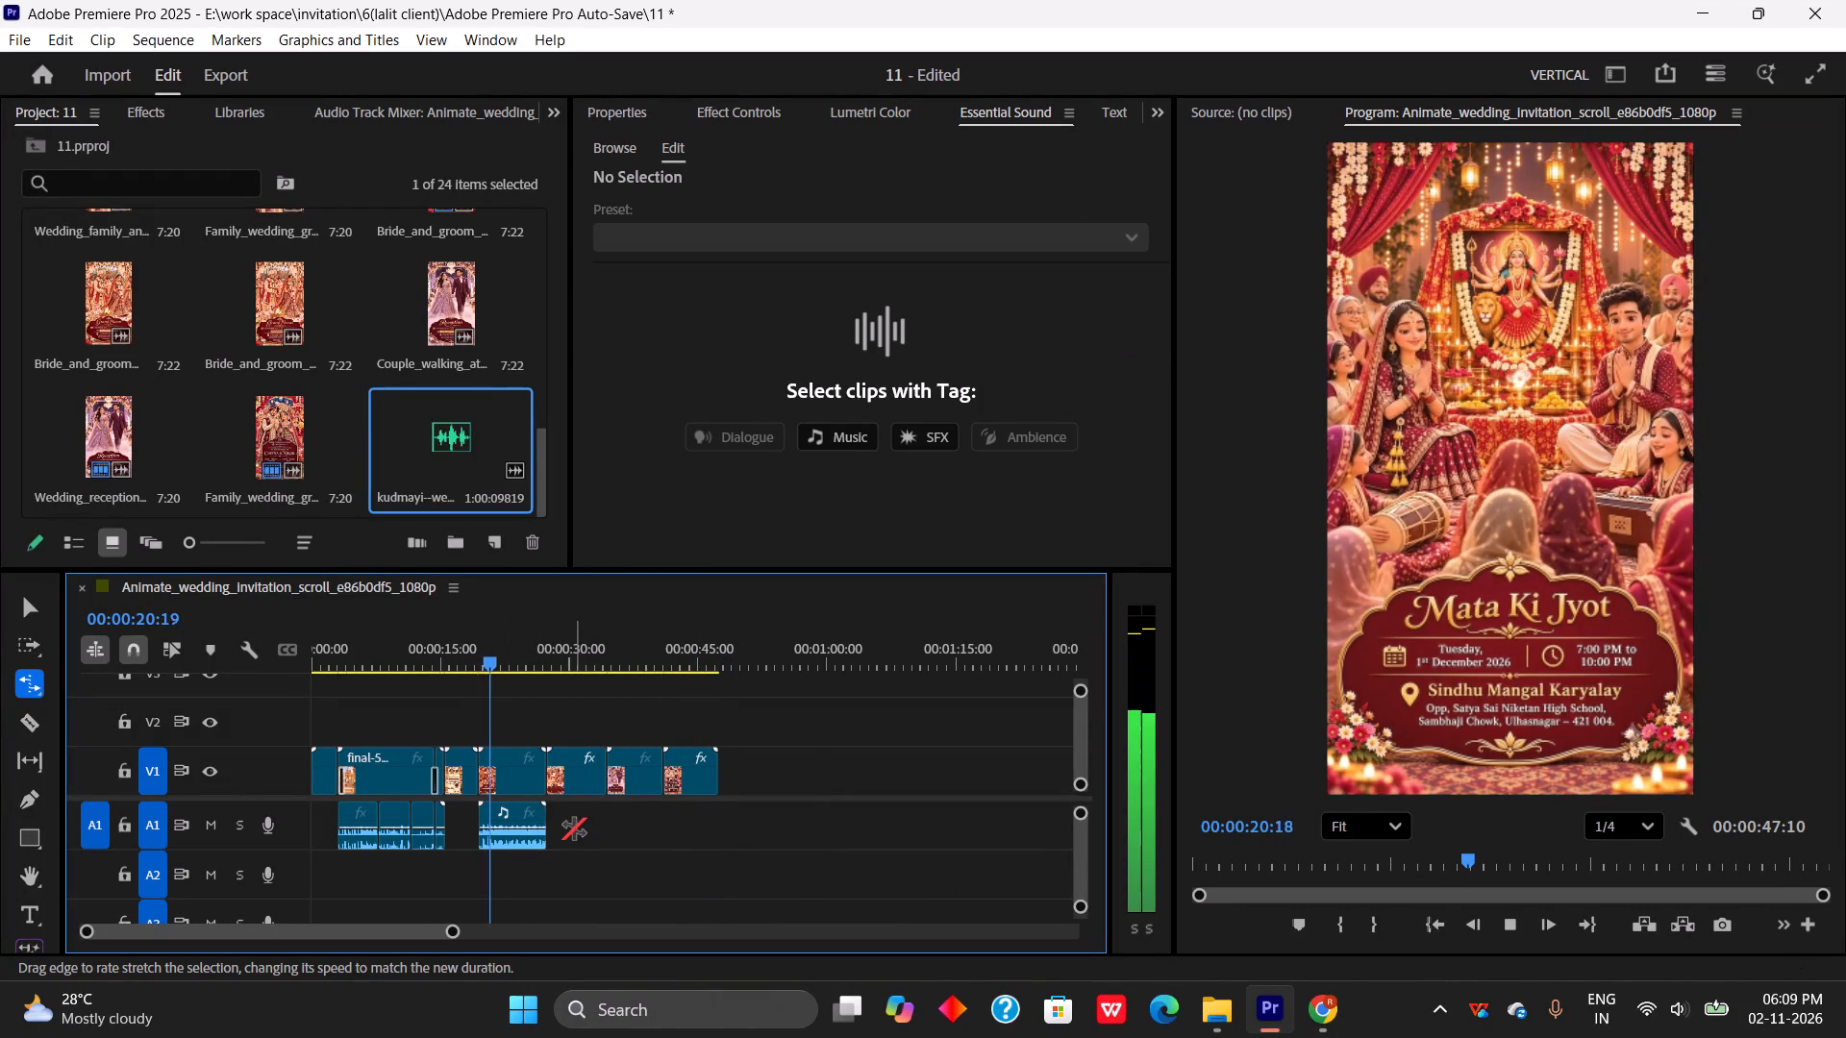
key(space)
key(v)
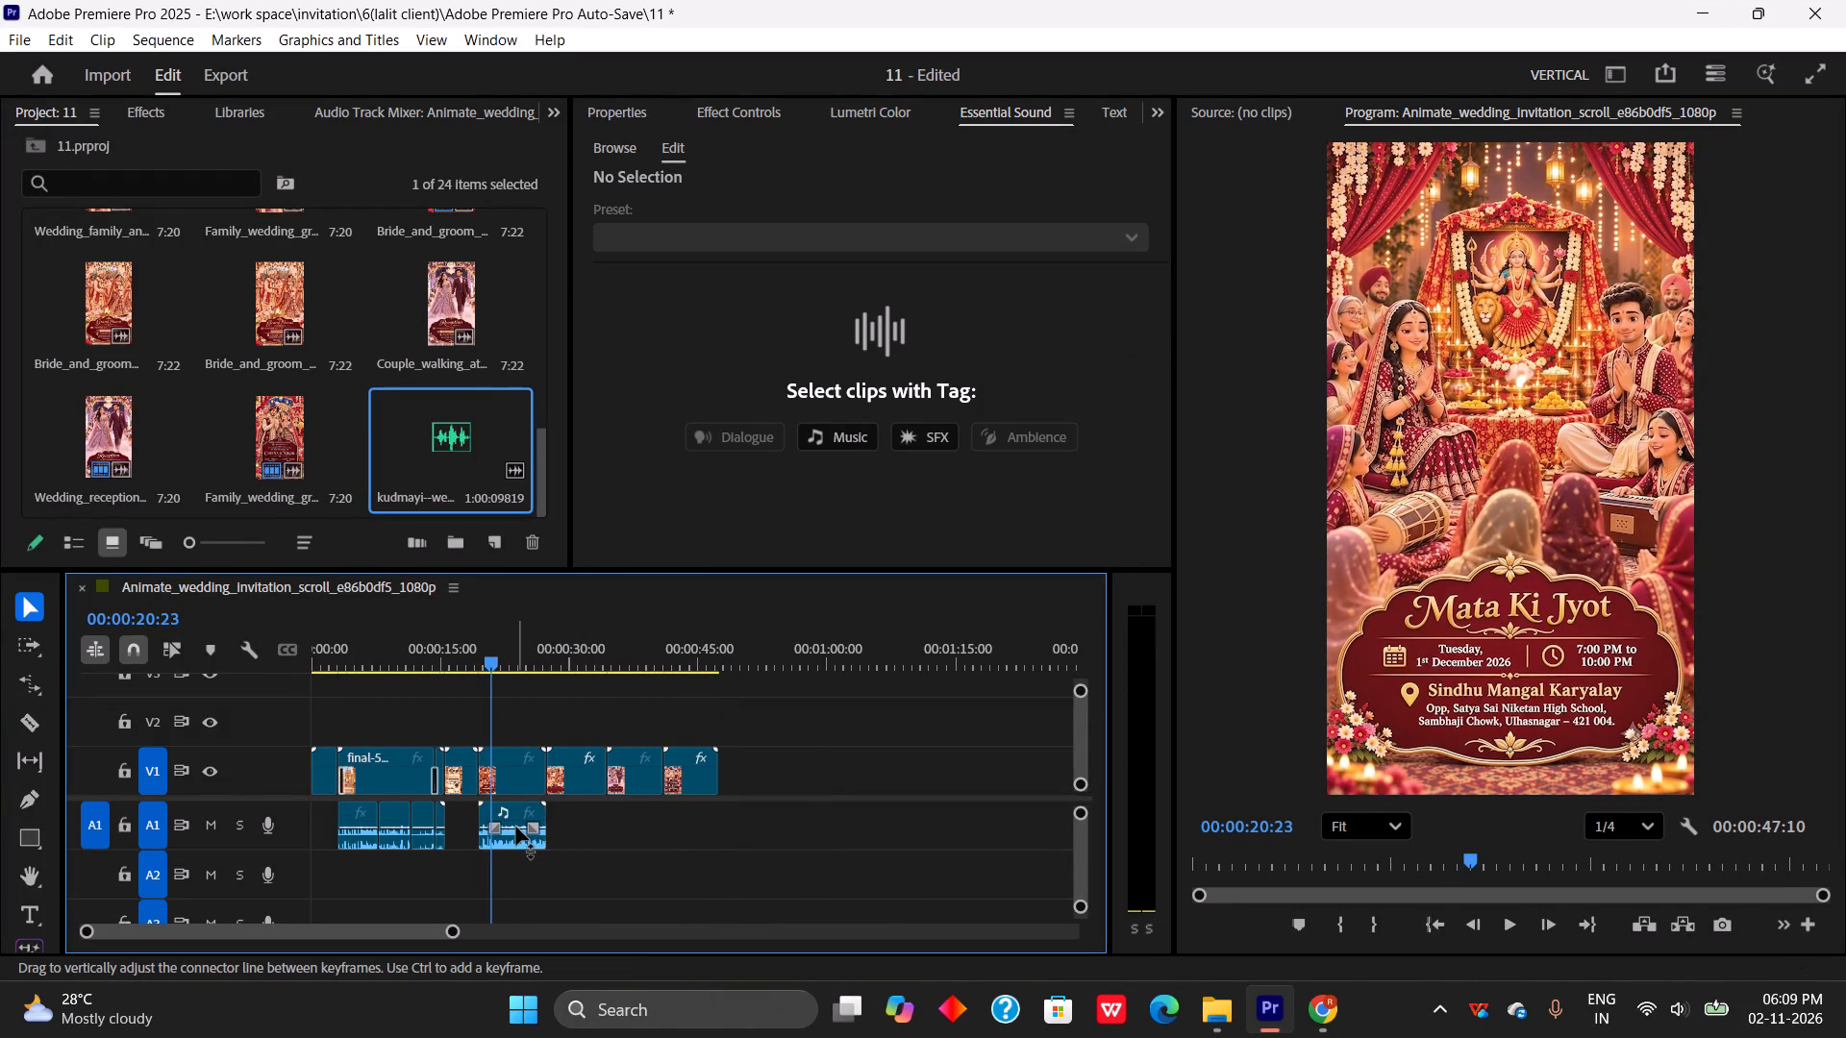
click(516, 827)
key(space)
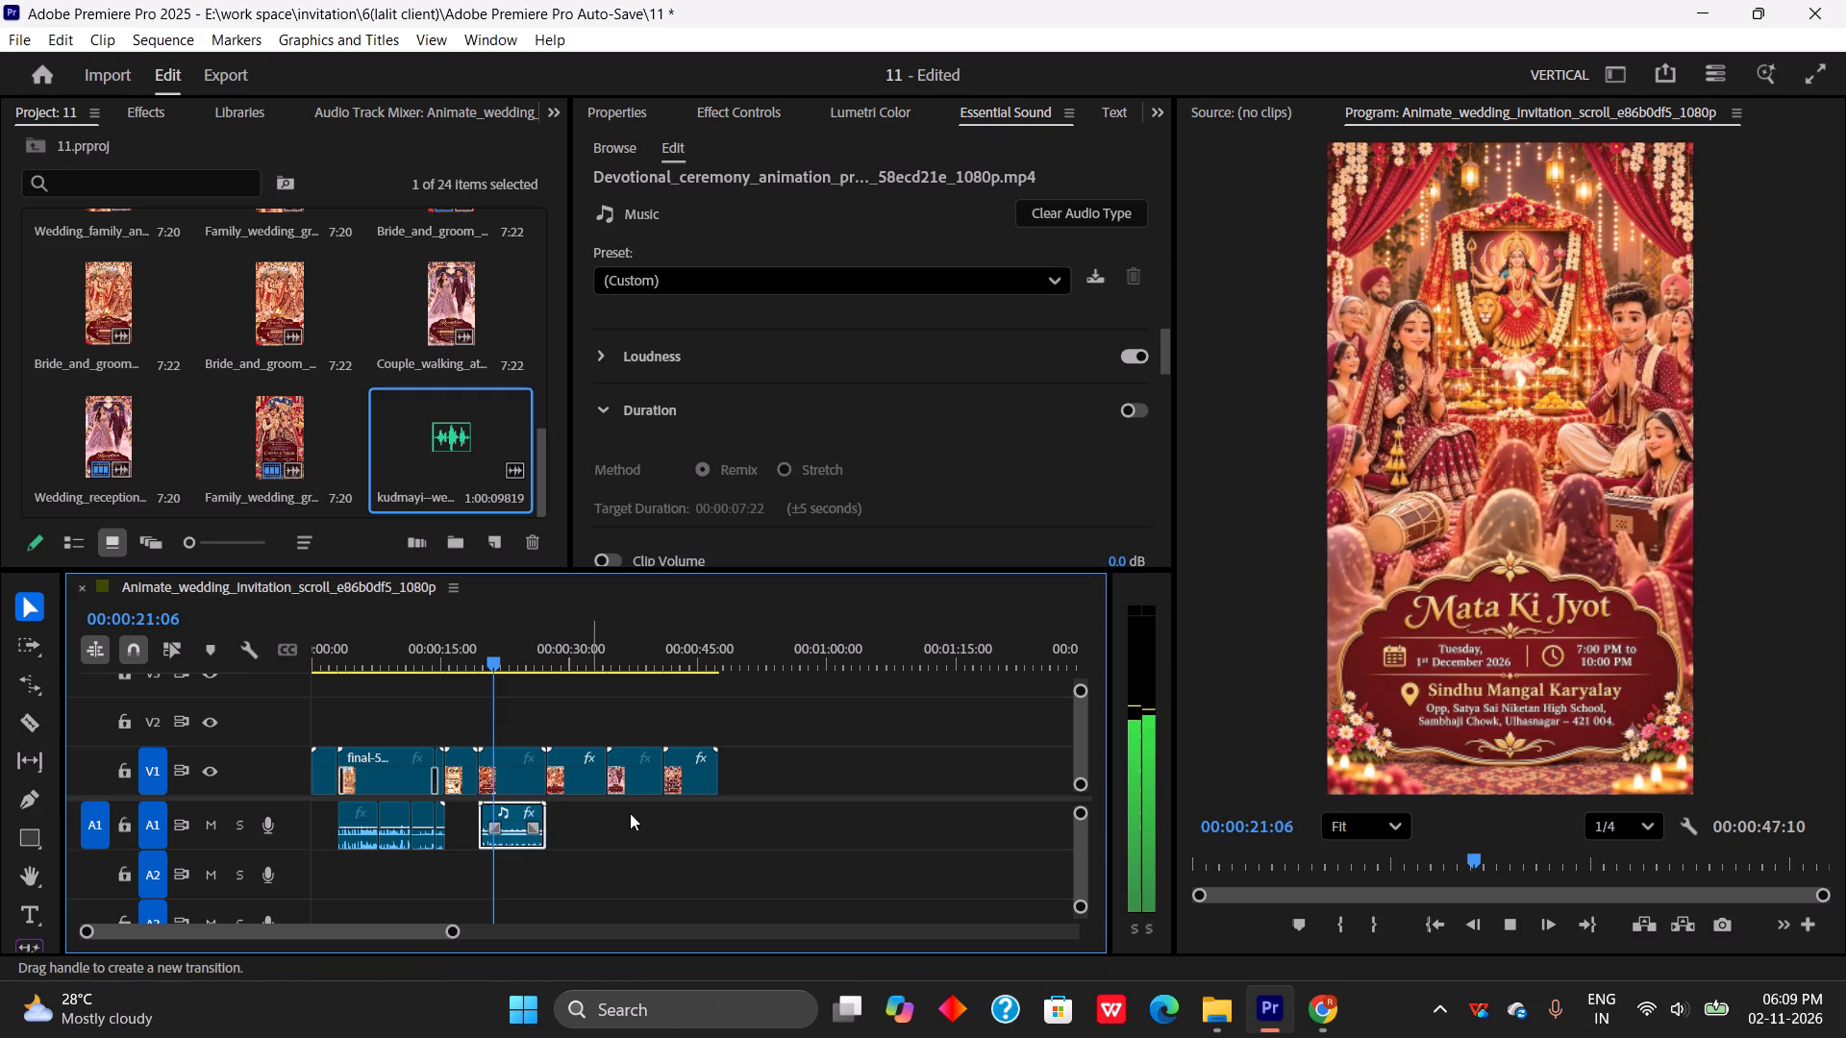
key(space)
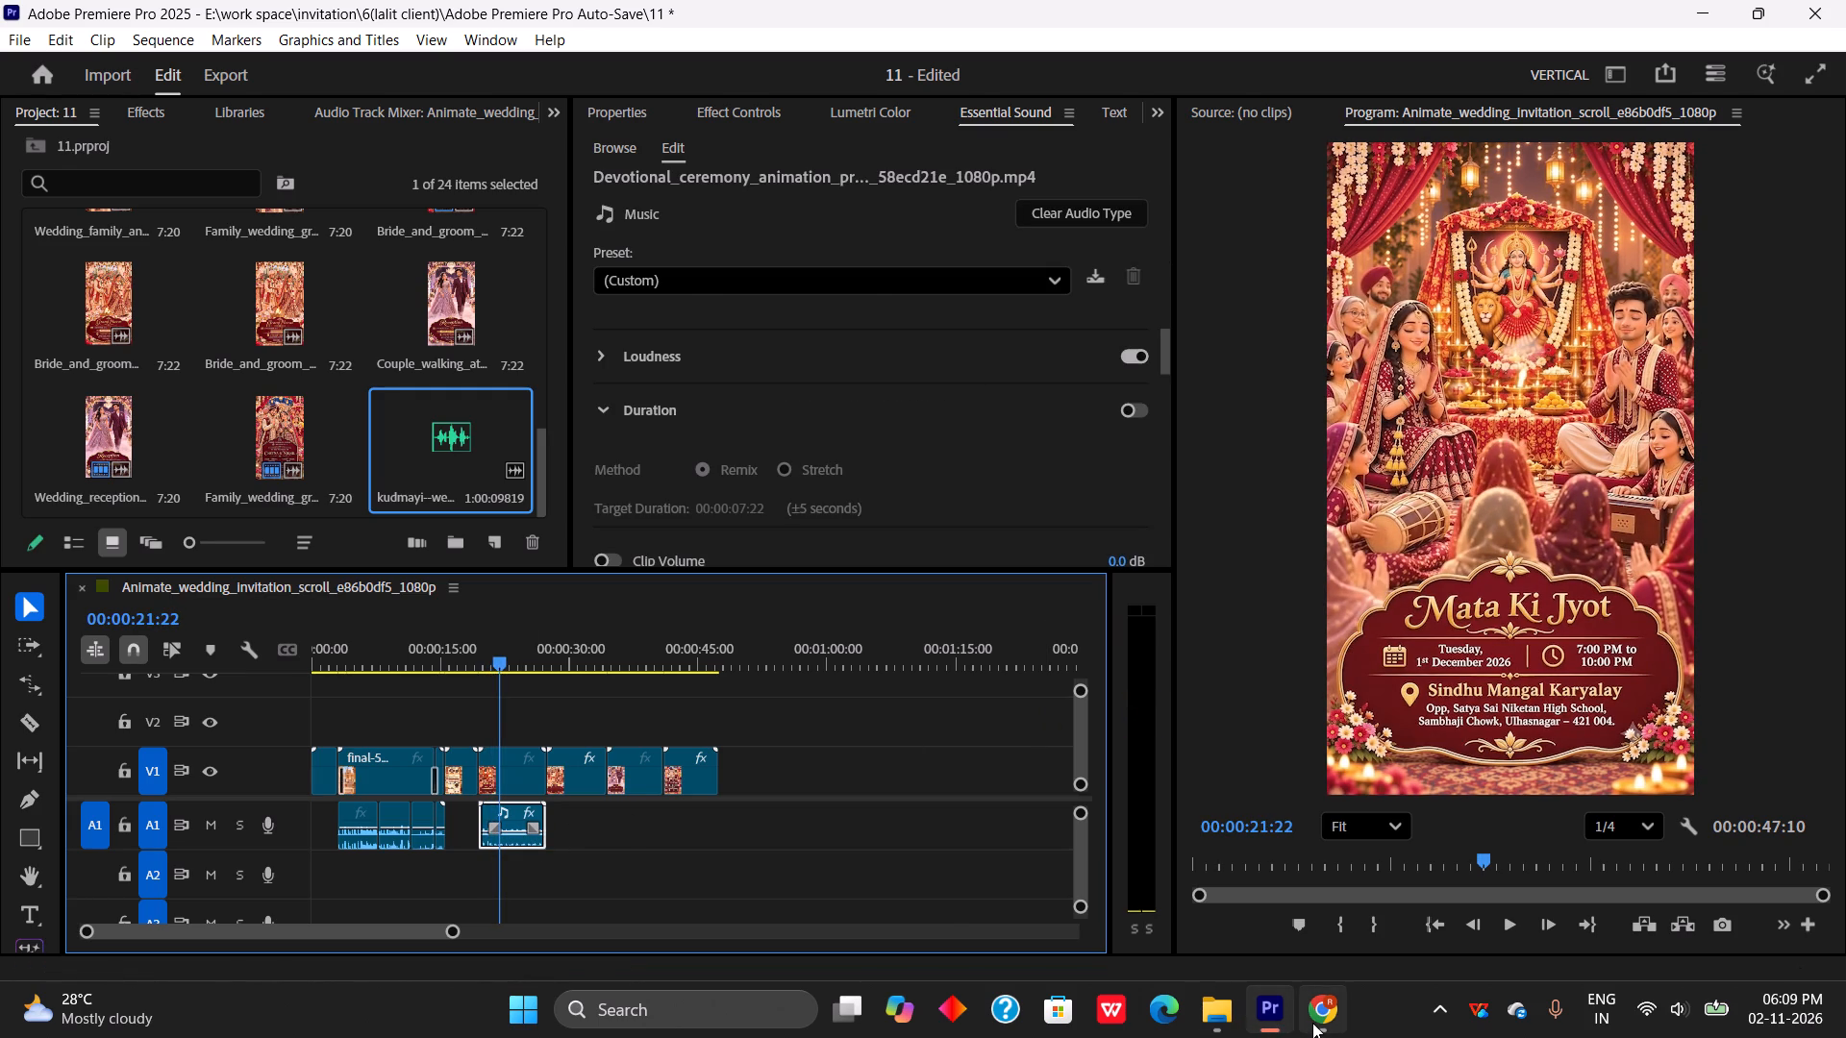
Switch to Chrome, search Google for youtube and open the YouTube site.
click(1312, 1023)
click(367, 28)
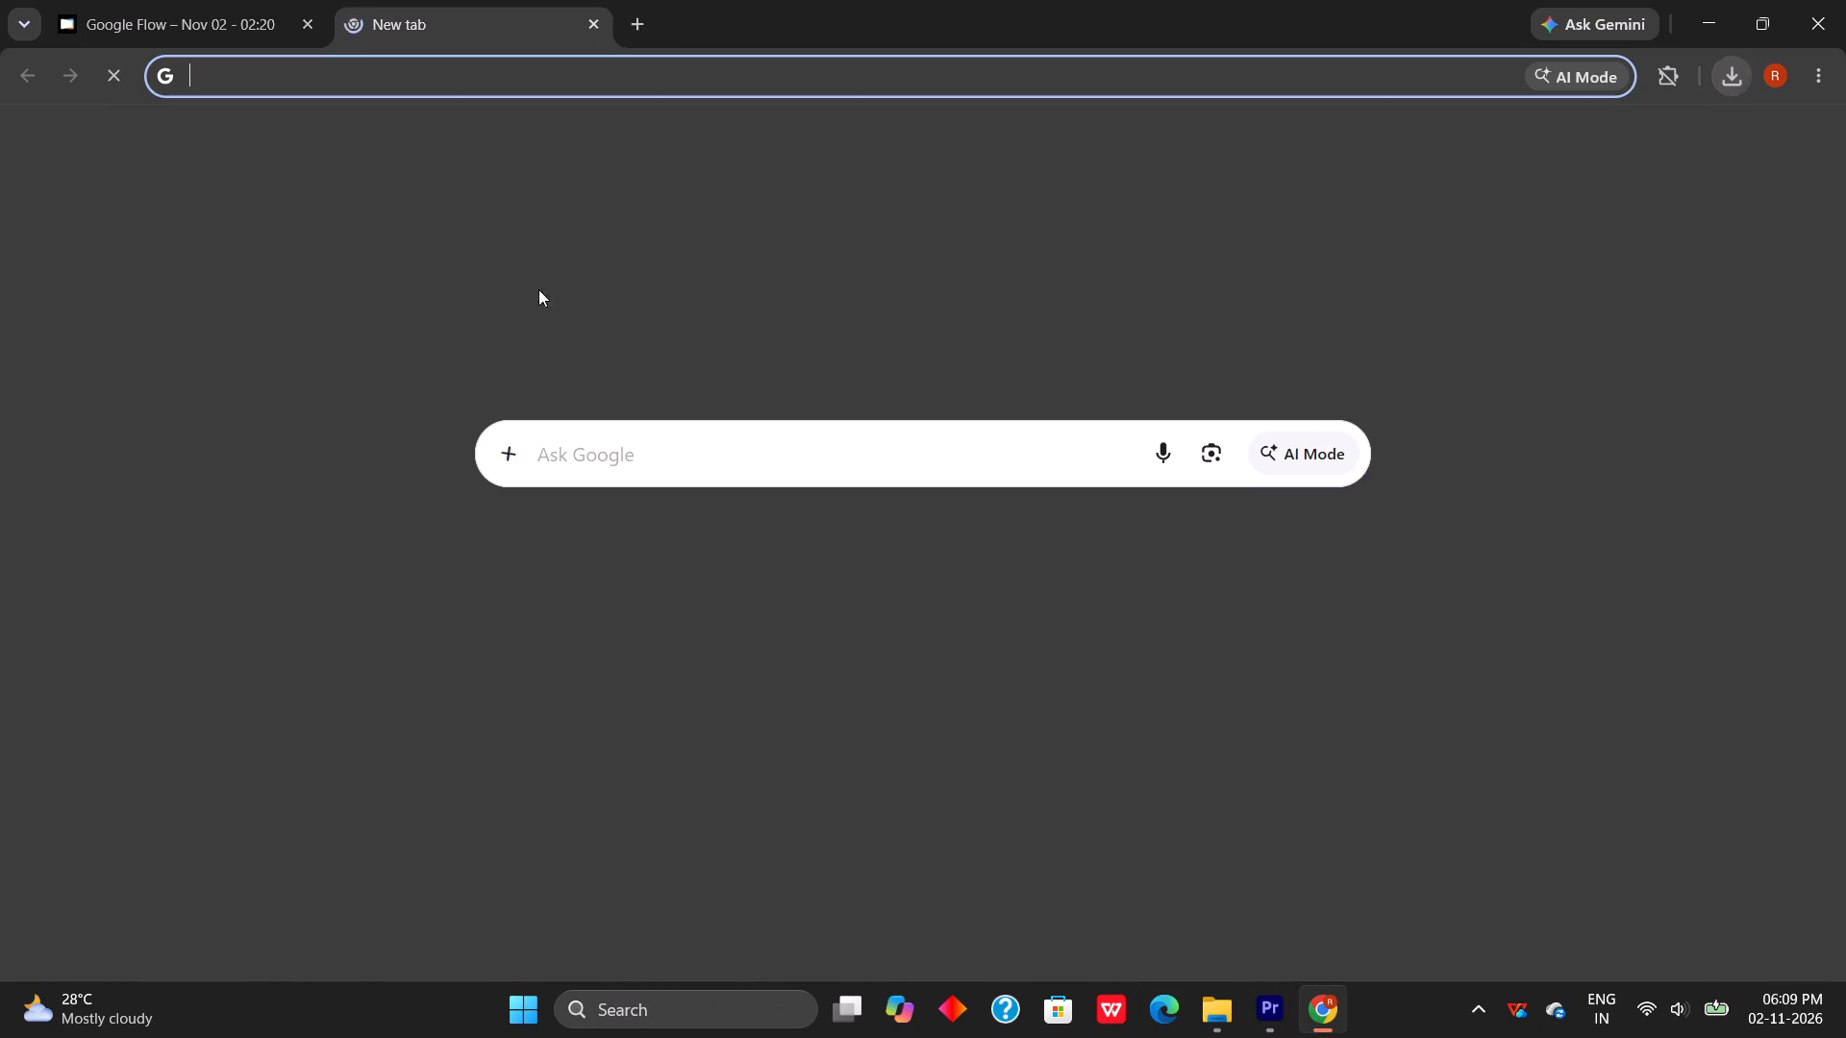
click(616, 458)
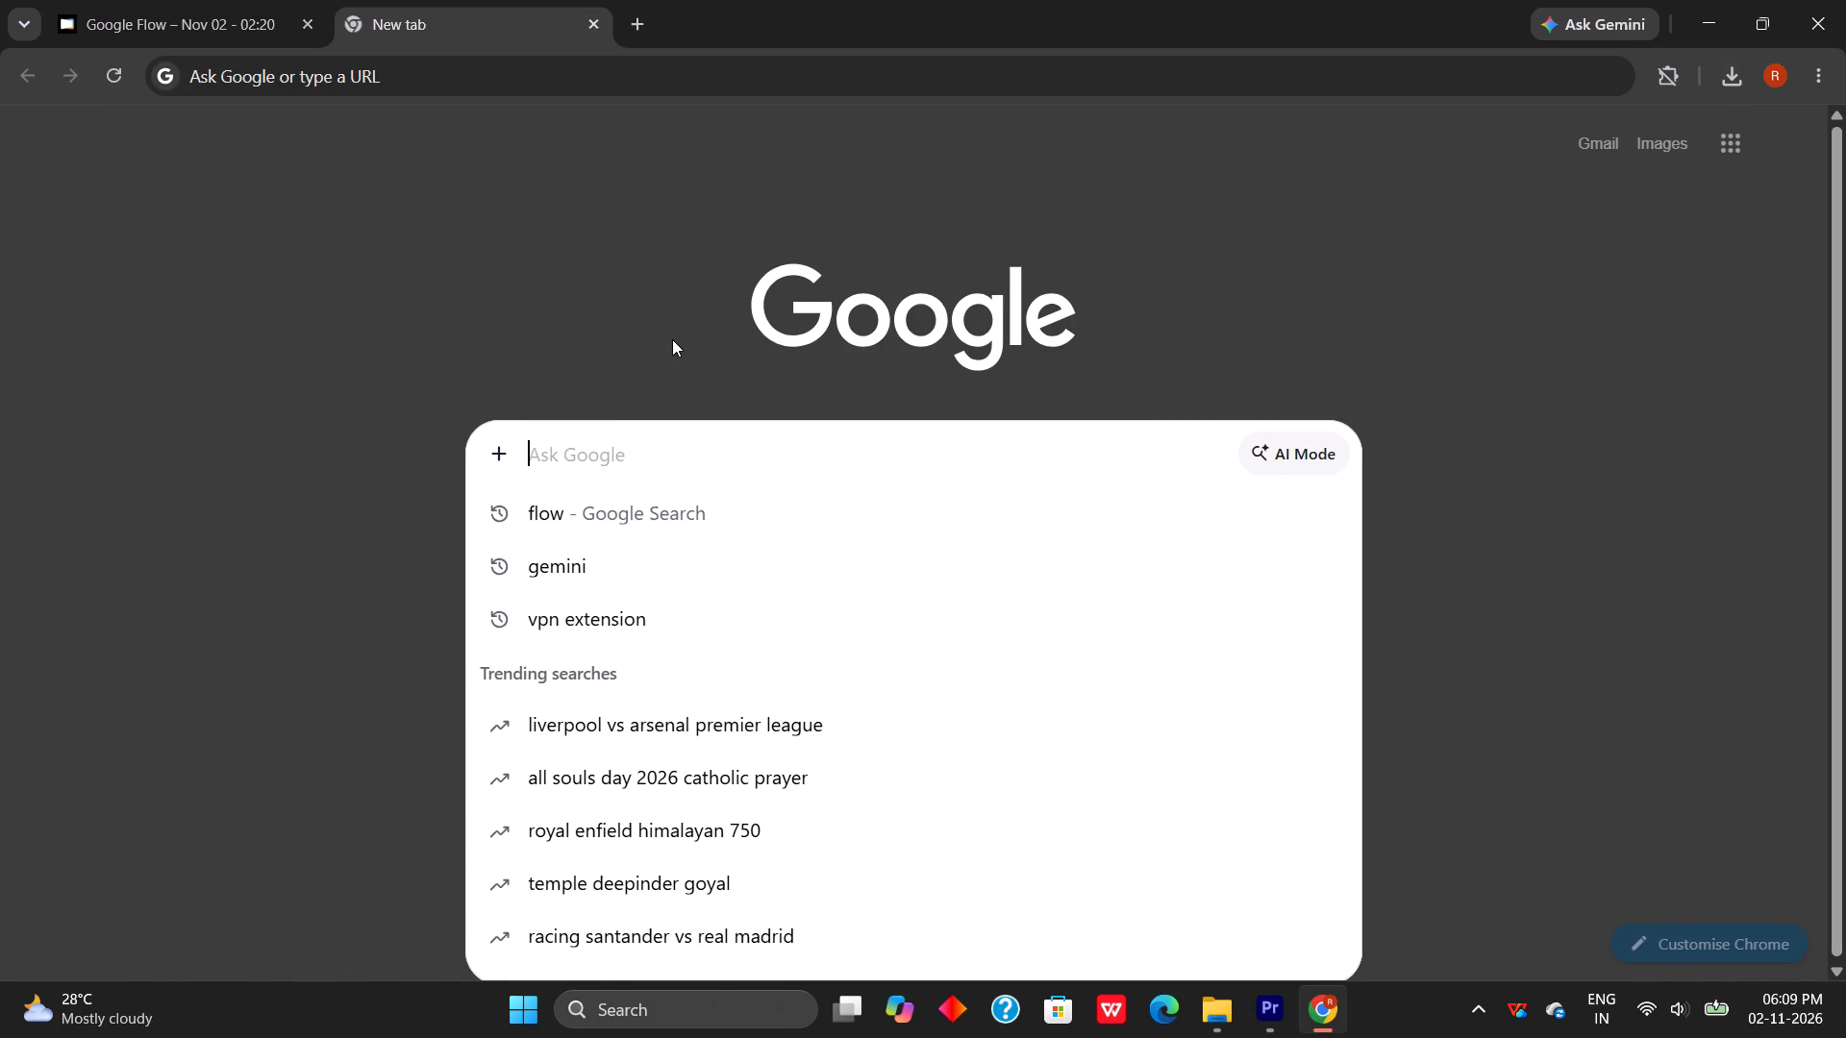
text(yout)
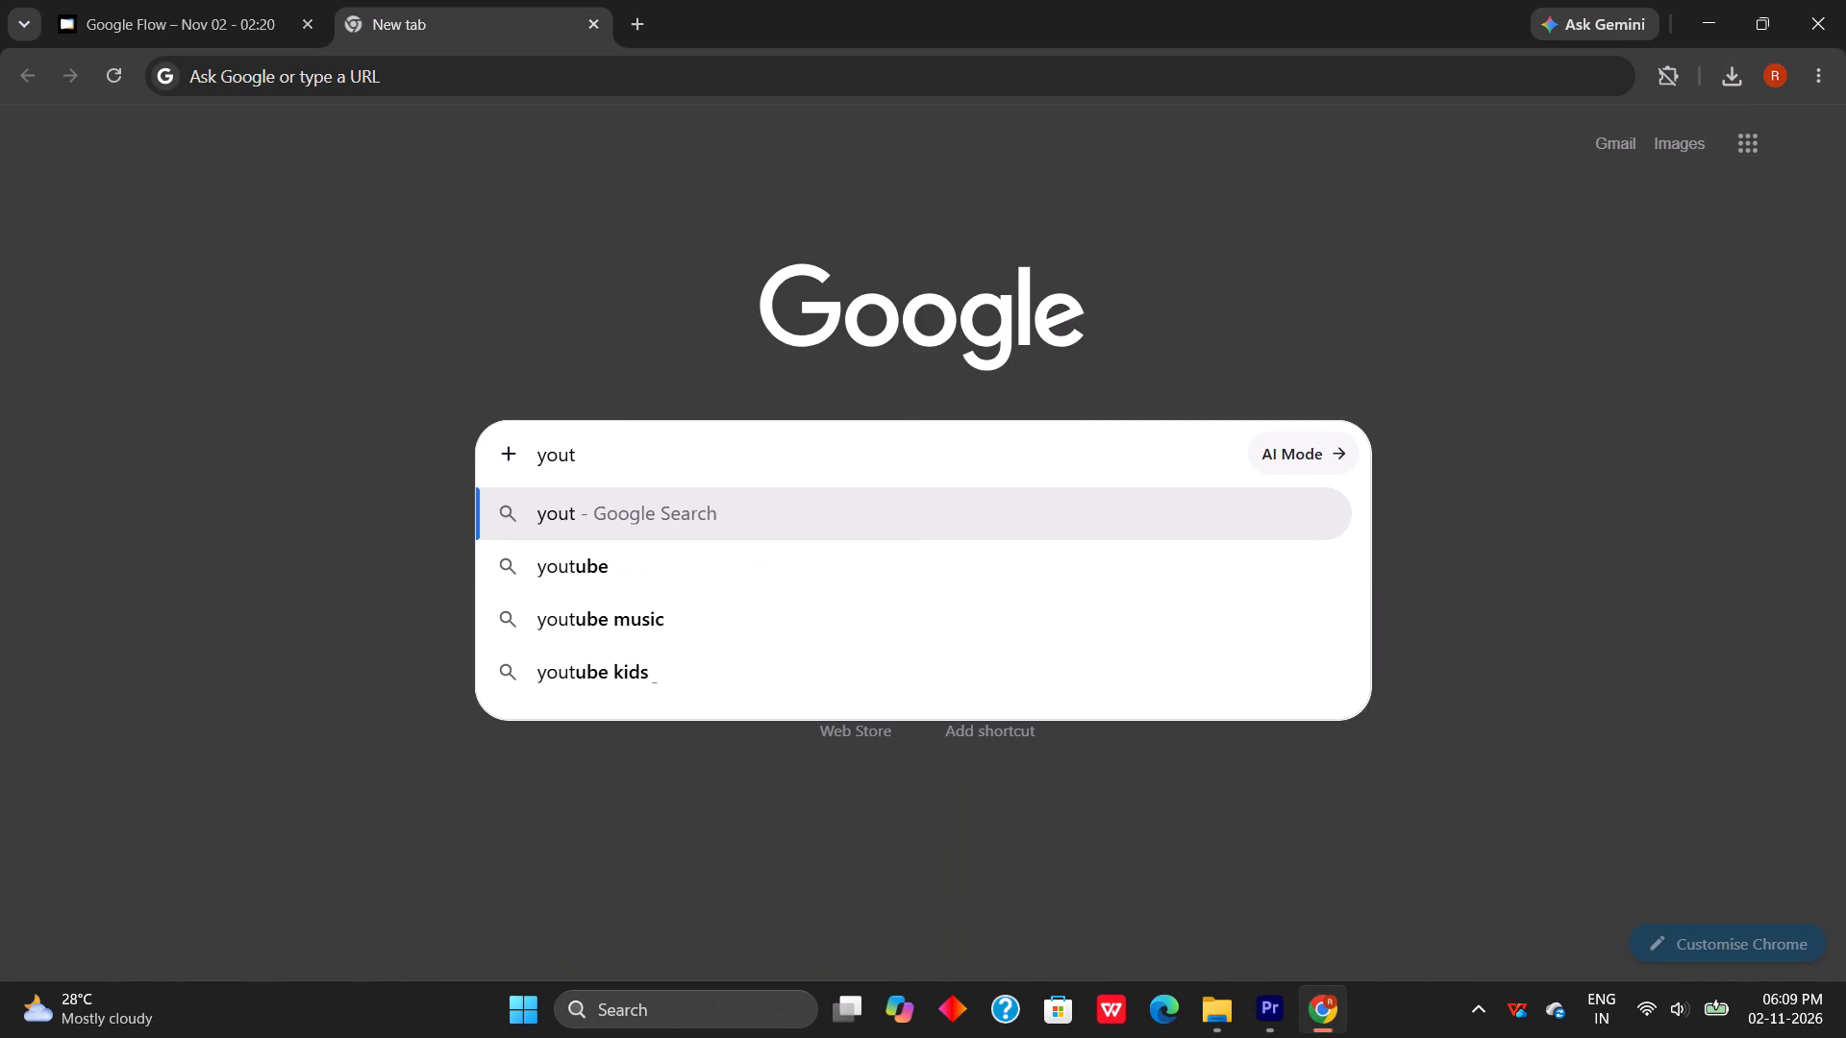
text(bu)
key(BackSpace)
key(BackSpace)
key(u)
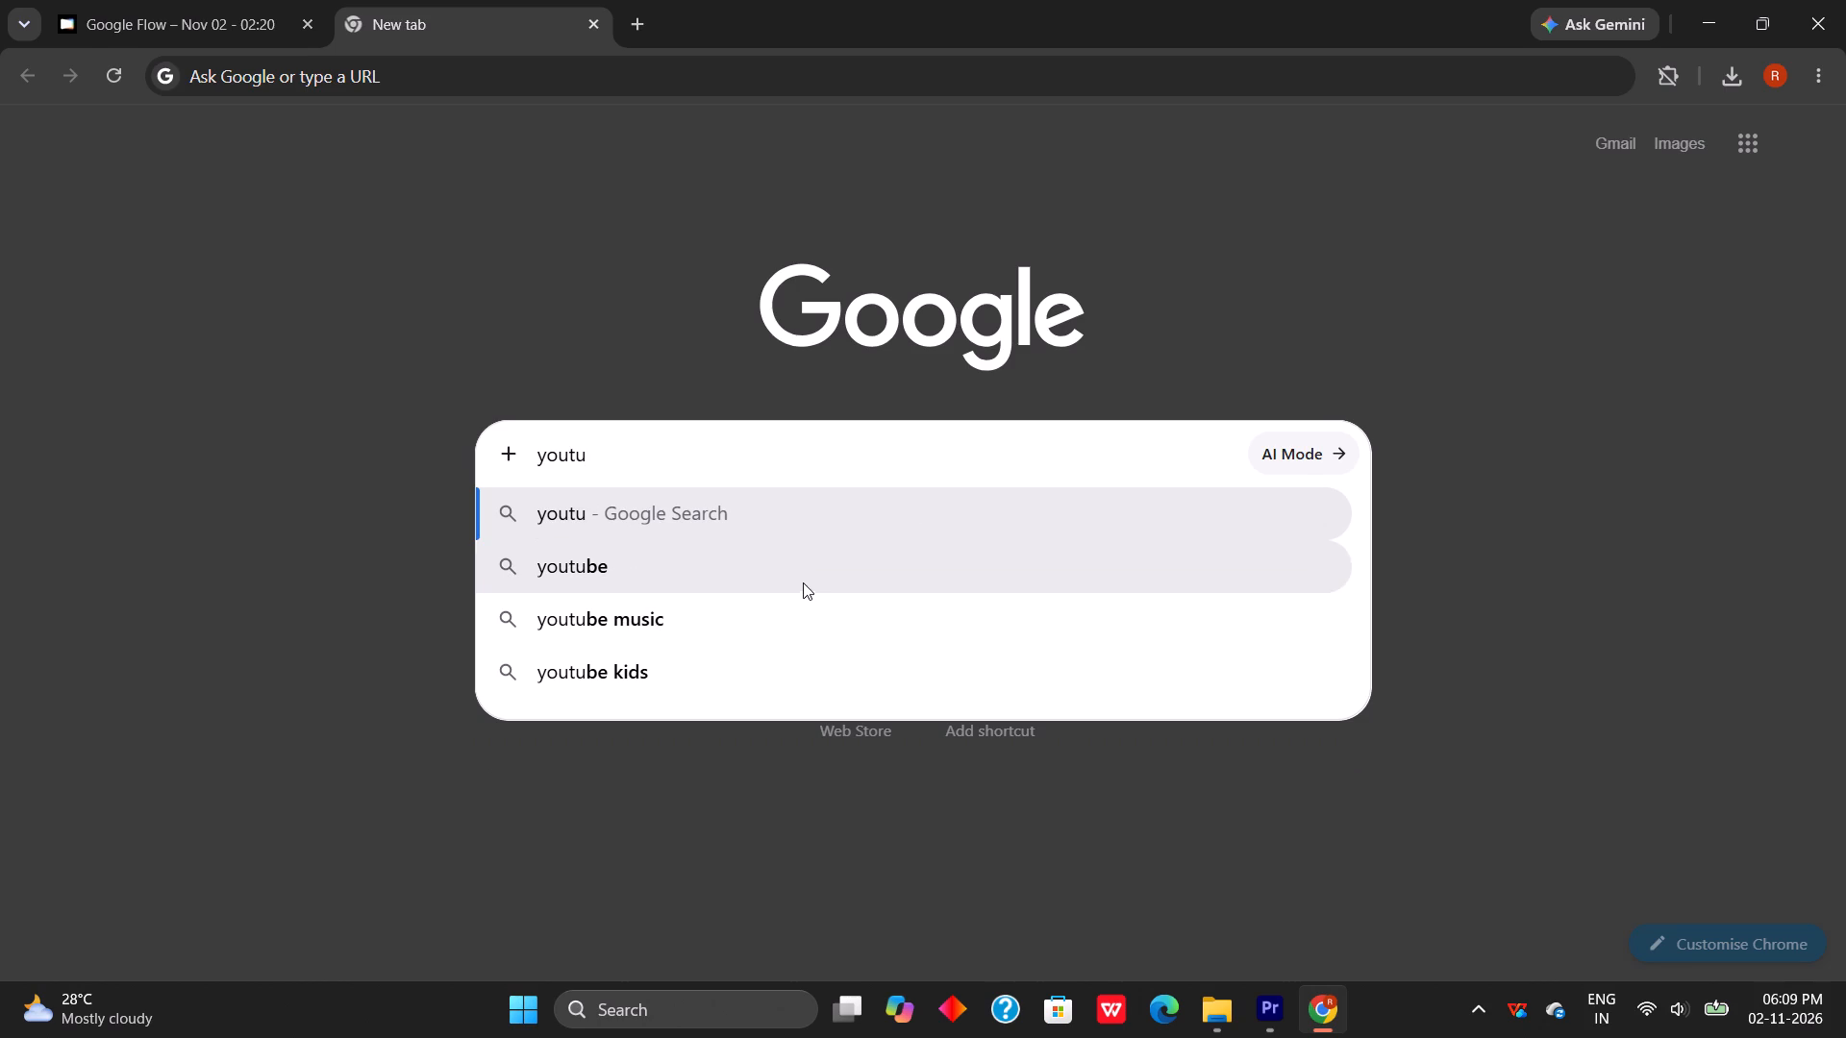
click(803, 577)
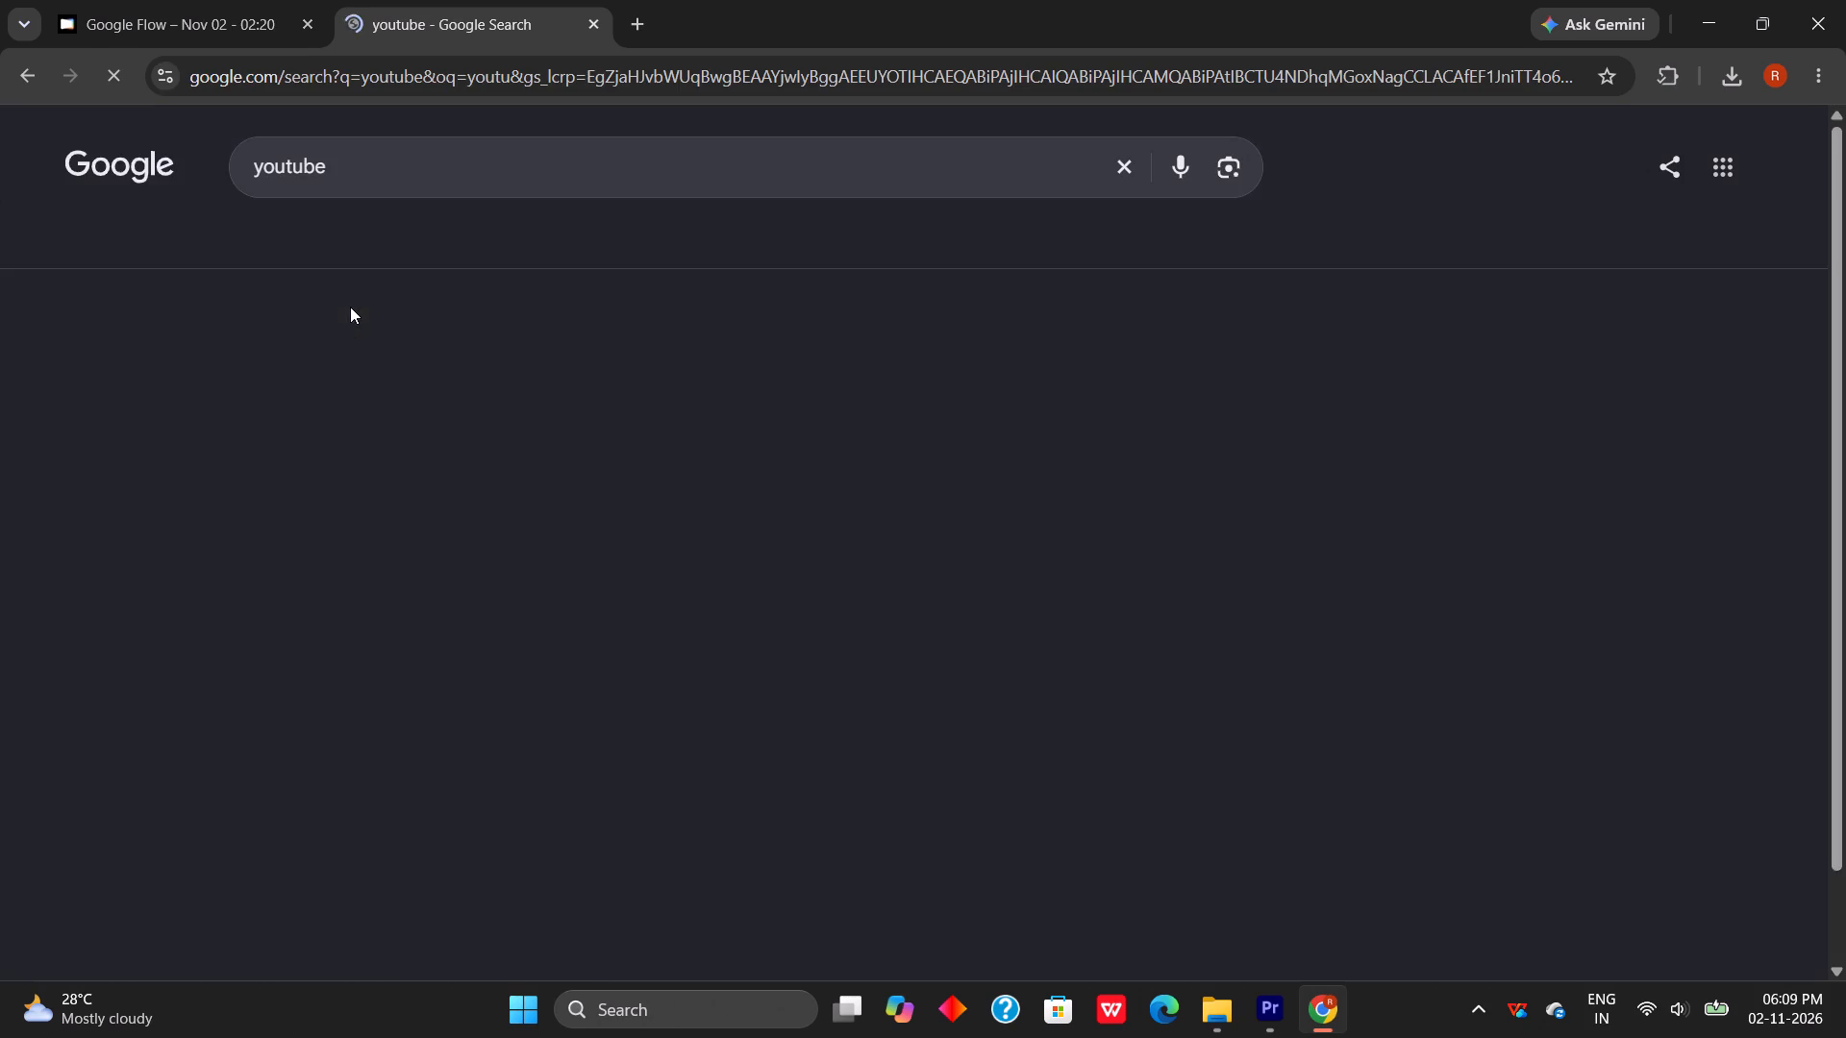
click(294, 673)
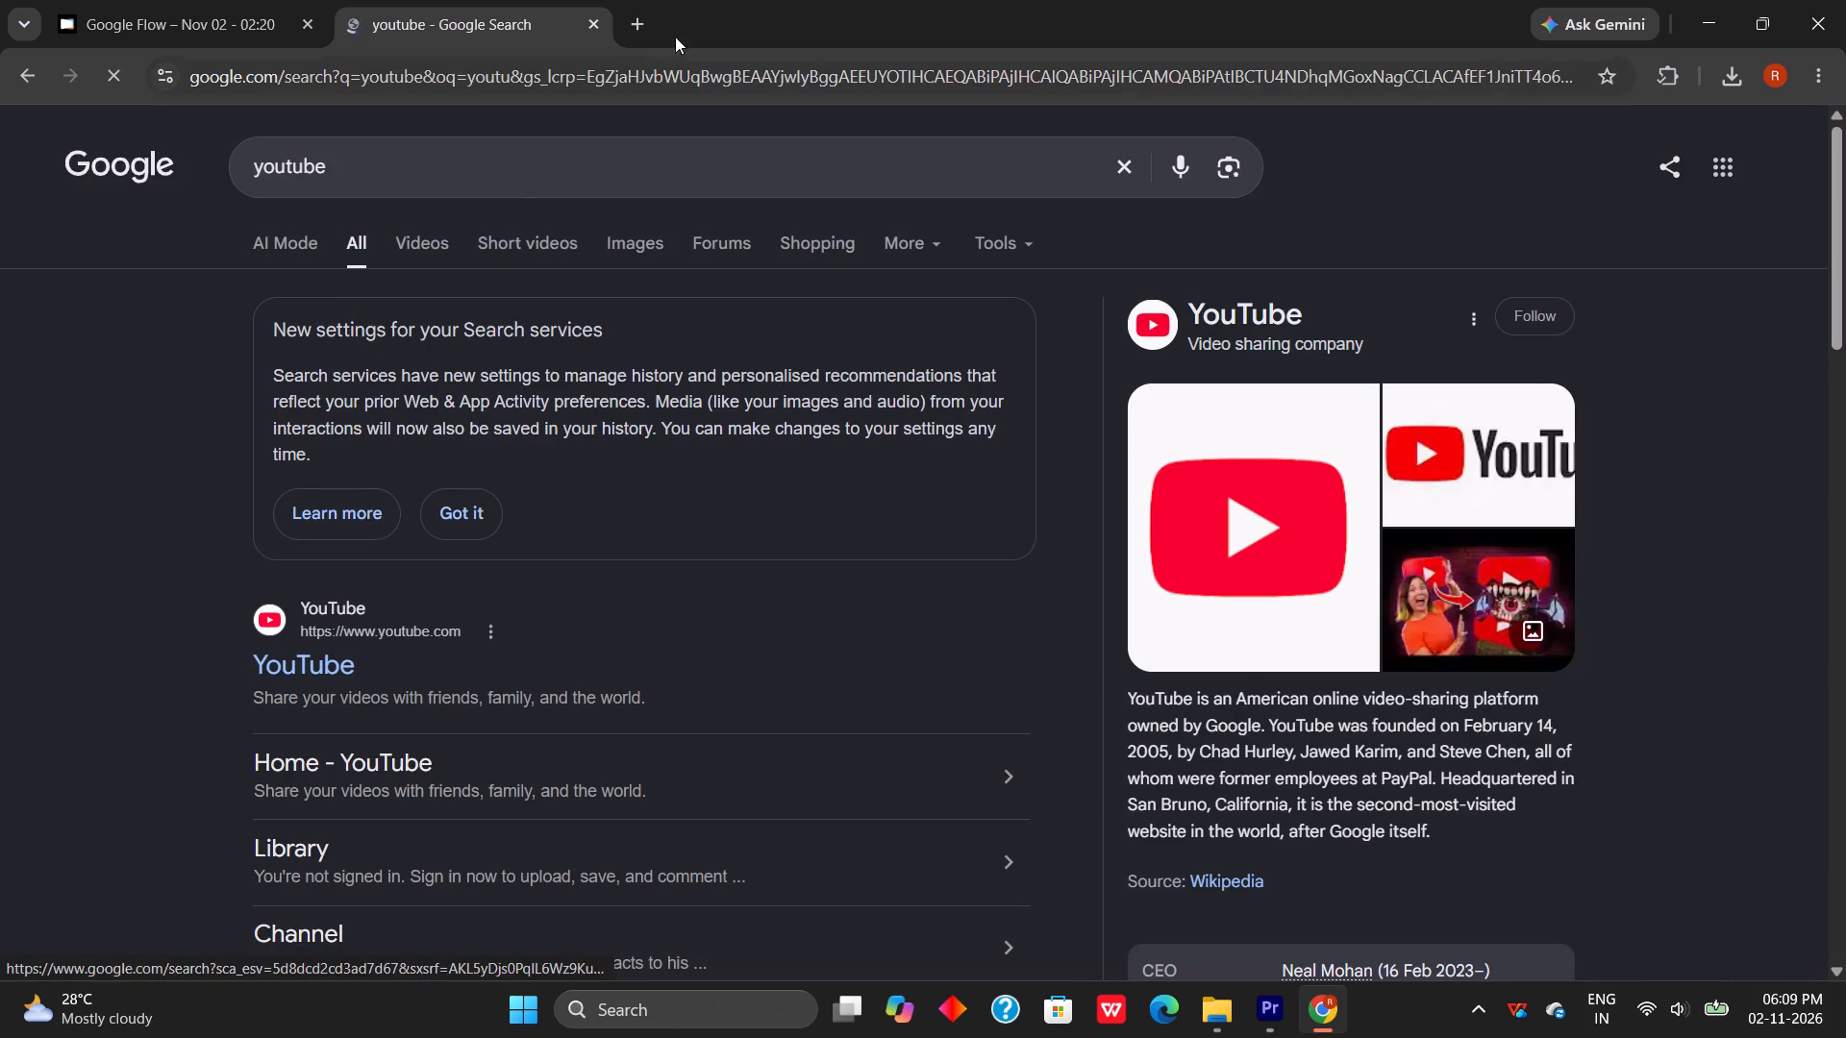
In a new browser tab, search for youtube to mp3 converter and open the YTMP3 site.
click(648, 8)
click(620, 471)
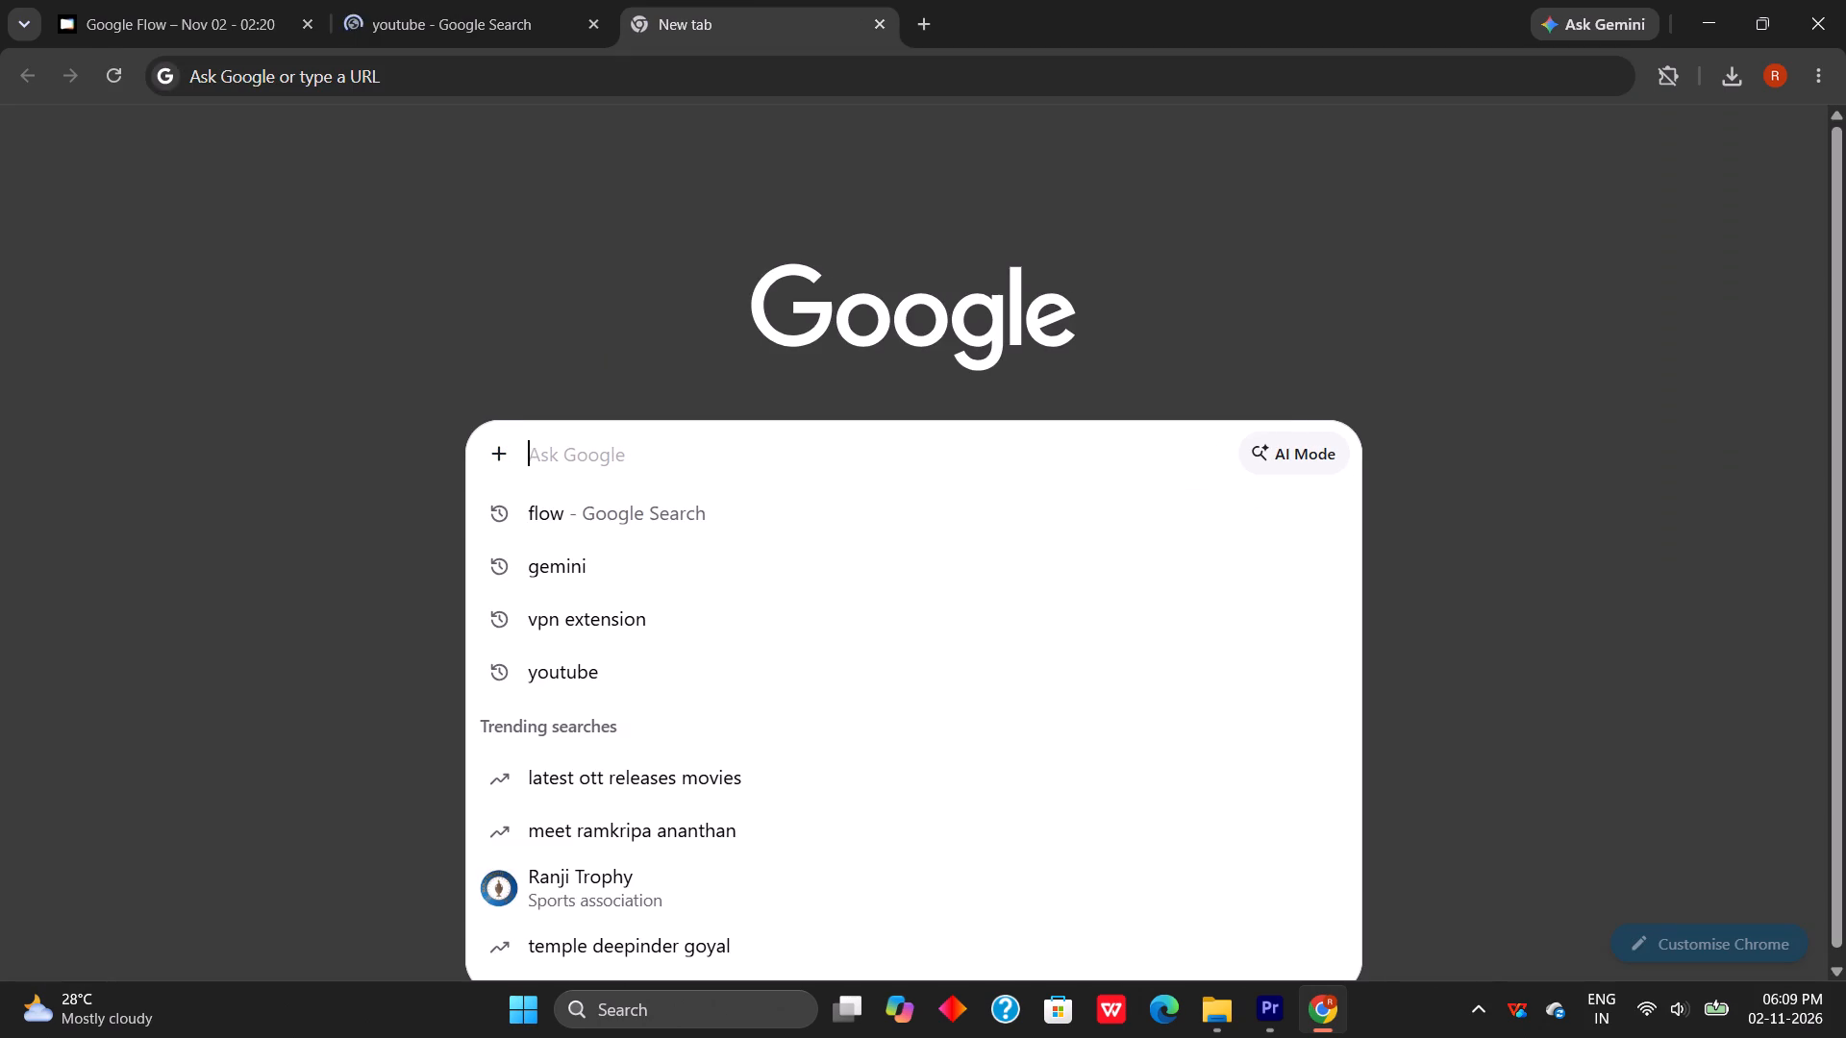
key(t)
key(BackSpace)
text(youtube to)
key(space)
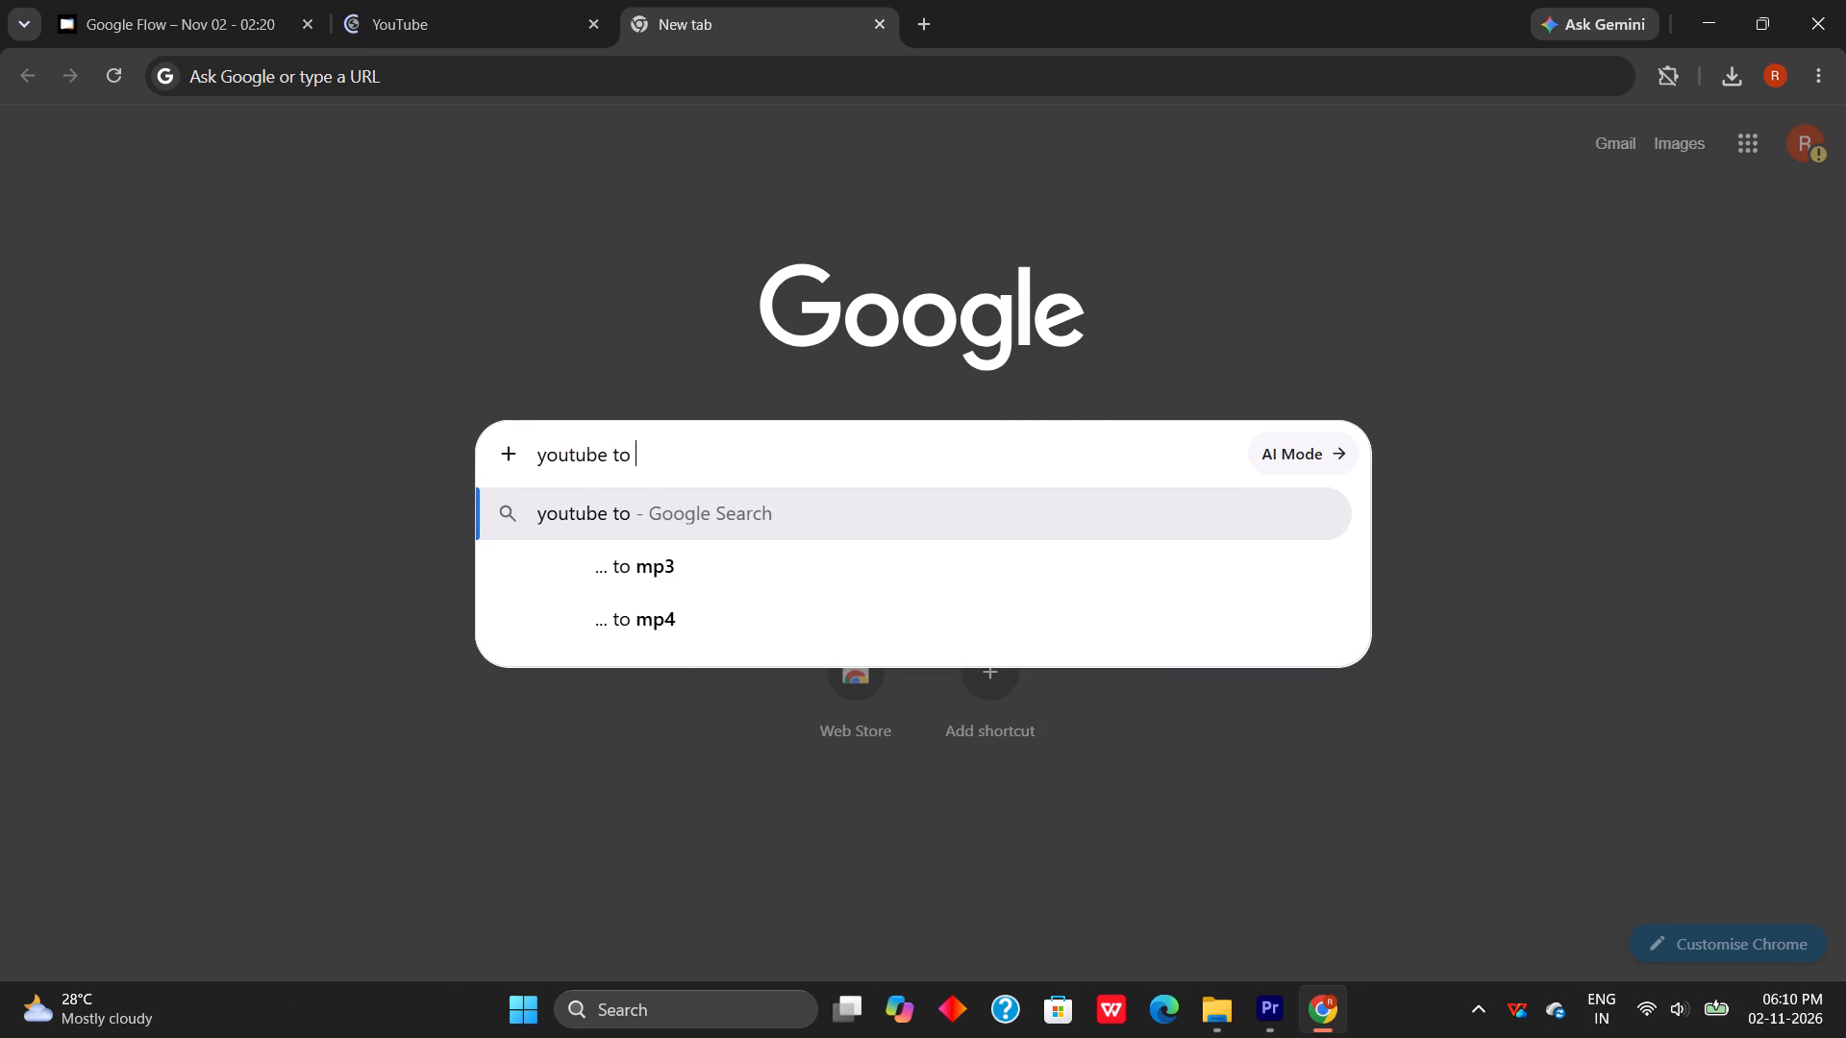
key(m)
text(p2)
key(BackSpace)
text(3 con er)
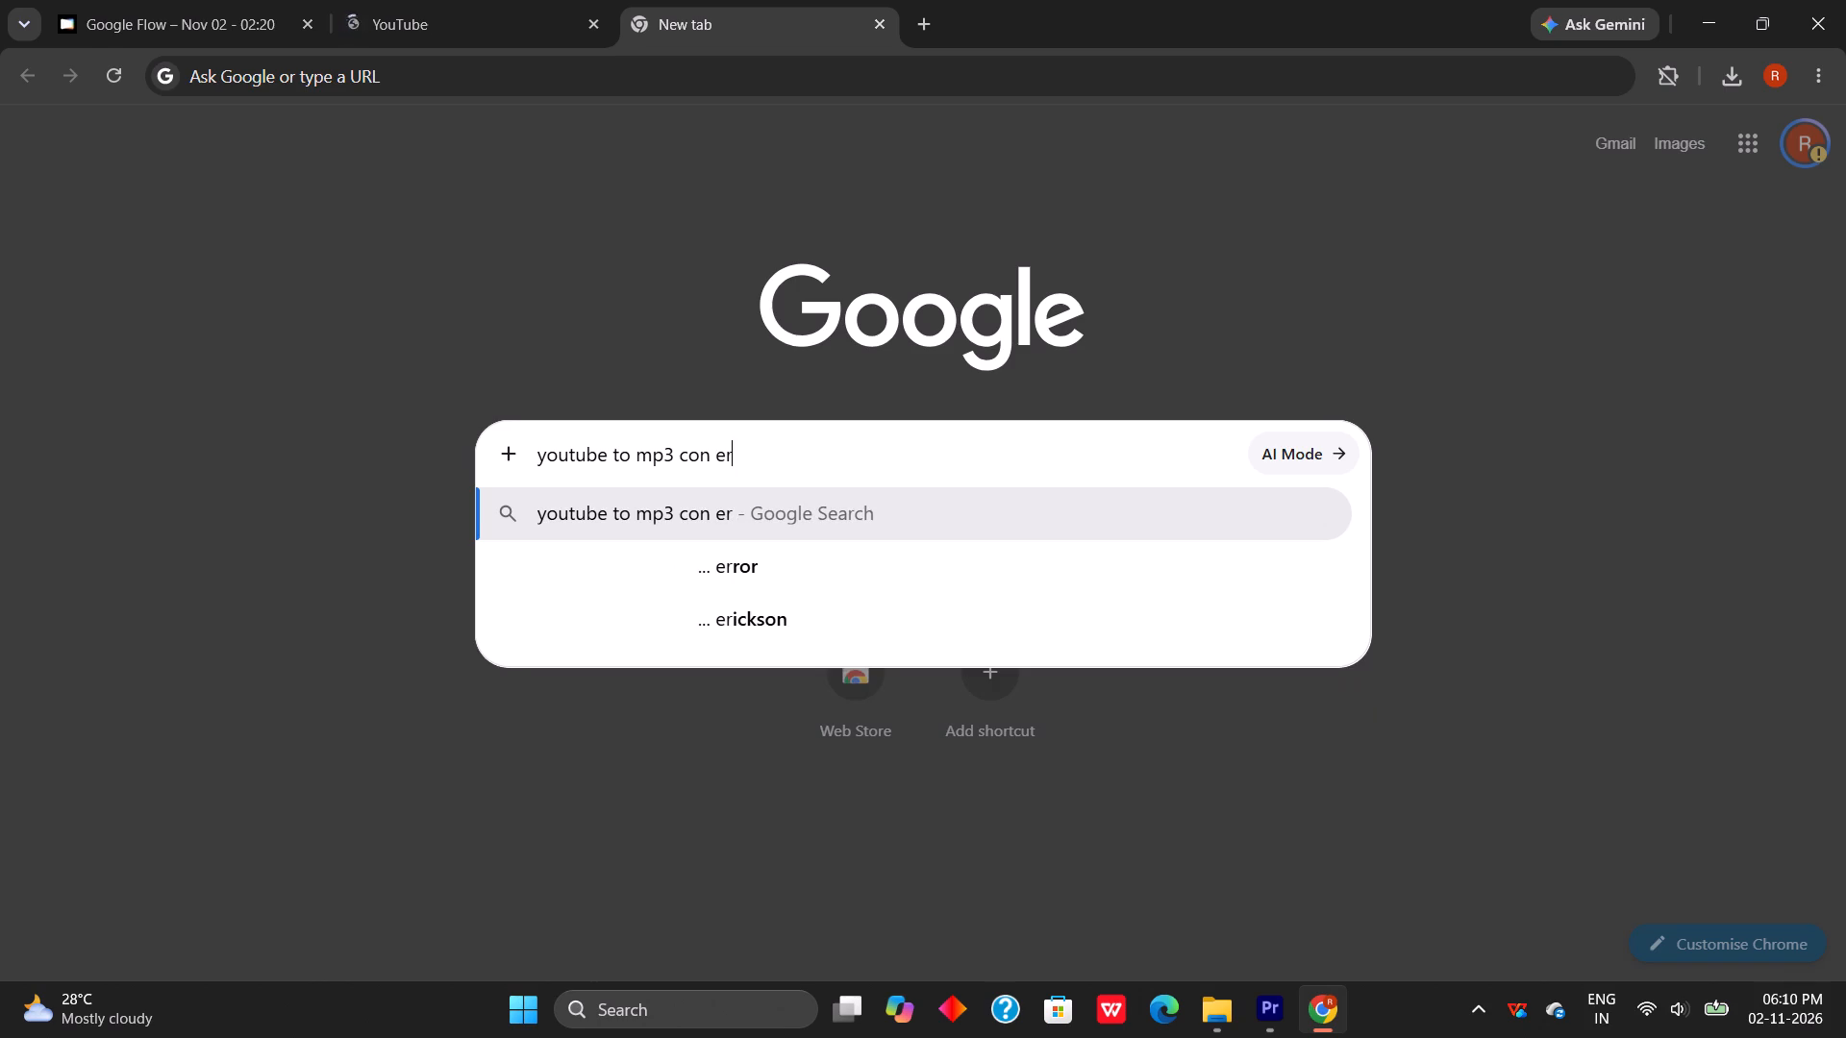
key(BackSpace)
key(BackSpace)
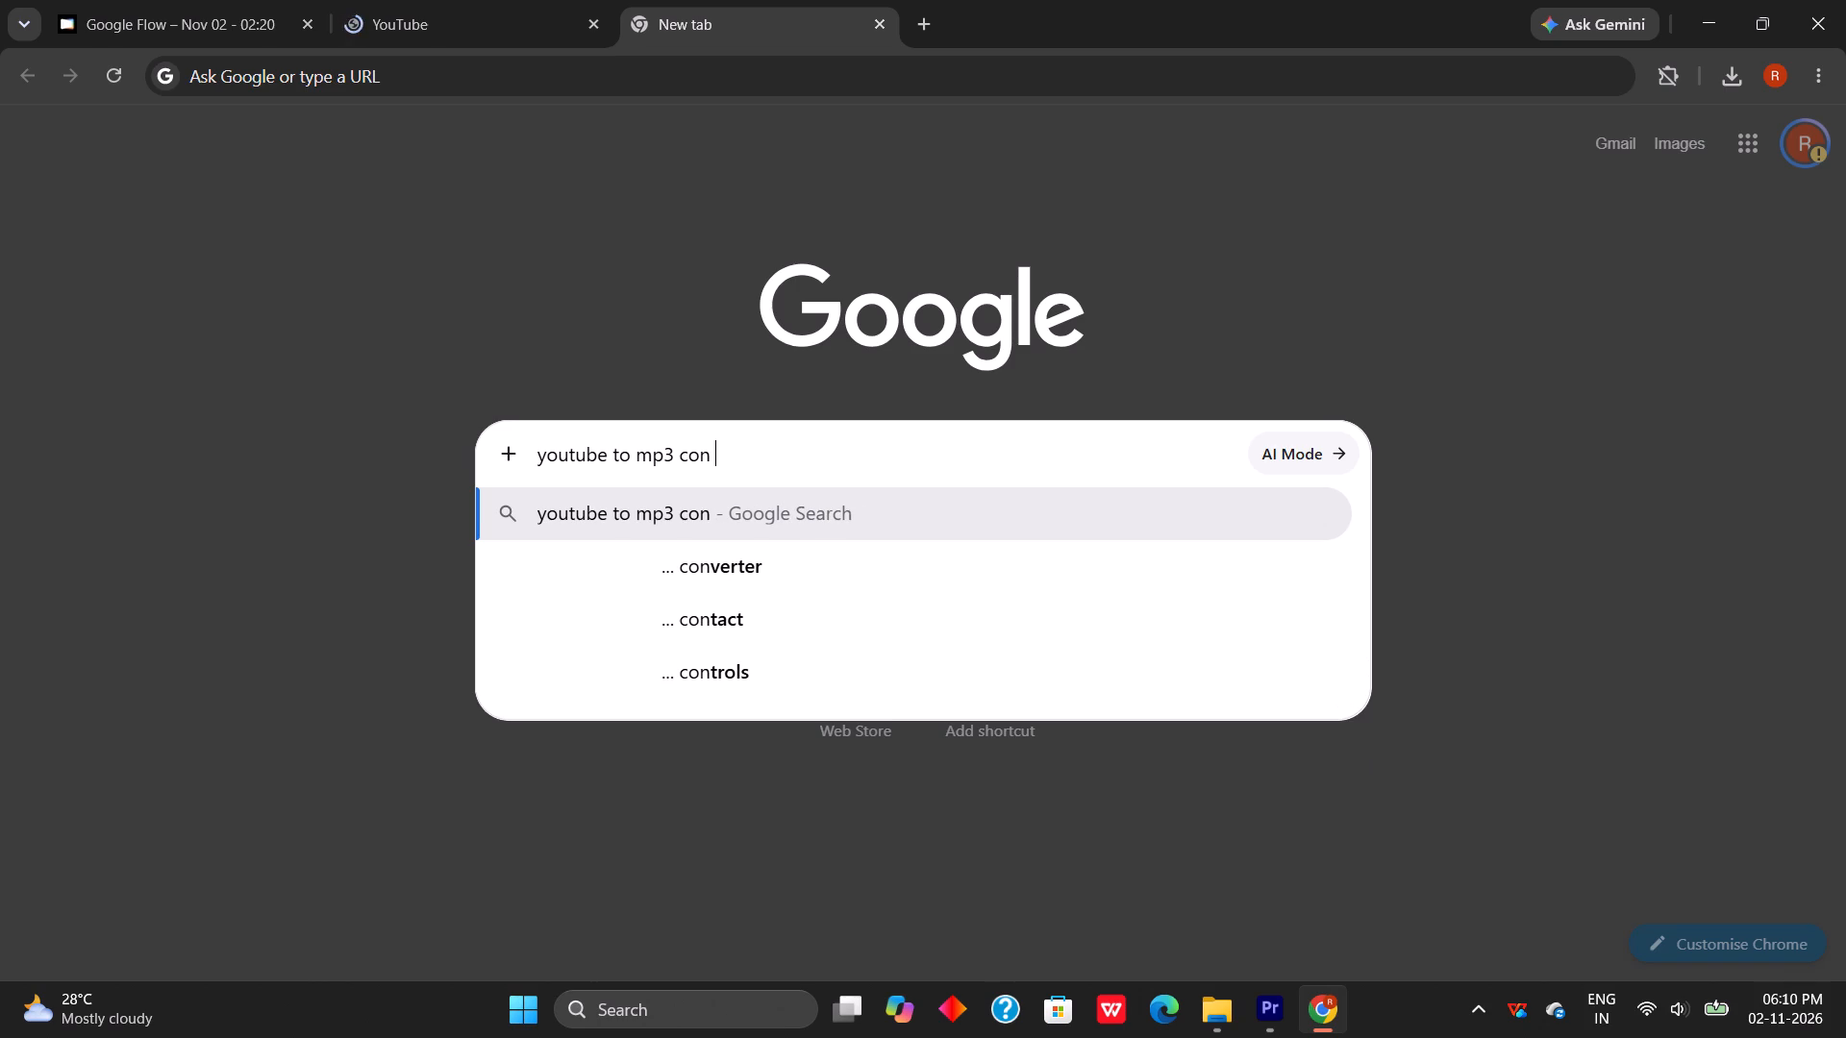
click(727, 575)
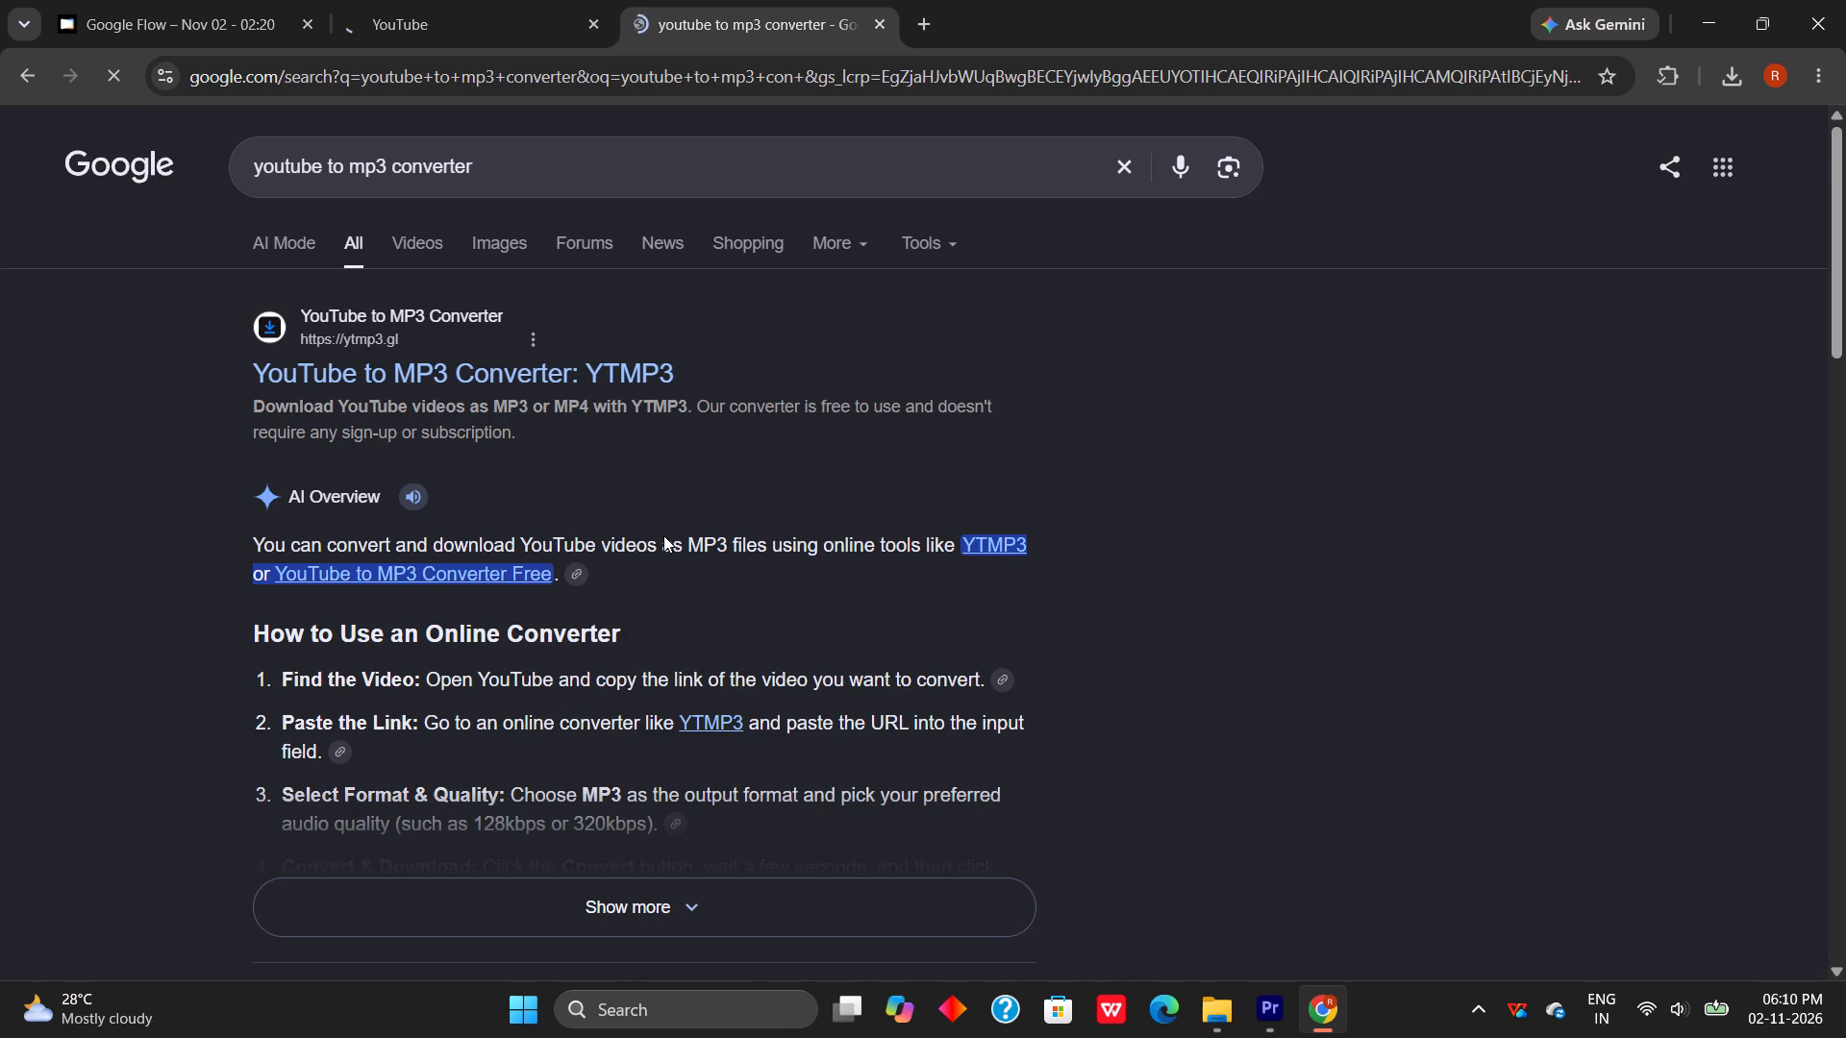
click(511, 367)
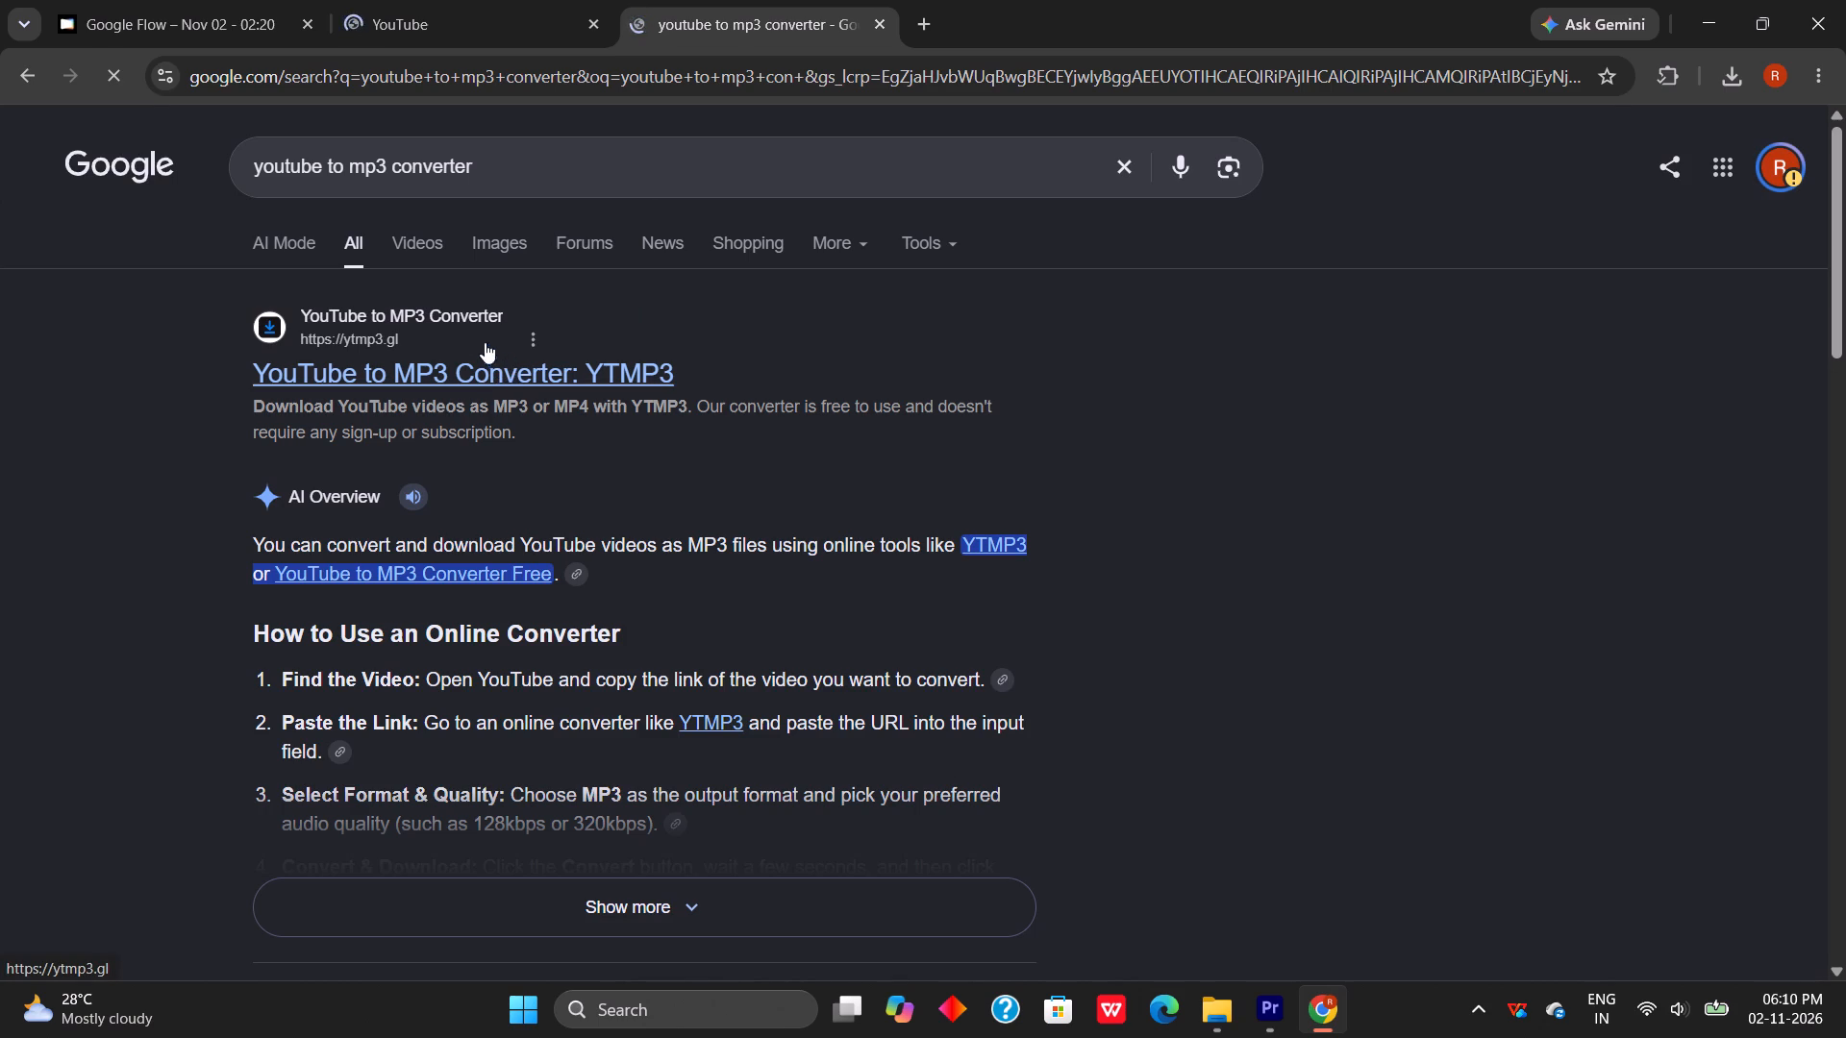
Return to the YouTube page and search it for "ulllam".
click(450, 37)
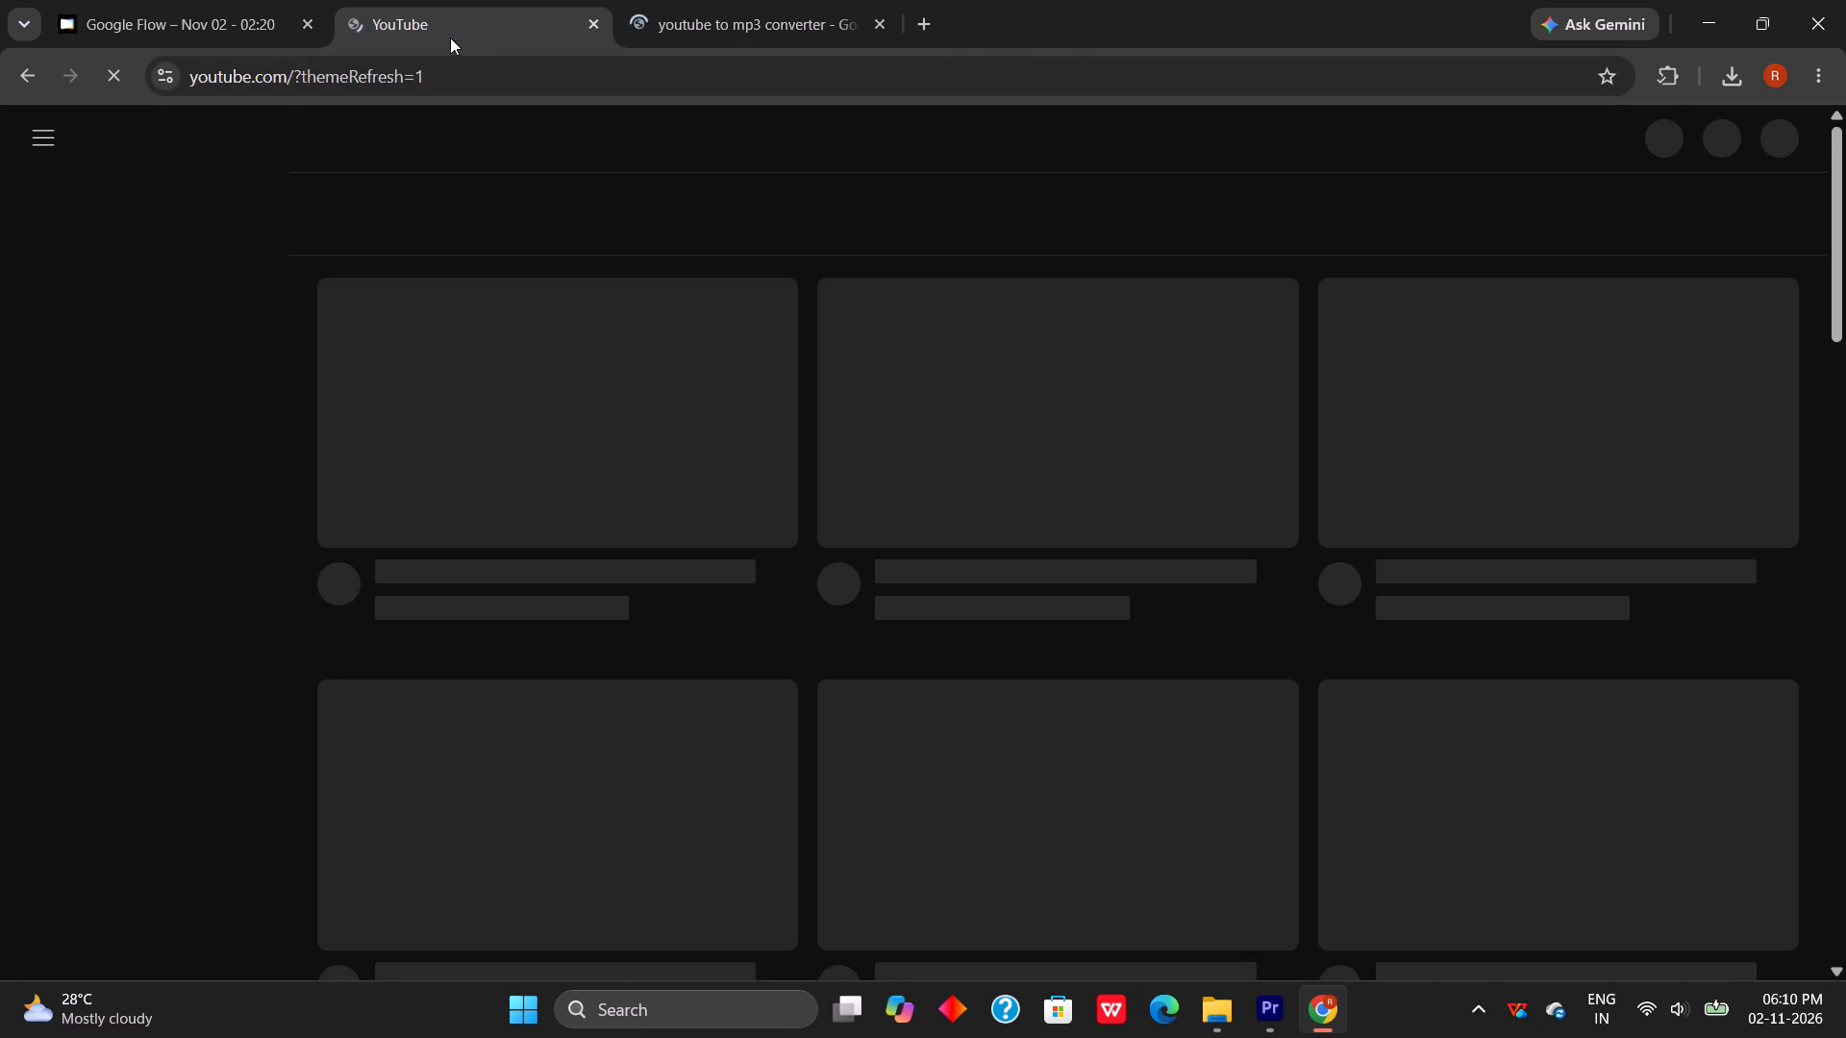
scroll(1173, 303, down, 4)
scroll(1168, 303, up, 7)
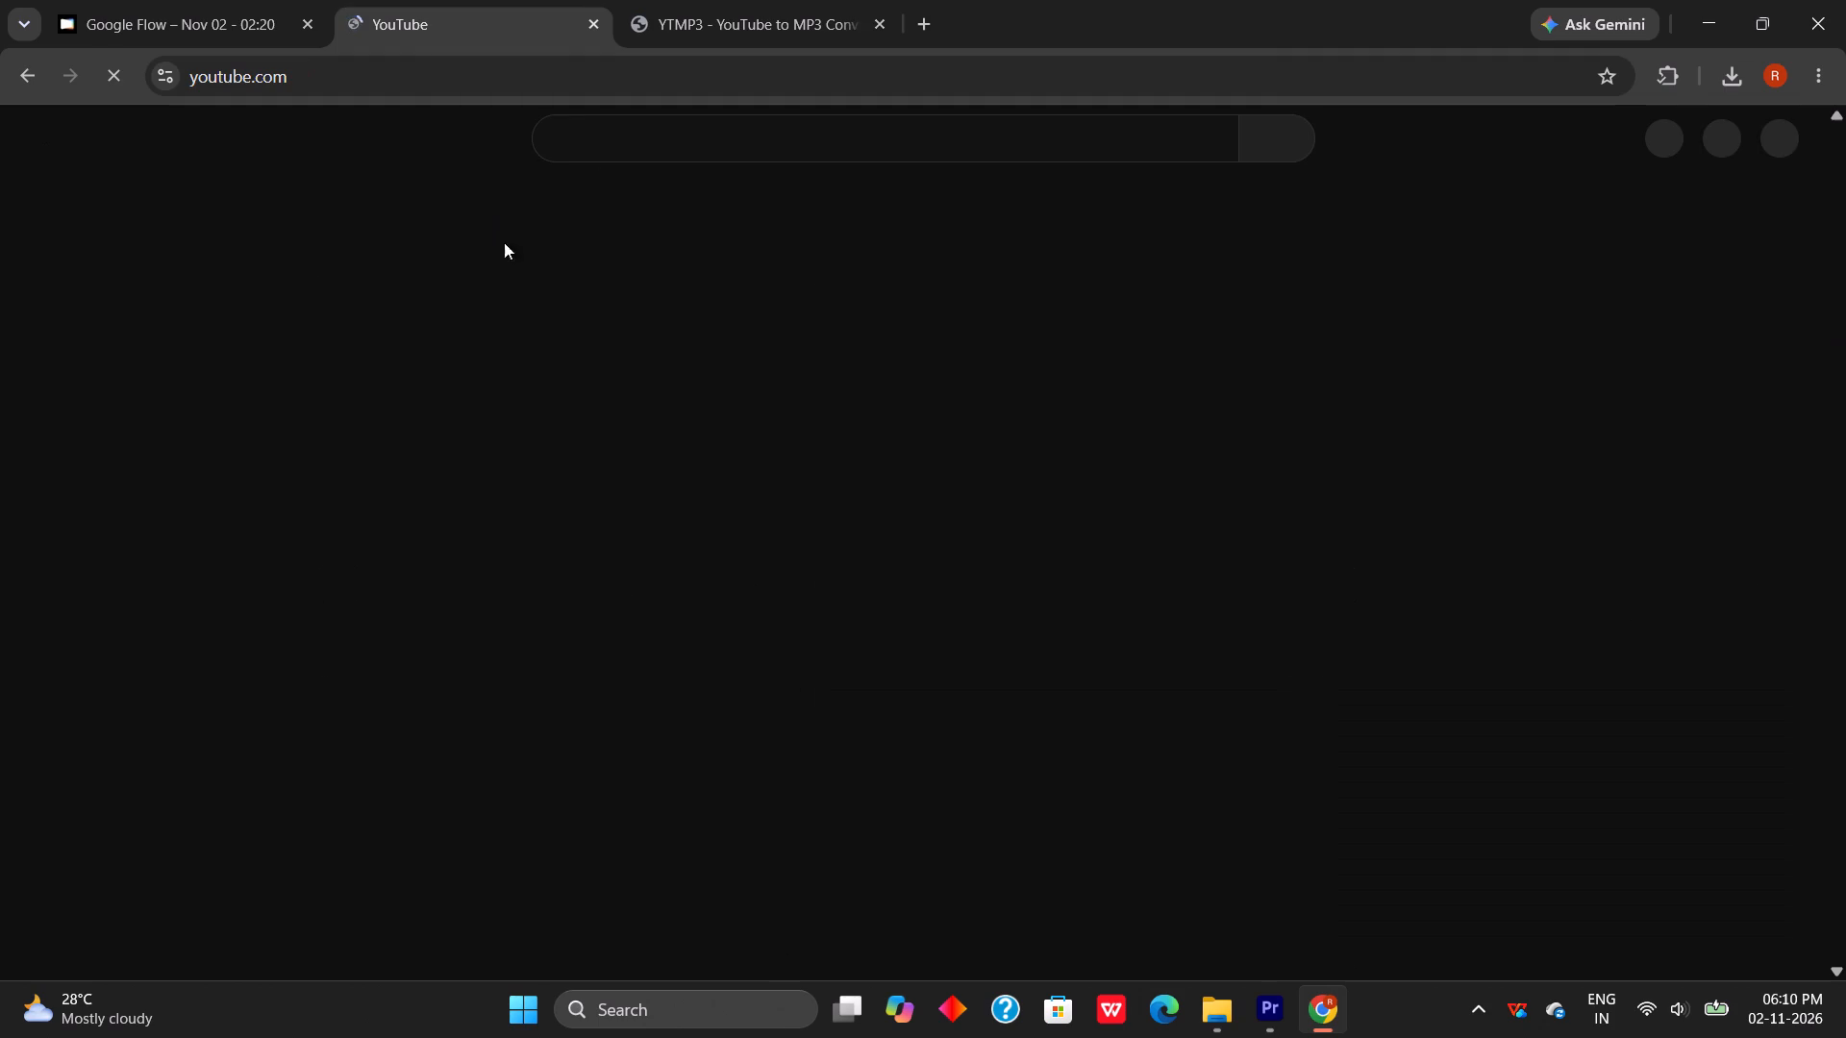
click(747, 139)
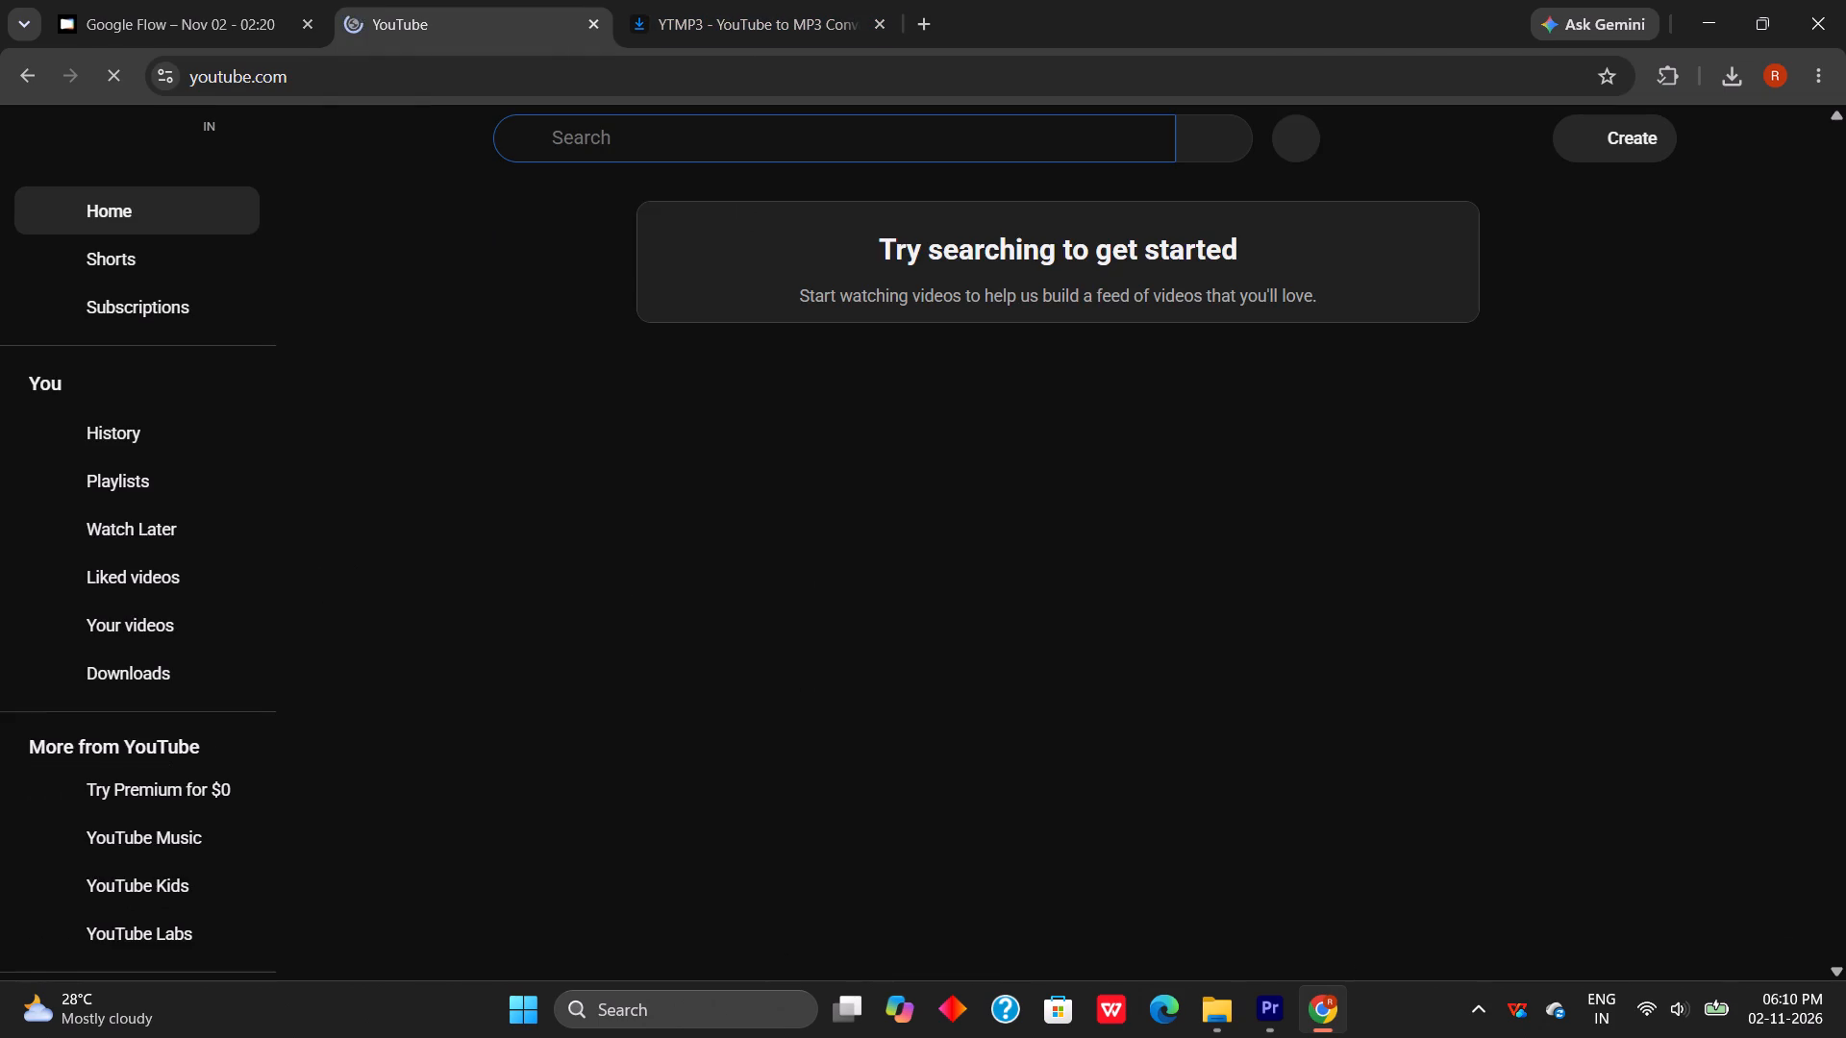
text(uk)
key(BackSpace)
text(lllam)
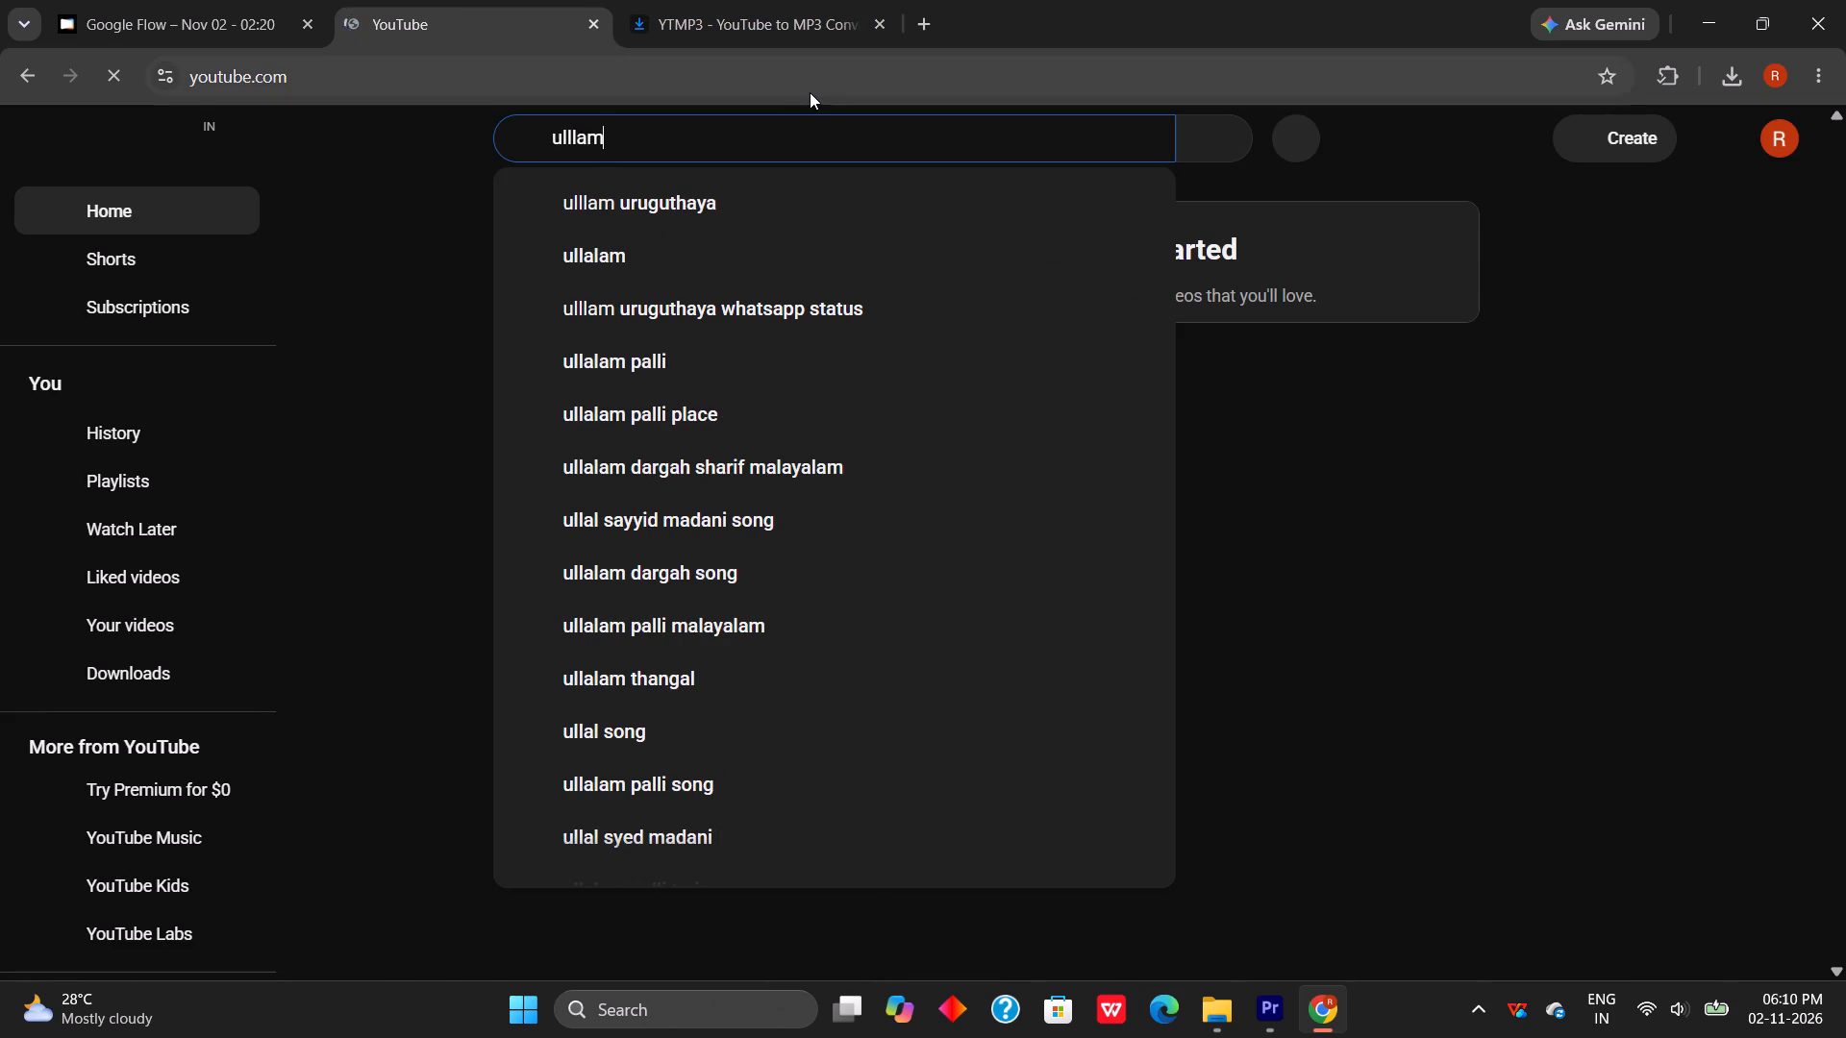
key(Return)
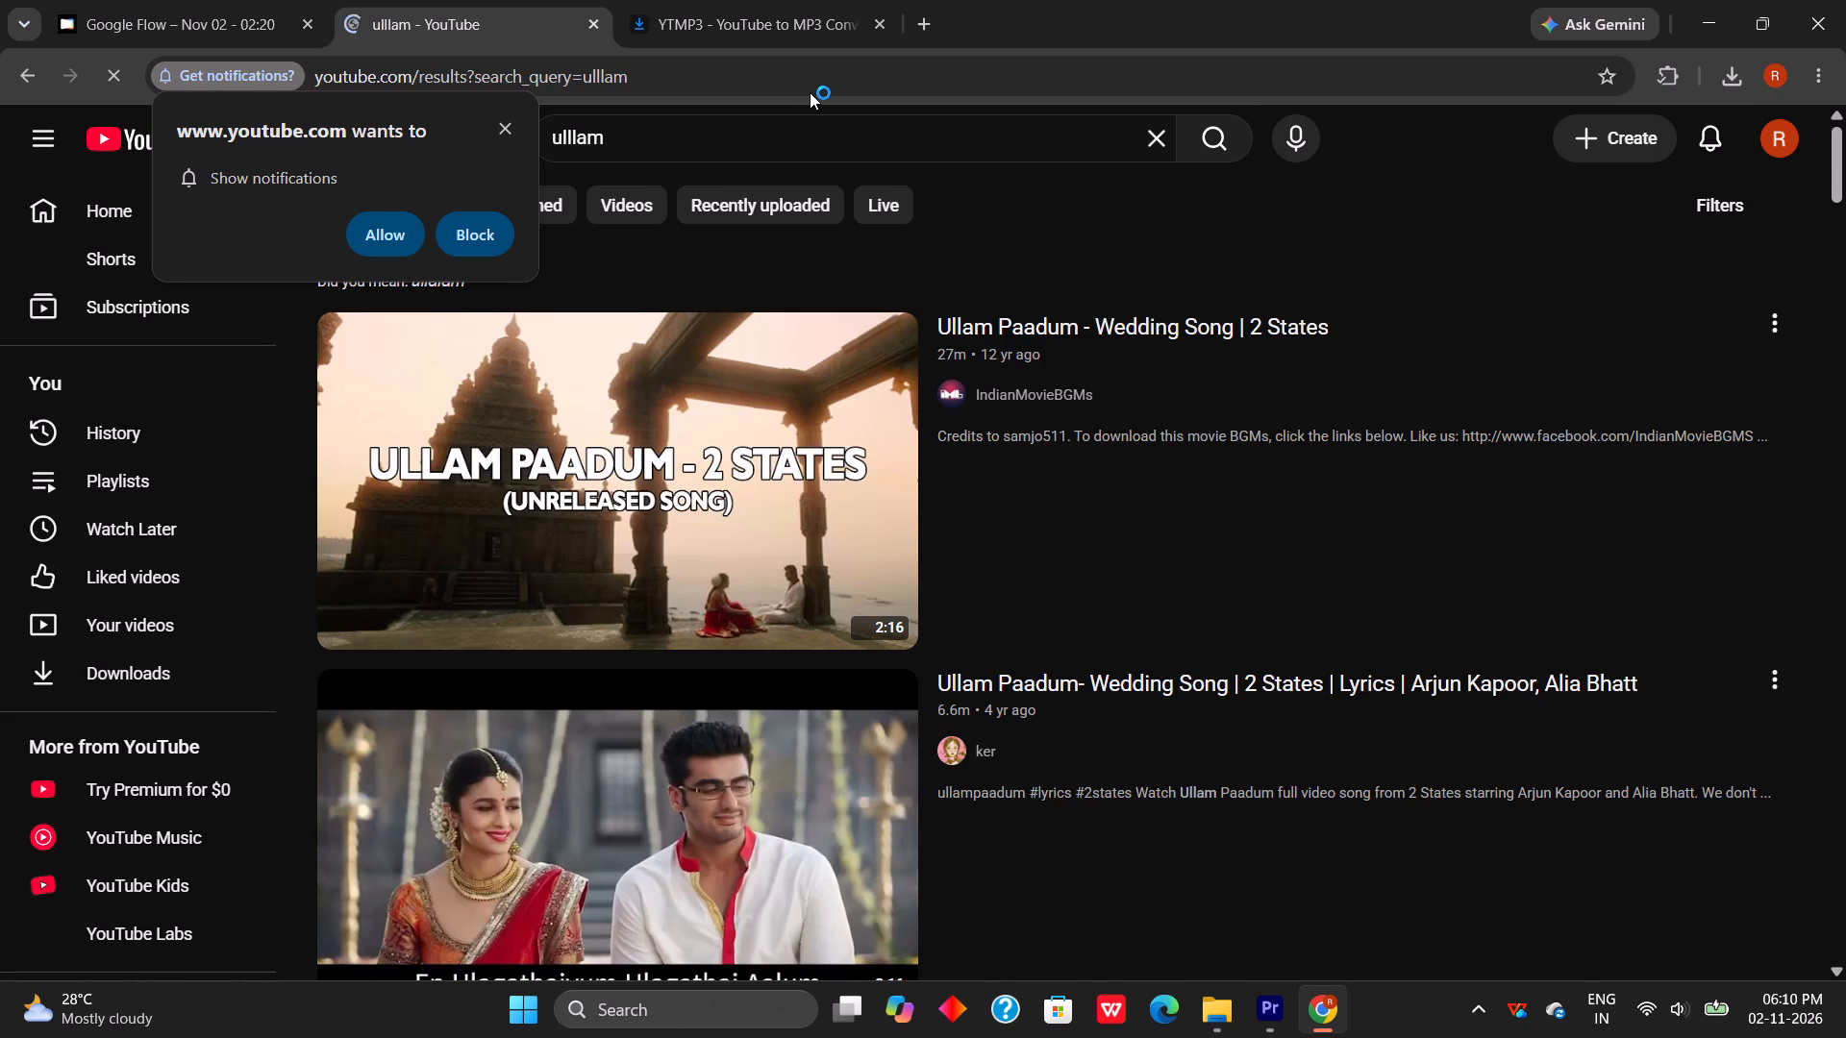
Sample "Ullam Paadum - Wedding Song | 2 States" at several points, dismissing the notification request and adjusting the system volume, and return to the search results.
scroll(1476, 419, up, 1)
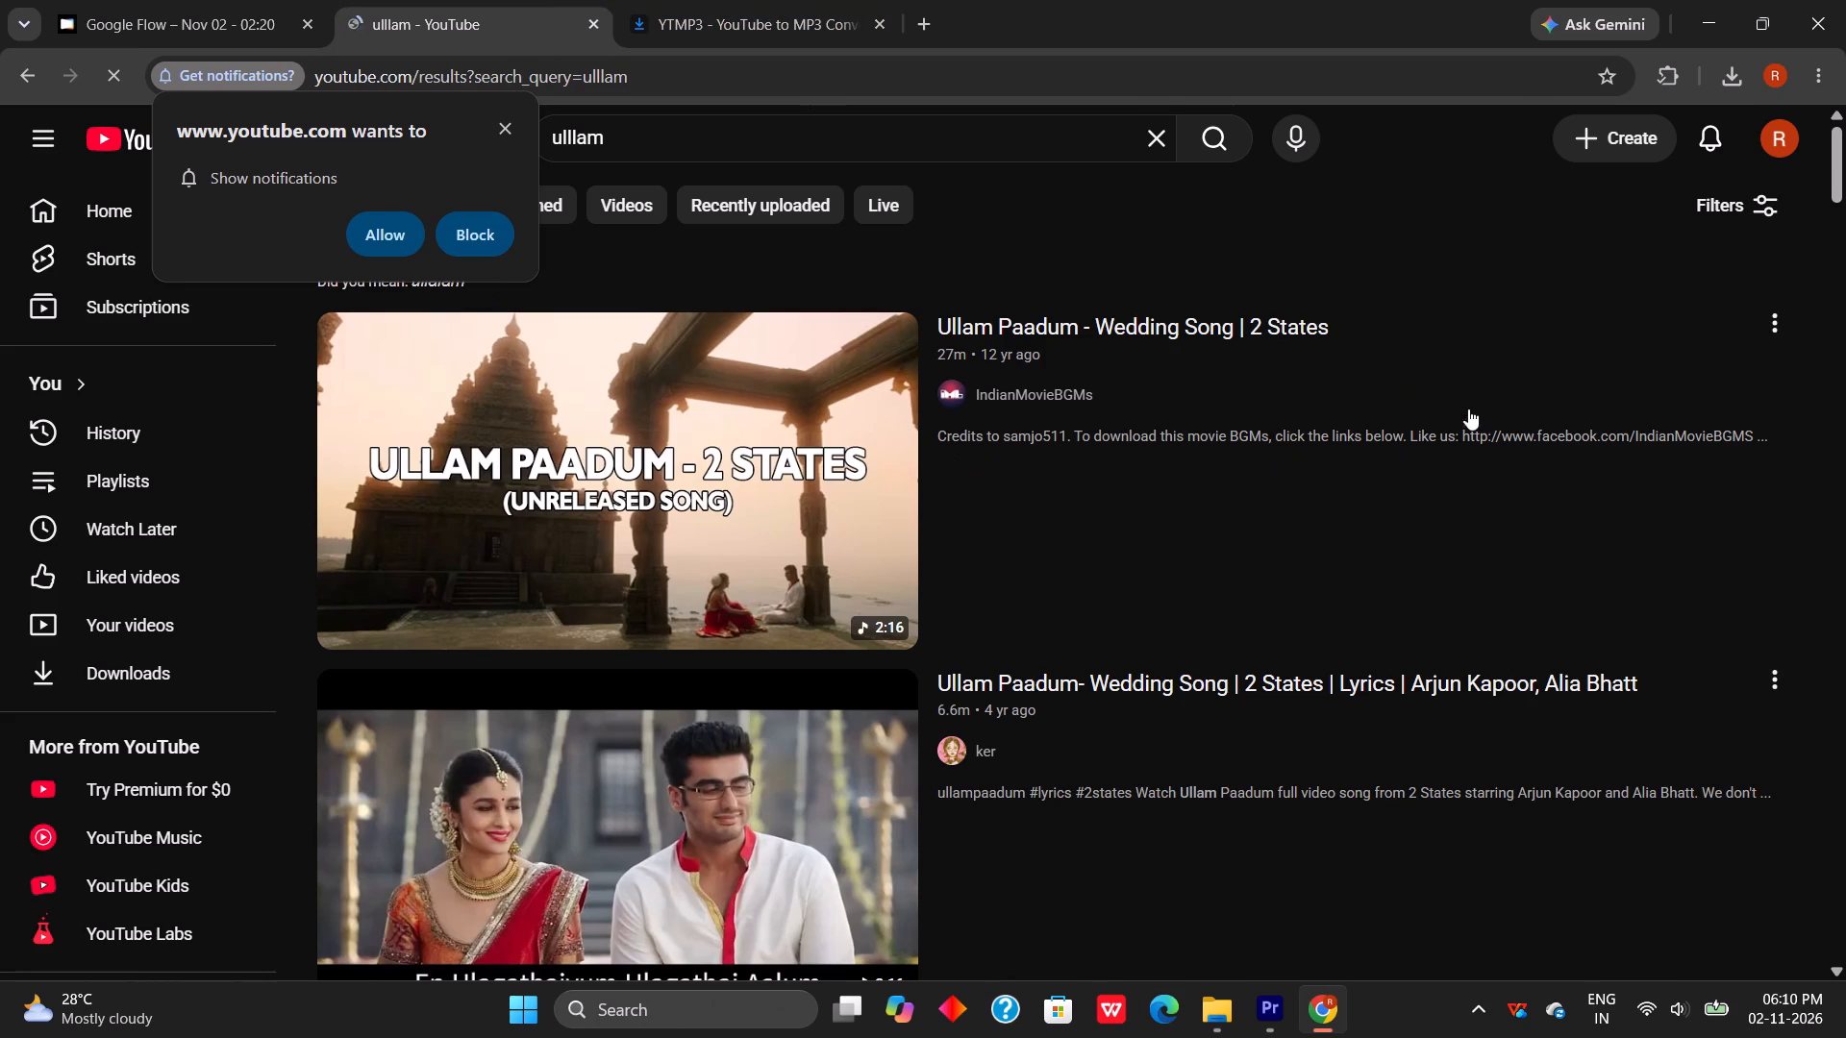
scroll(1113, 388, down, 2)
scroll(1057, 396, up, 3)
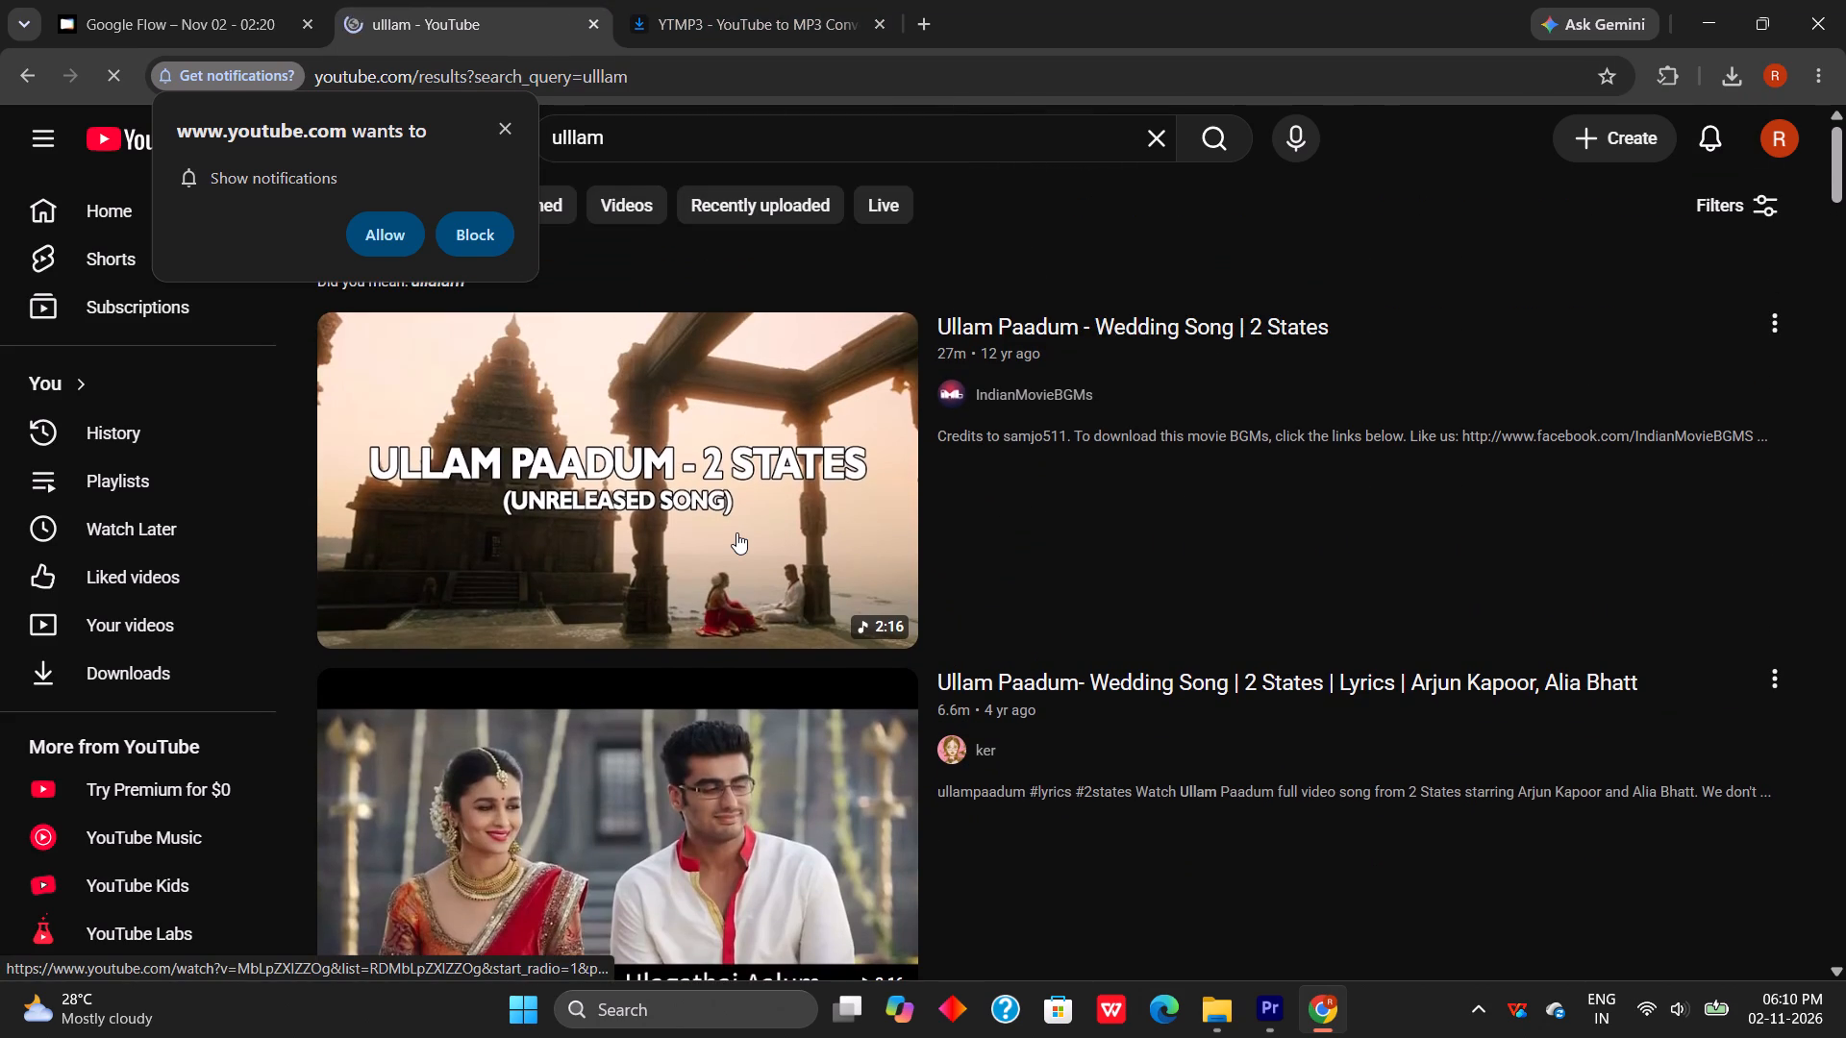
click(736, 532)
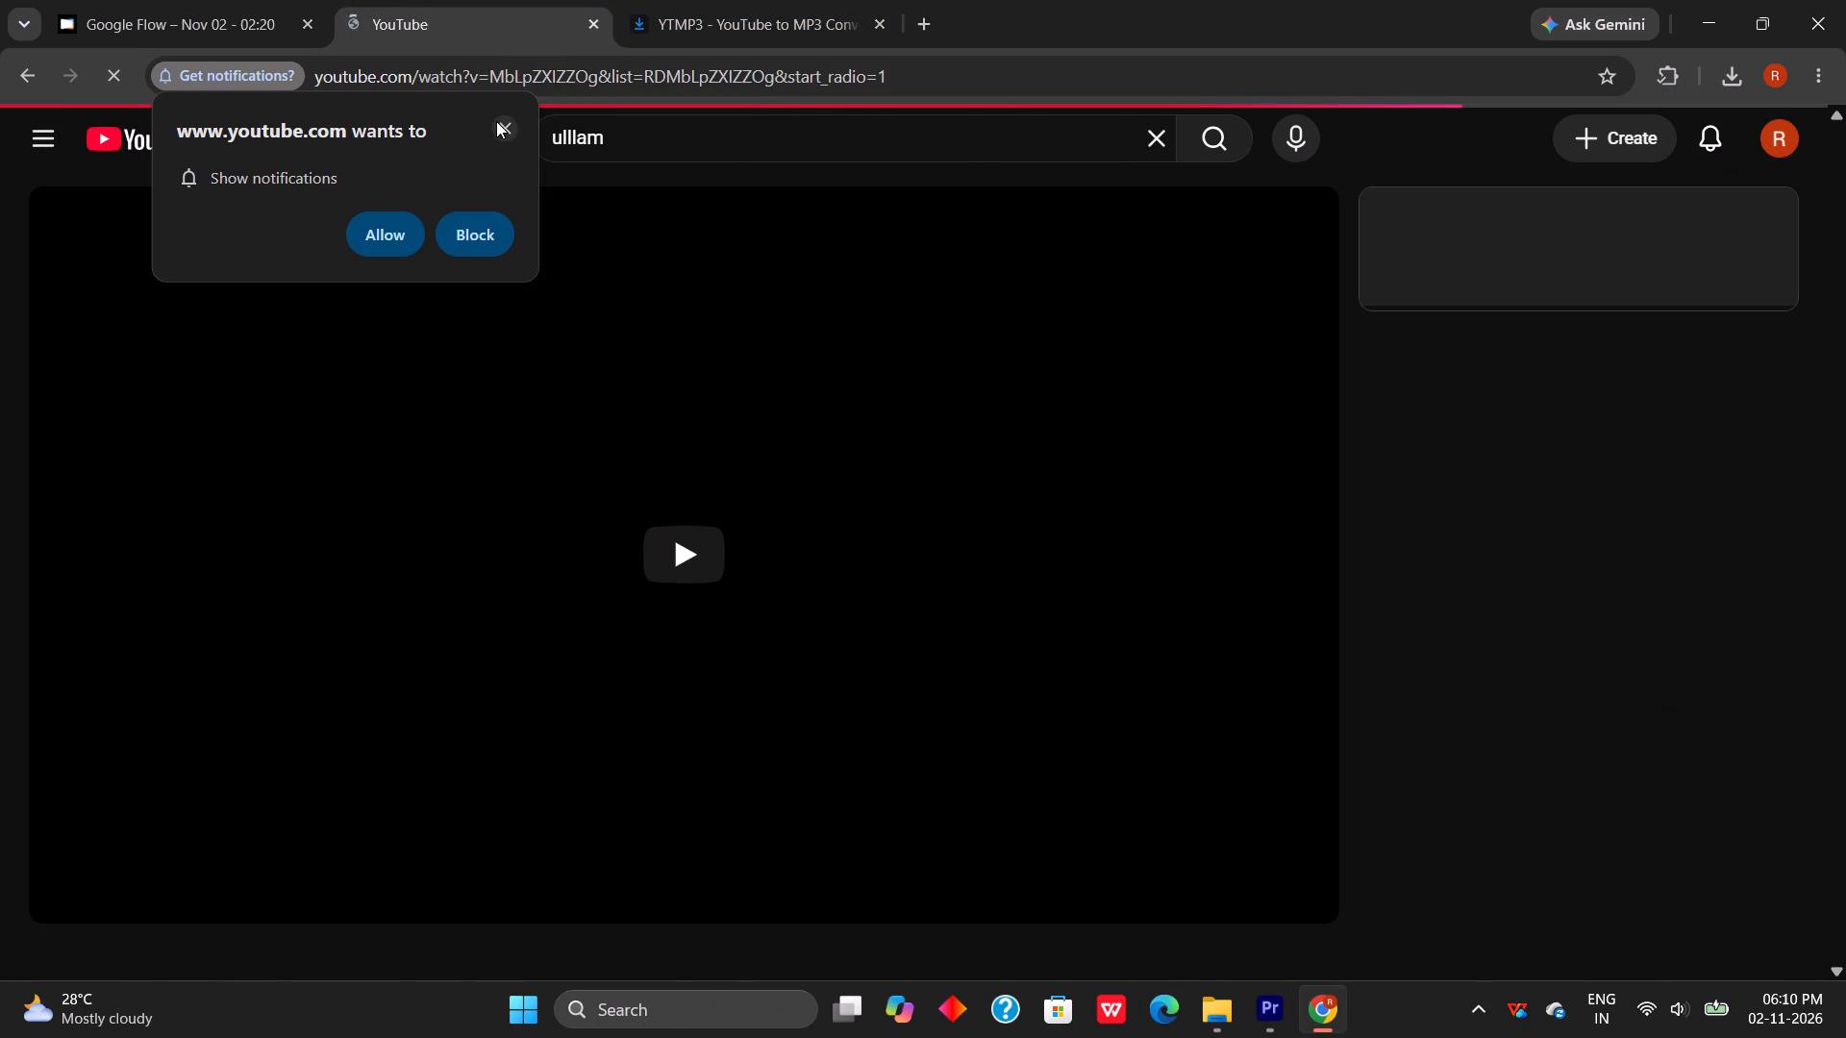
click(501, 128)
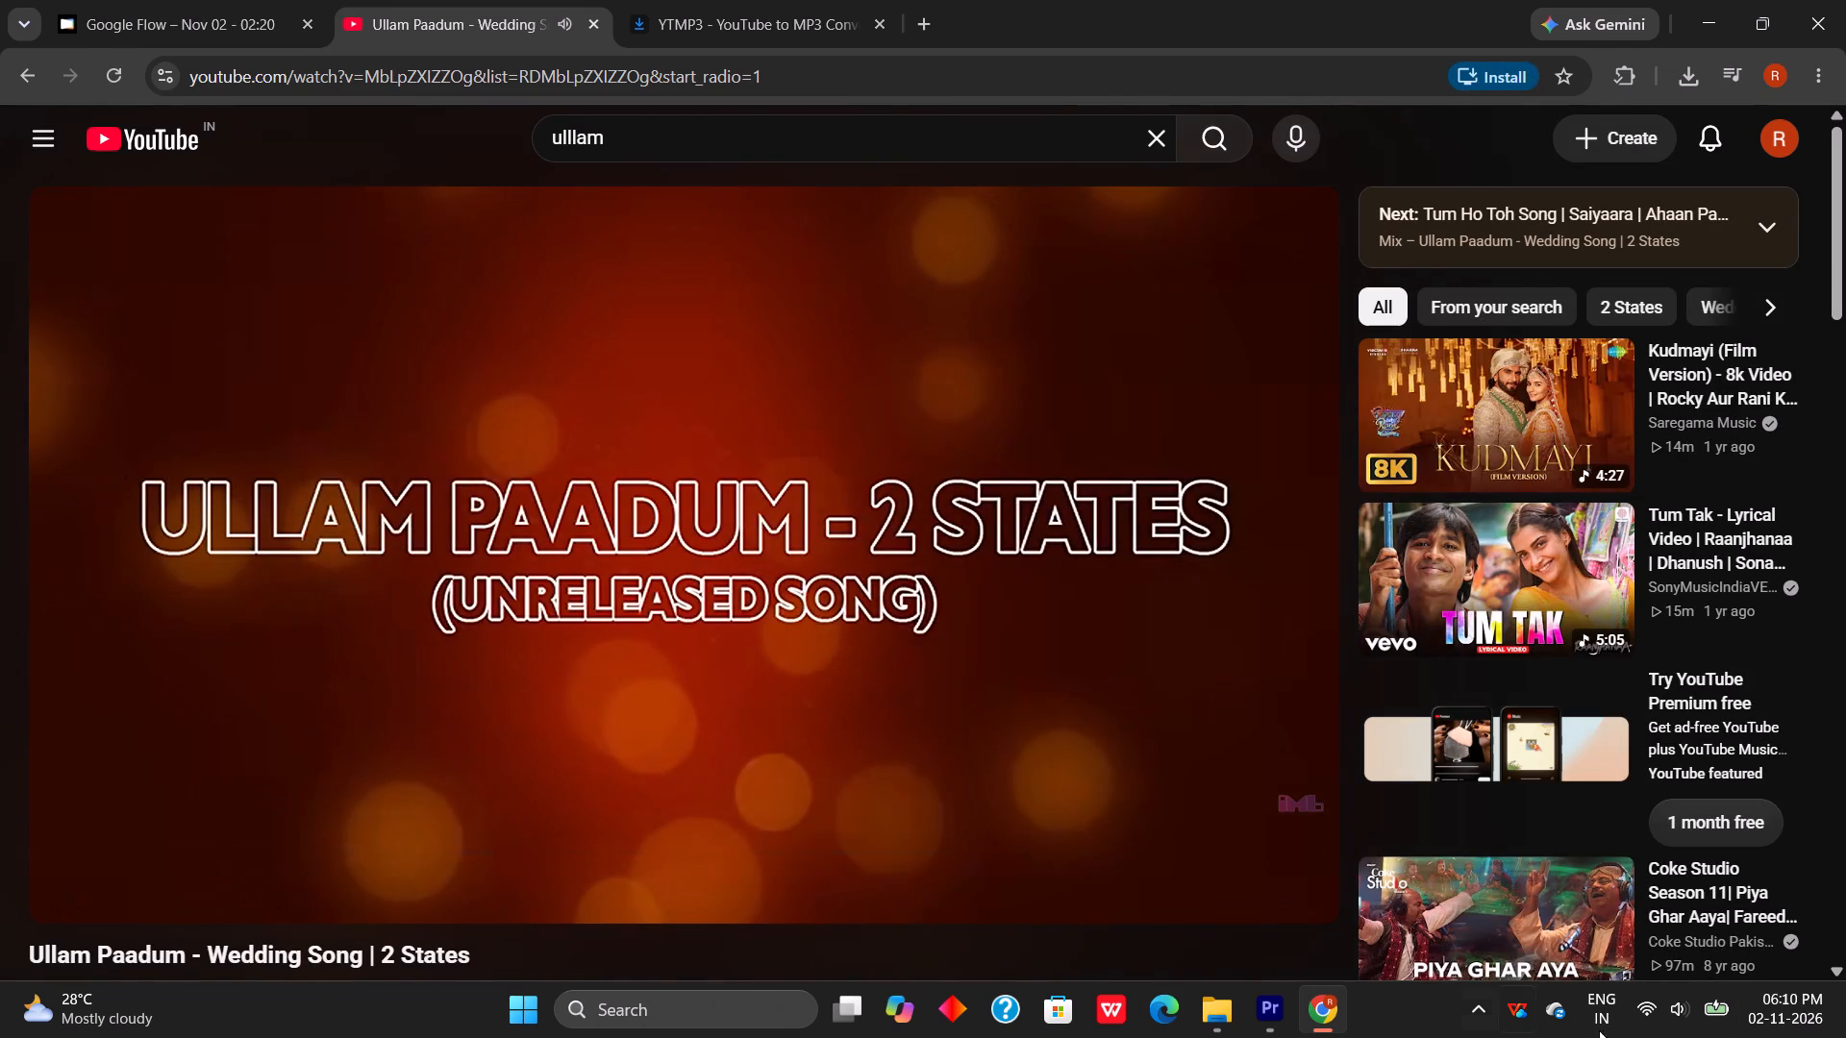
click(1622, 1008)
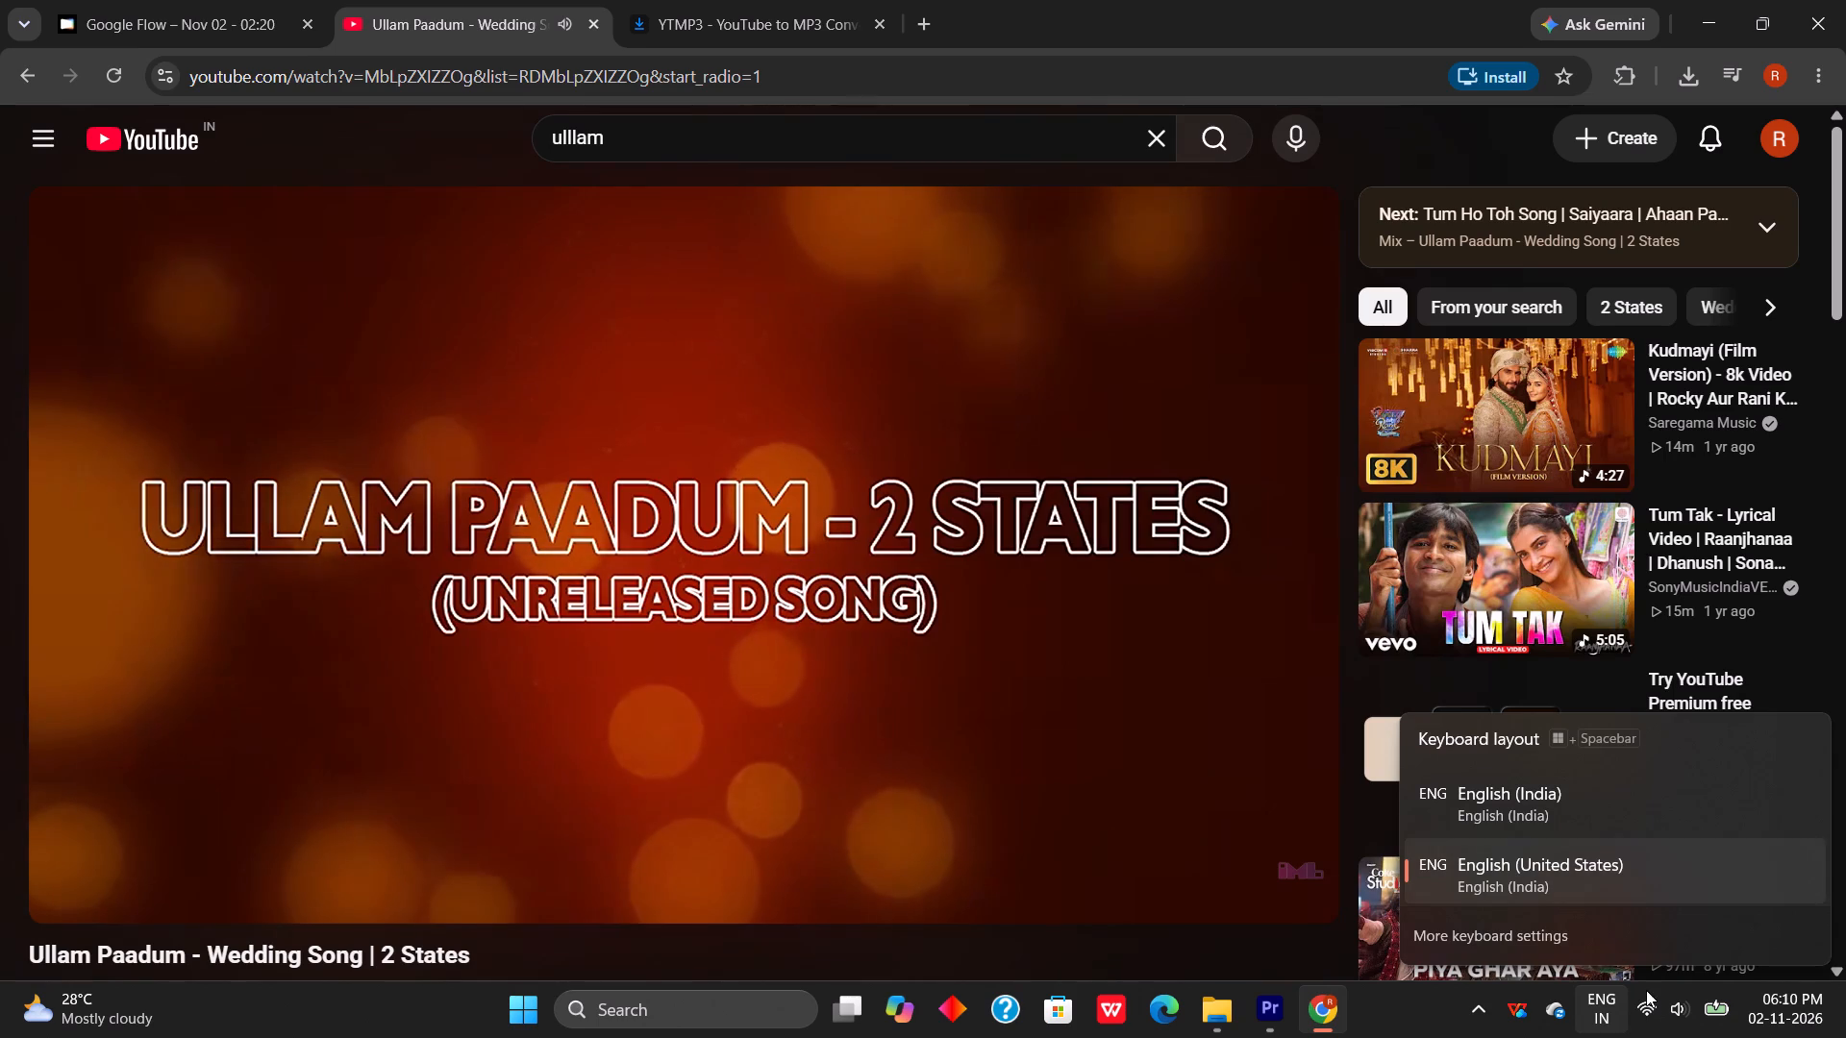
click(1646, 990)
click(1649, 1010)
click(1565, 853)
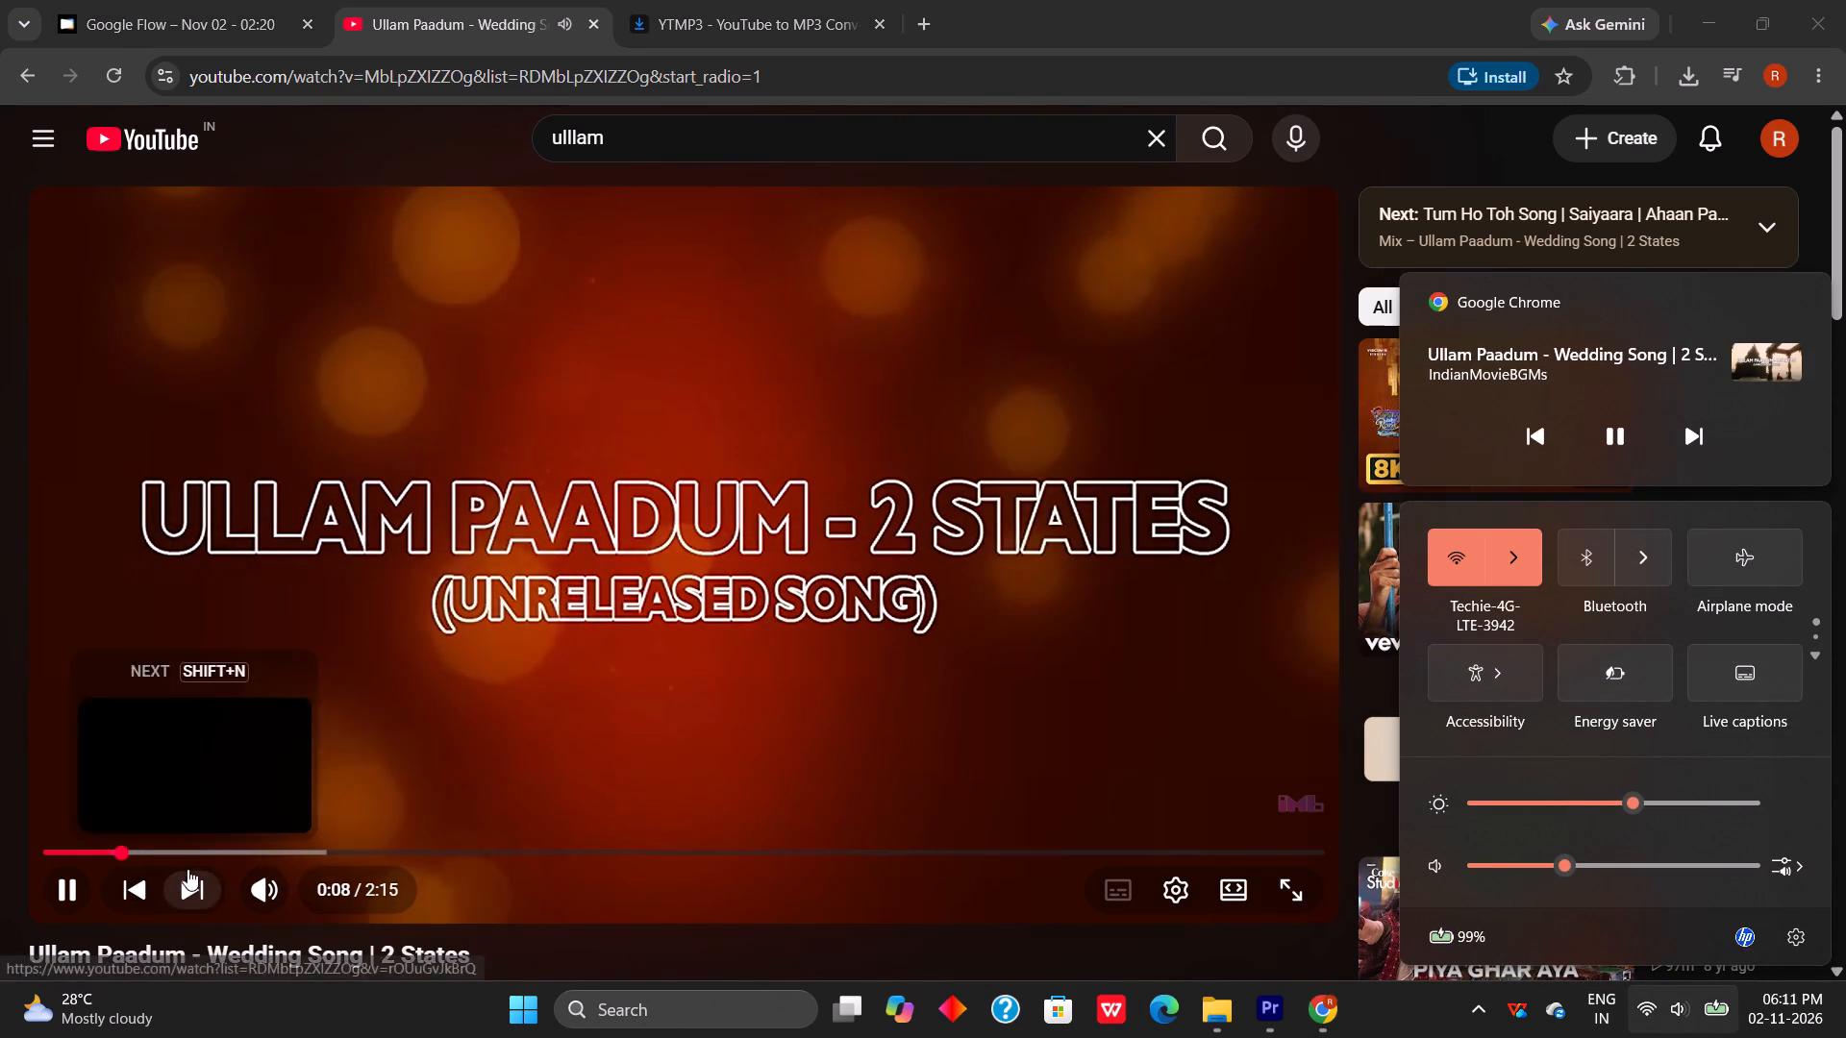
click(168, 854)
click(222, 854)
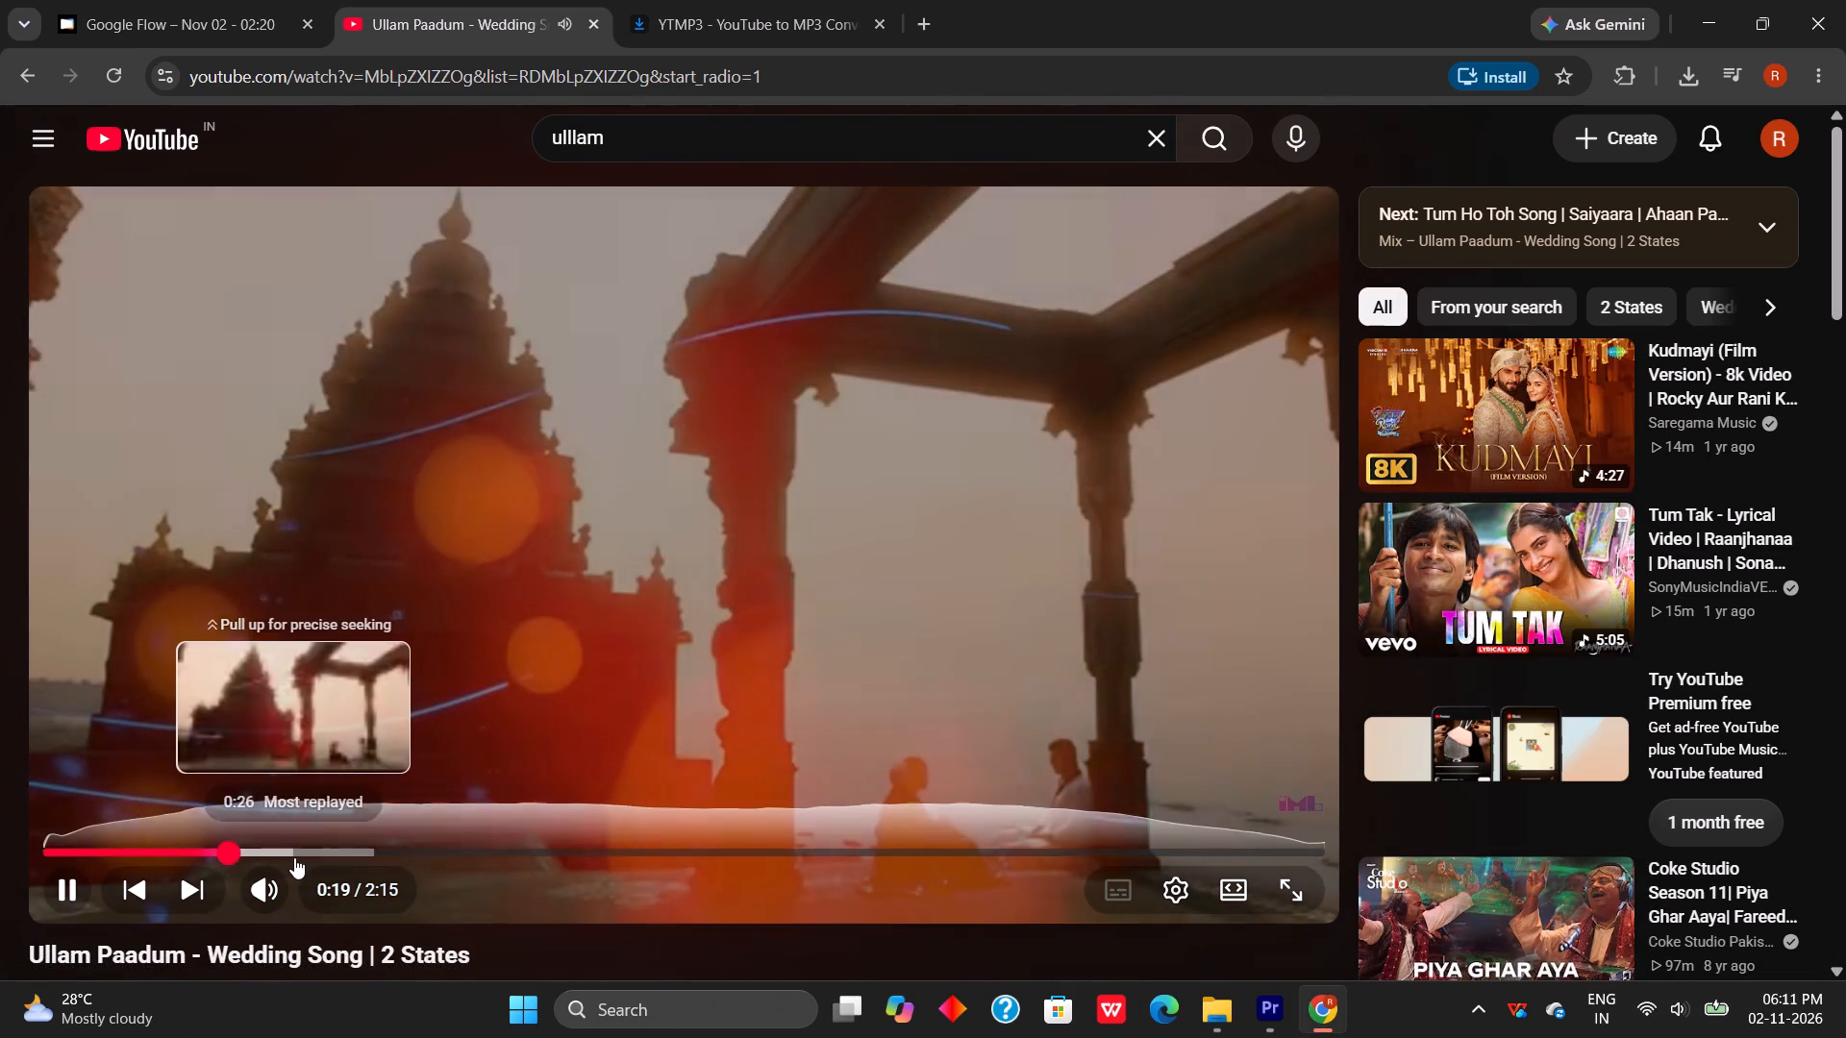
click(294, 857)
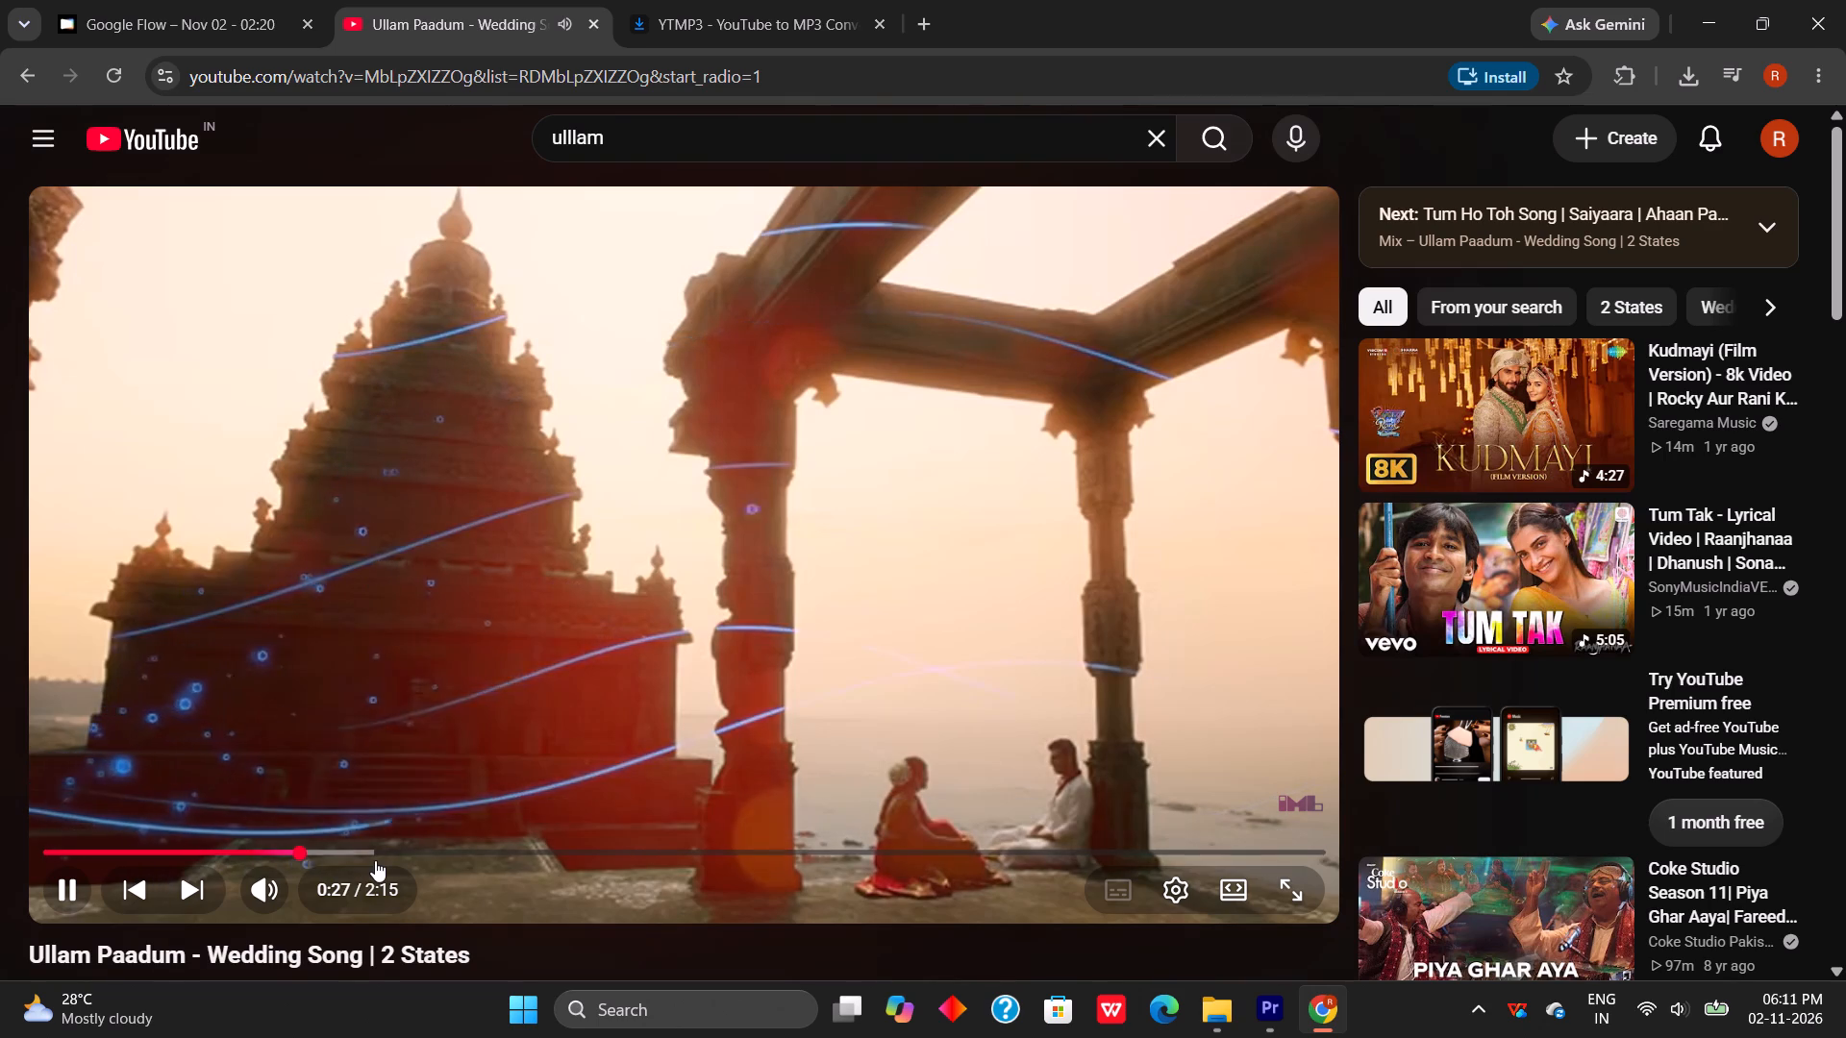
click(375, 860)
click(378, 851)
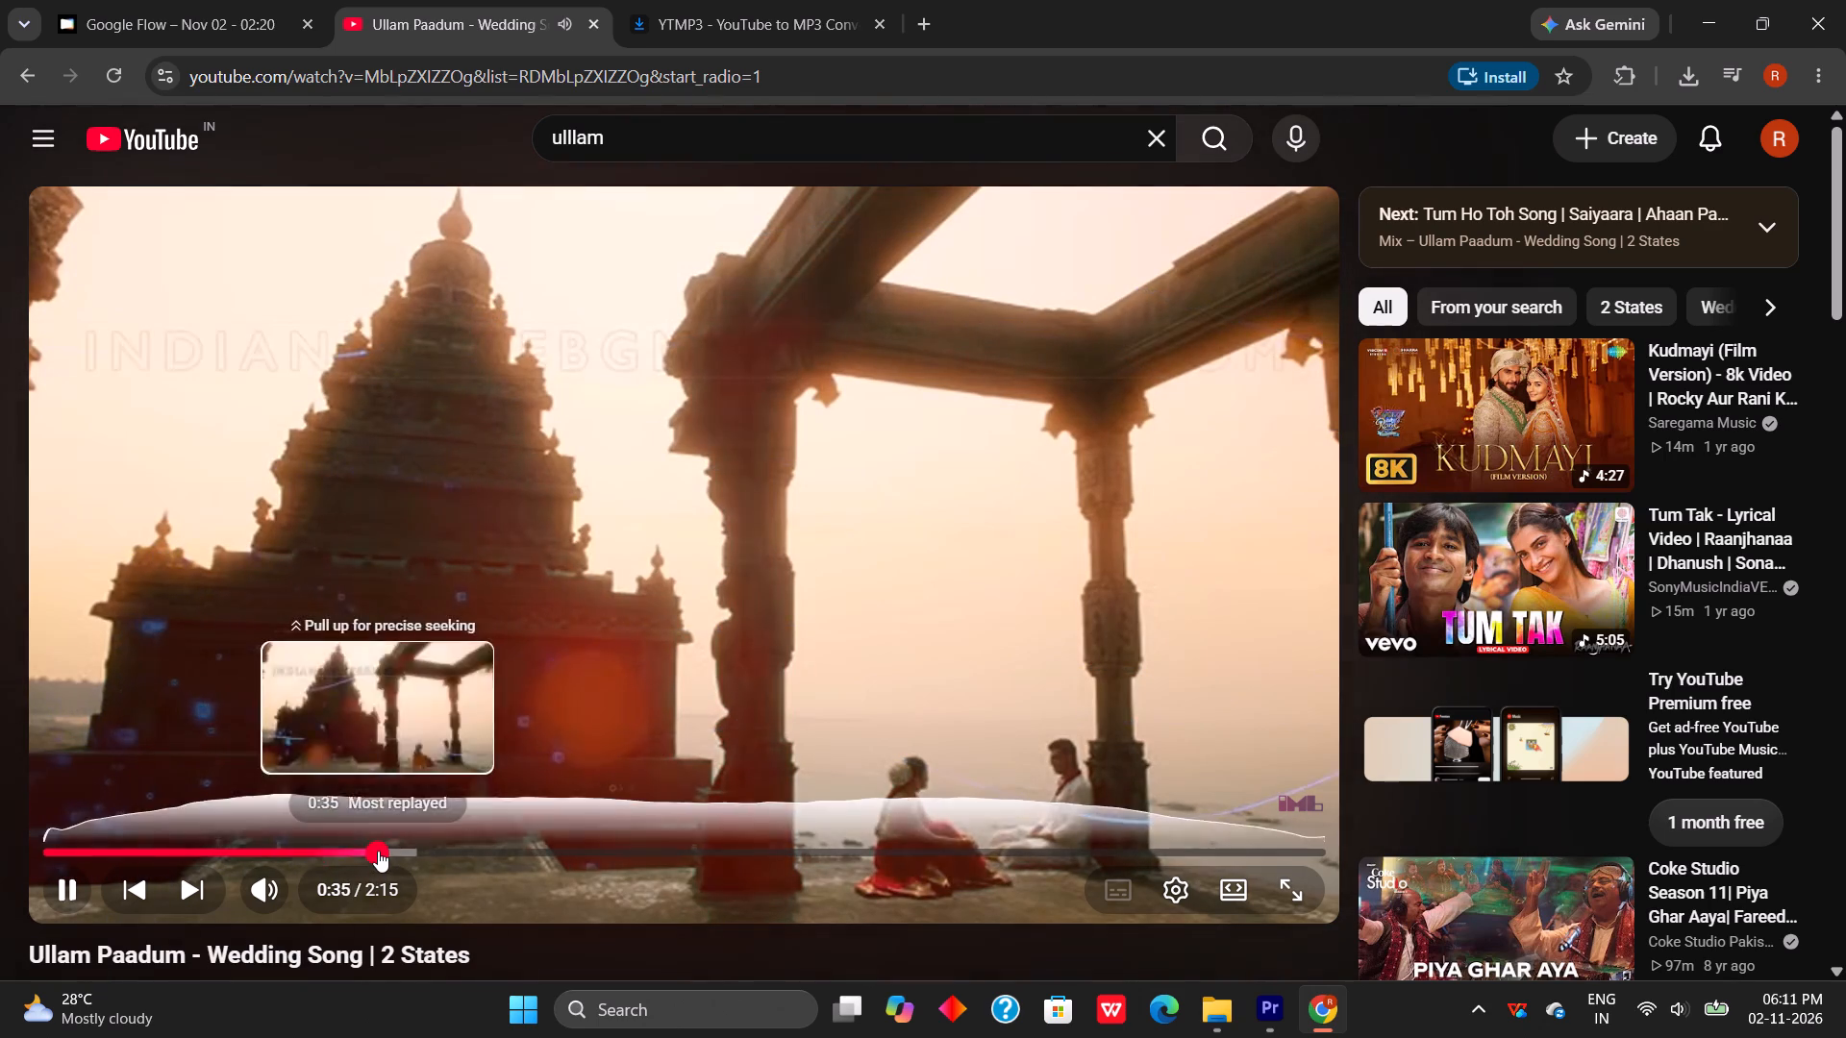
click(515, 849)
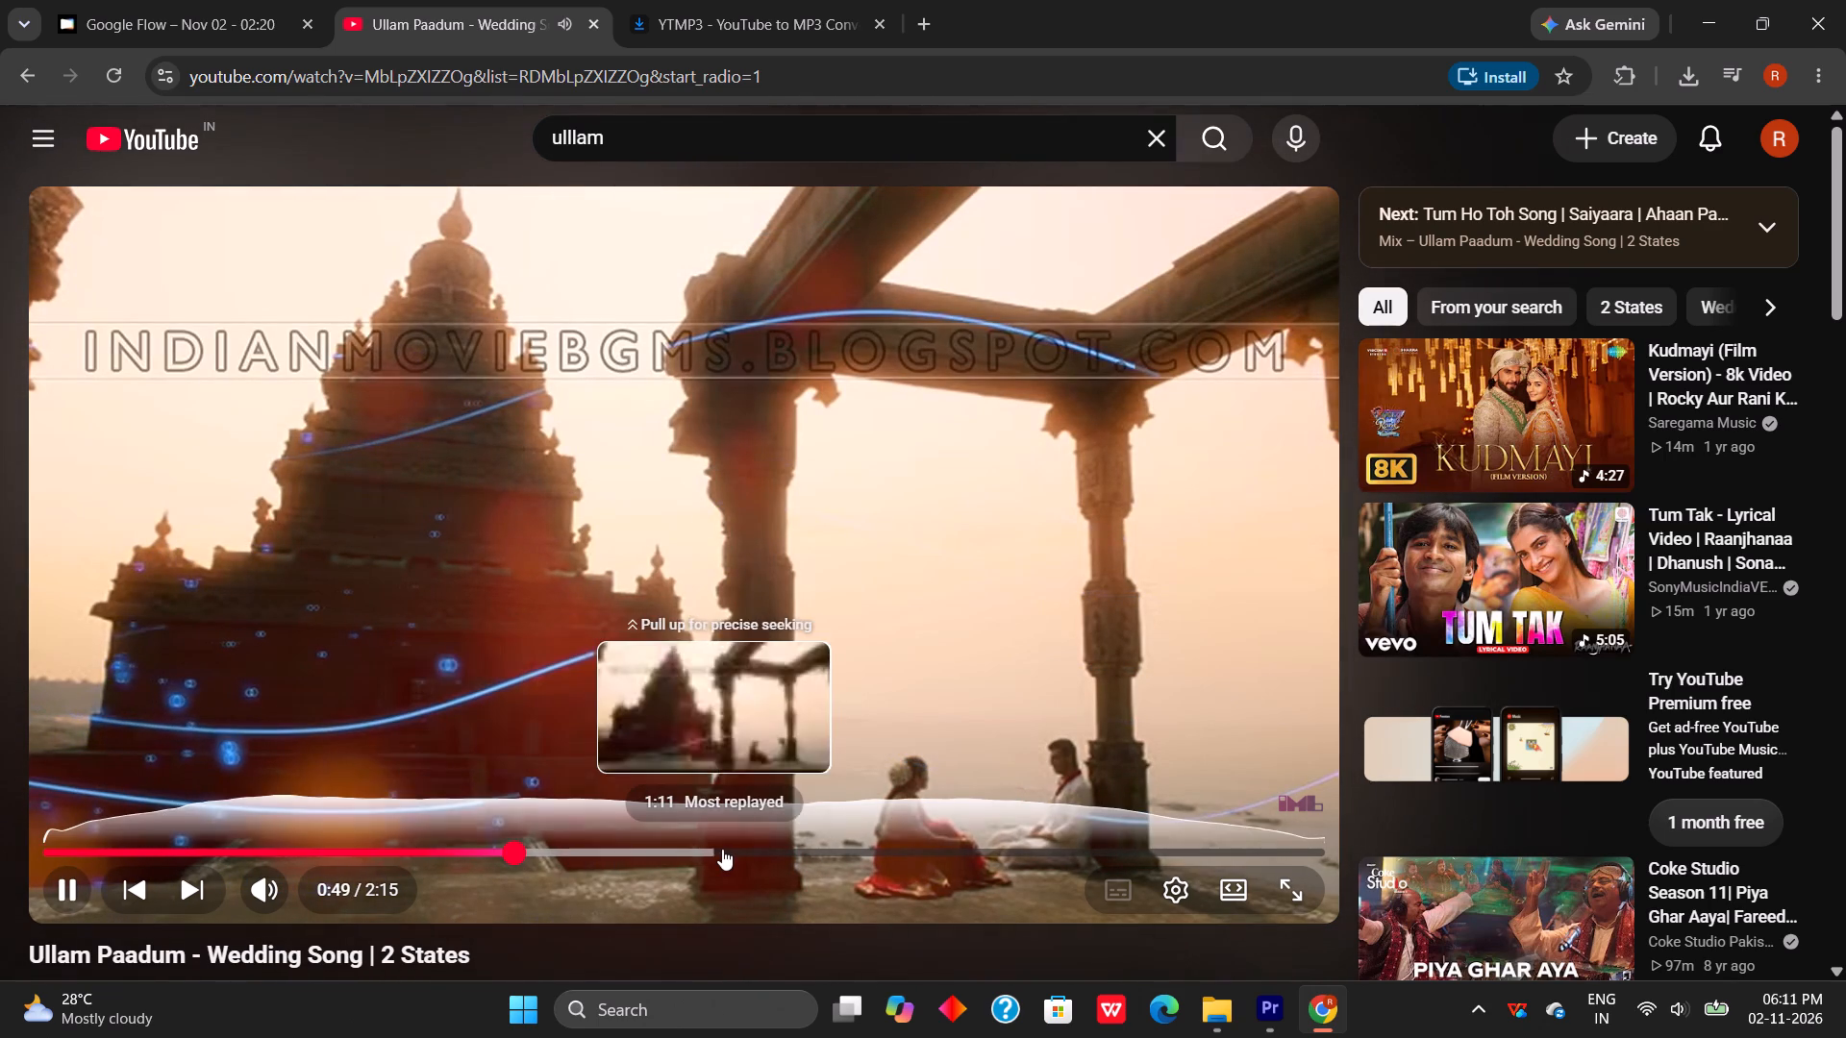
click(722, 849)
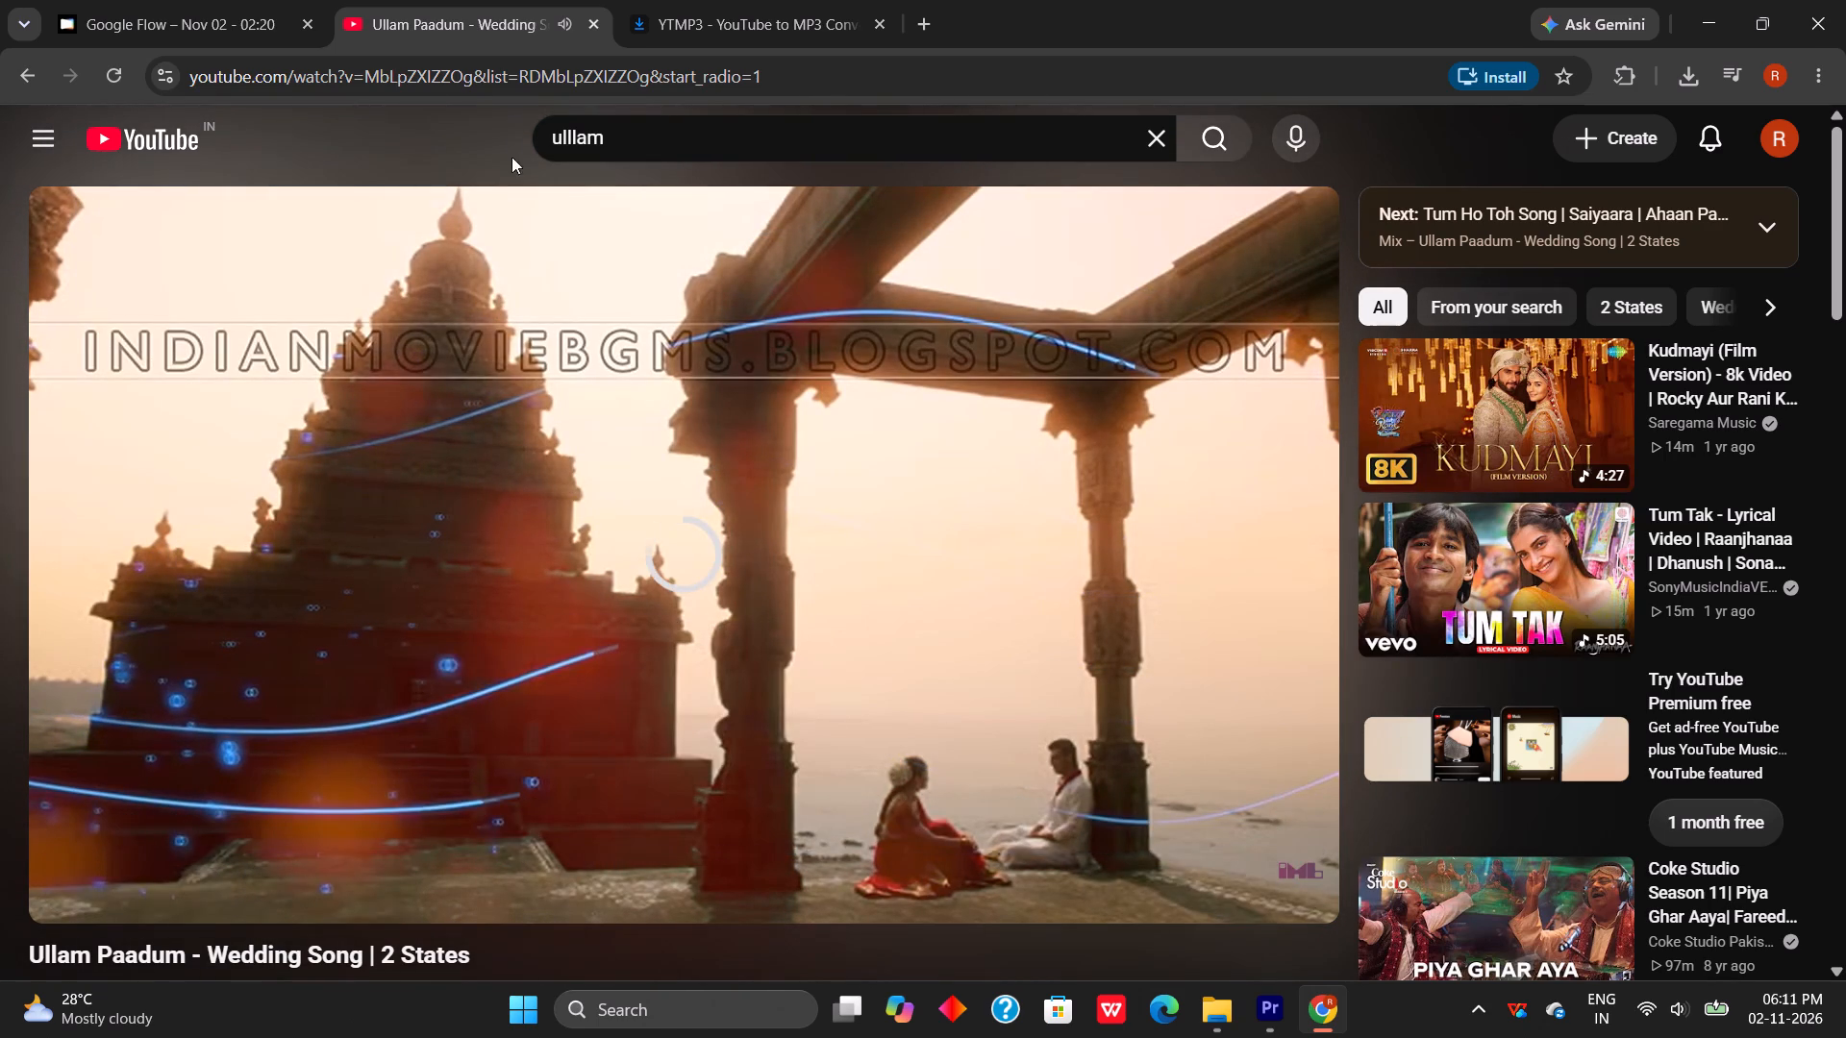
click(25, 78)
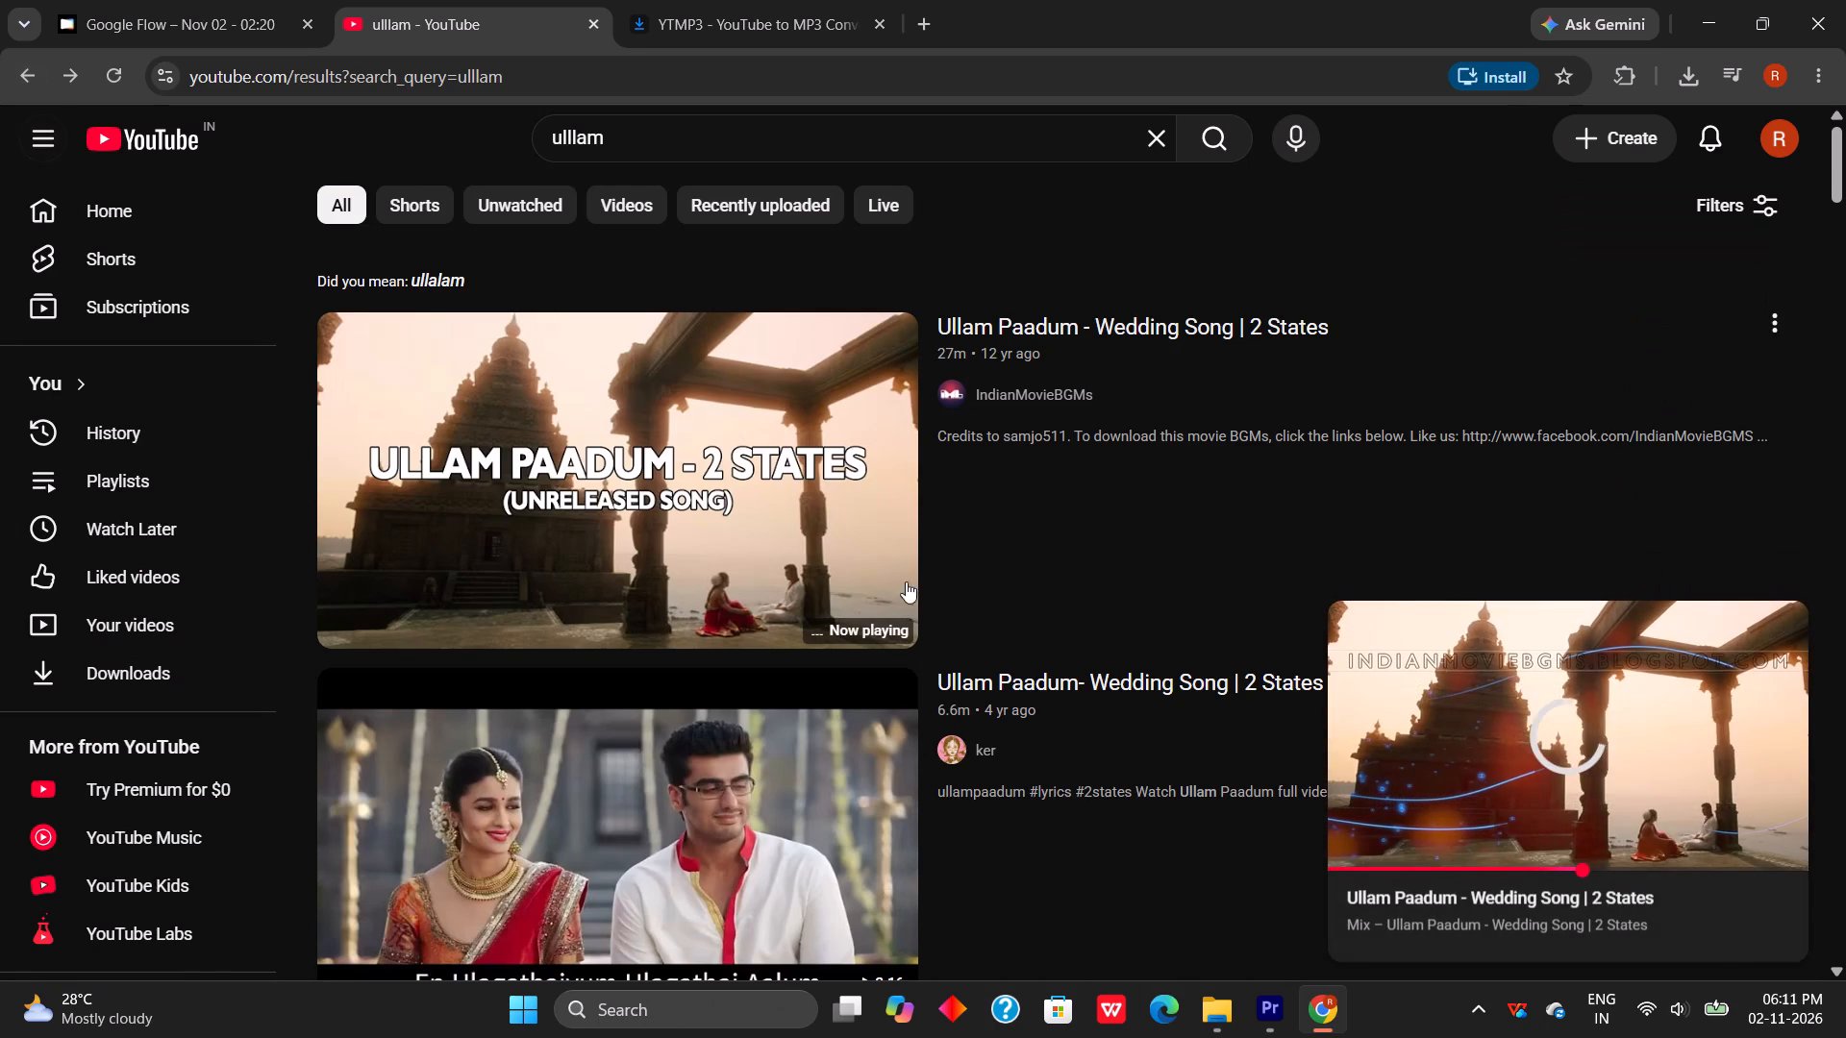
Pause the playing song and look through the search results for other versions of the Ullam Paadum wedding song.
scroll(971, 659, down, 7)
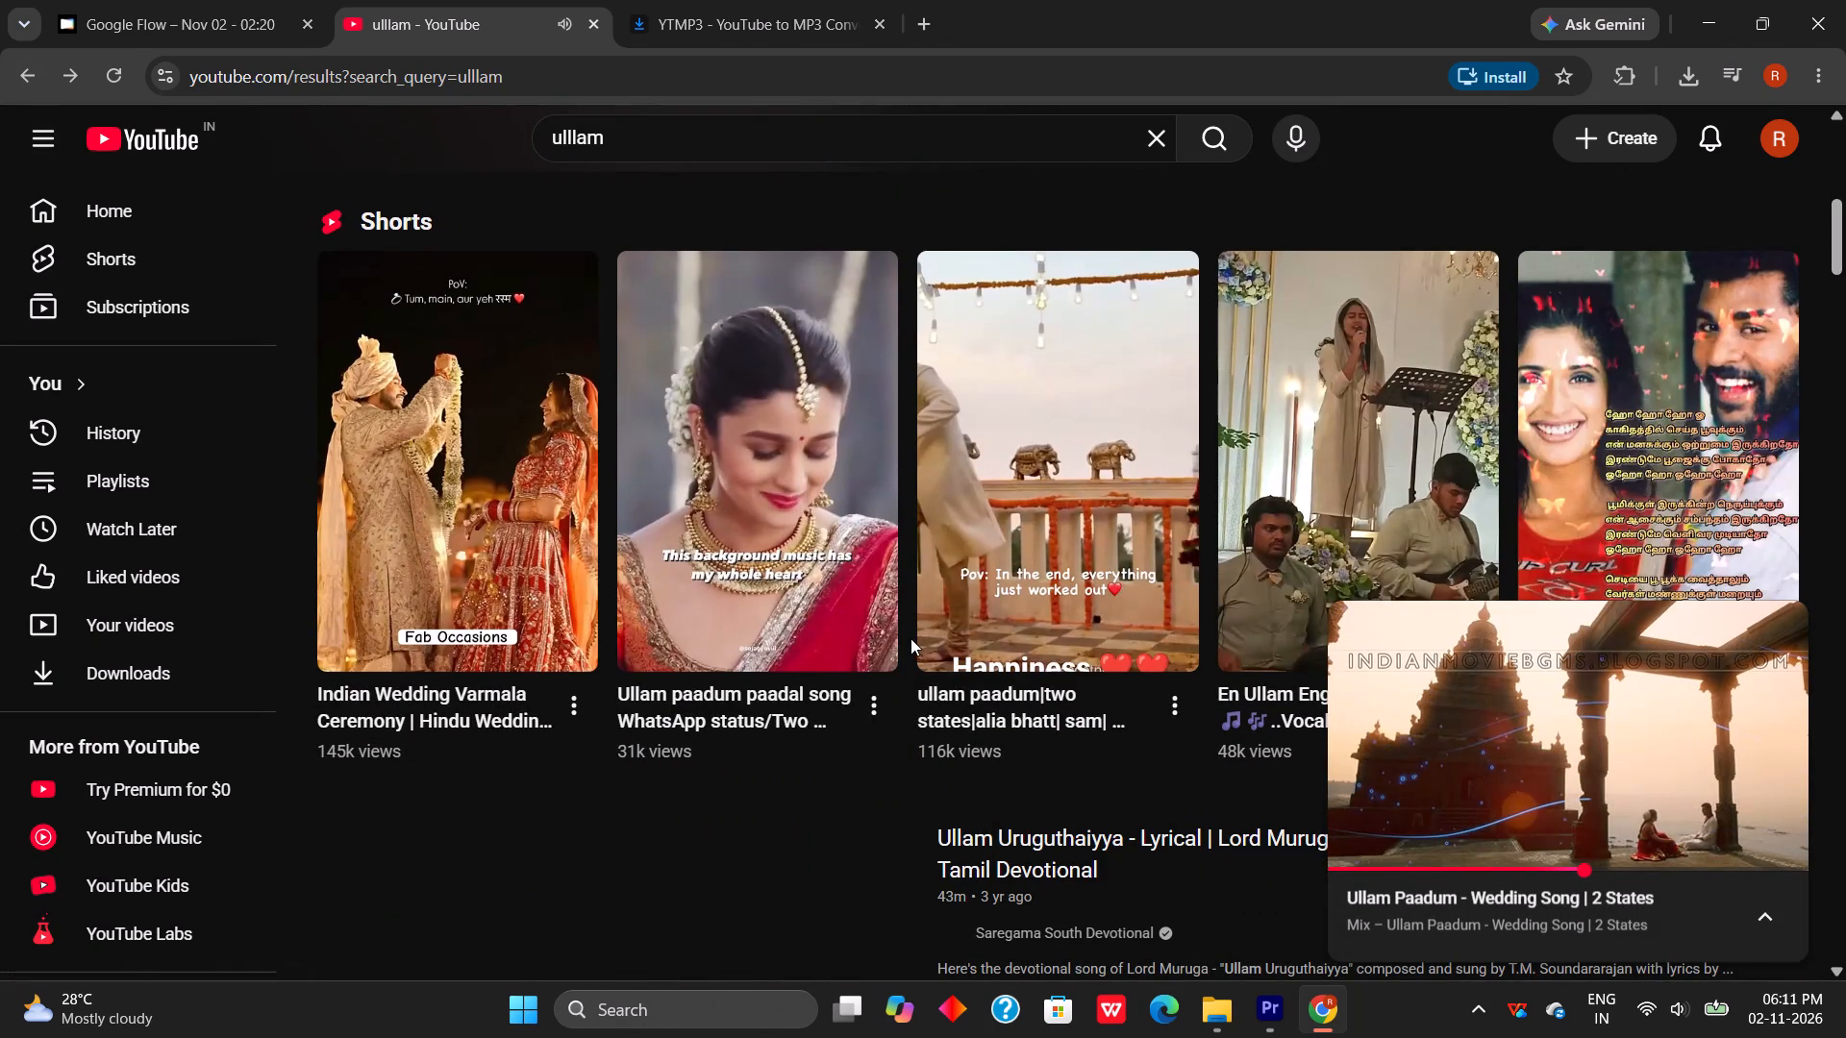
scroll(886, 619, up, 4)
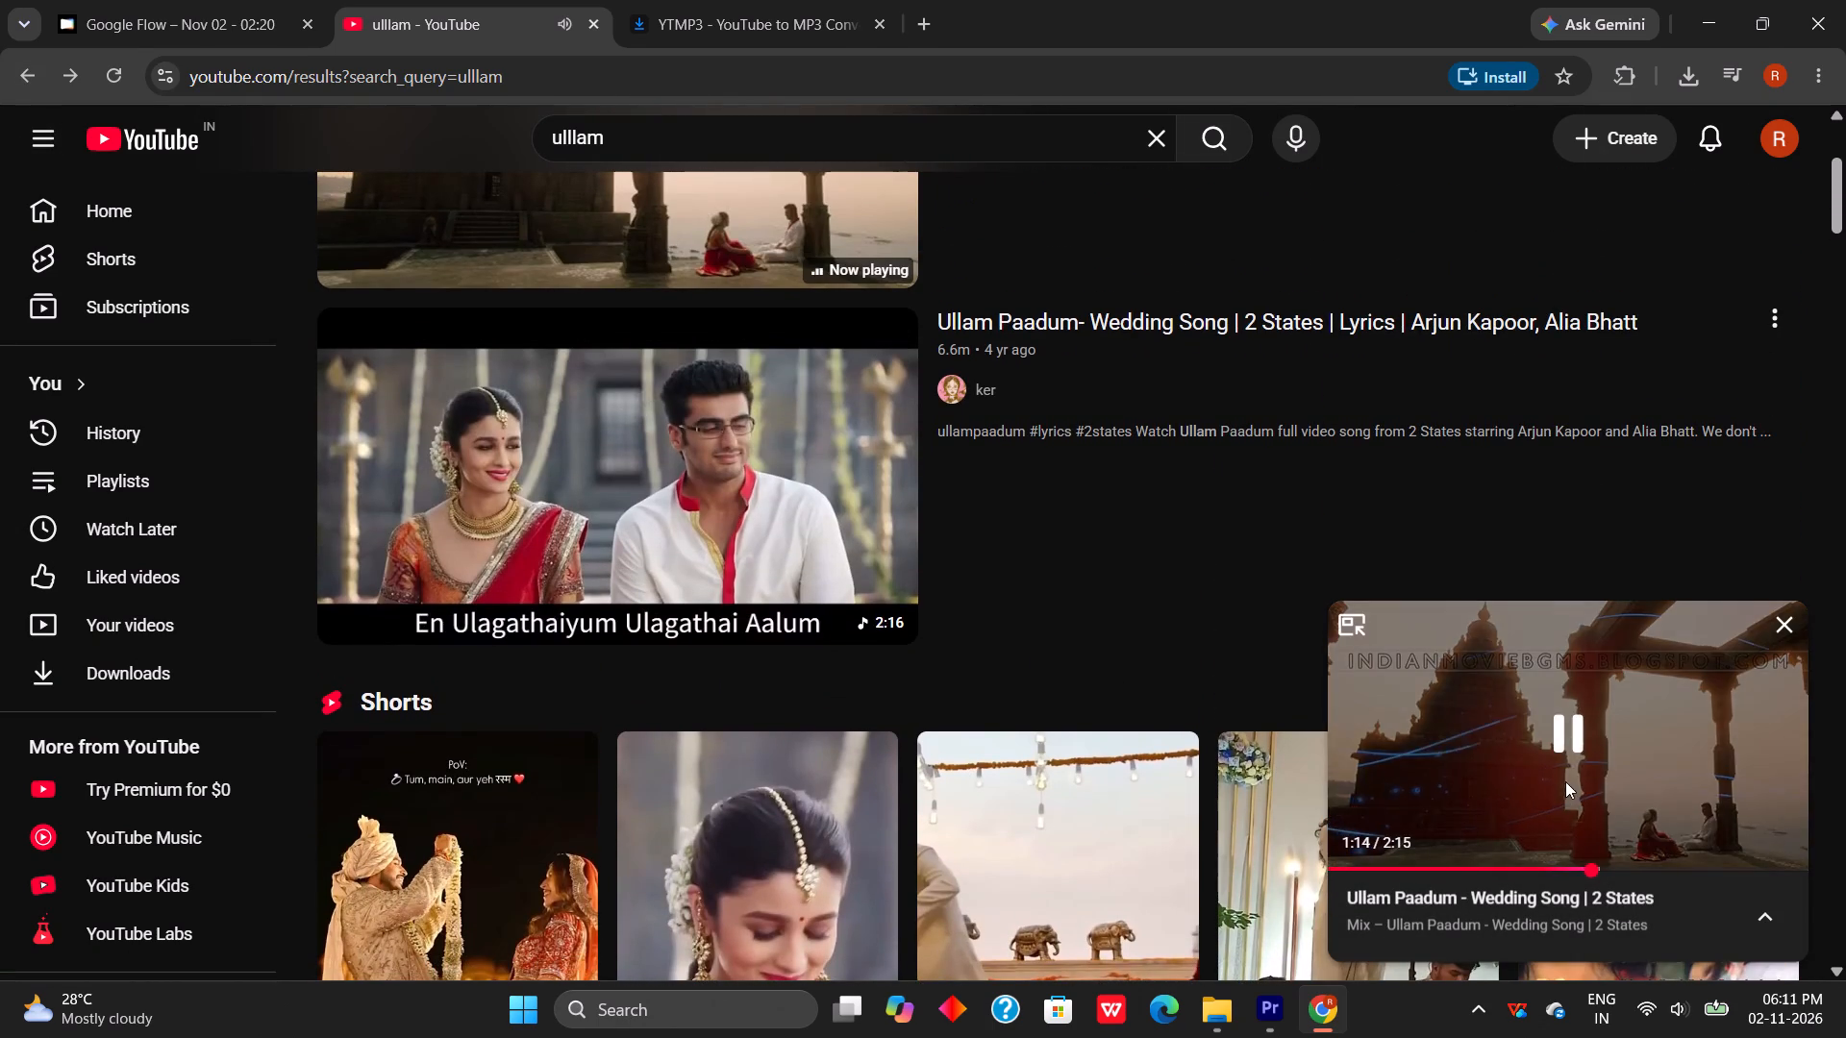
click(1567, 736)
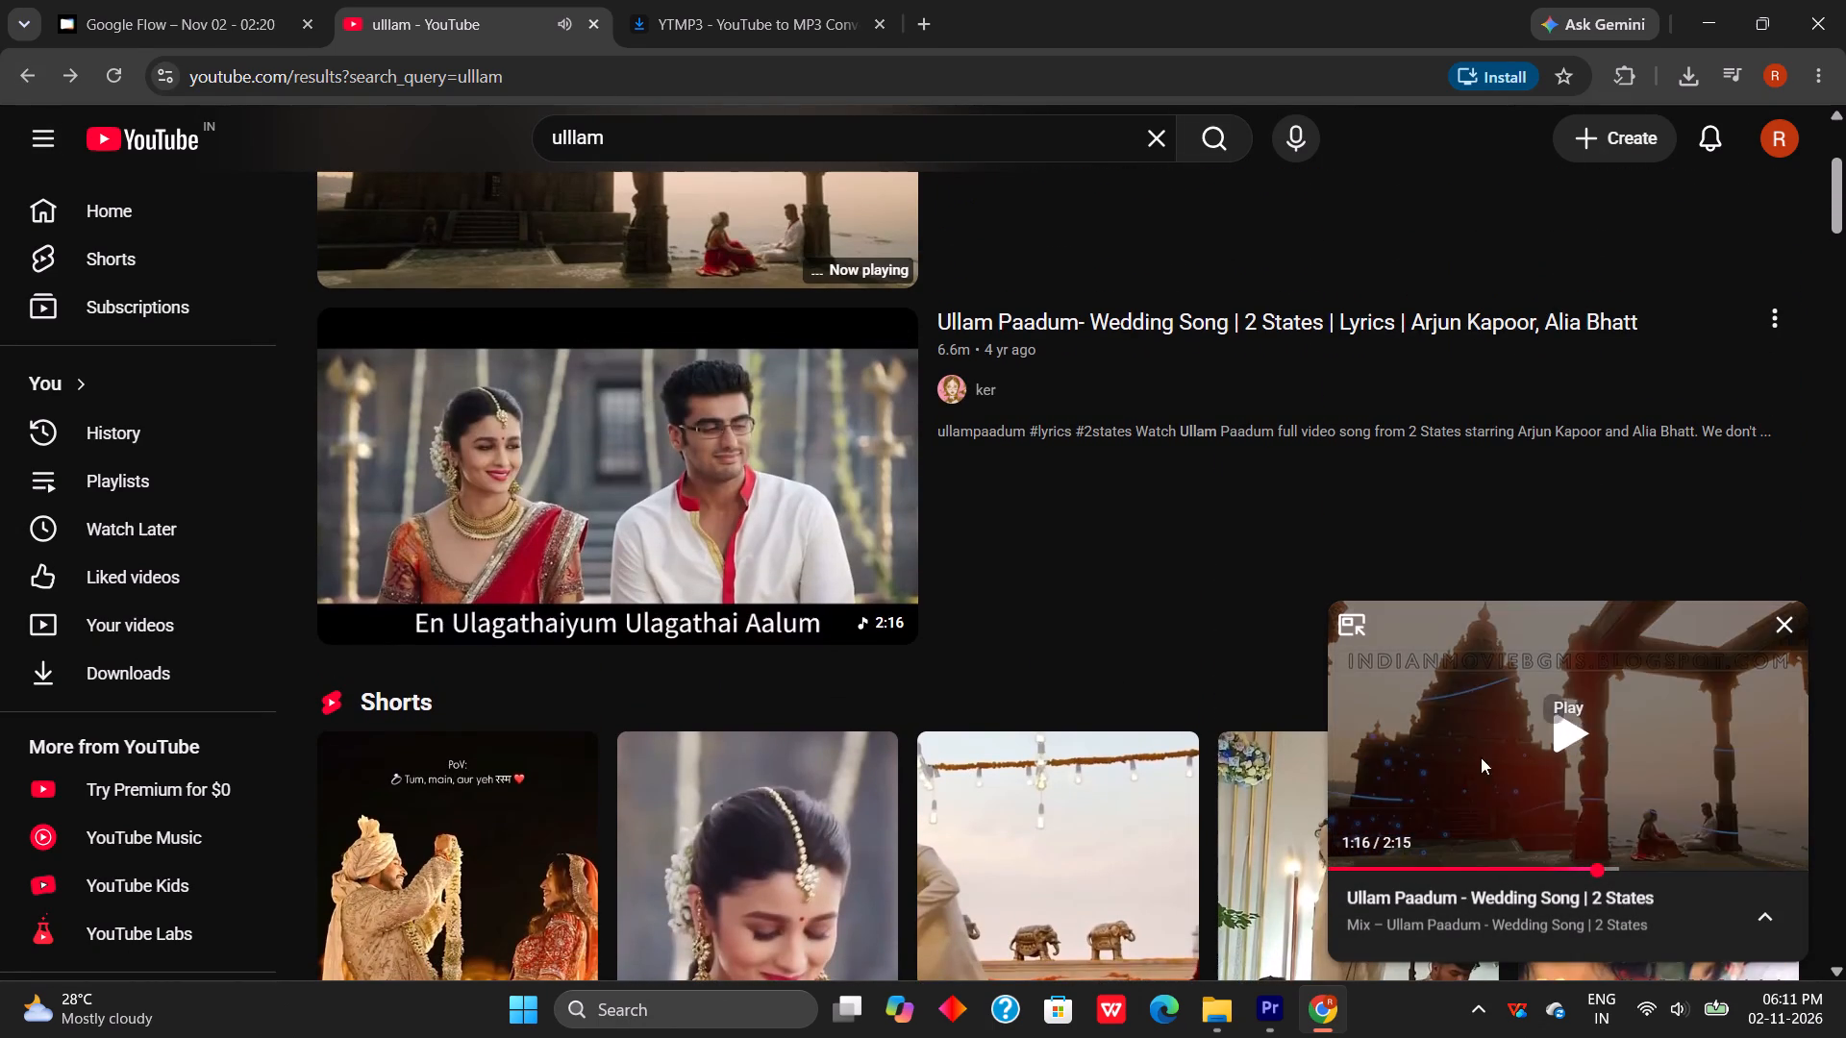
scroll(412, 683, down, 3)
scroll(596, 658, down, 3)
scroll(906, 729, up, 1)
scroll(897, 712, down, 2)
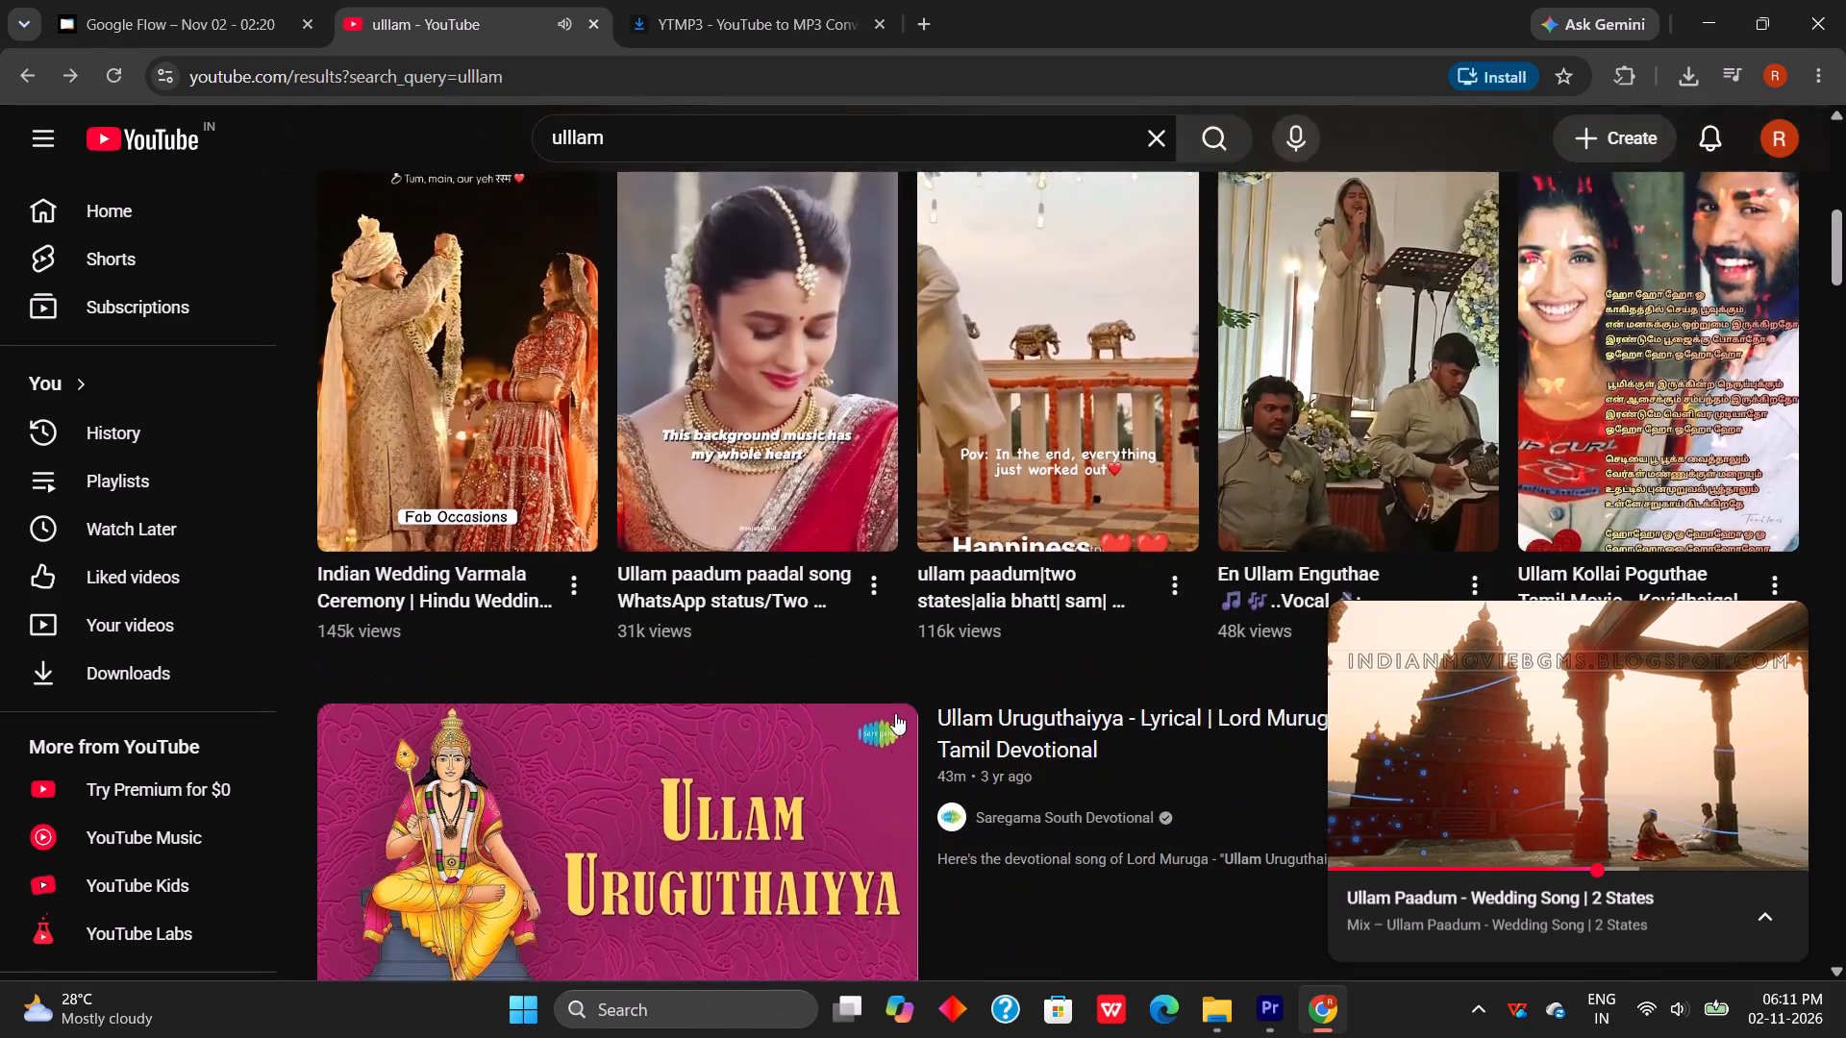
scroll(895, 713, down, 4)
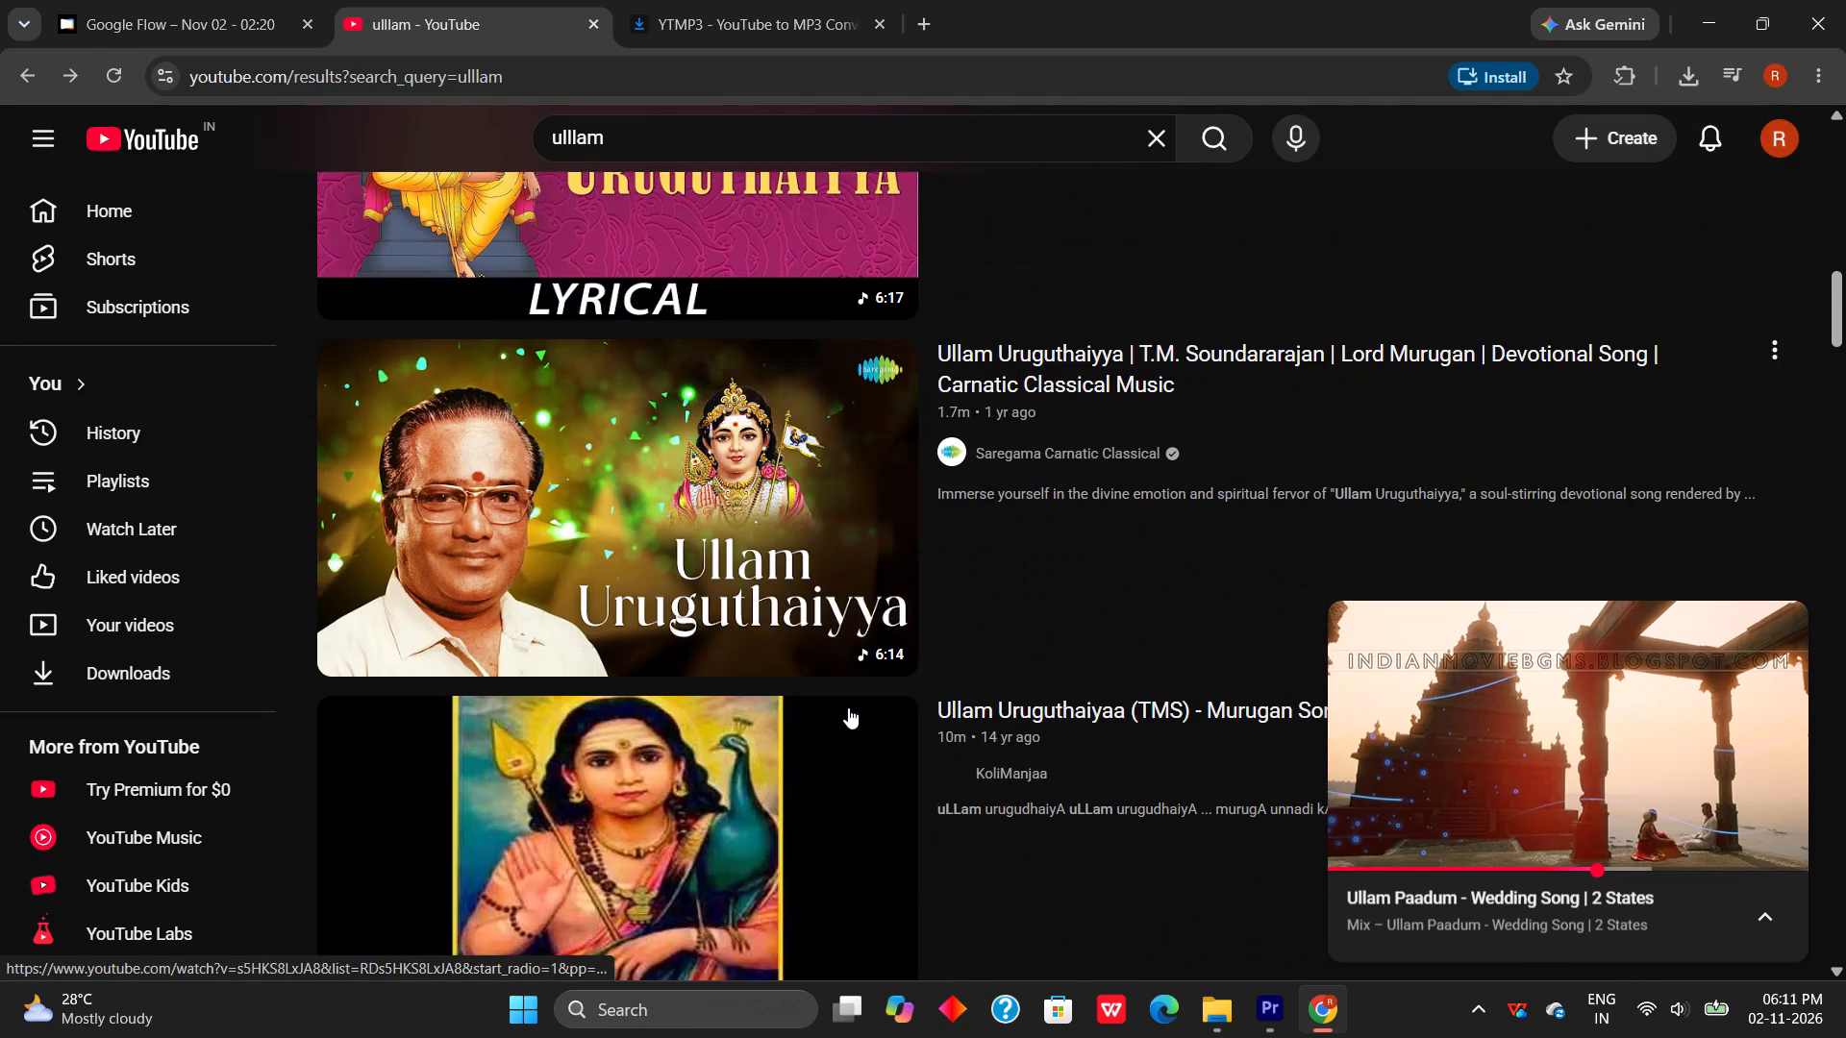
scroll(843, 707, down, 4)
scroll(840, 706, up, 15)
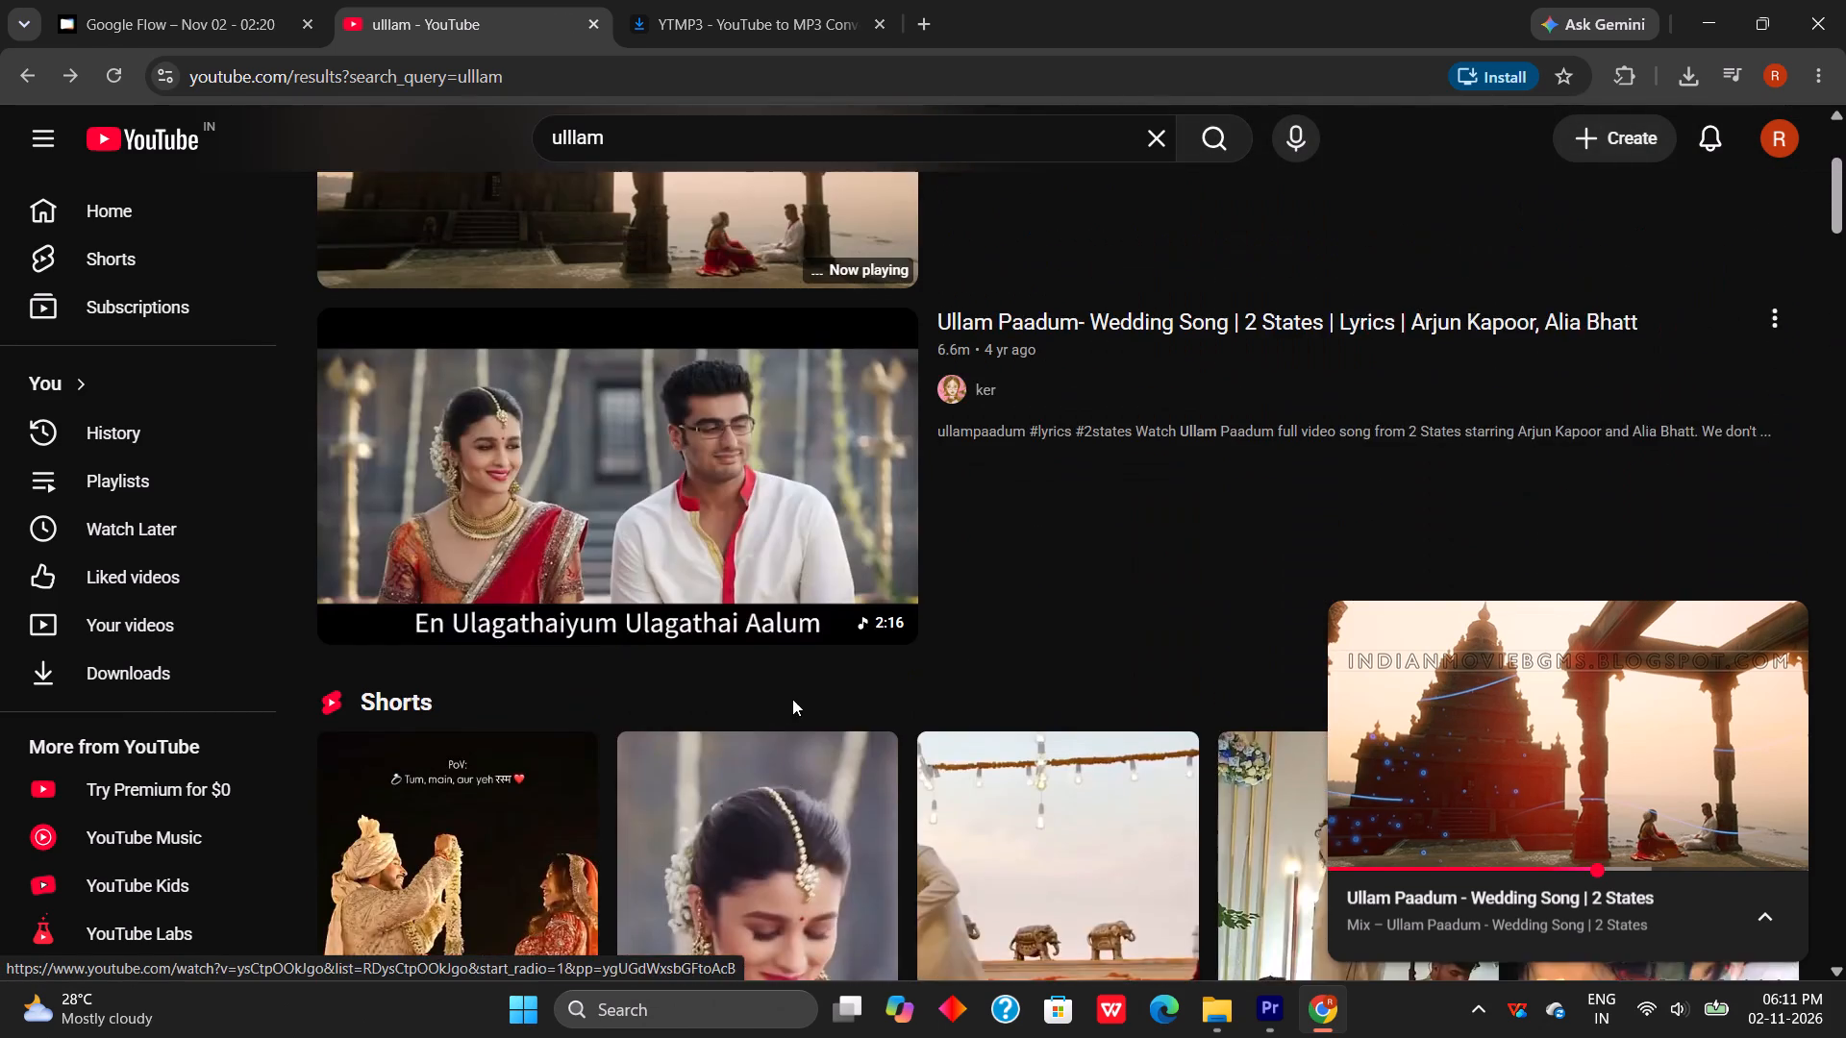
scroll(782, 696, up, 5)
scroll(739, 625, up, 2)
scroll(725, 624, down, 3)
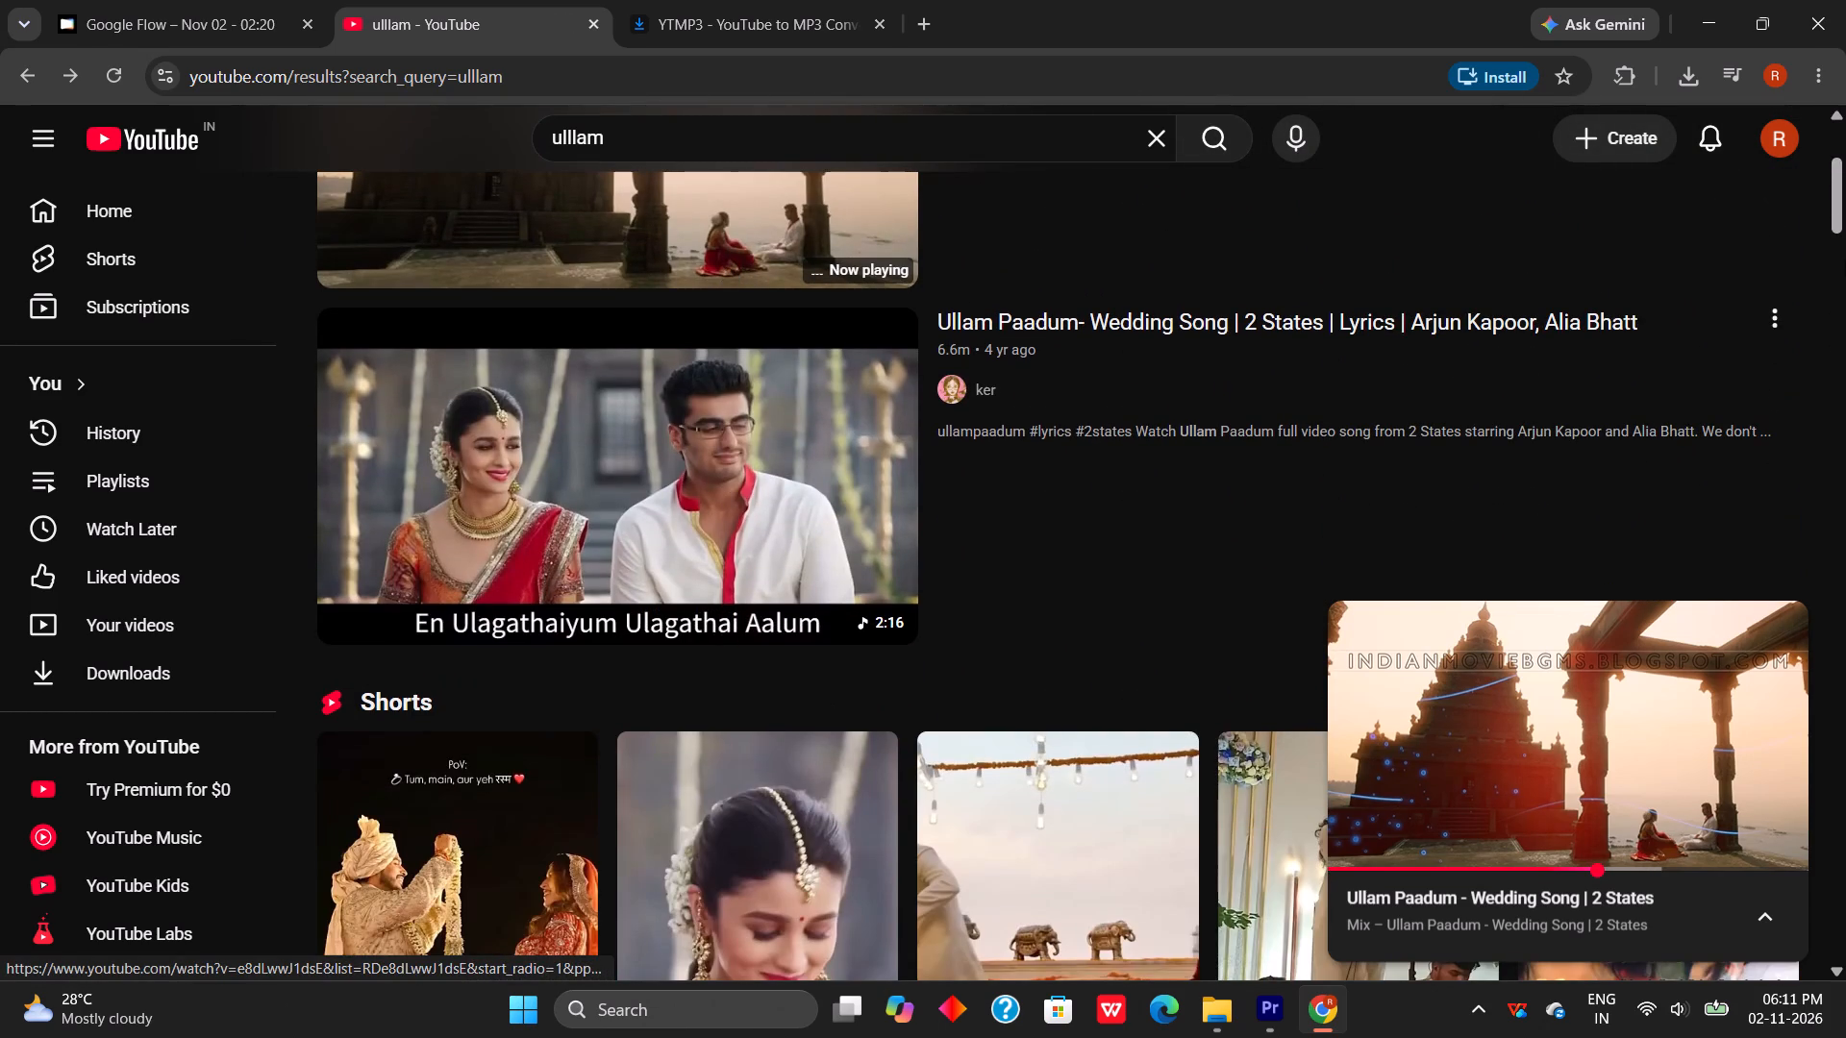
Copy the share link of the "Ullam Paadum- Wedding Song | 2 States | Lyrics" video.
click(1782, 311)
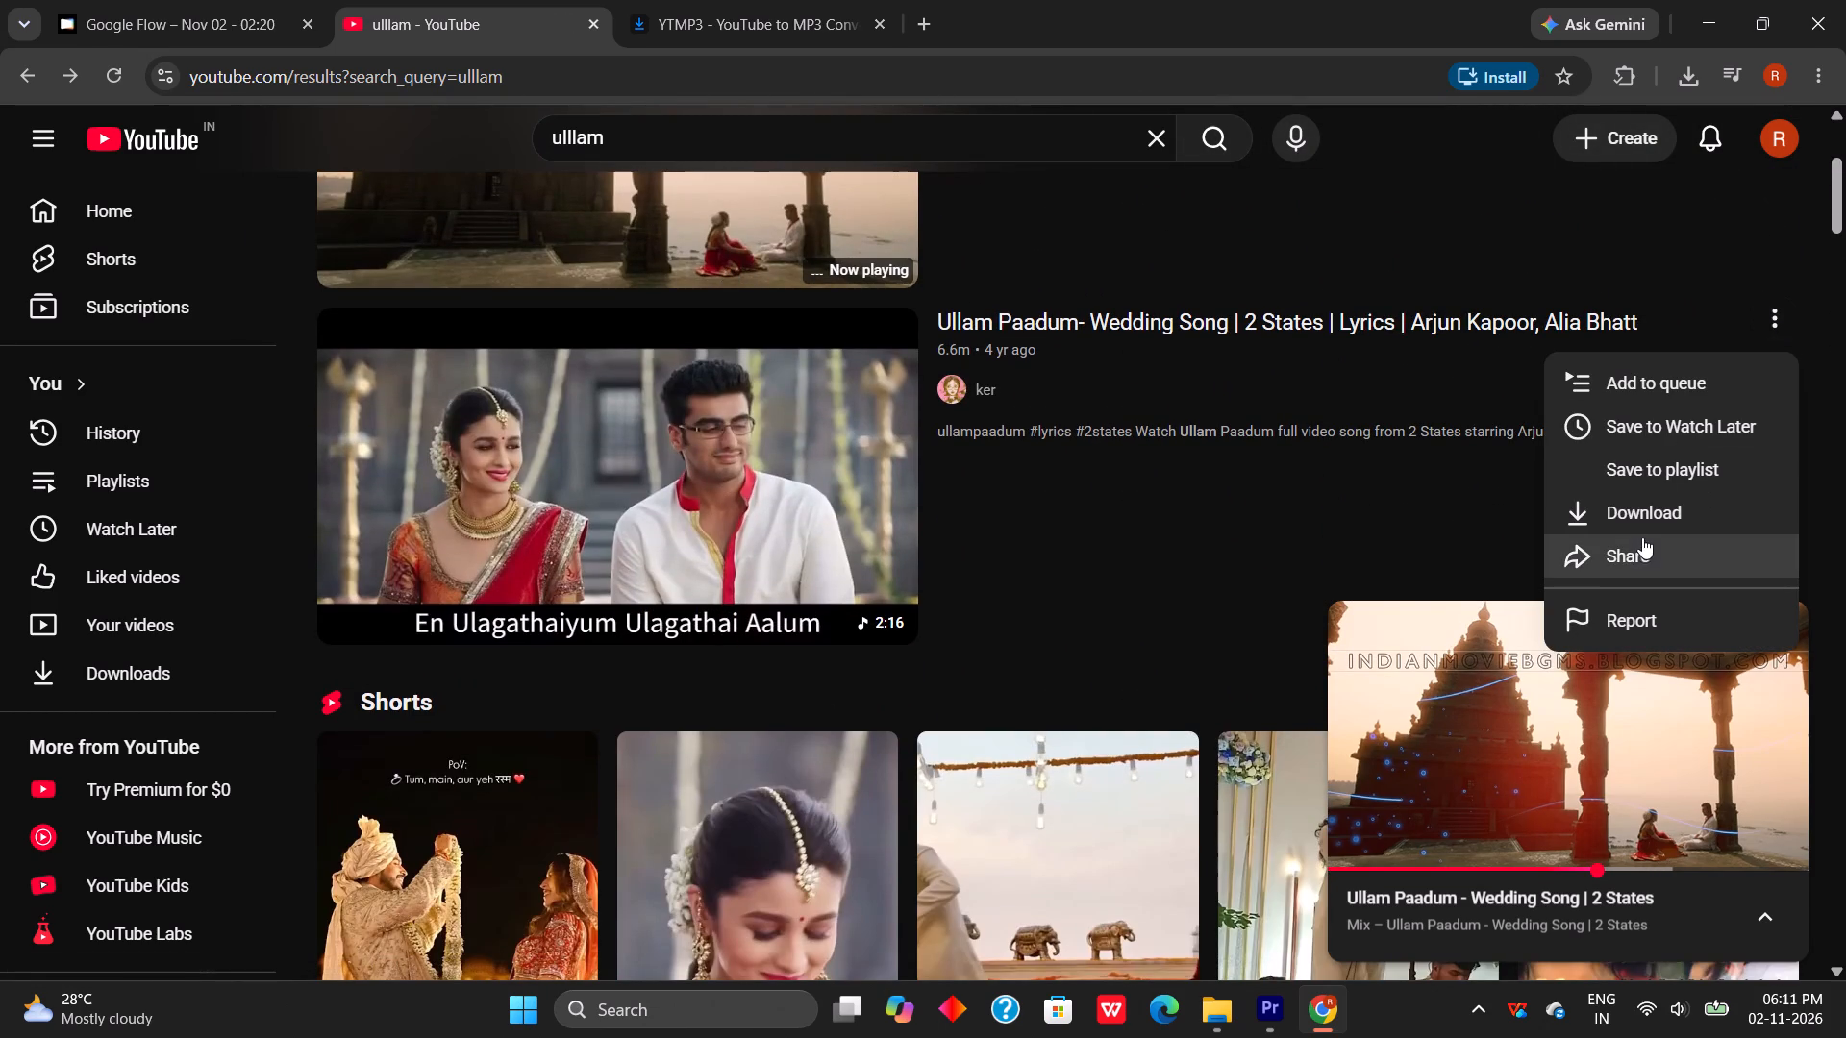
click(1612, 564)
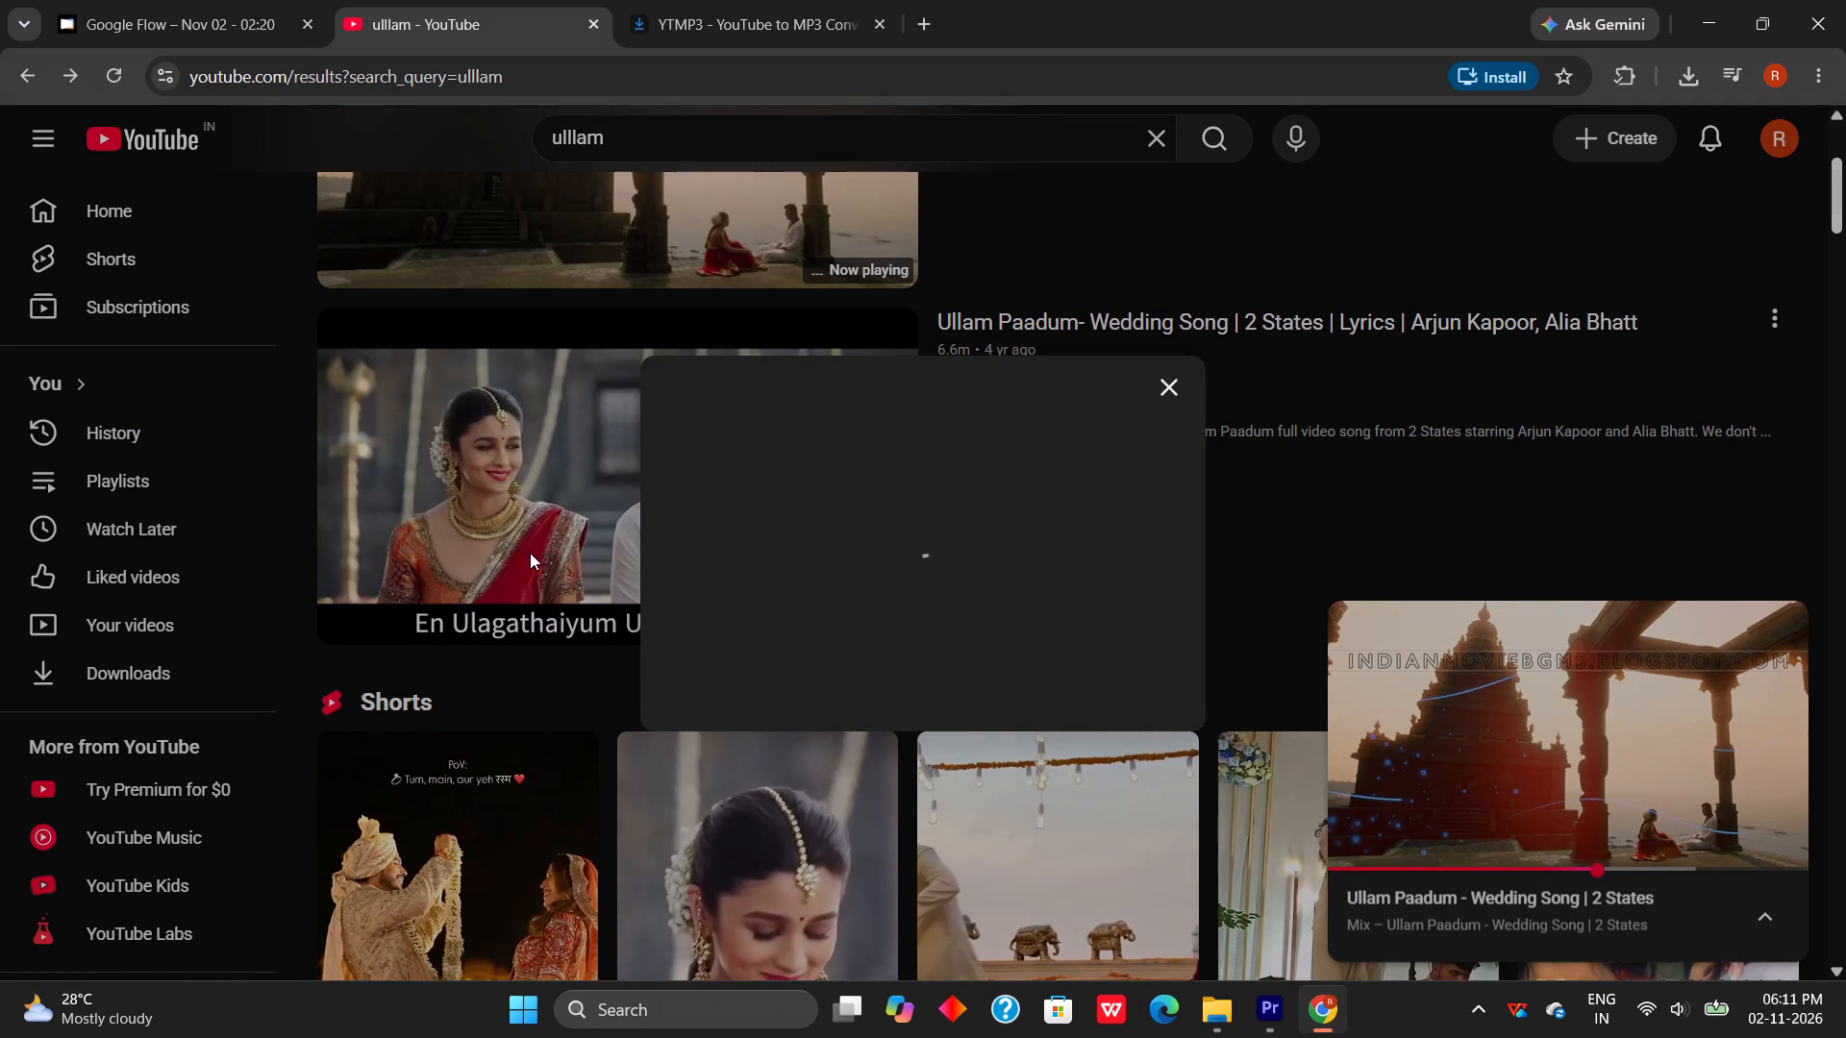
click(1128, 566)
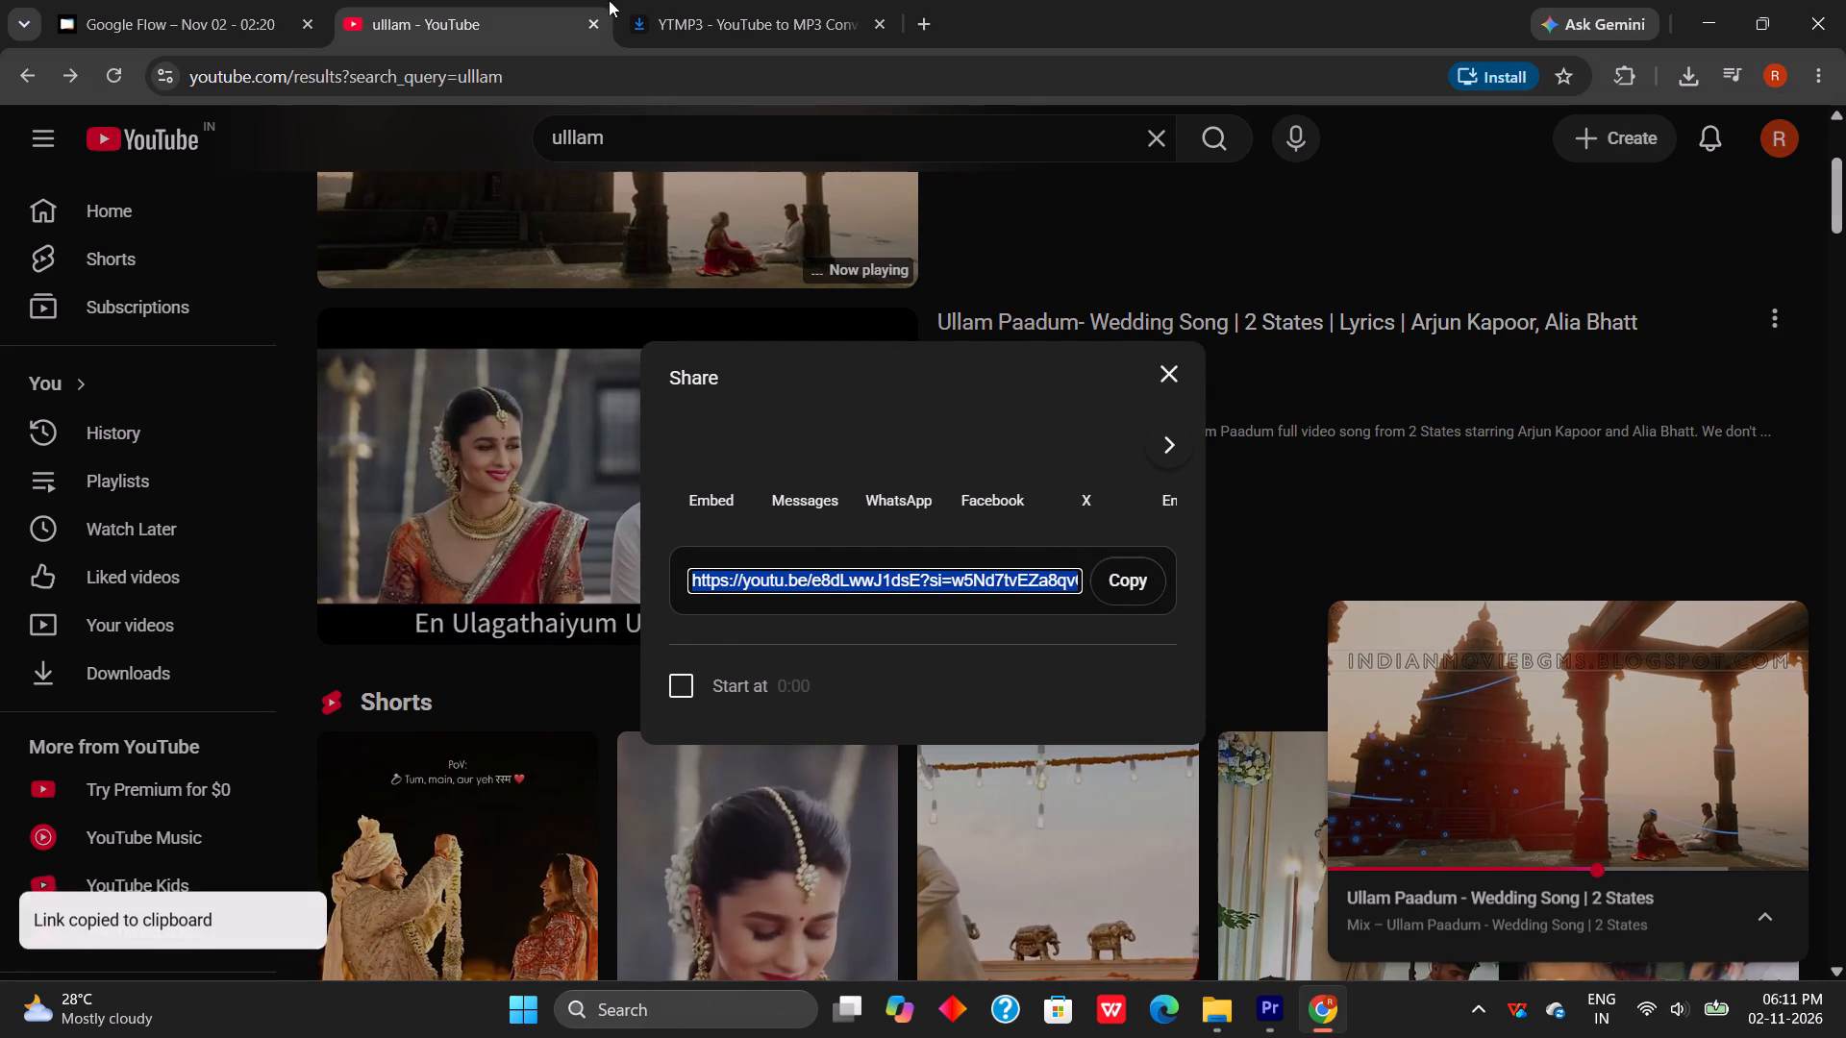
On the YTMP3 page, paste the copied video link and start its conversion to MP3.
click(747, 12)
key(ctrl+b)
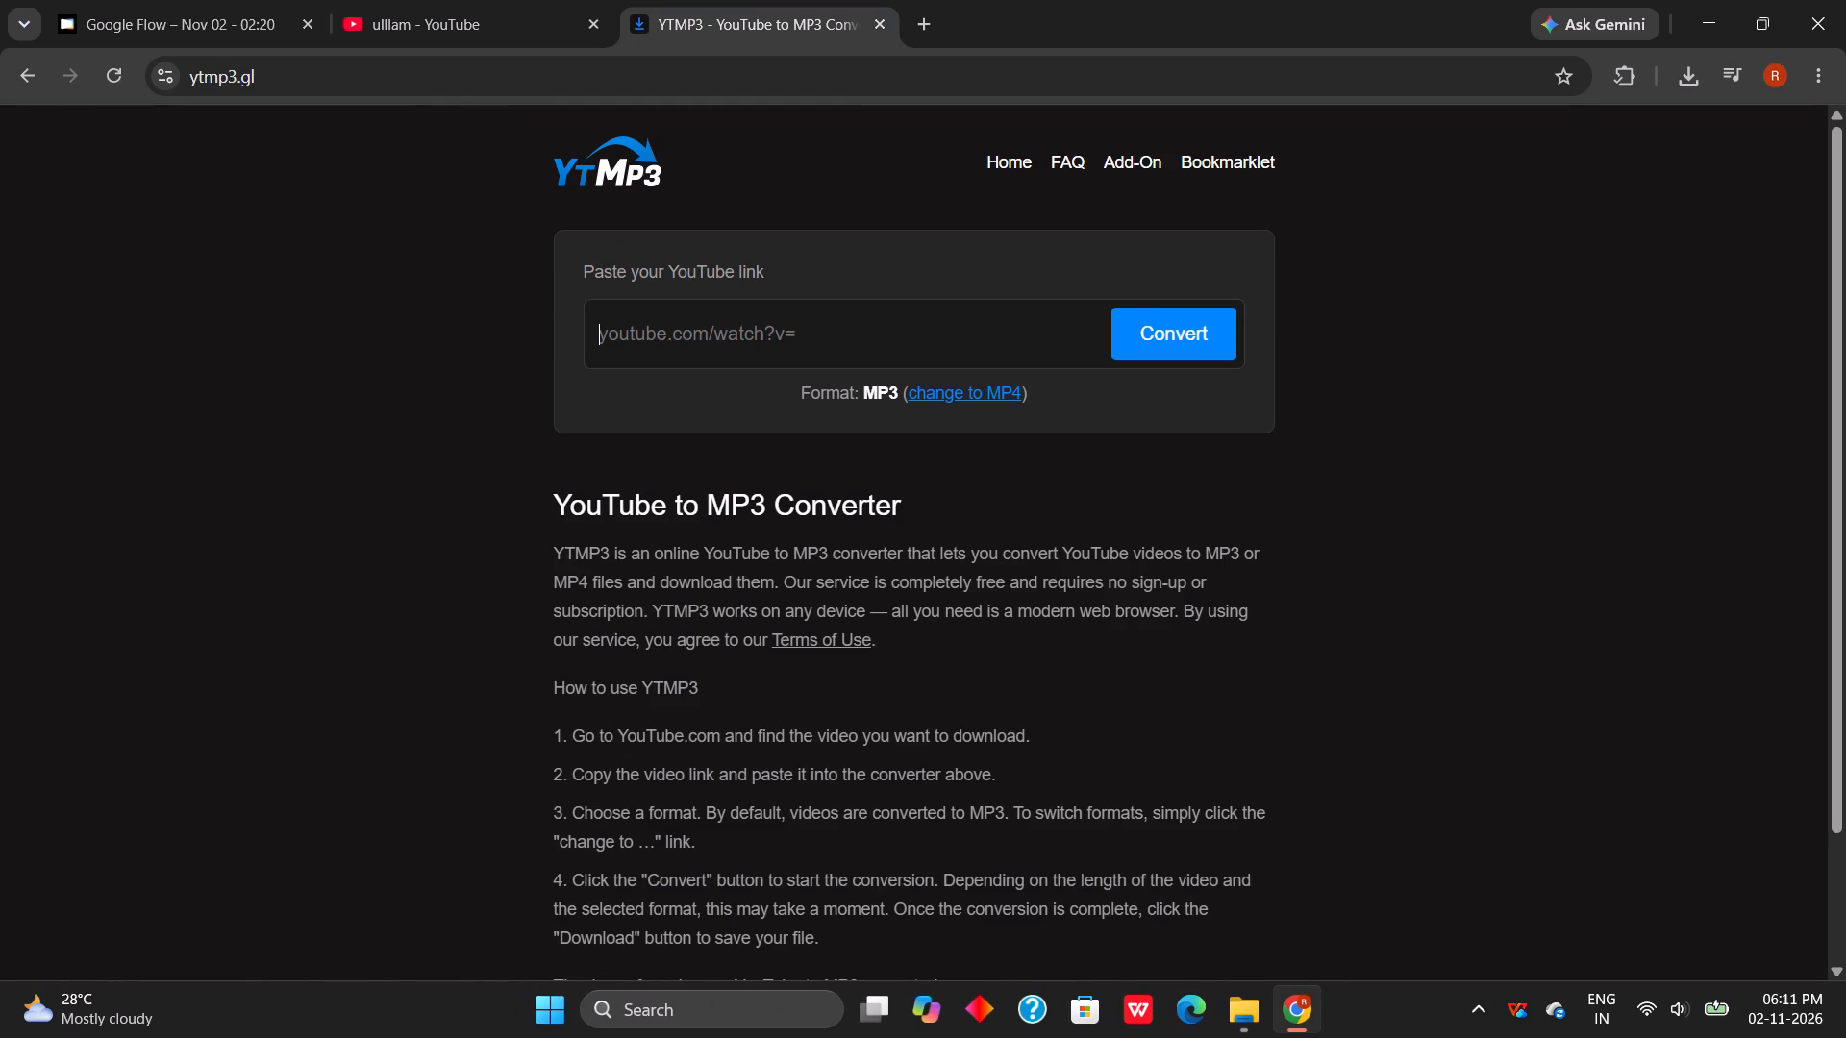
key(ctrl+v)
click(1169, 329)
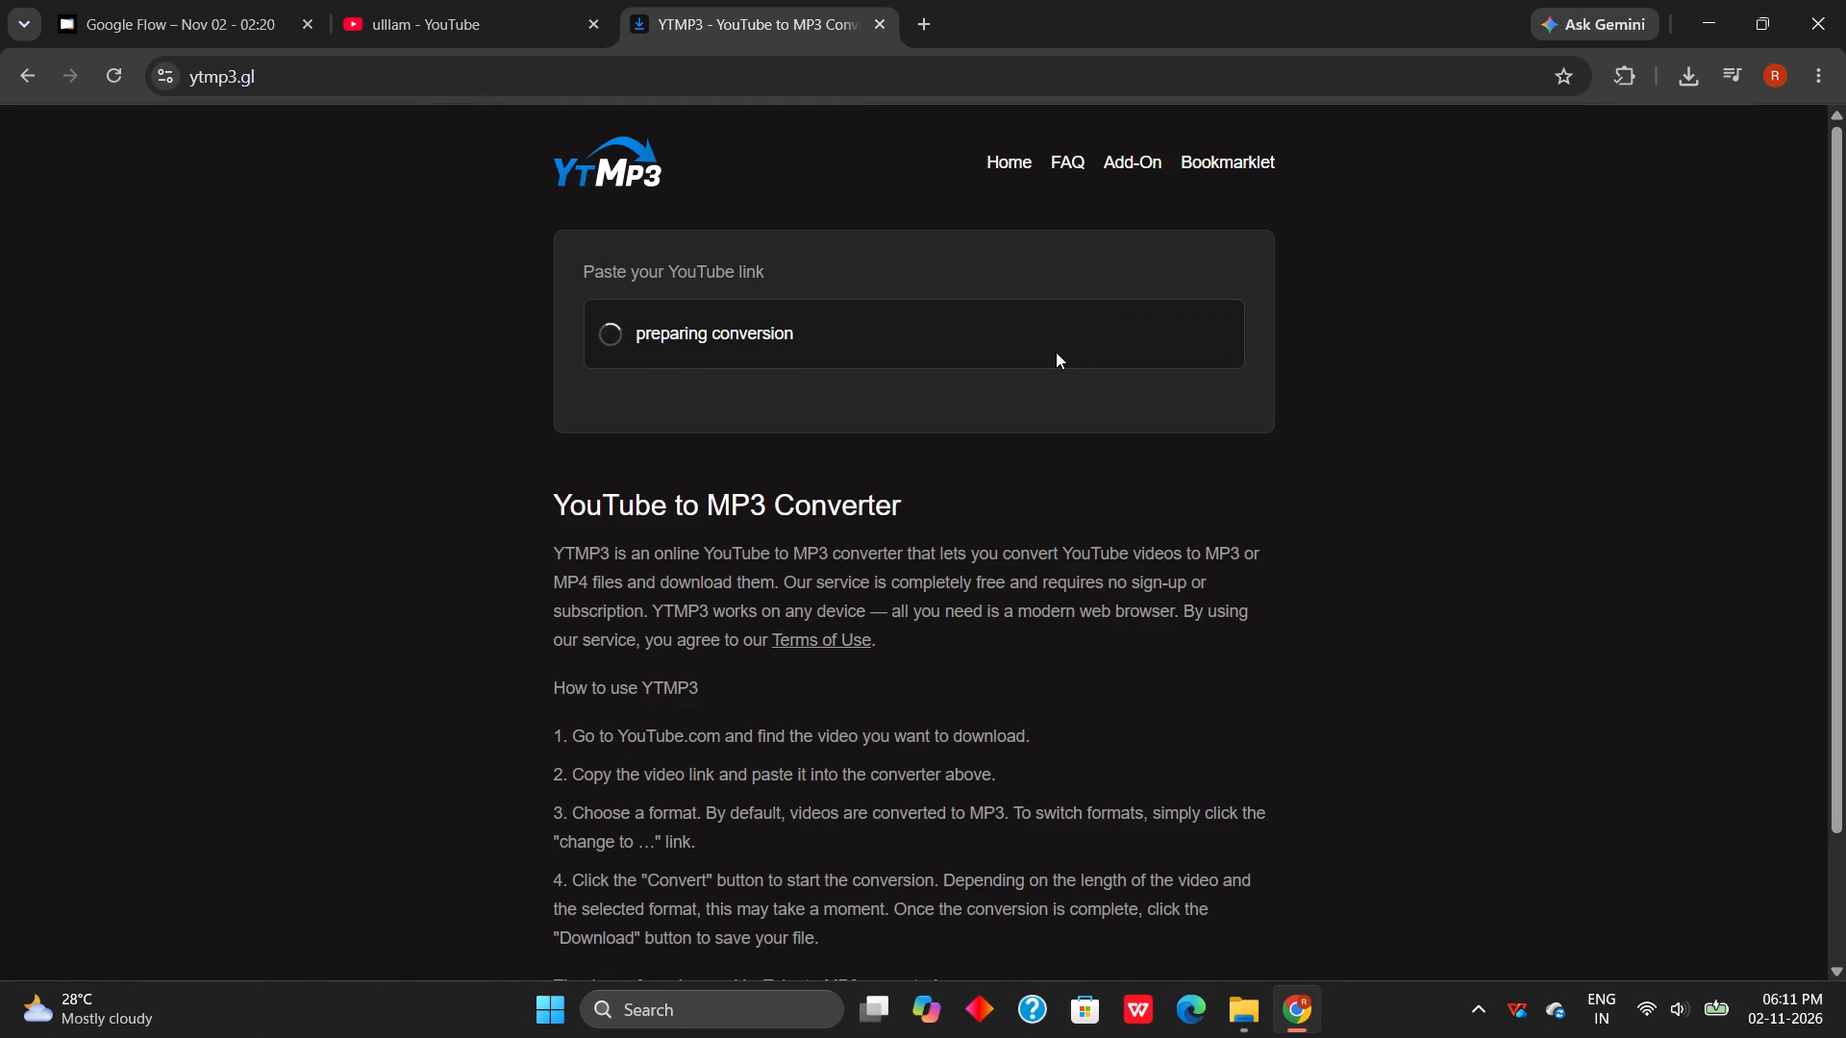
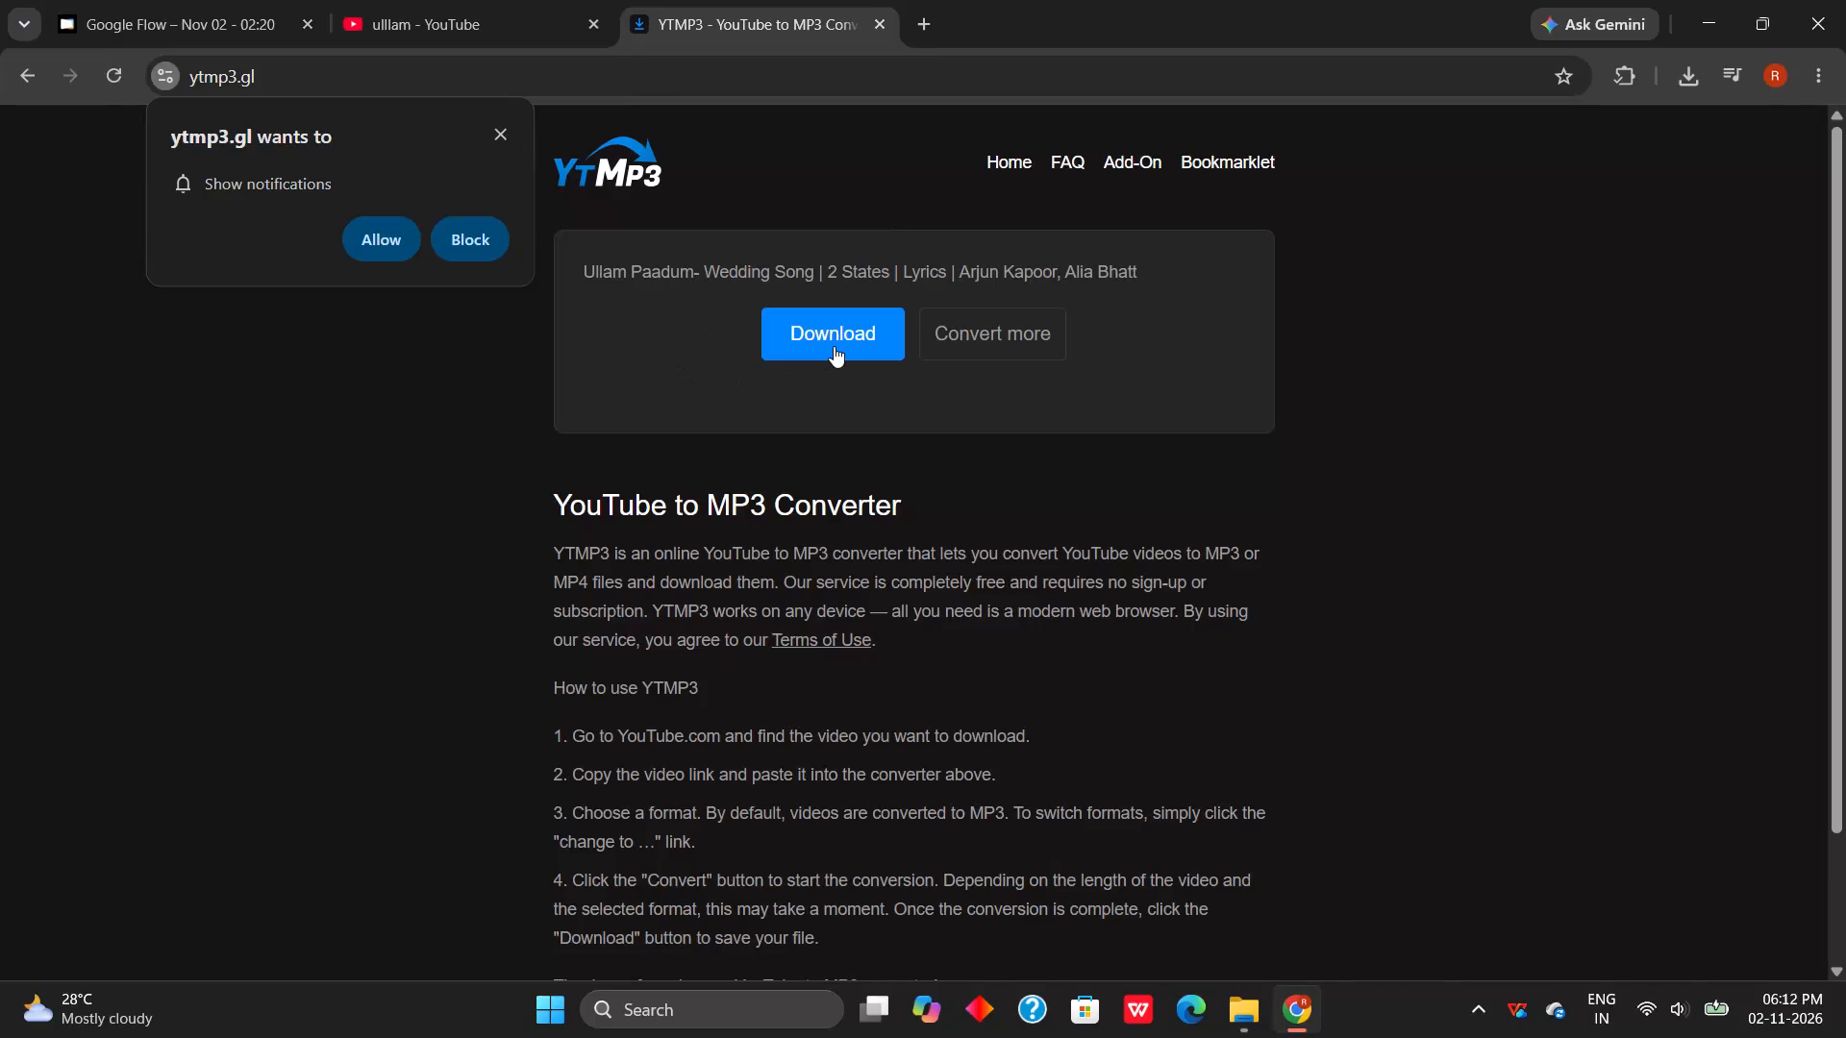
Download the converted Ullam Paadum wedding song as an MP3.
click(834, 346)
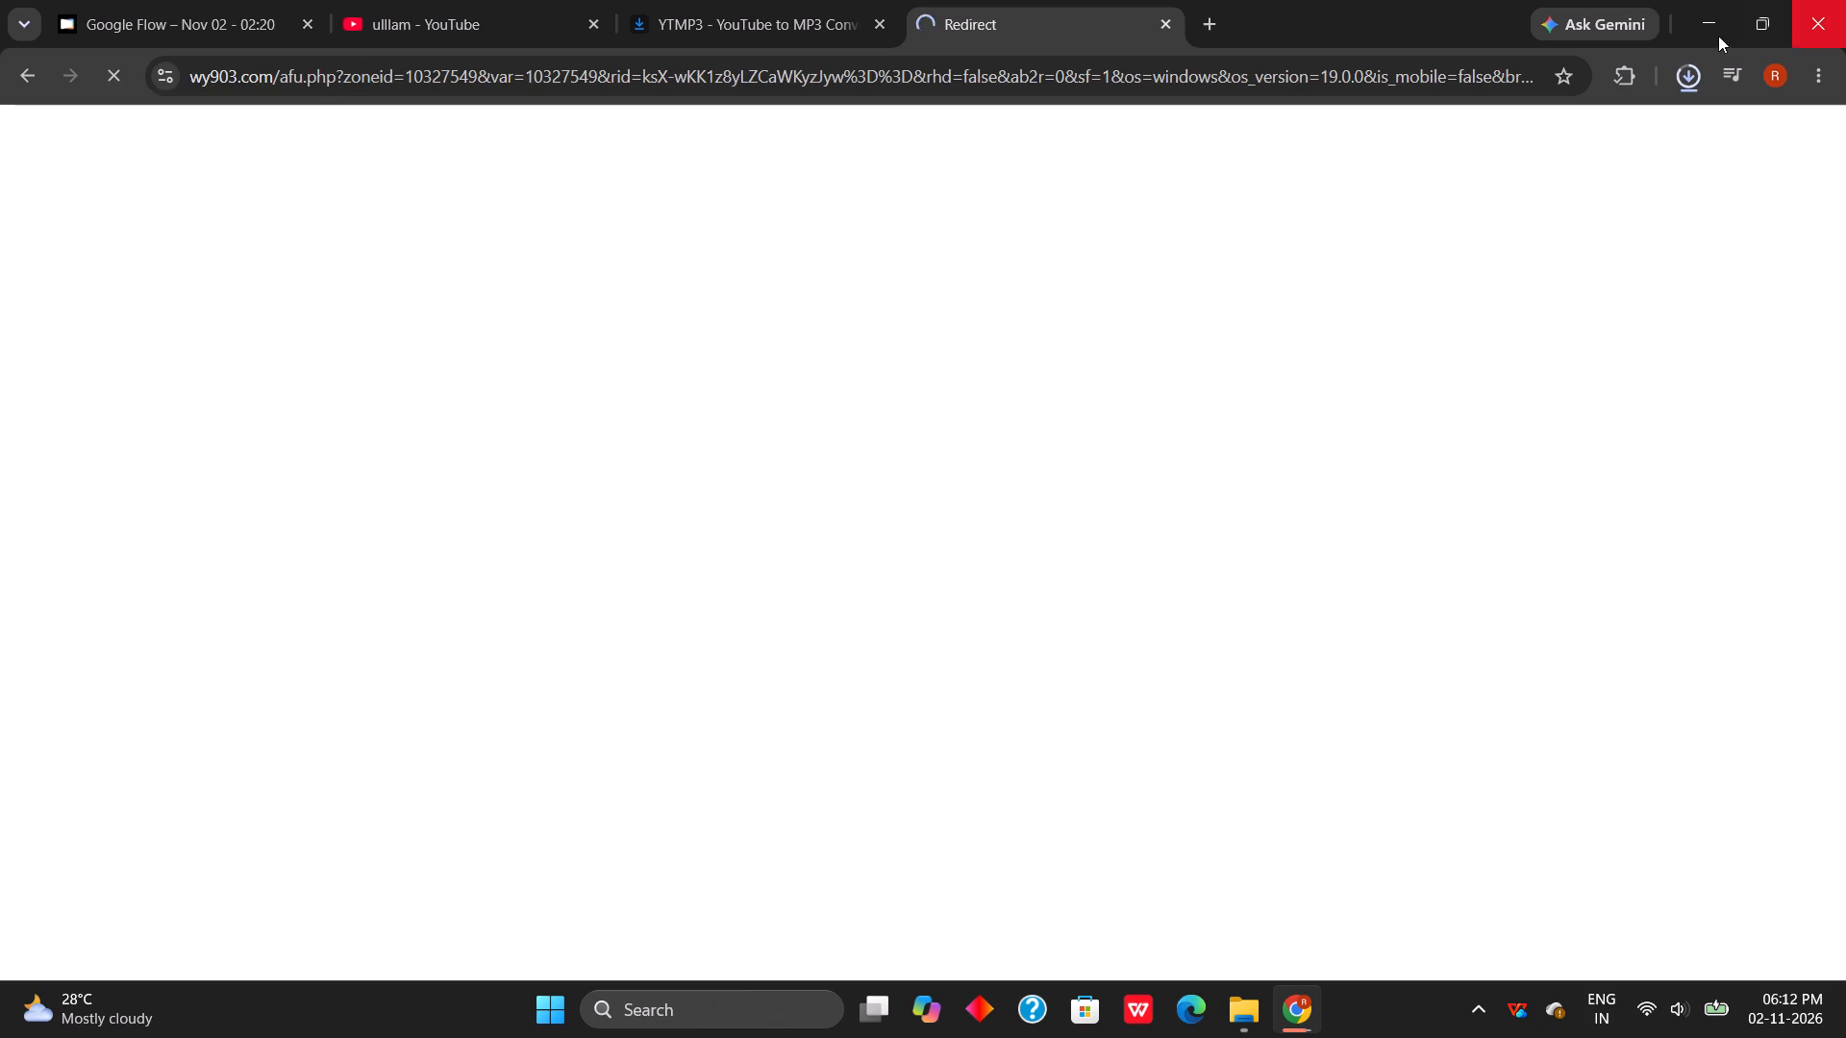
Launch Premiere Pro from the desktop and reopen the invitation project that was open when it quit.
click(1845, 1027)
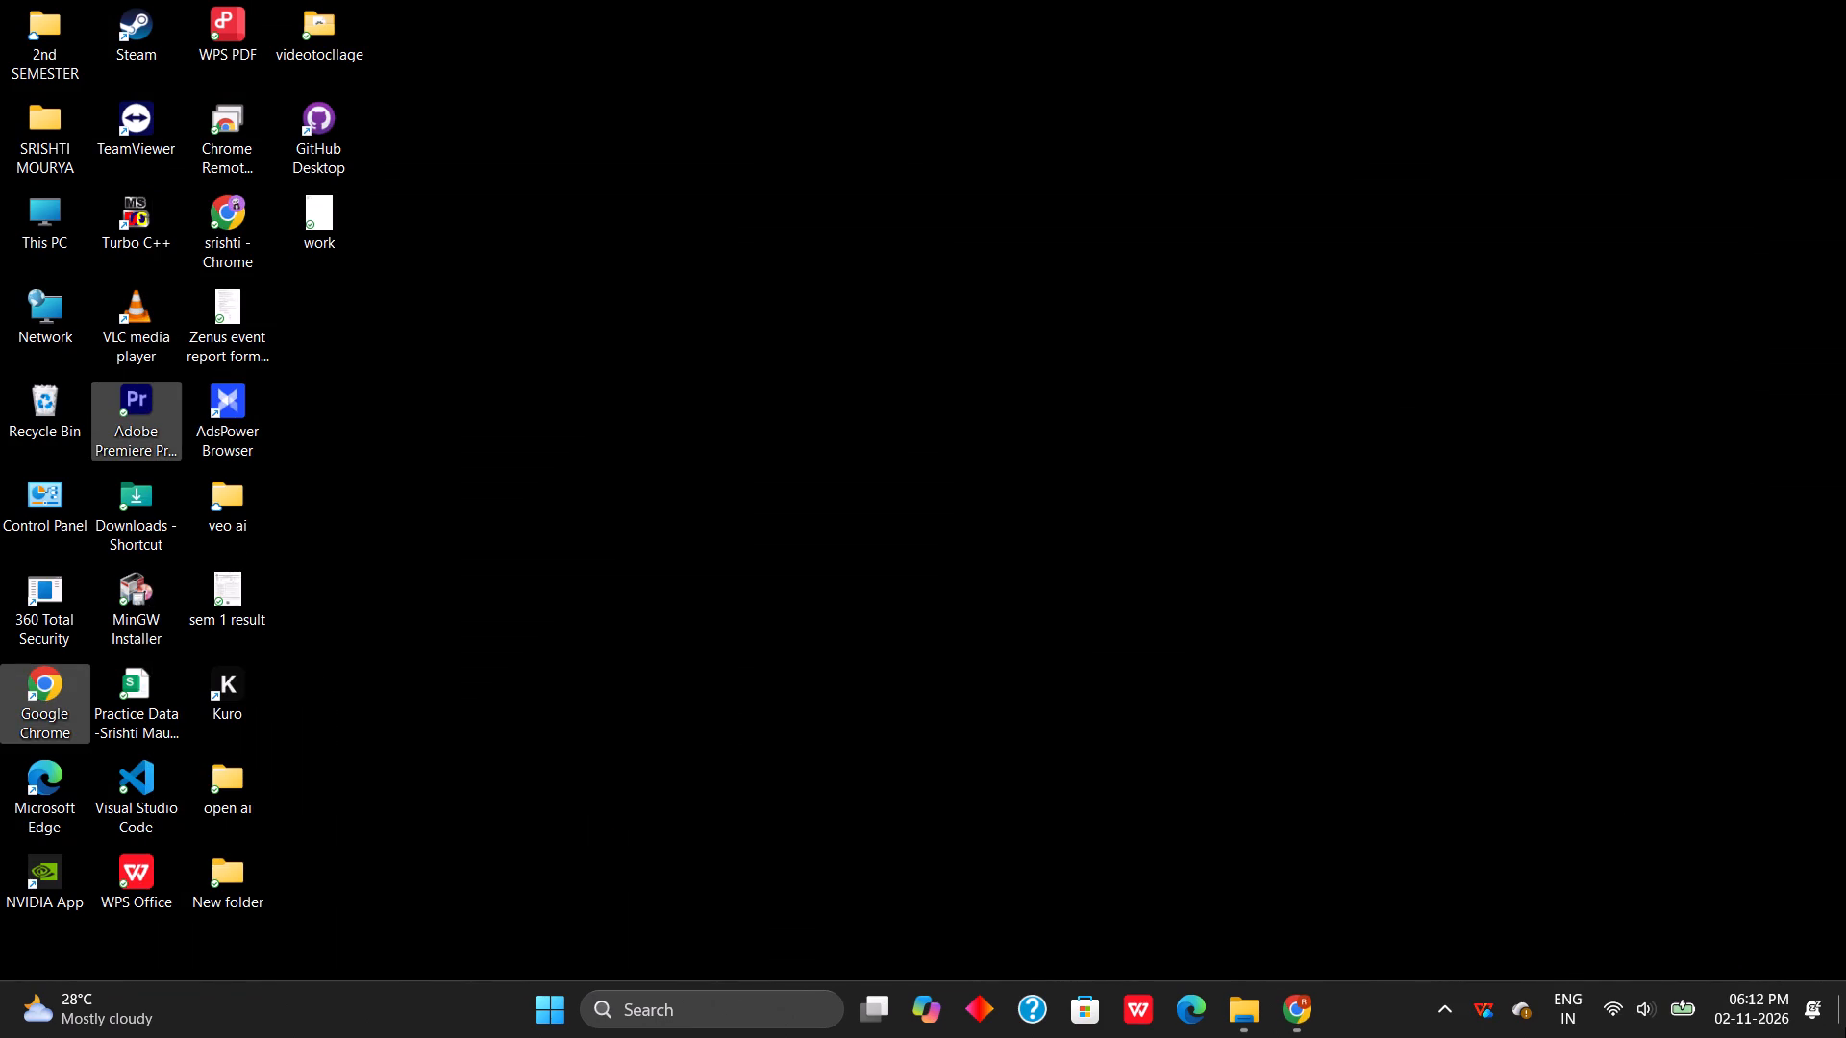
double_click(157, 421)
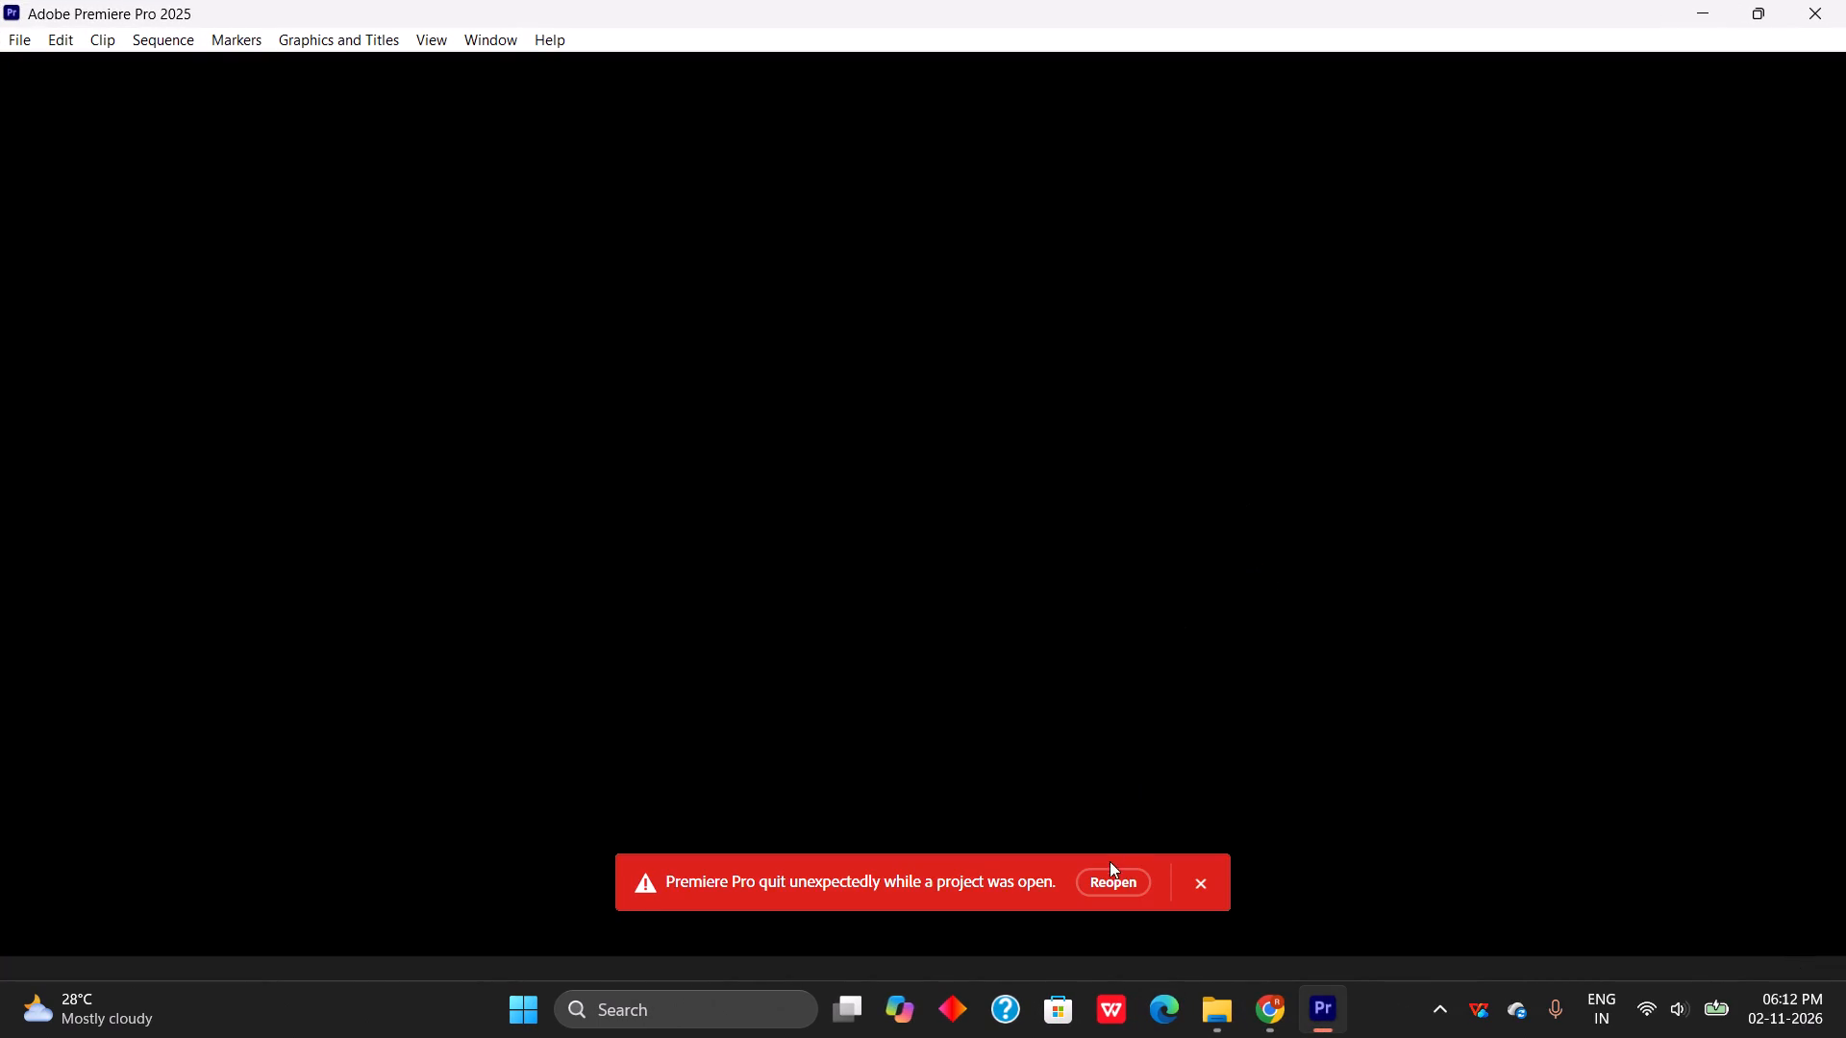
click(1108, 875)
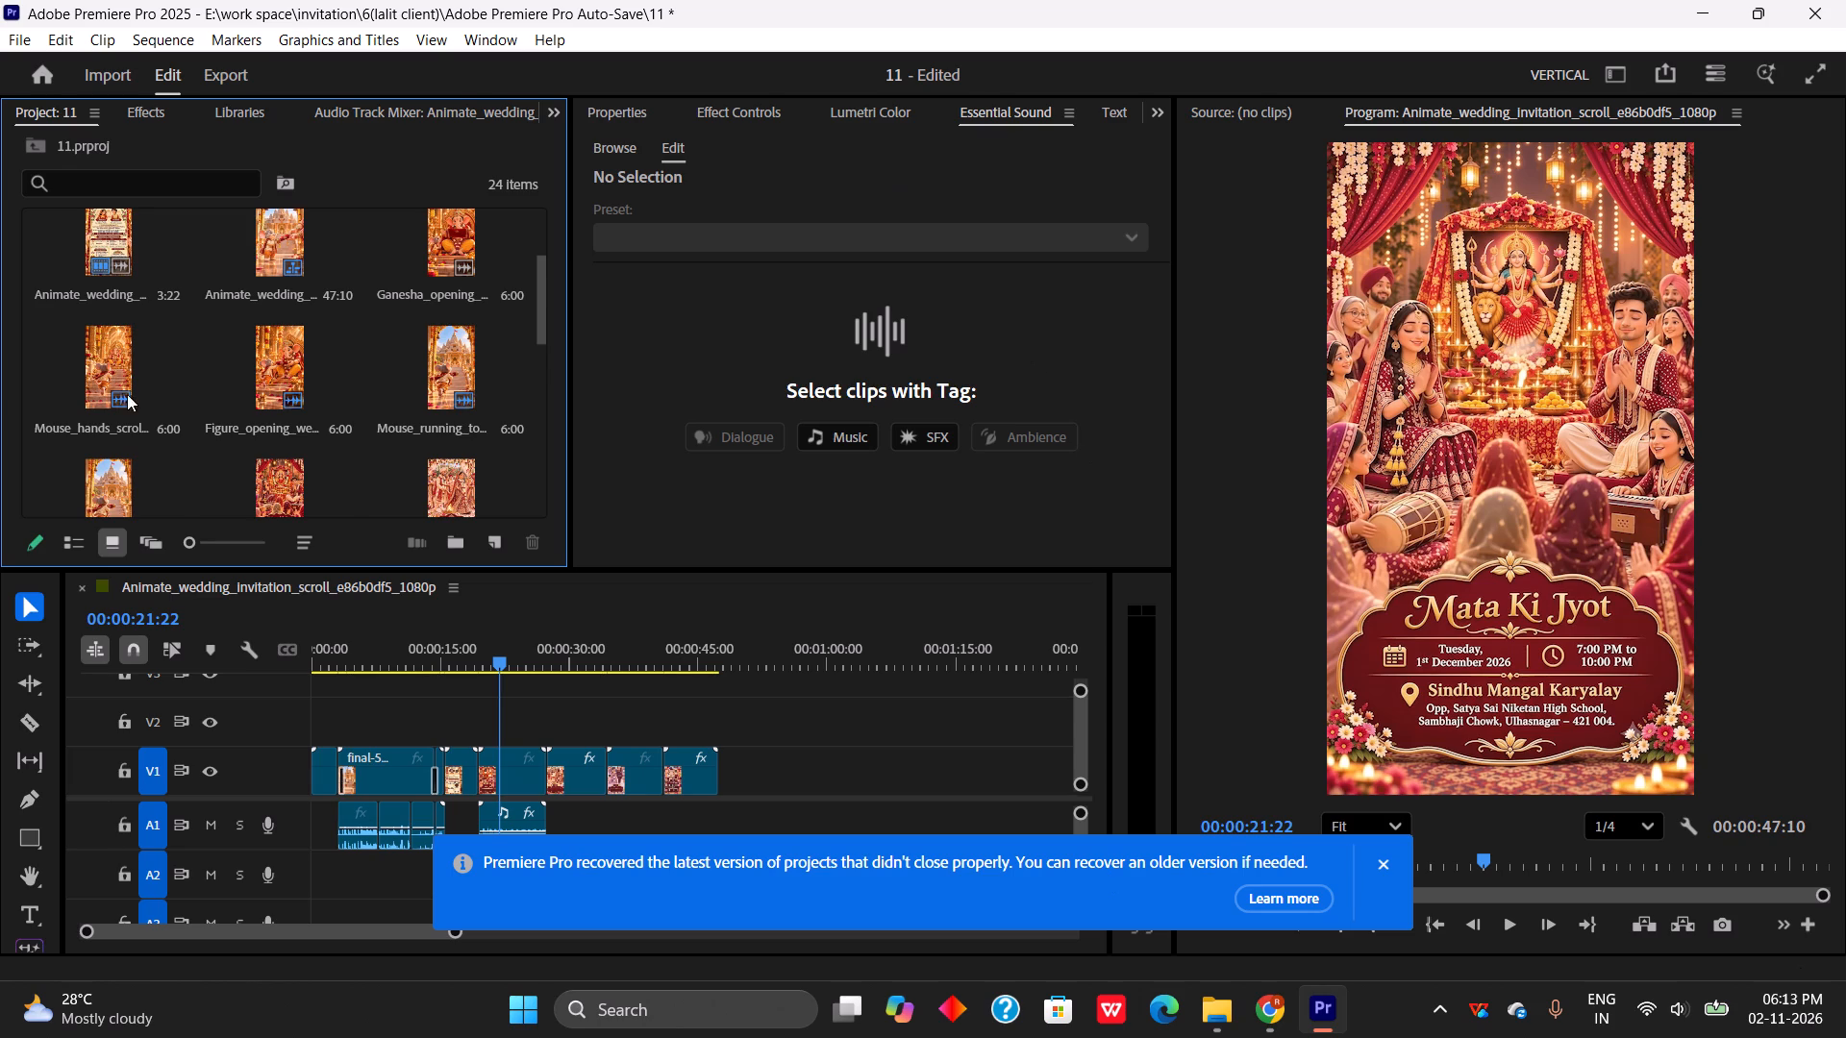
Find the kudmayi audio file among the project items and delete it from the project.
scroll(231, 474, down, 5)
scroll(435, 415, down, 9)
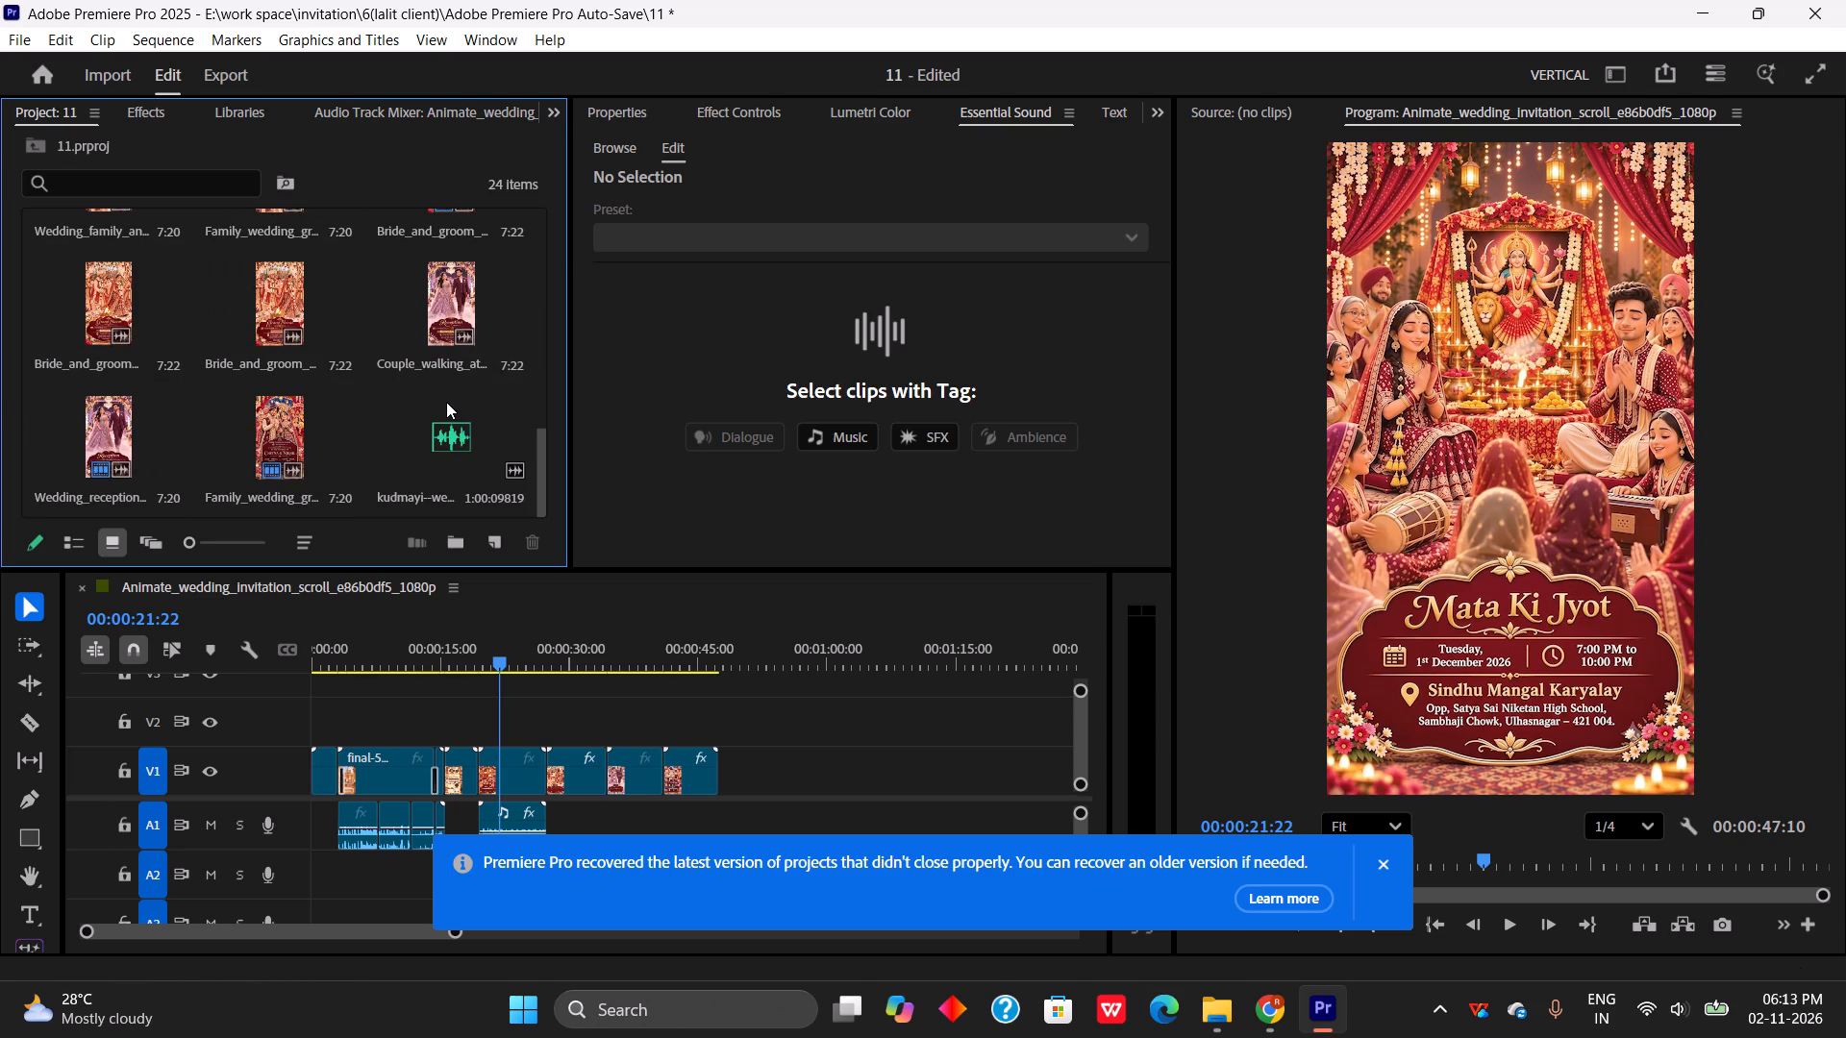
scroll(445, 401, down, 5)
scroll(443, 398, up, 4)
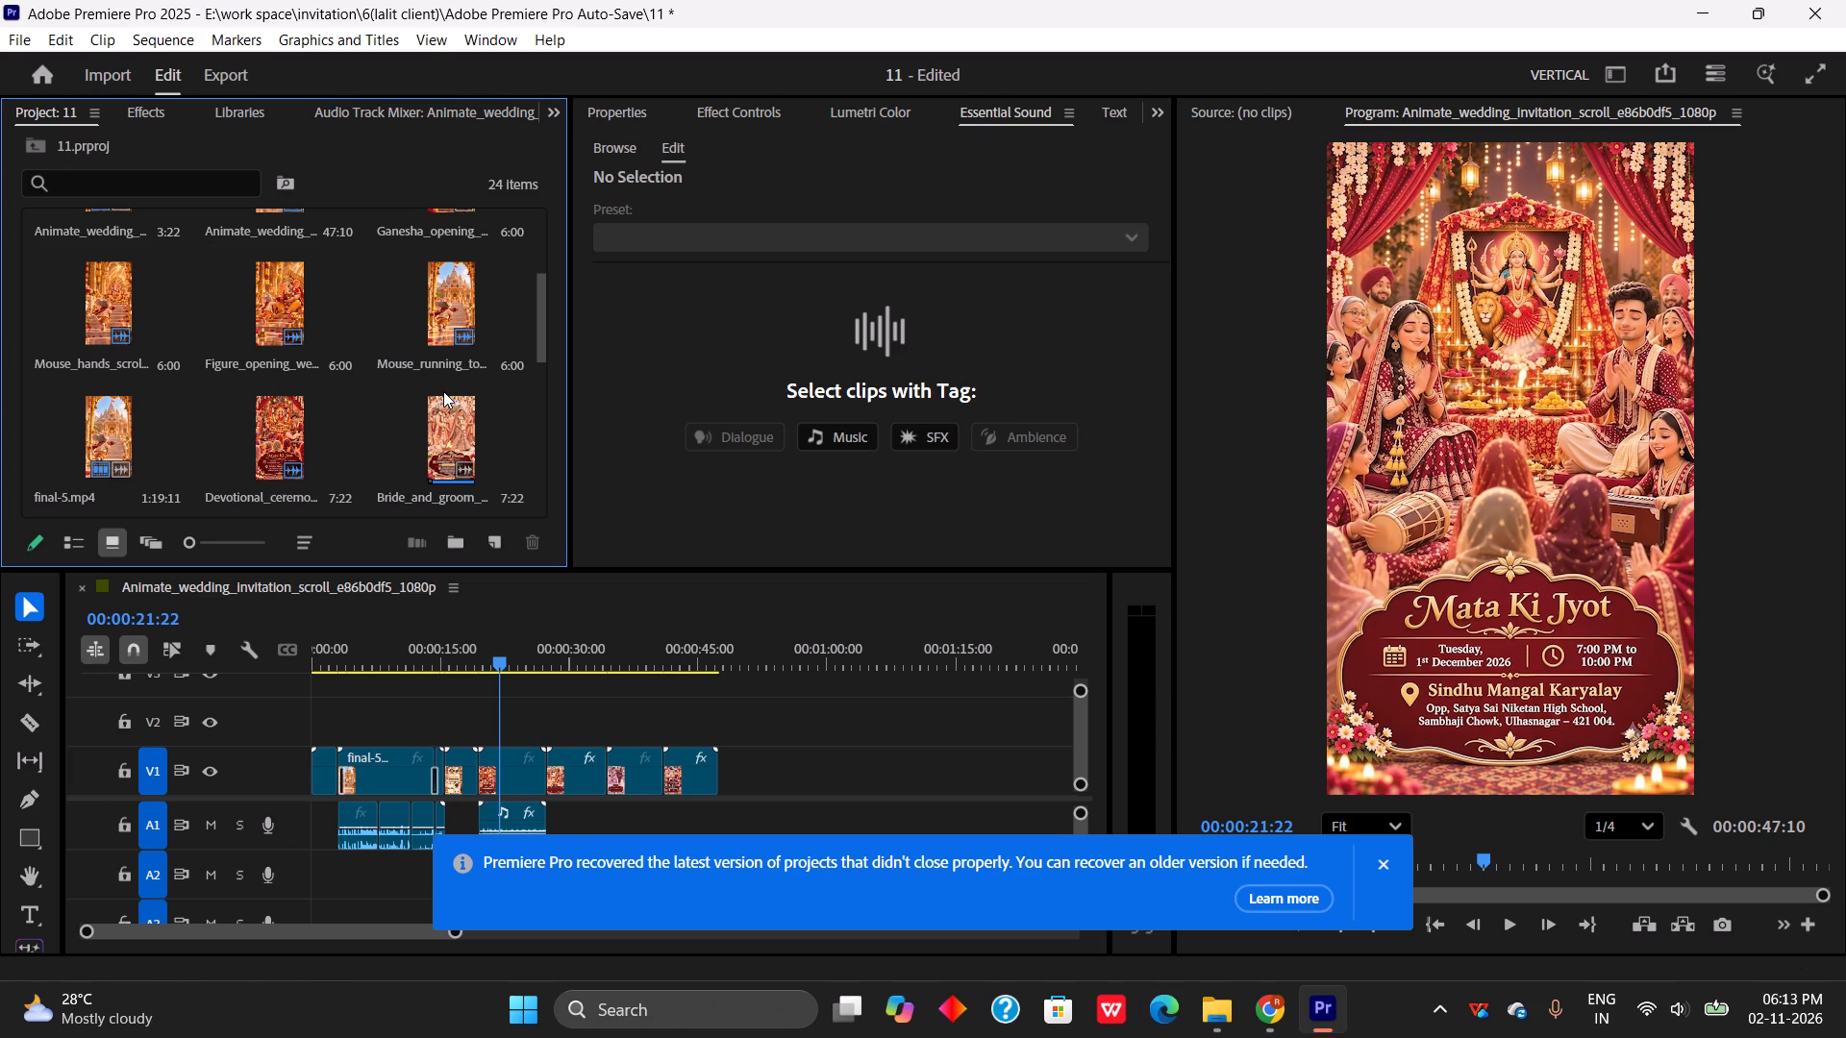
scroll(325, 388, down, 4)
scroll(428, 407, down, 4)
scroll(500, 442, down, 4)
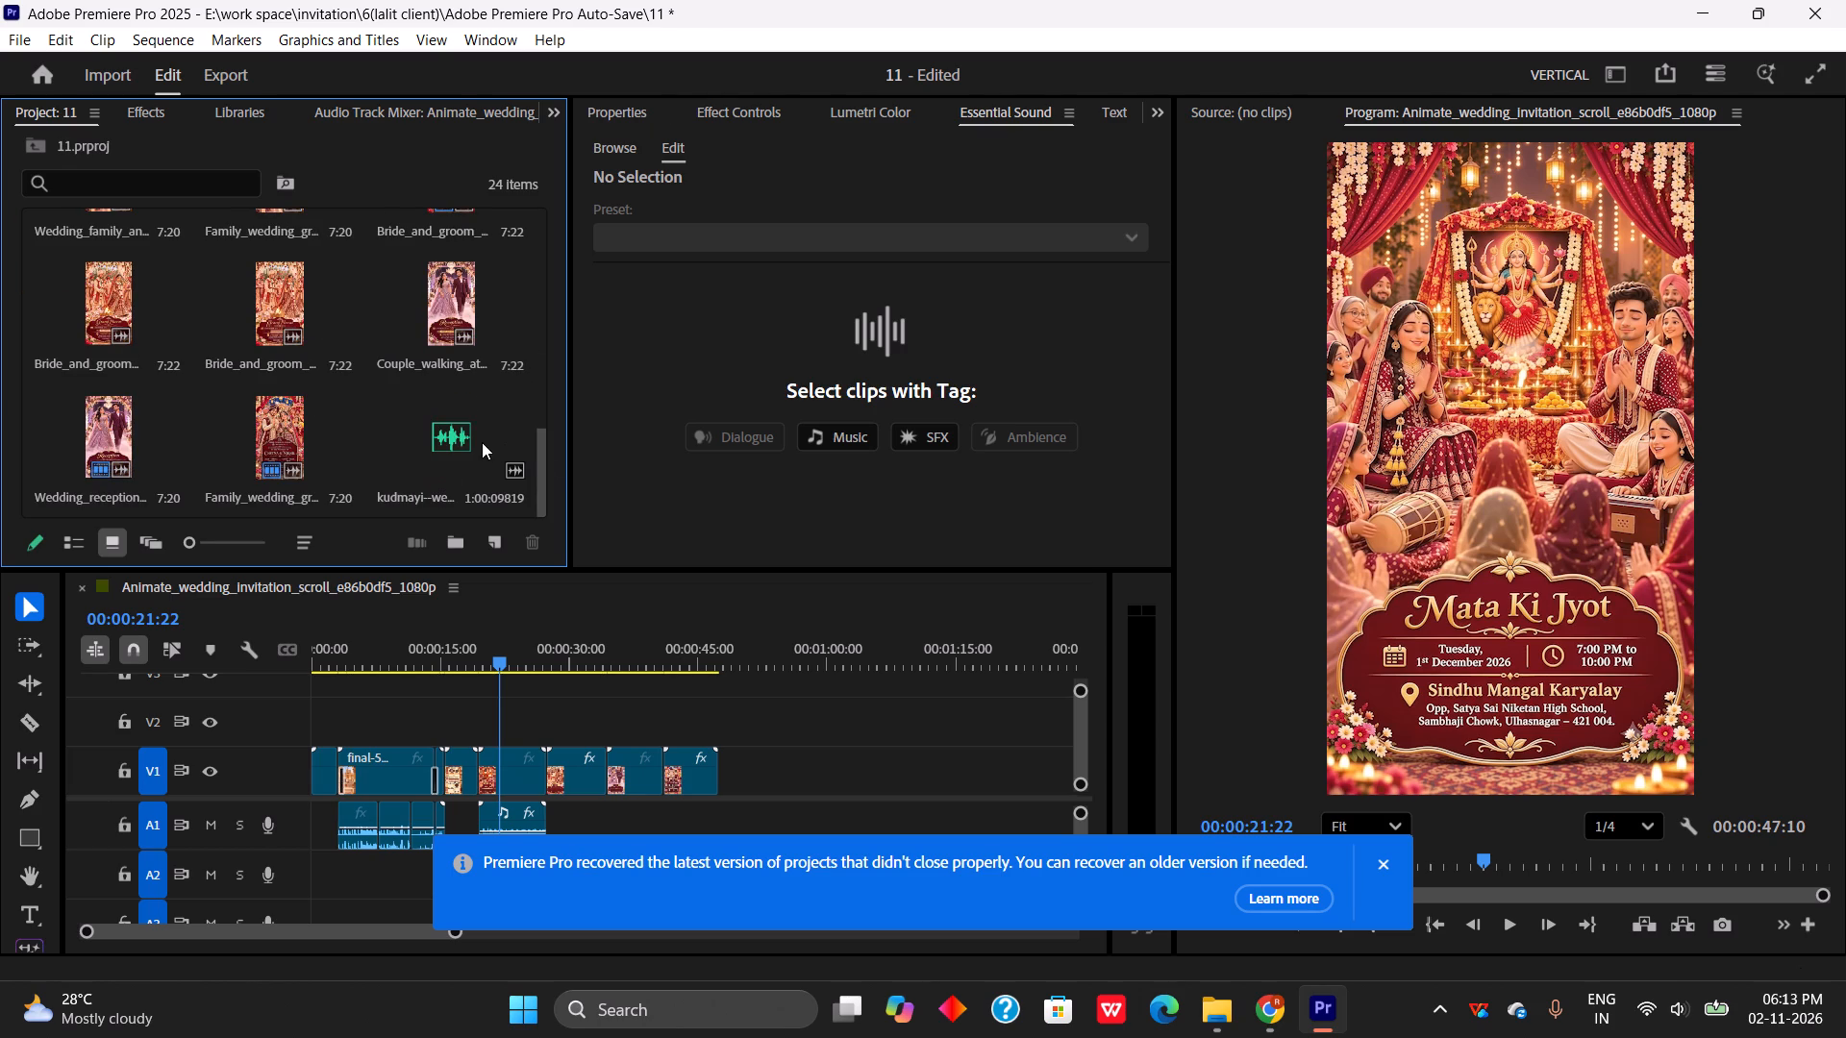
click(444, 452)
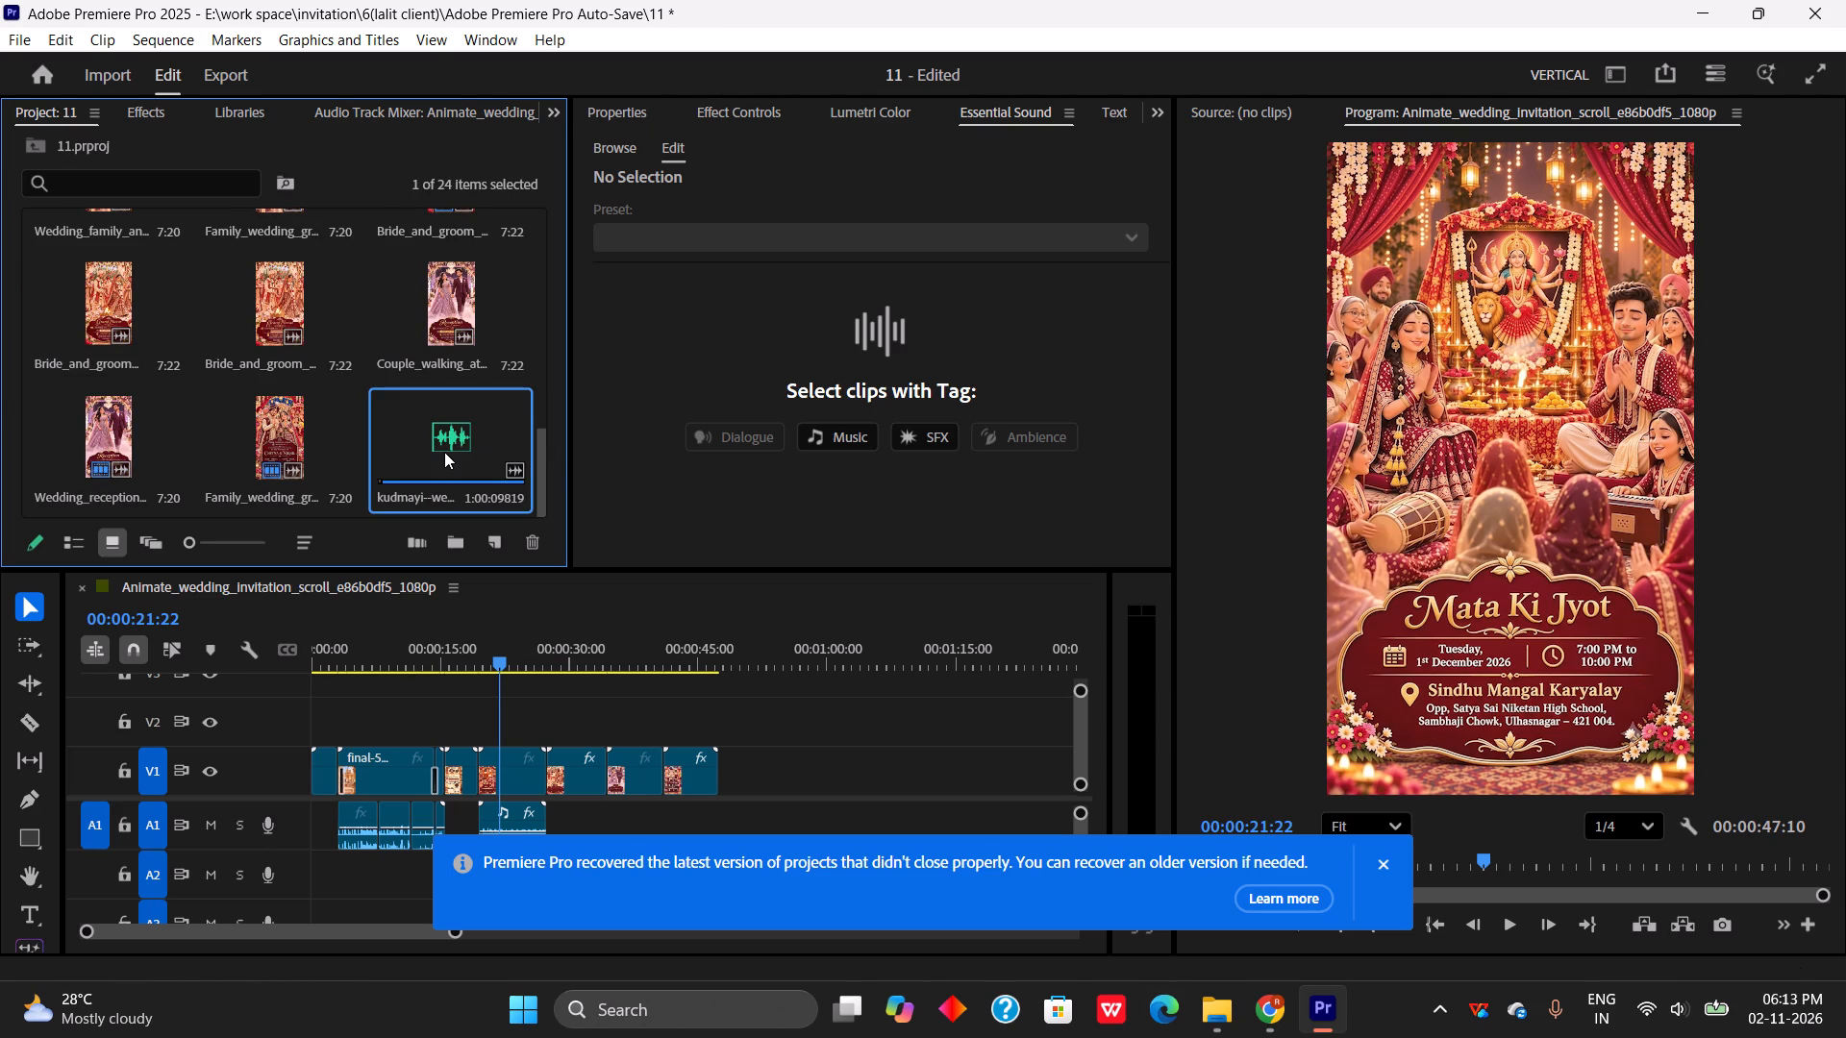
key(Delete)
Import the "Ullam Paadum- Wedding Song 2 States Lyrics" MP3 from Downloads into the project.
double_click(470, 449)
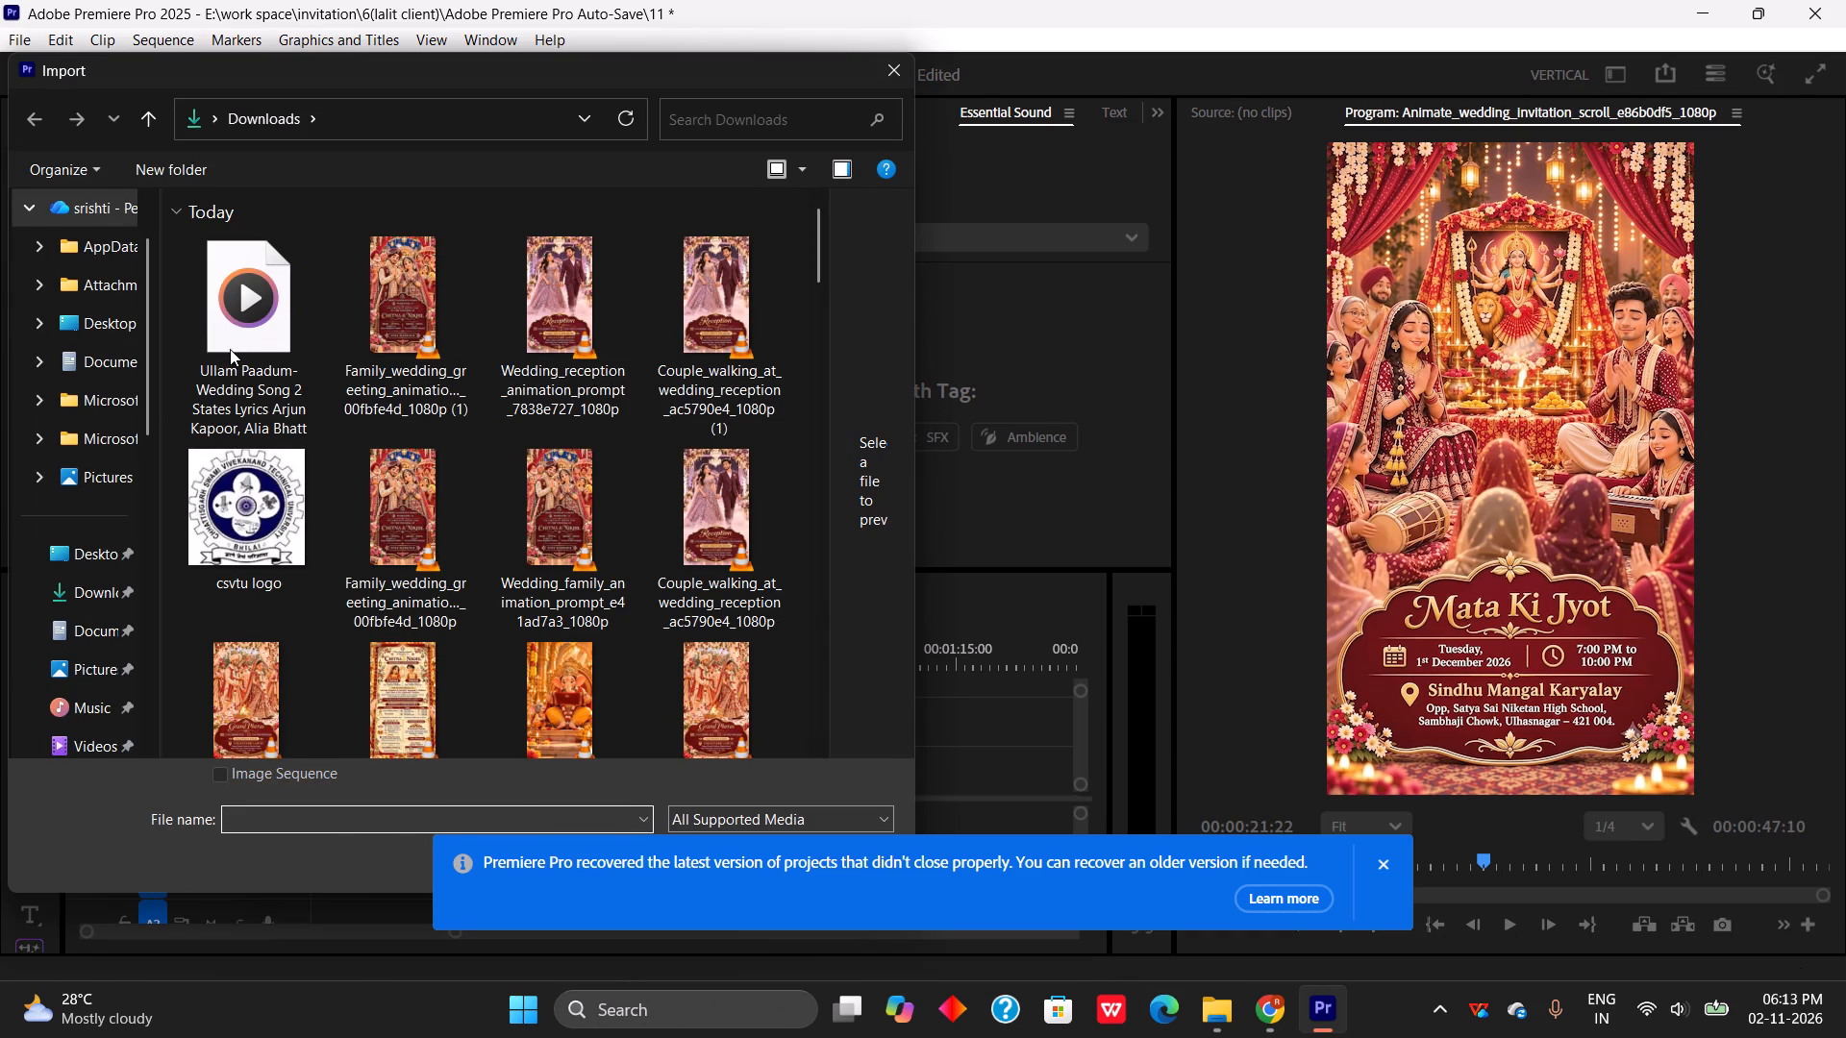
double_click(230, 349)
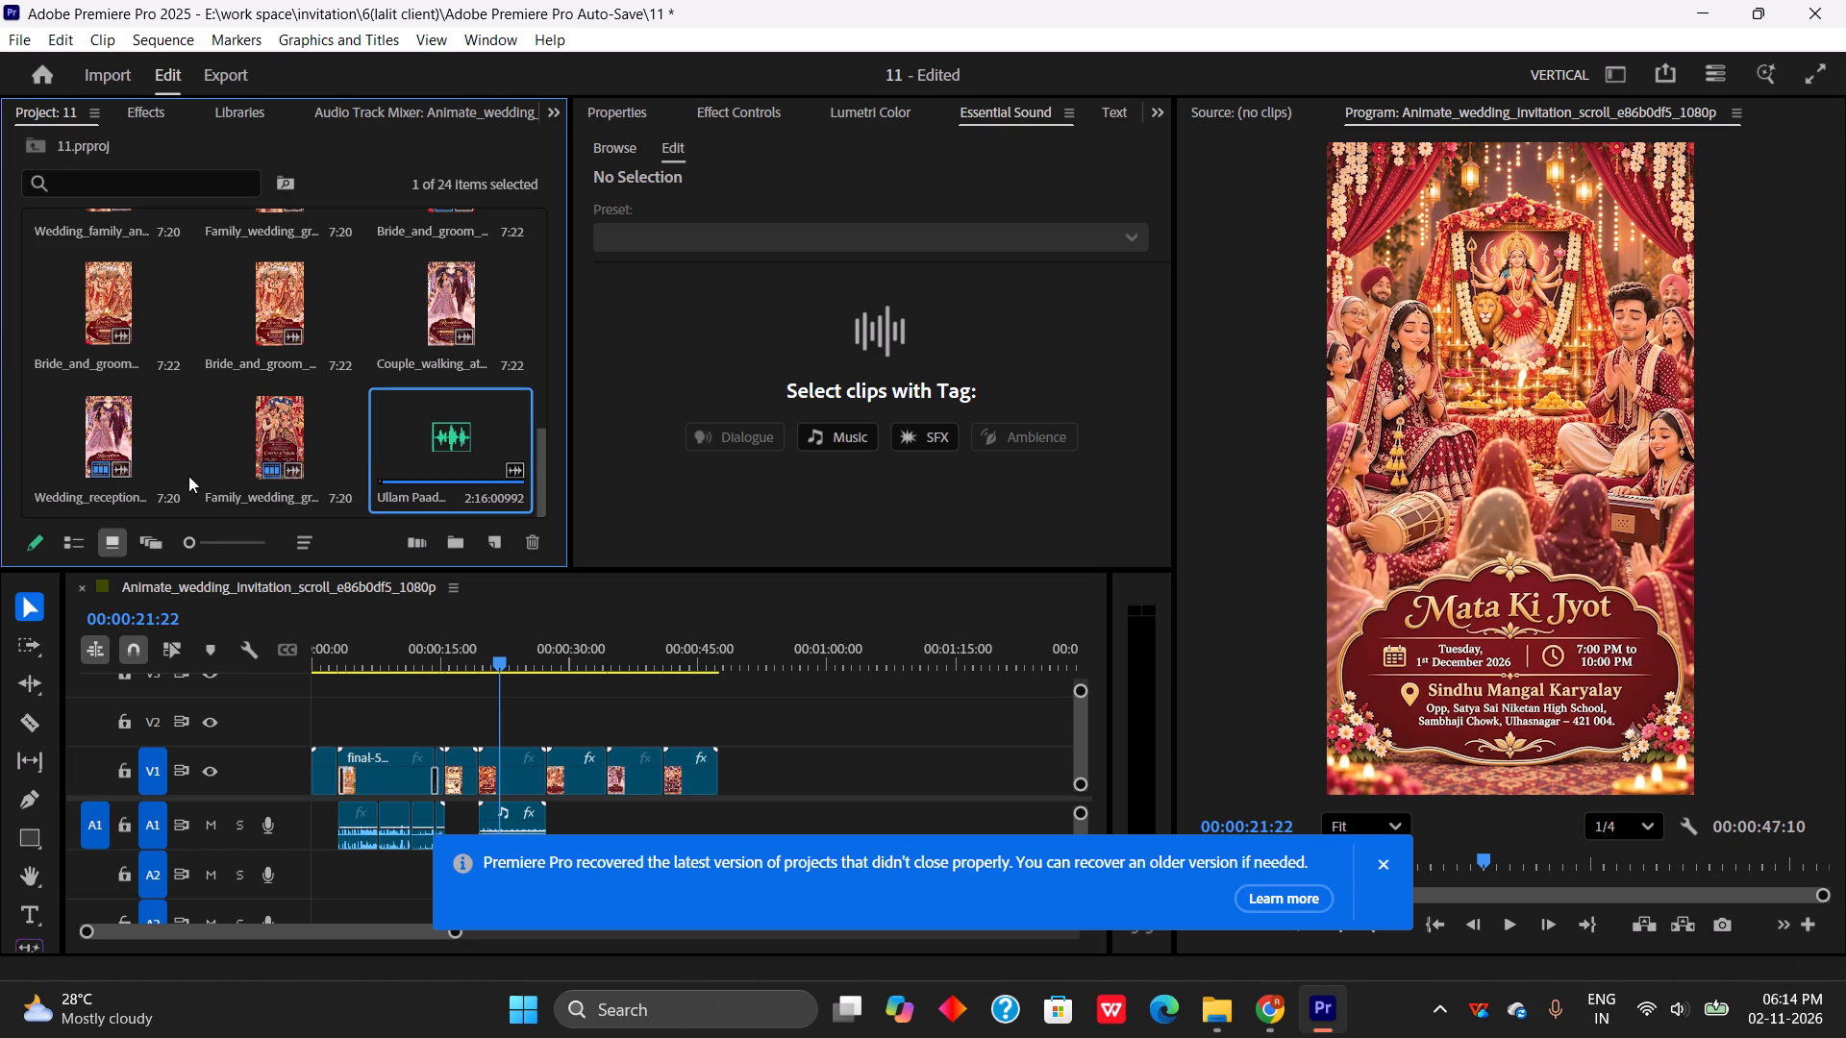
Dismiss the recovery notice and place the Ullam Paadum song on audio track A2 at the start of the sequence.
click(1375, 864)
drag(474, 420, 348, 863)
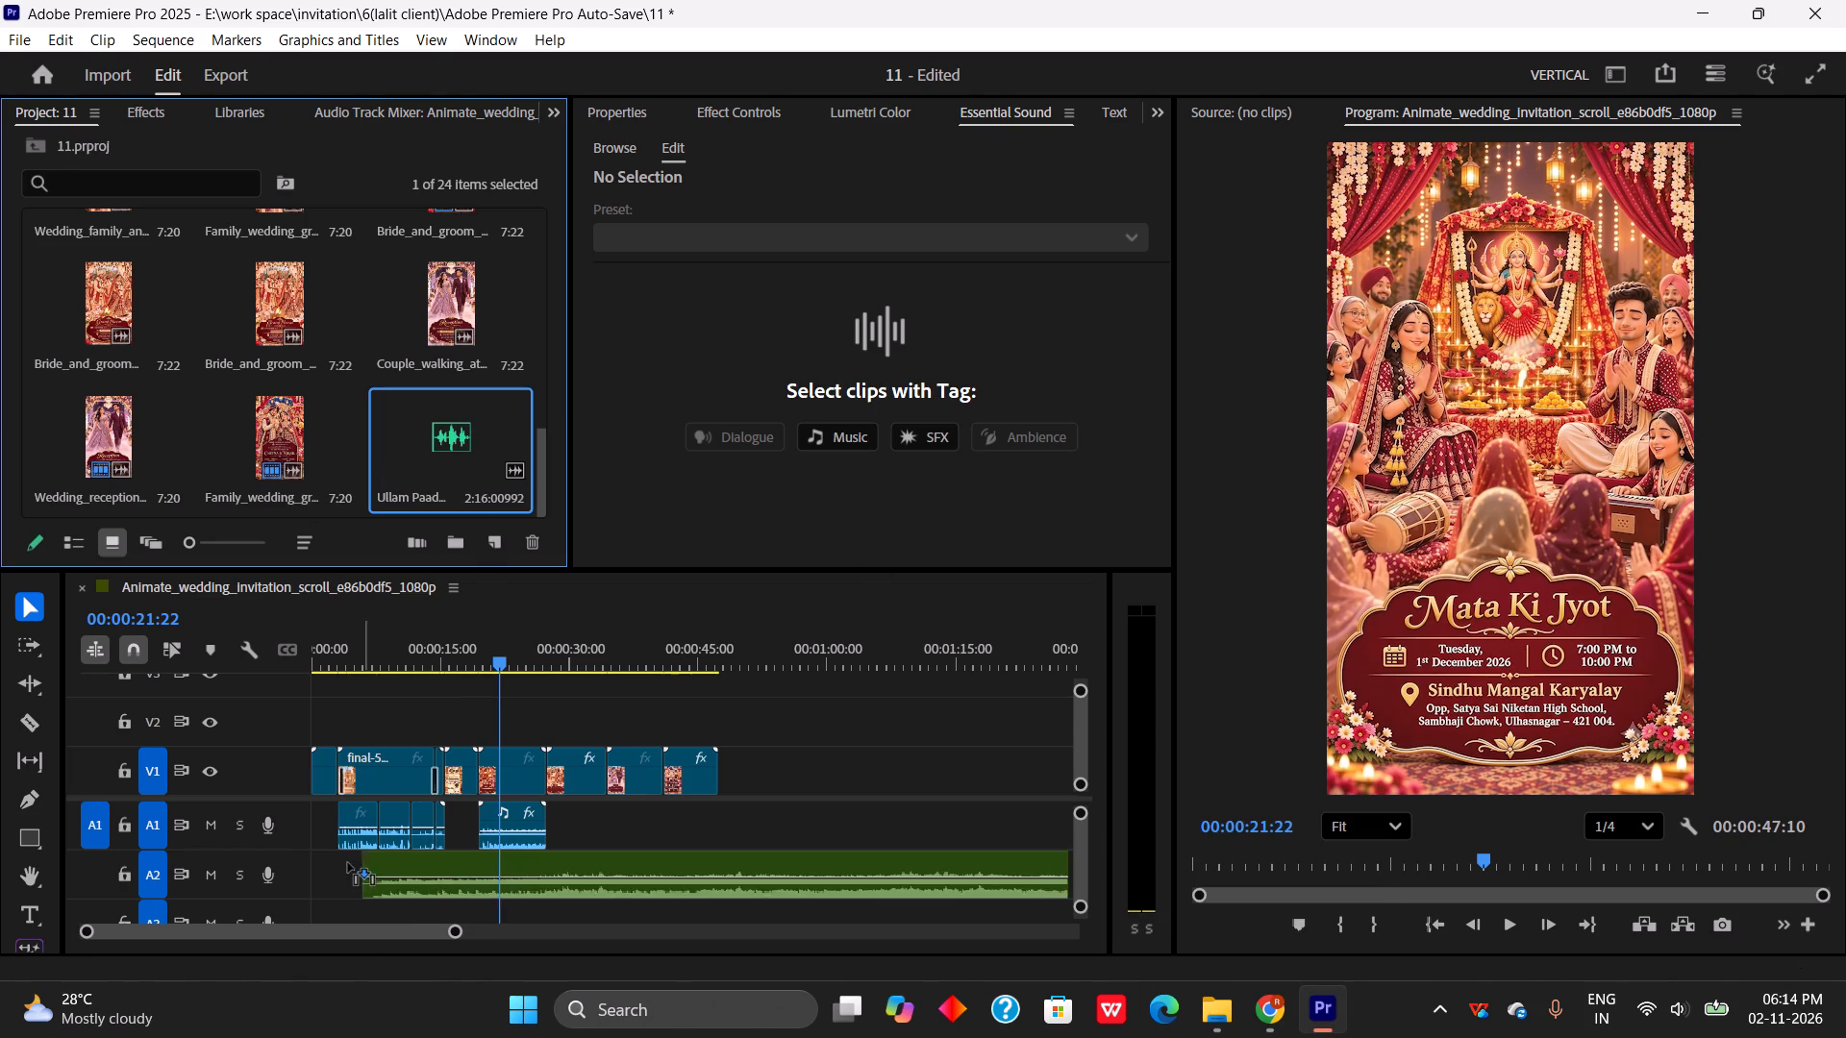
drag(348, 863, 307, 859)
Play the sequence from the start and from mid-way to judge how the song fits the invitation clips.
drag(502, 650, 287, 741)
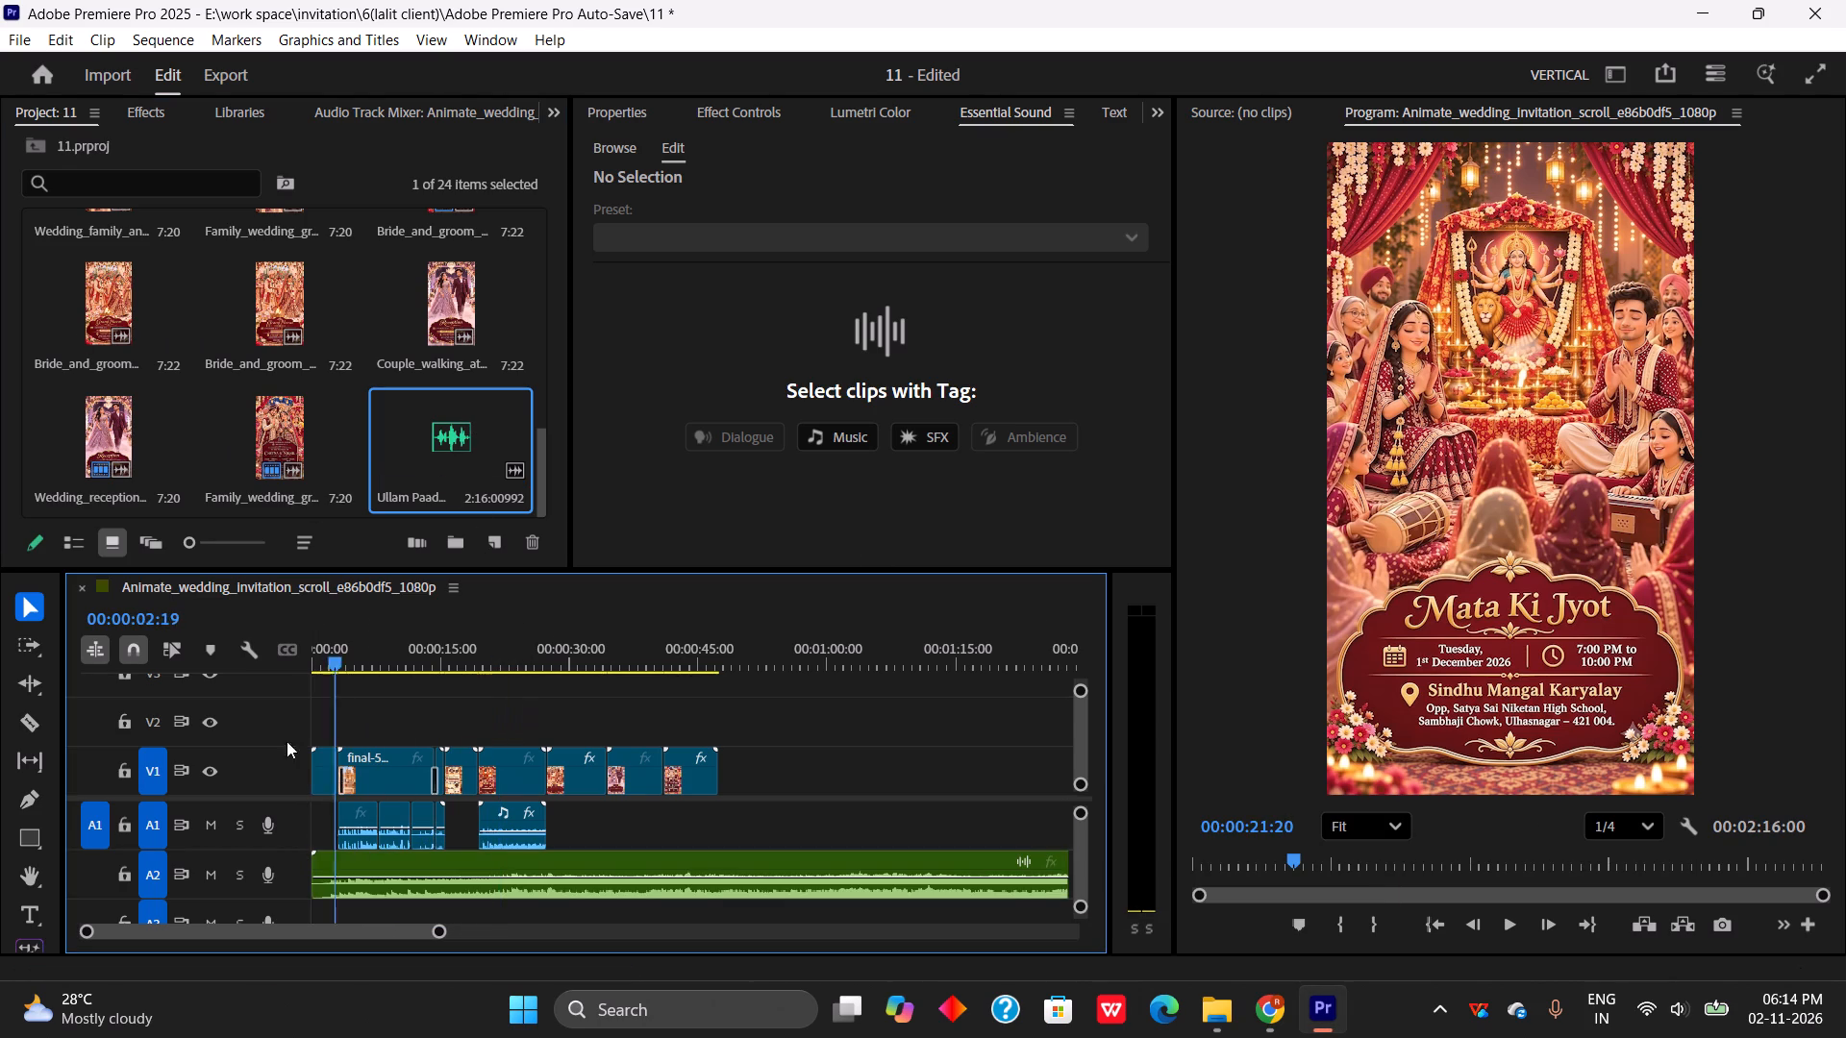
drag(287, 741, 233, 750)
key(space)
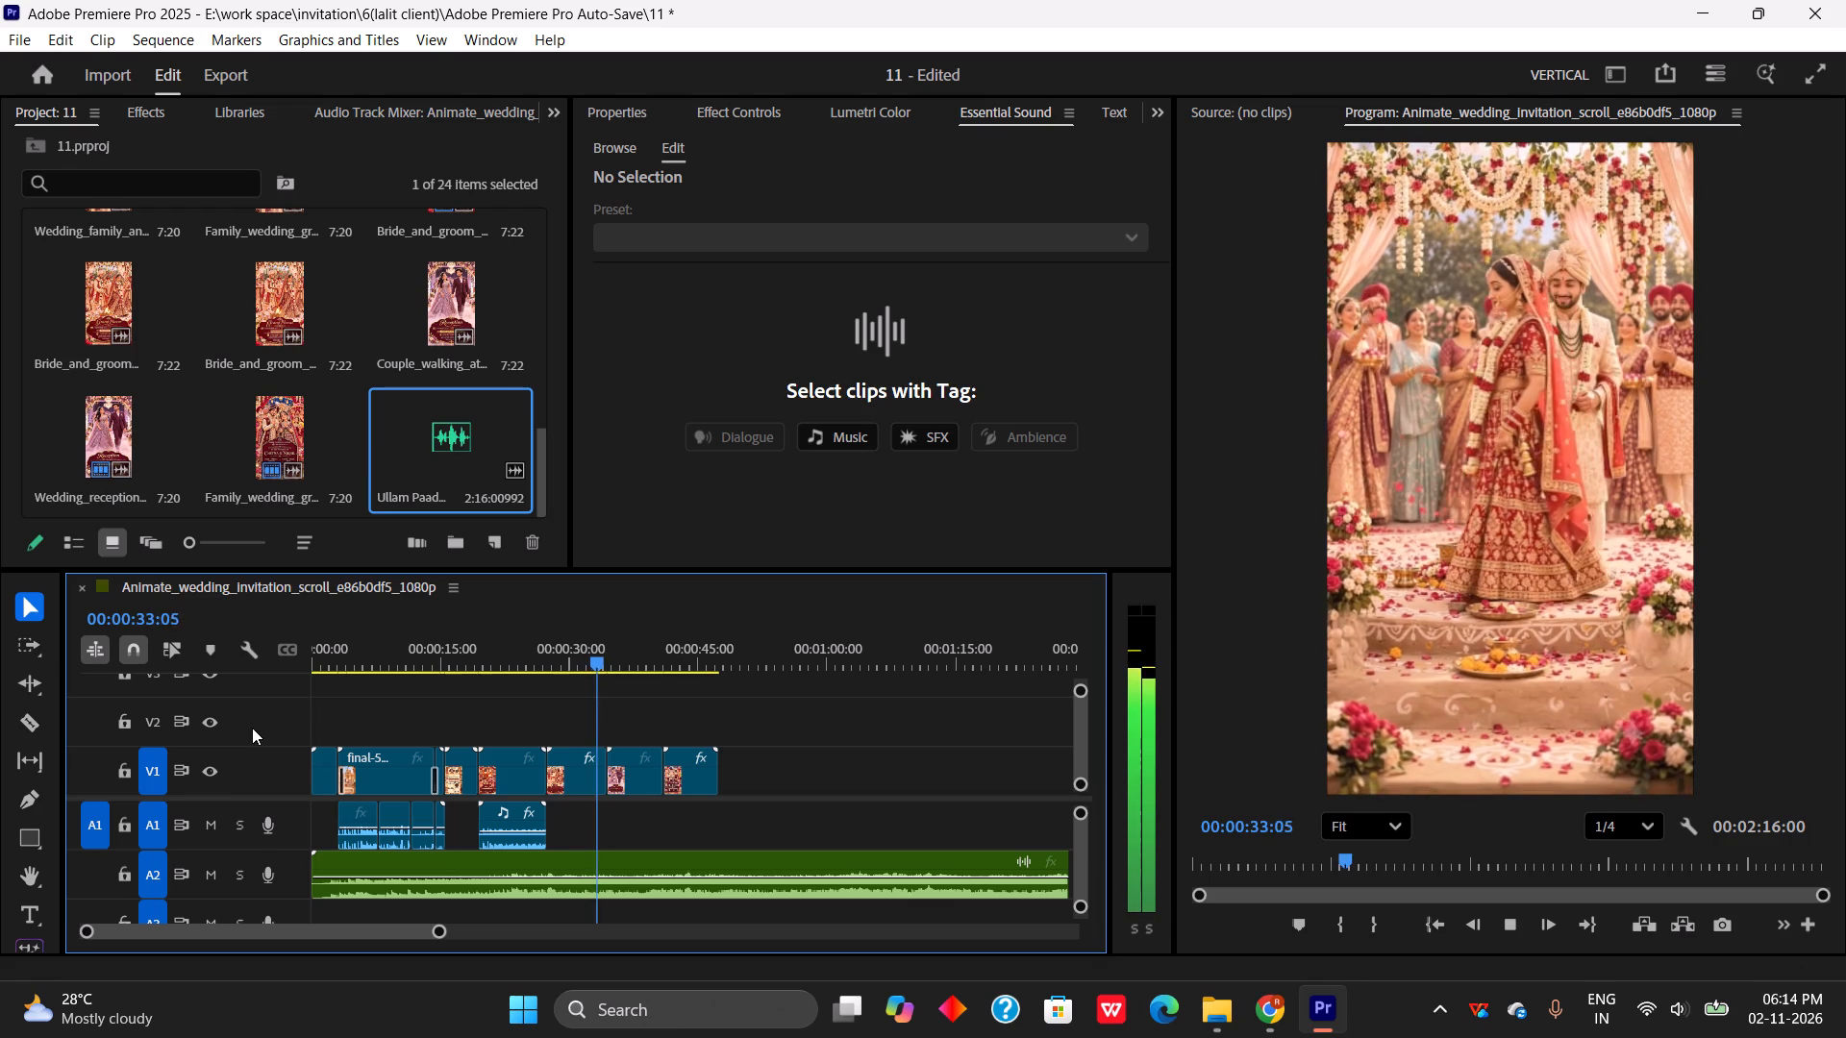
key(space)
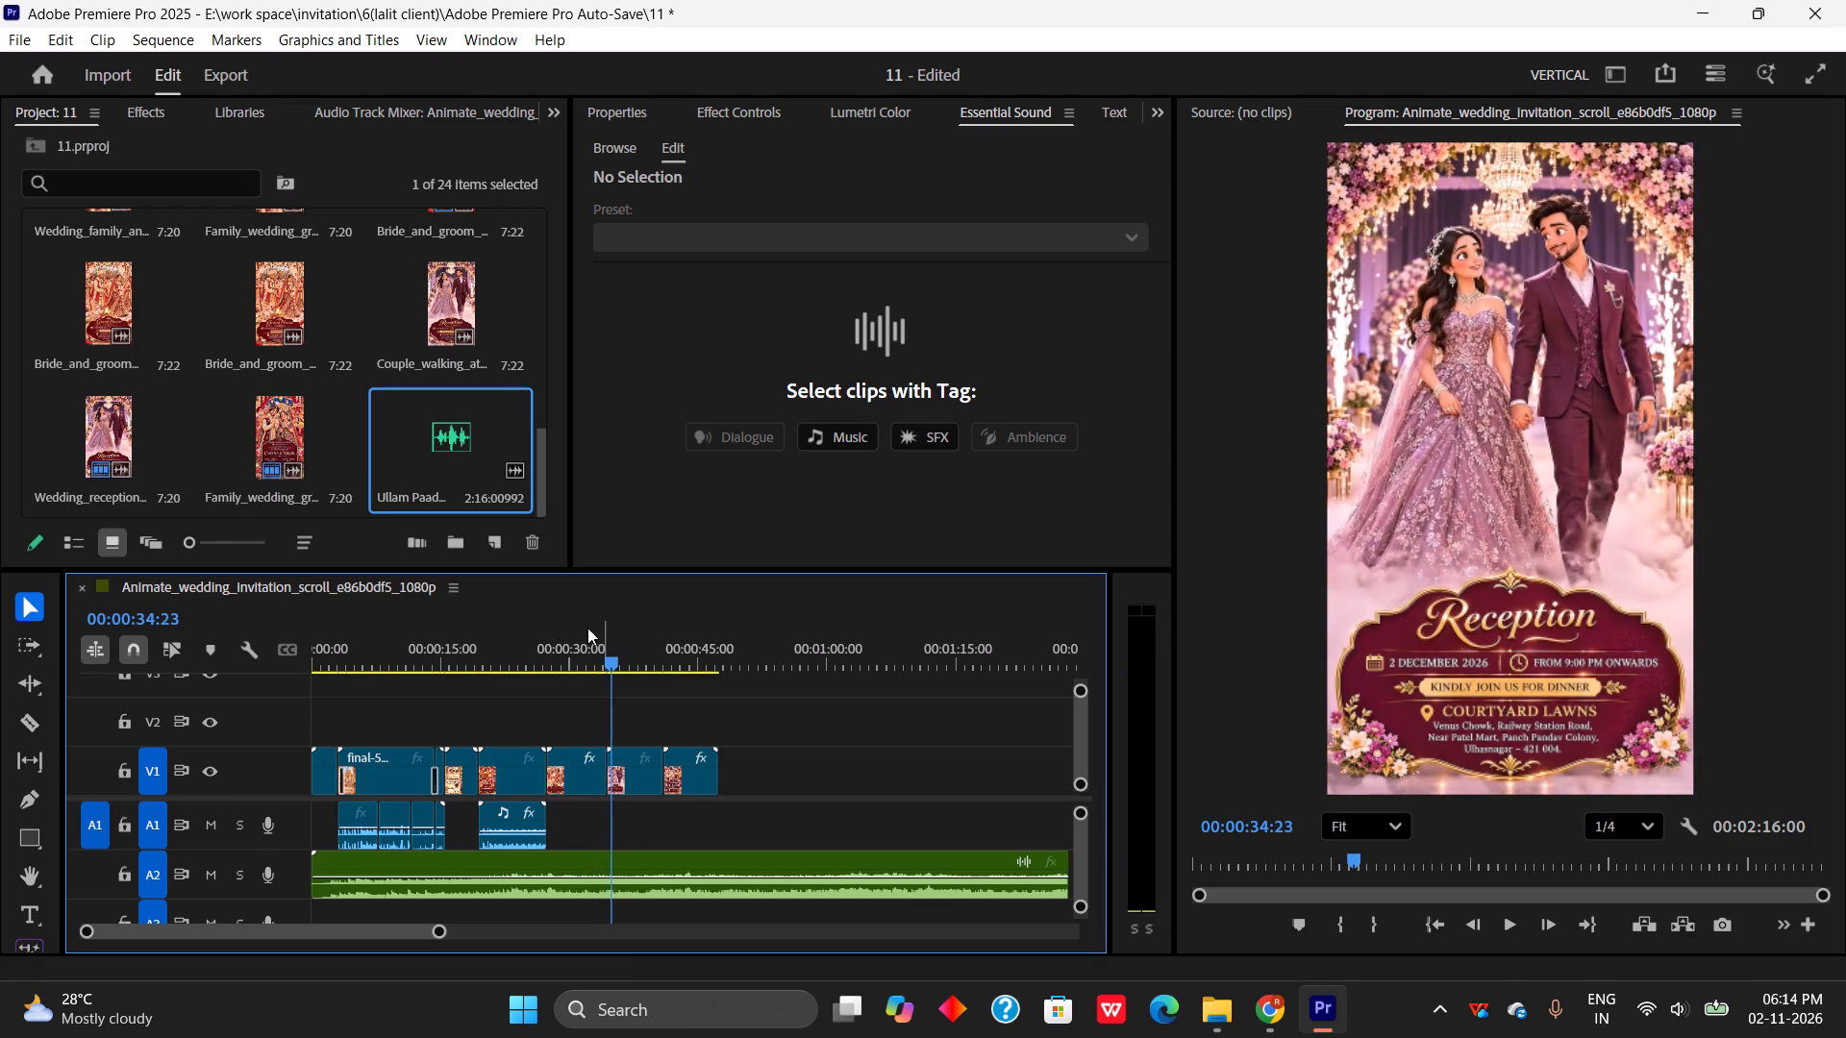
drag(607, 662, 541, 743)
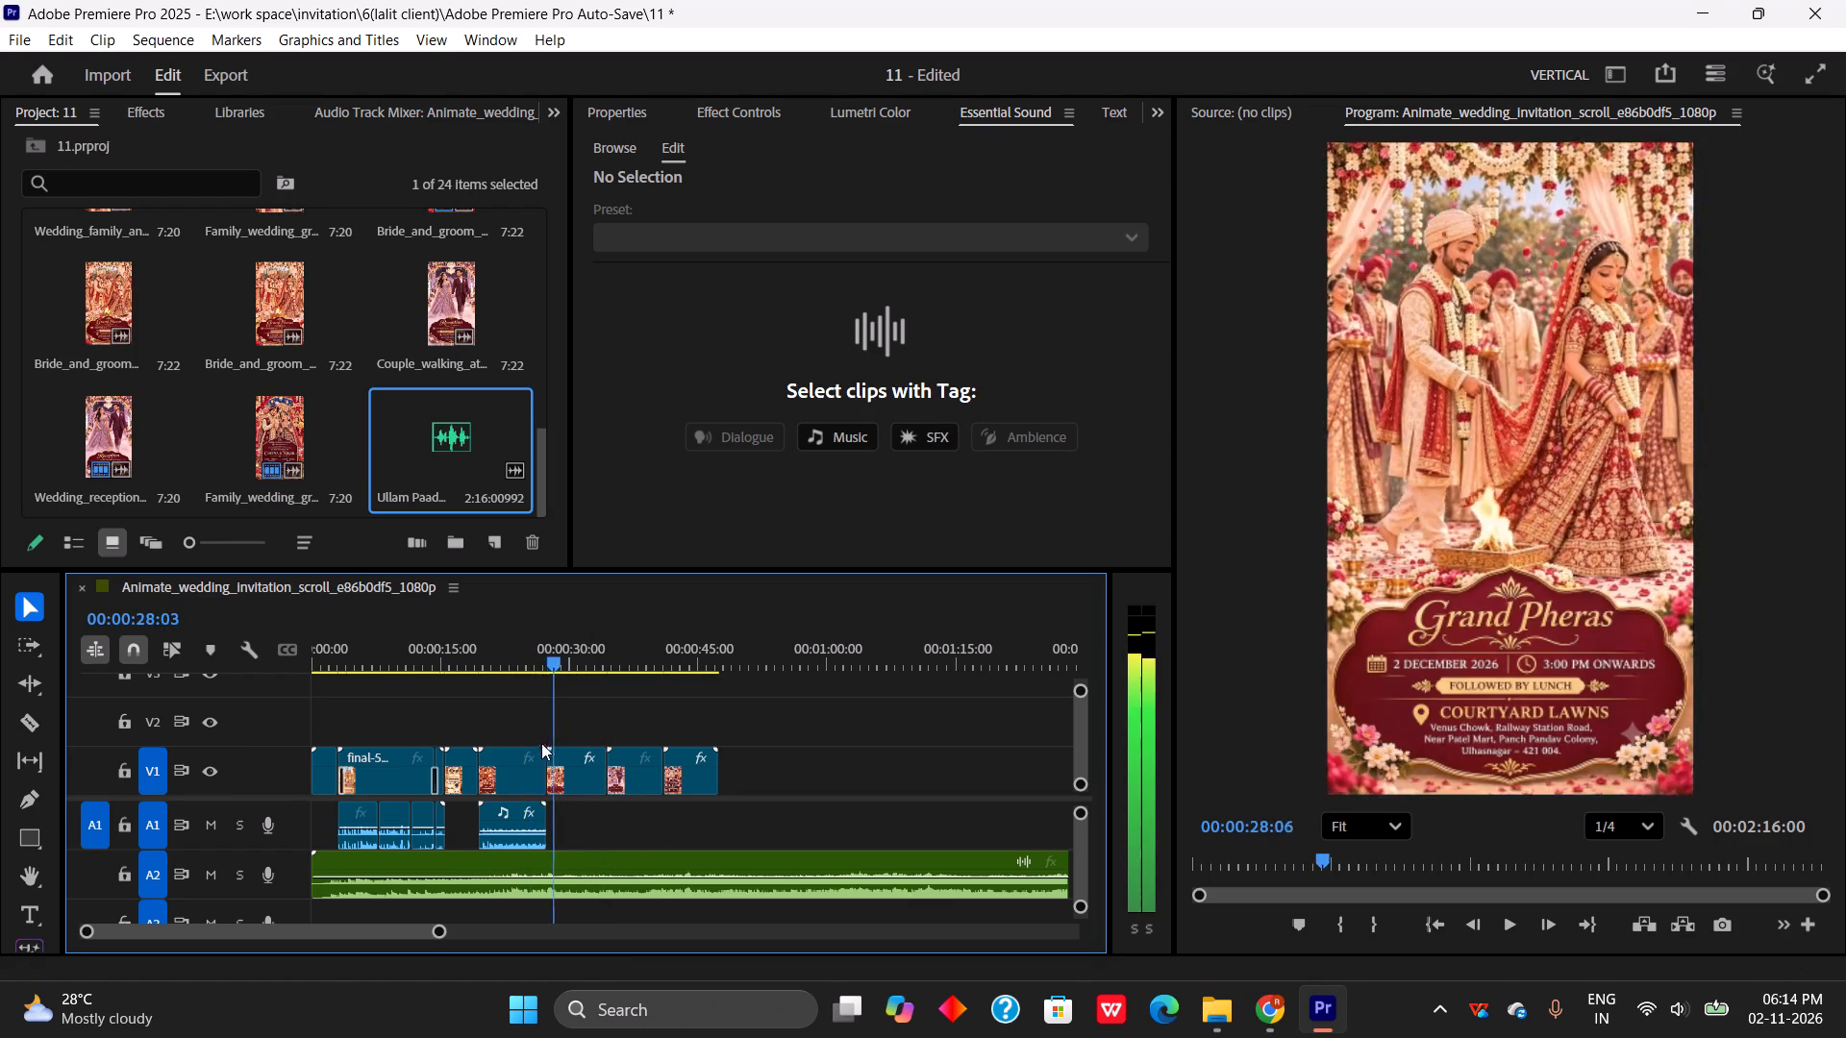
drag(541, 743, 462, 788)
key(space)
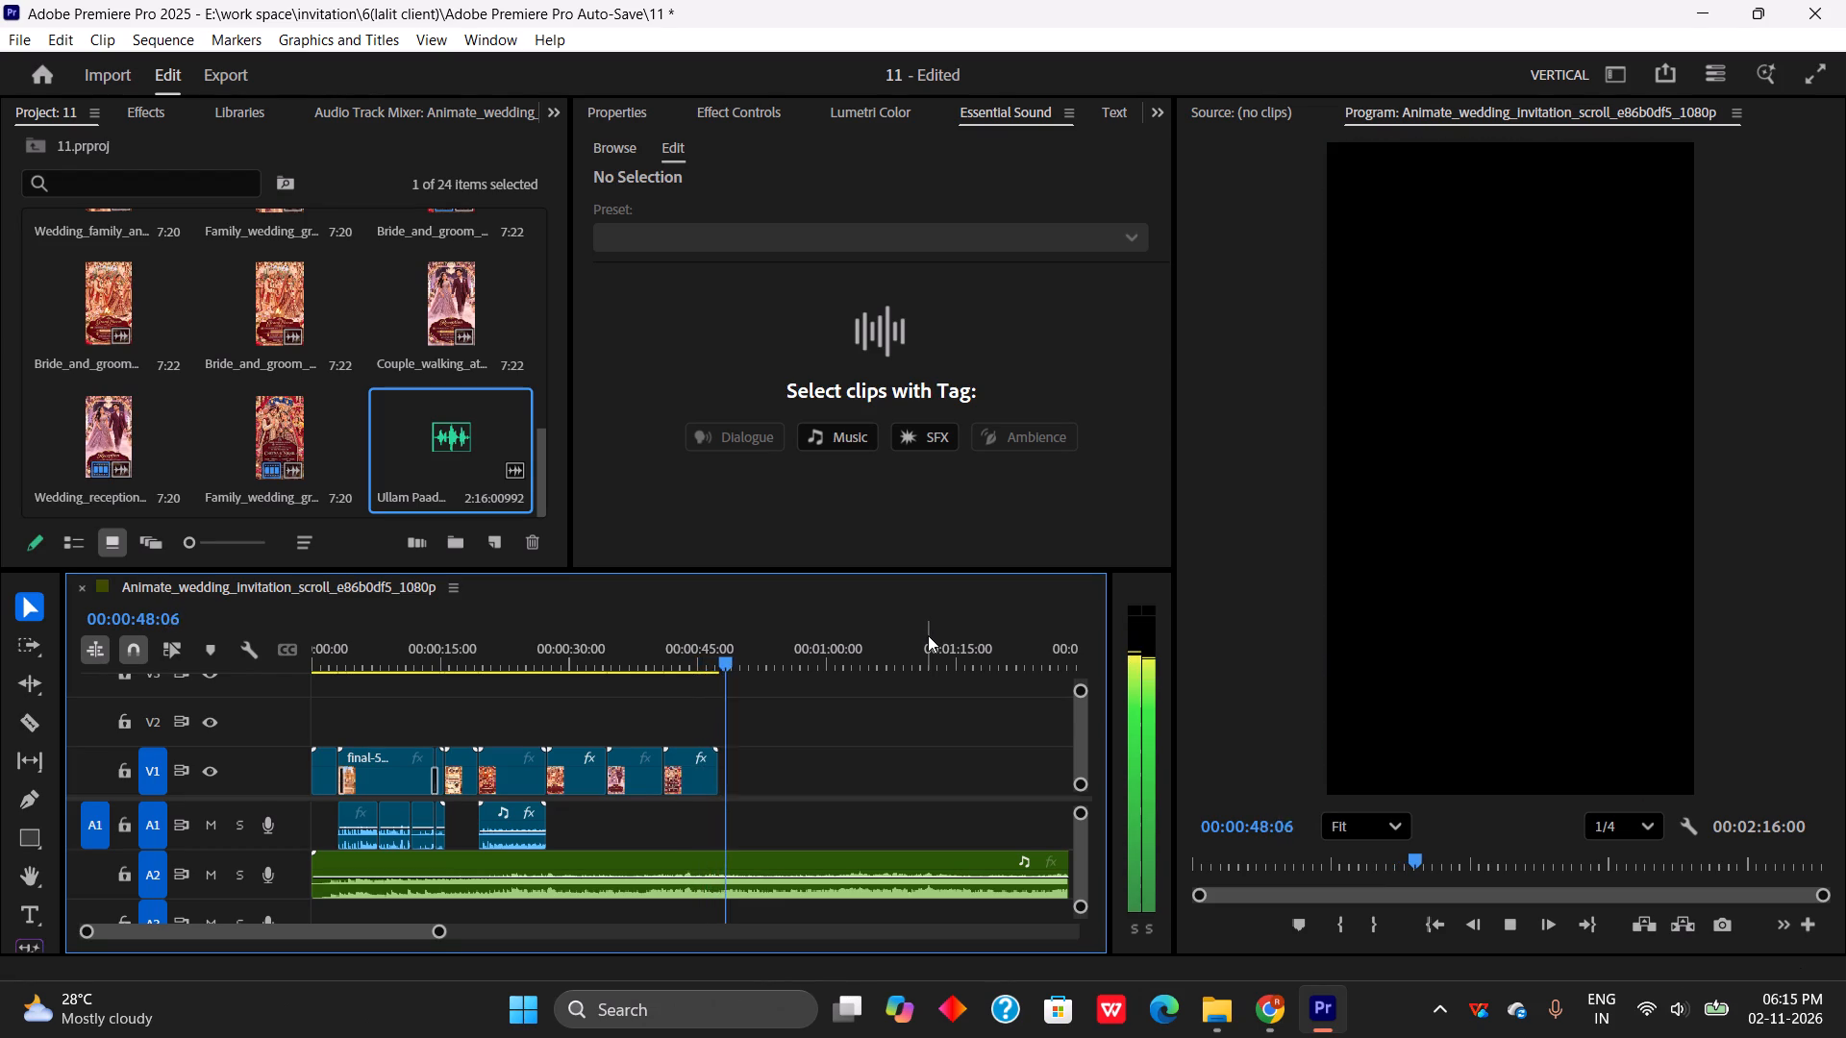
key(space)
drag(736, 652, 165, 816)
key(space)
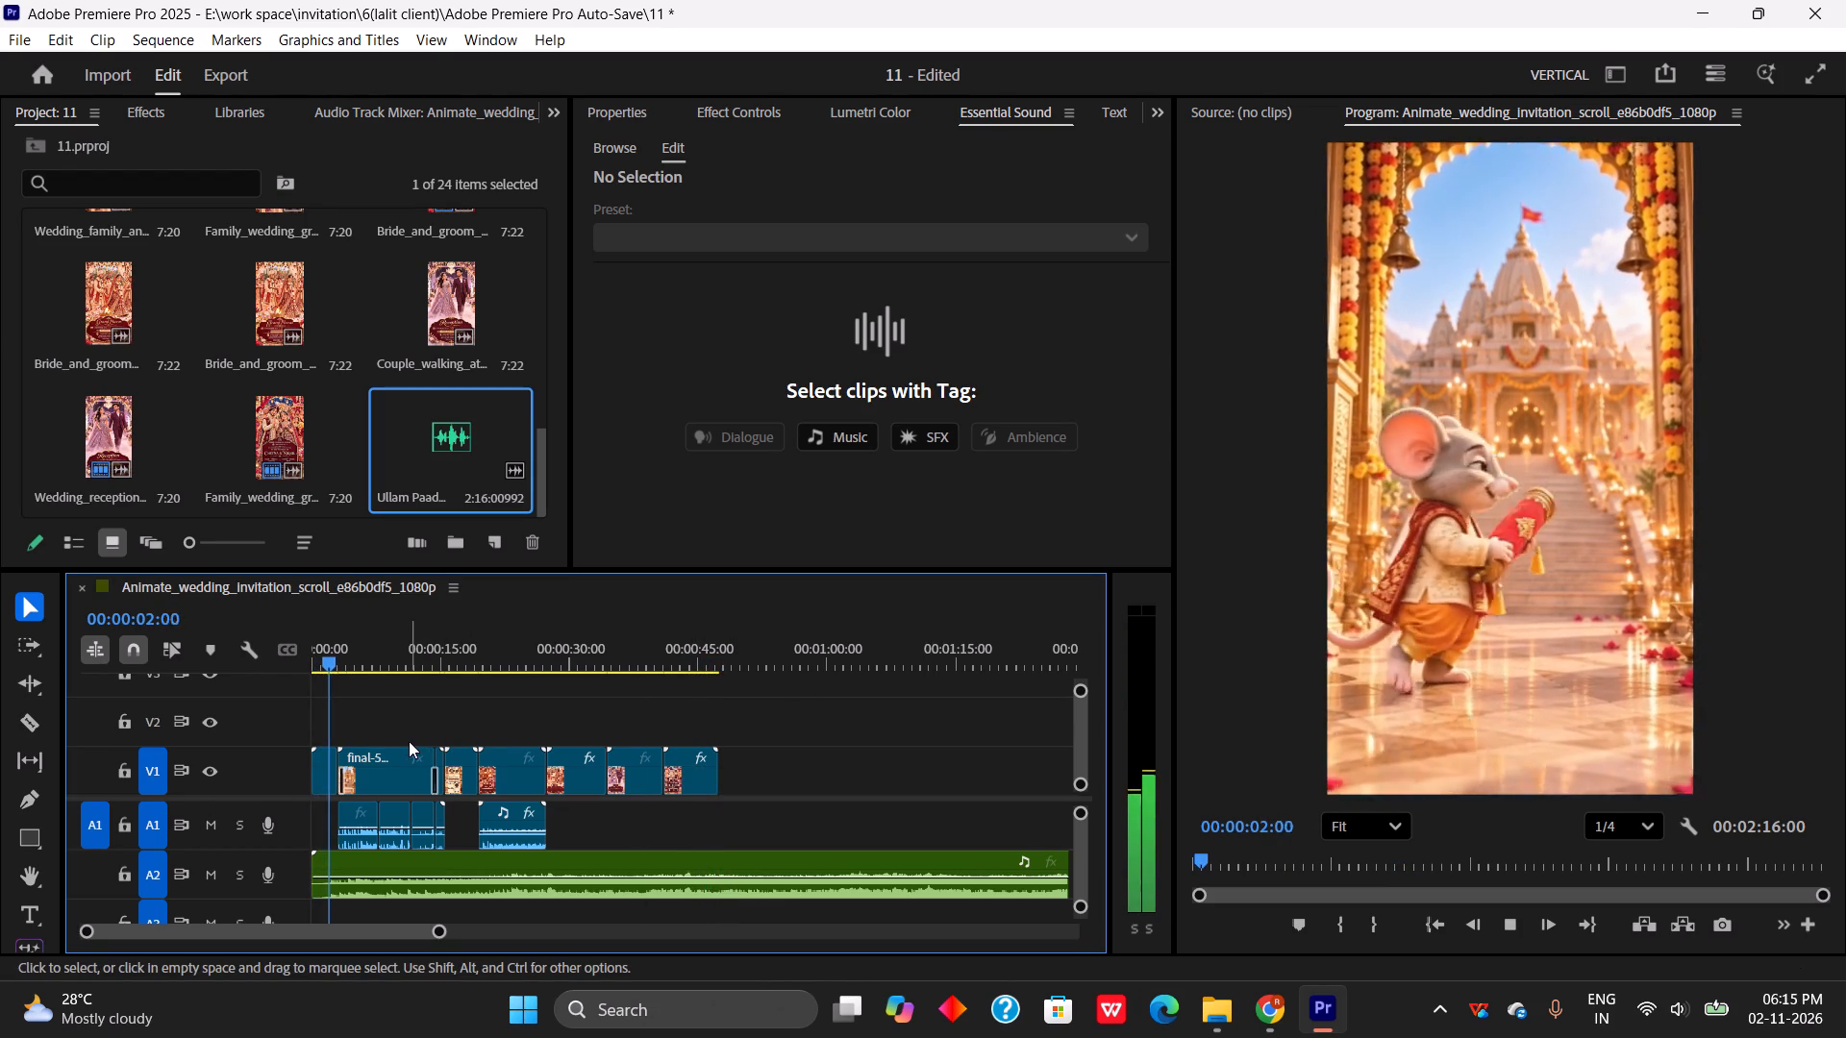
key(space)
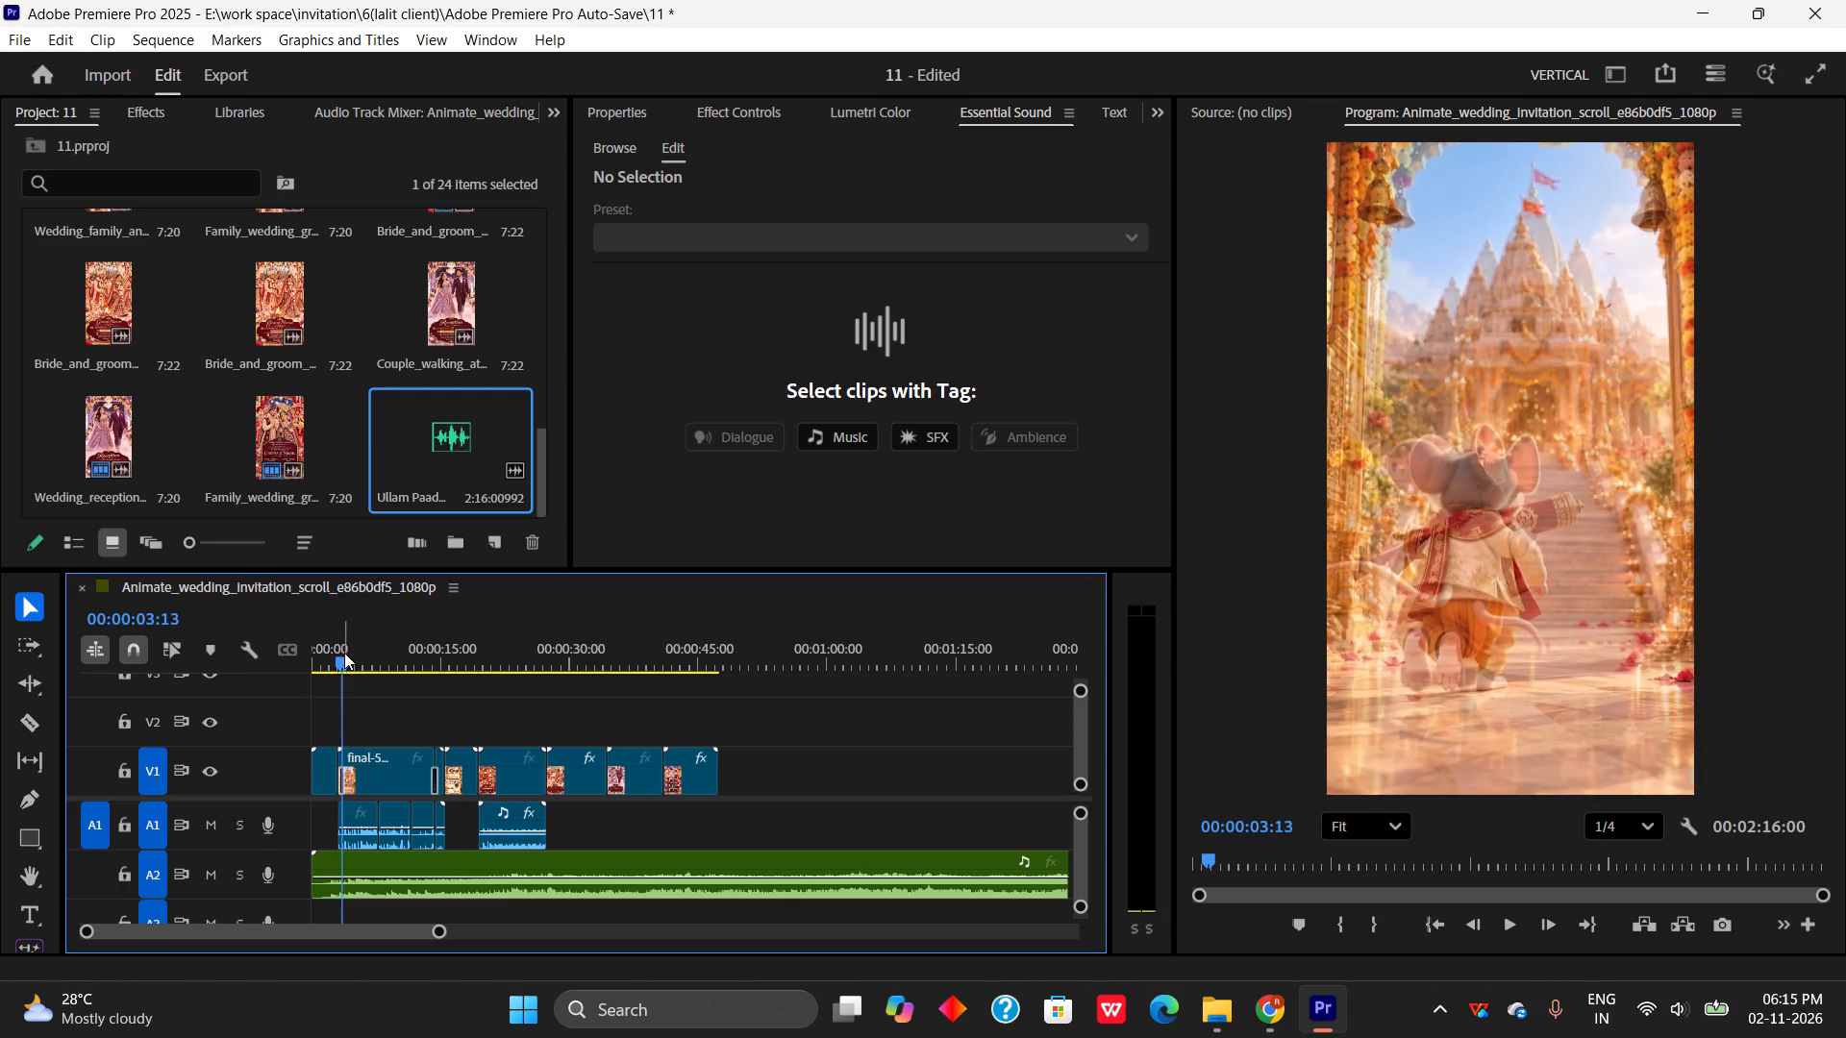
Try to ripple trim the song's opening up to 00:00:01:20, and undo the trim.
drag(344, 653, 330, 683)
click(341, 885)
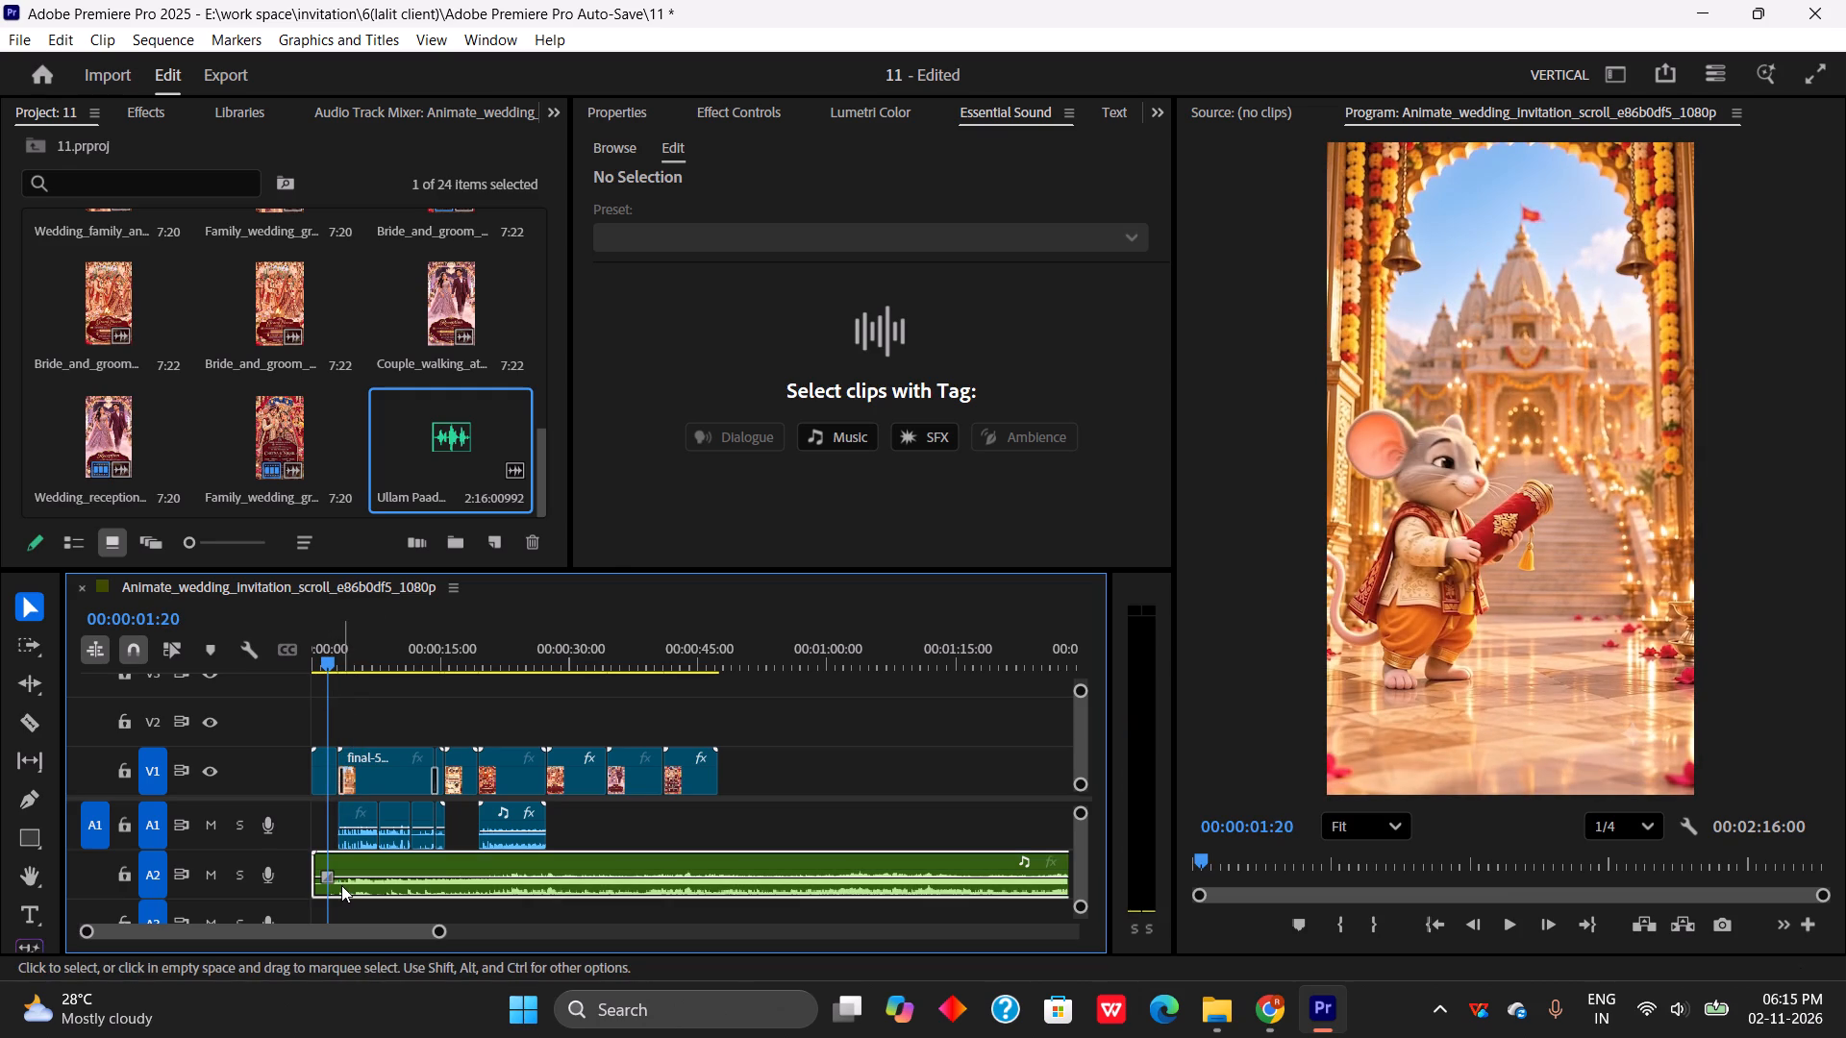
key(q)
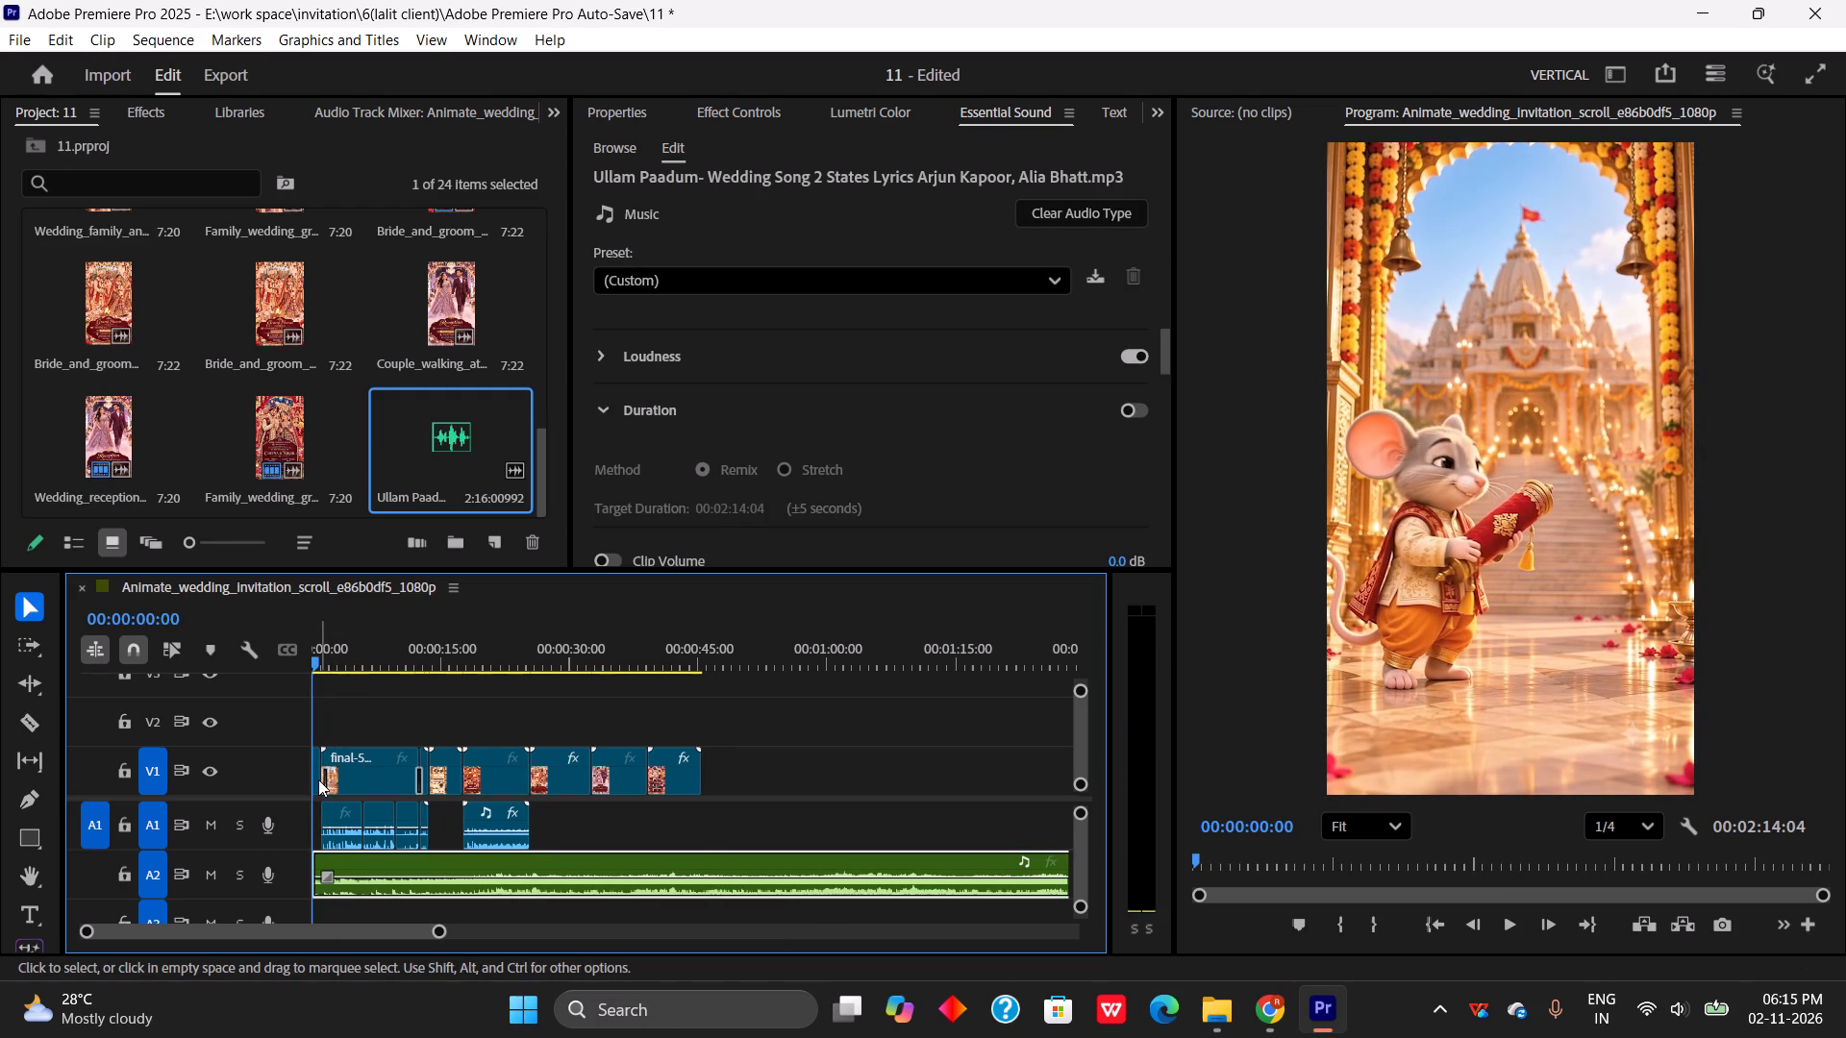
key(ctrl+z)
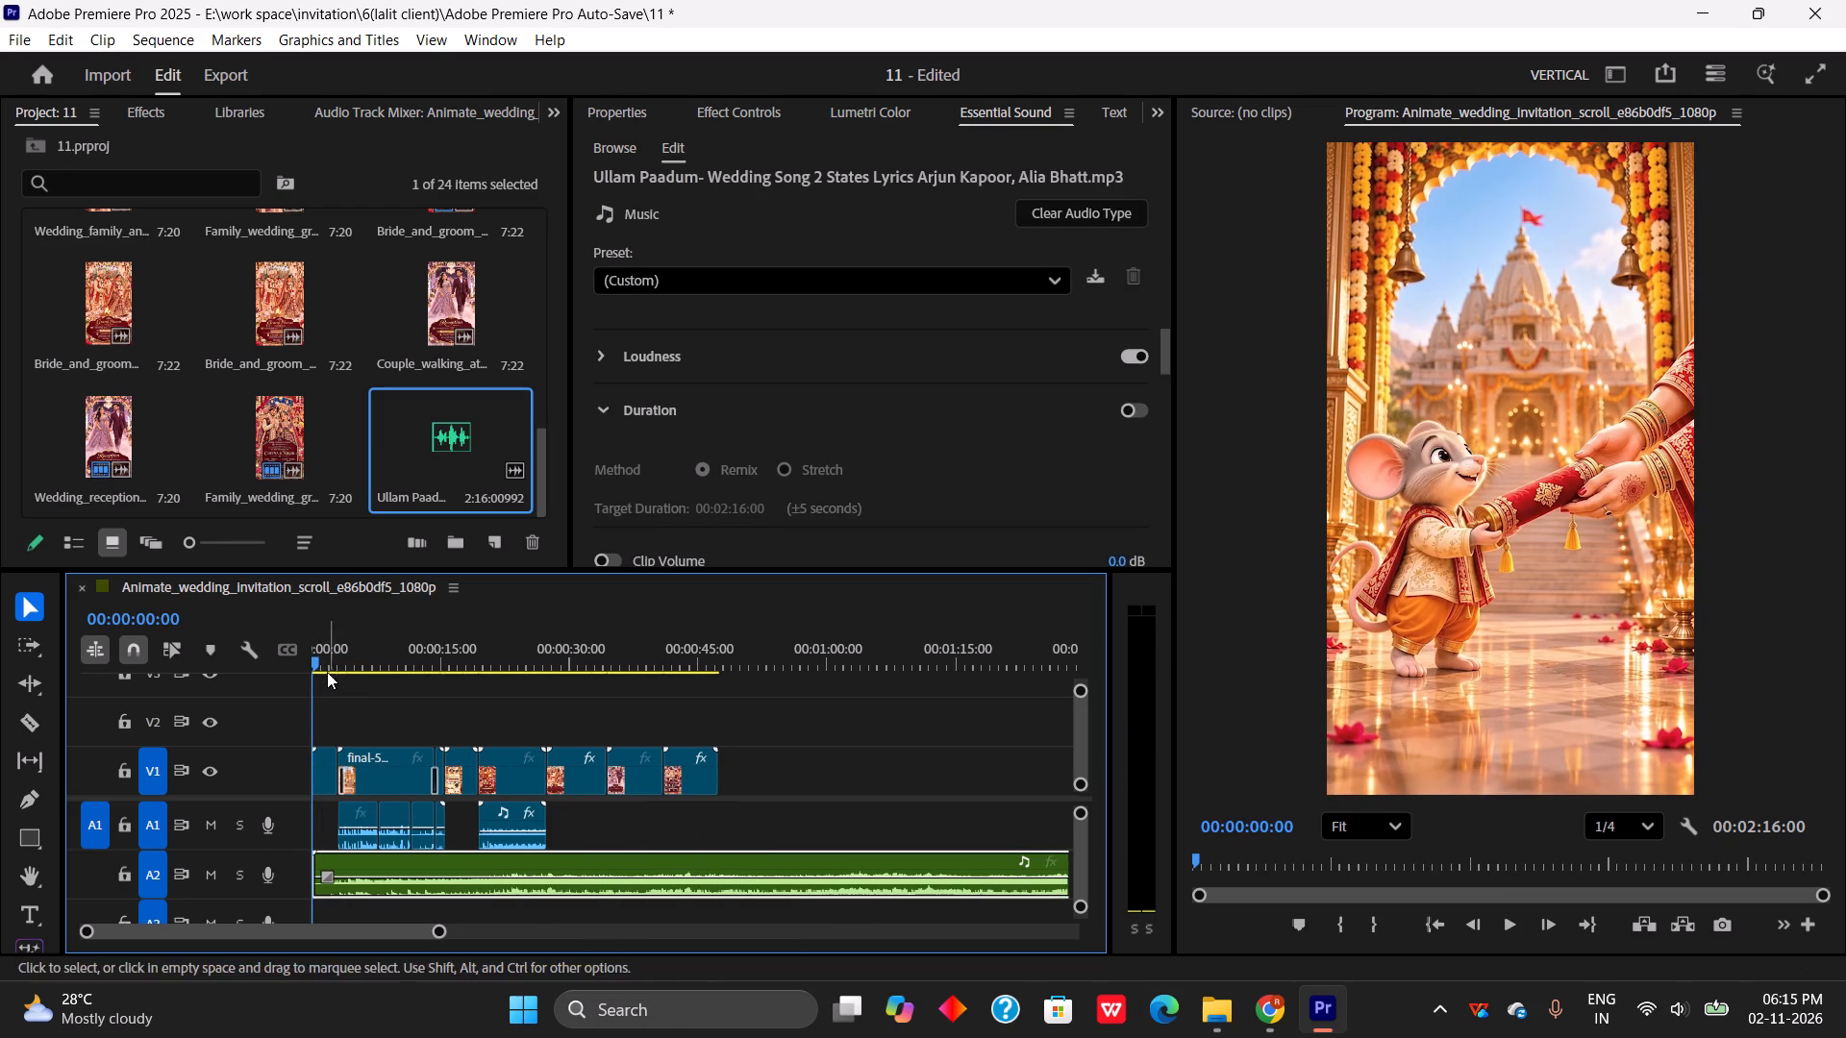
Cut the song on A2 at 00:00:02:09, delete the part before the cut, and move the rest to the sequence start.
drag(309, 655, 350, 672)
drag(316, 667, 383, 670)
drag(372, 657, 326, 717)
key(c)
click(331, 882)
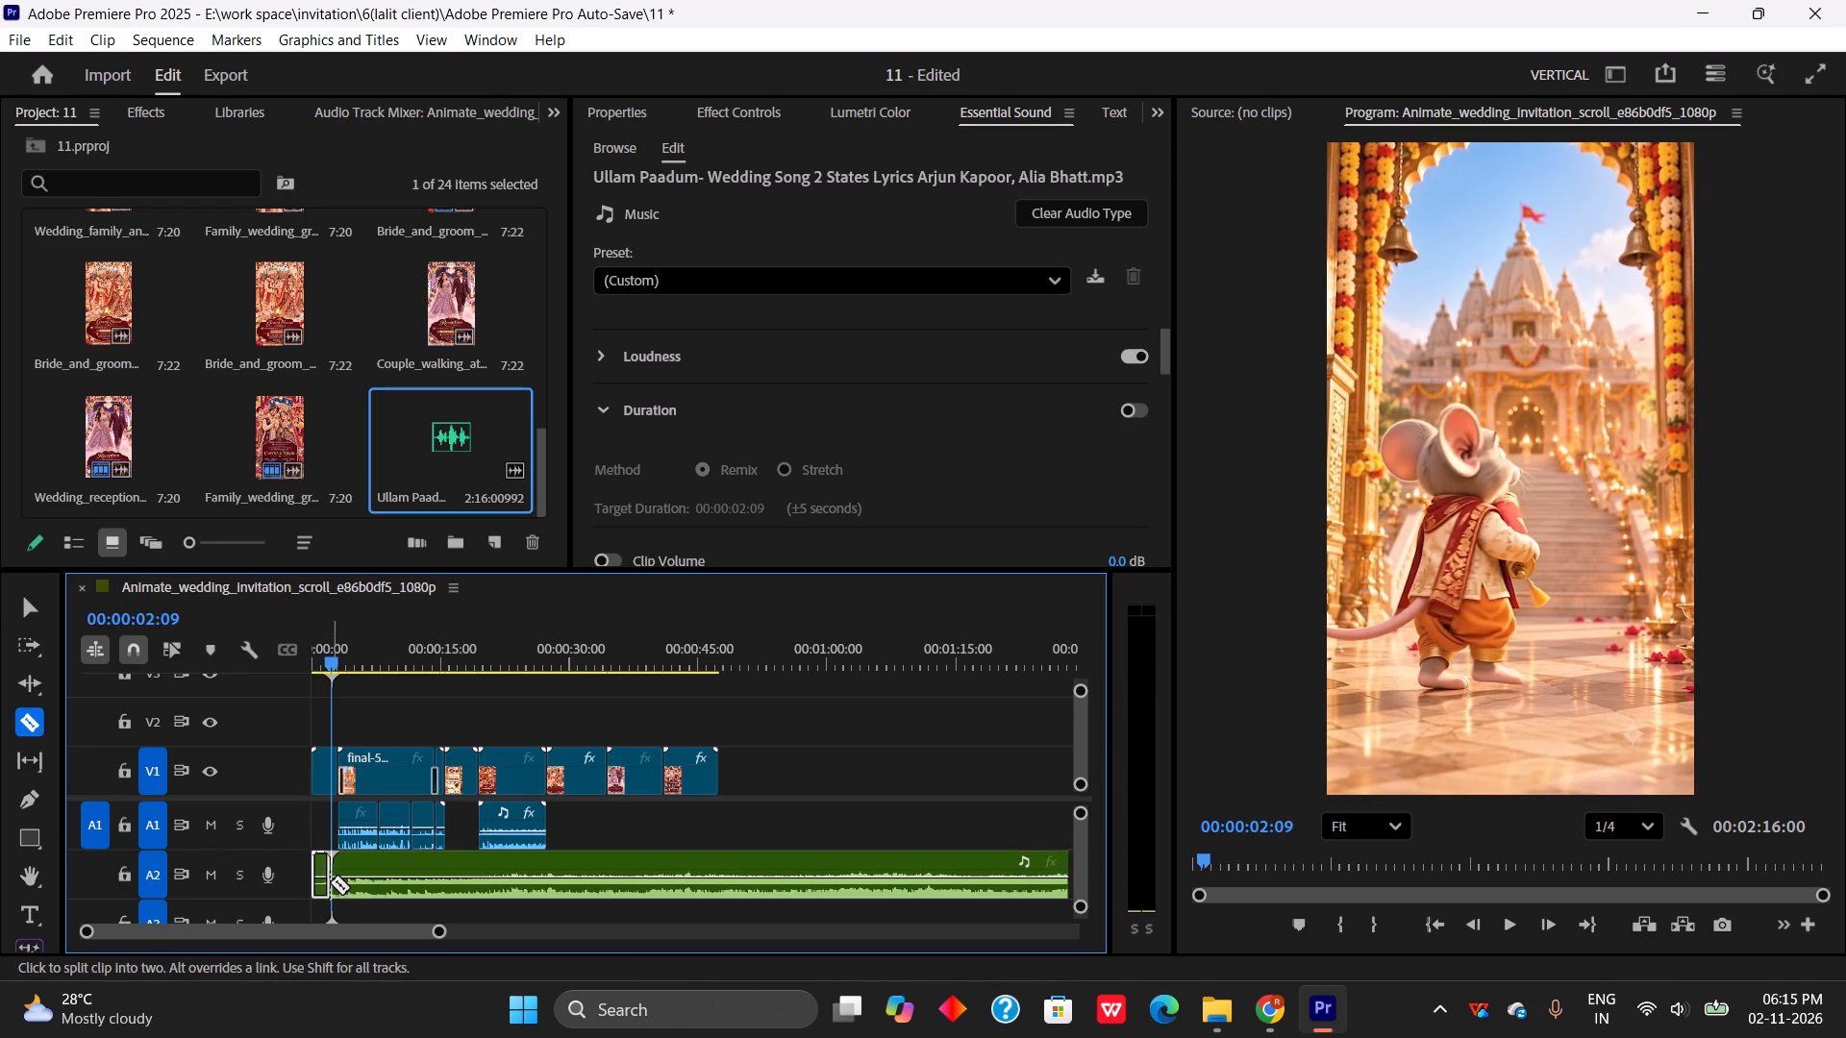
key(ctrl+Delete)
key(Delete)
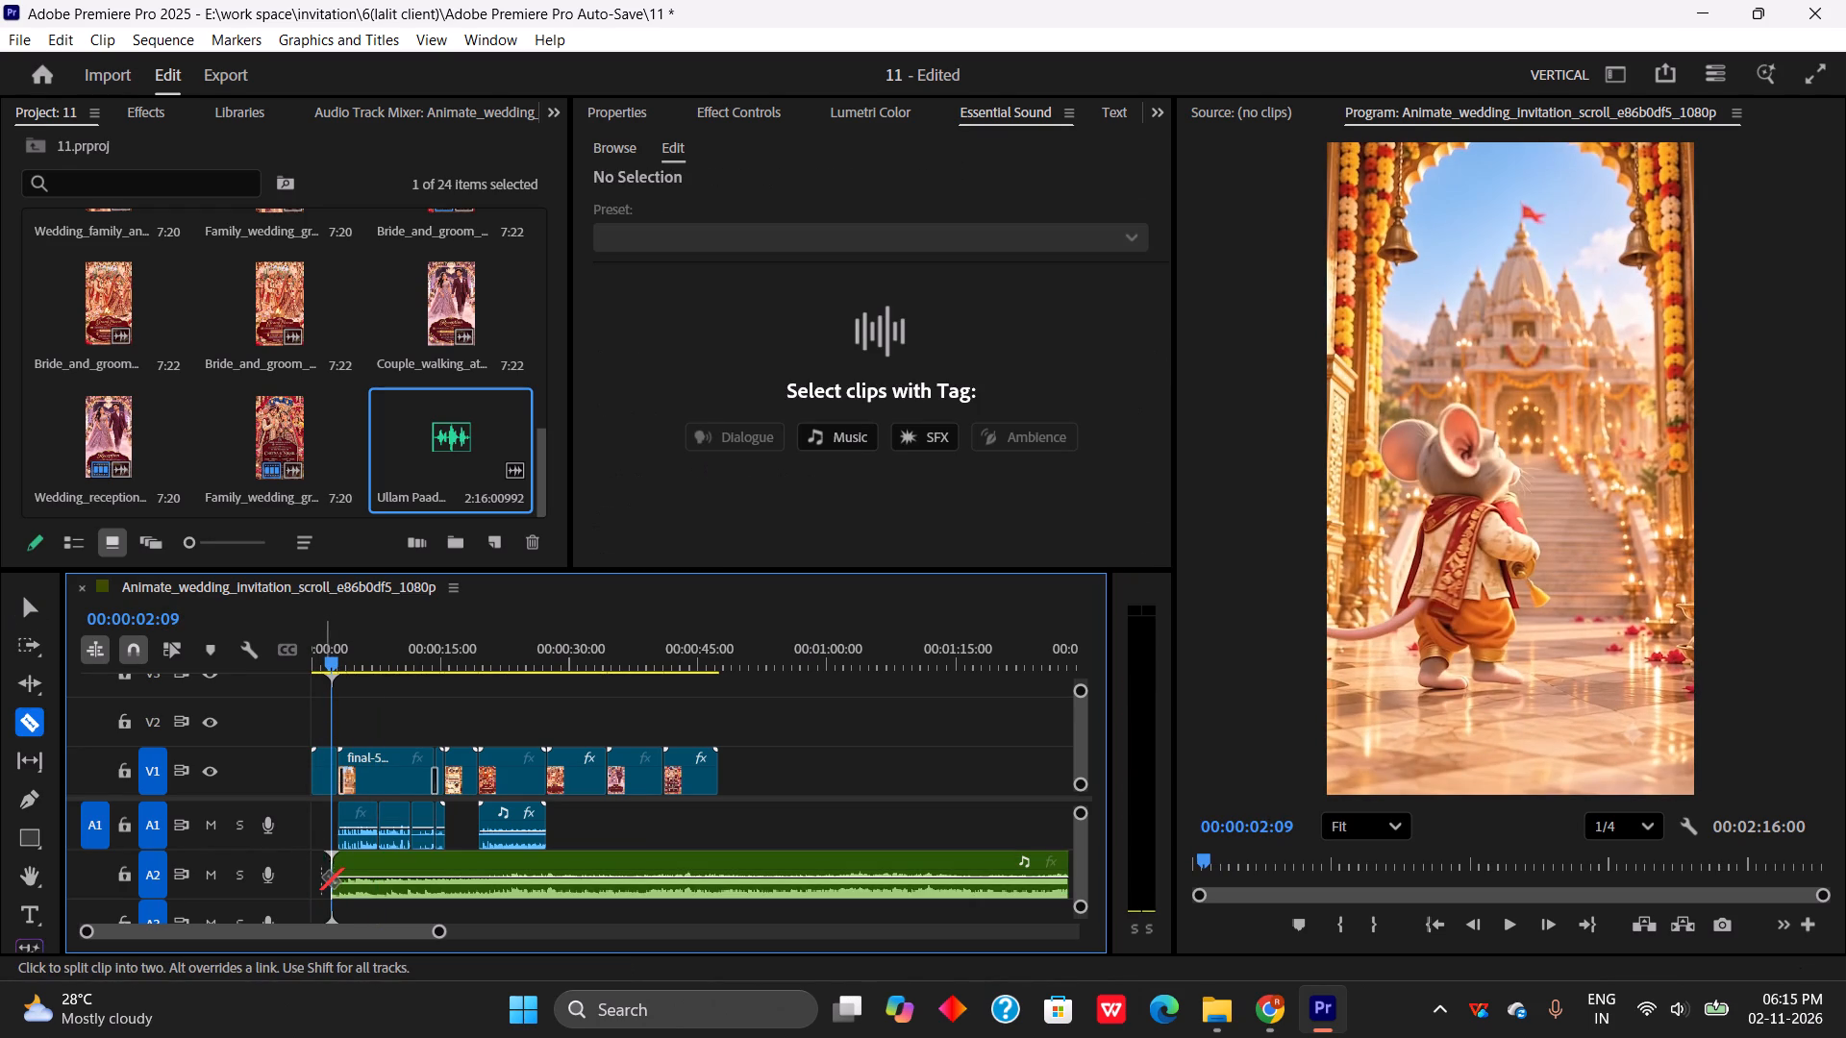
key(v)
click(318, 877)
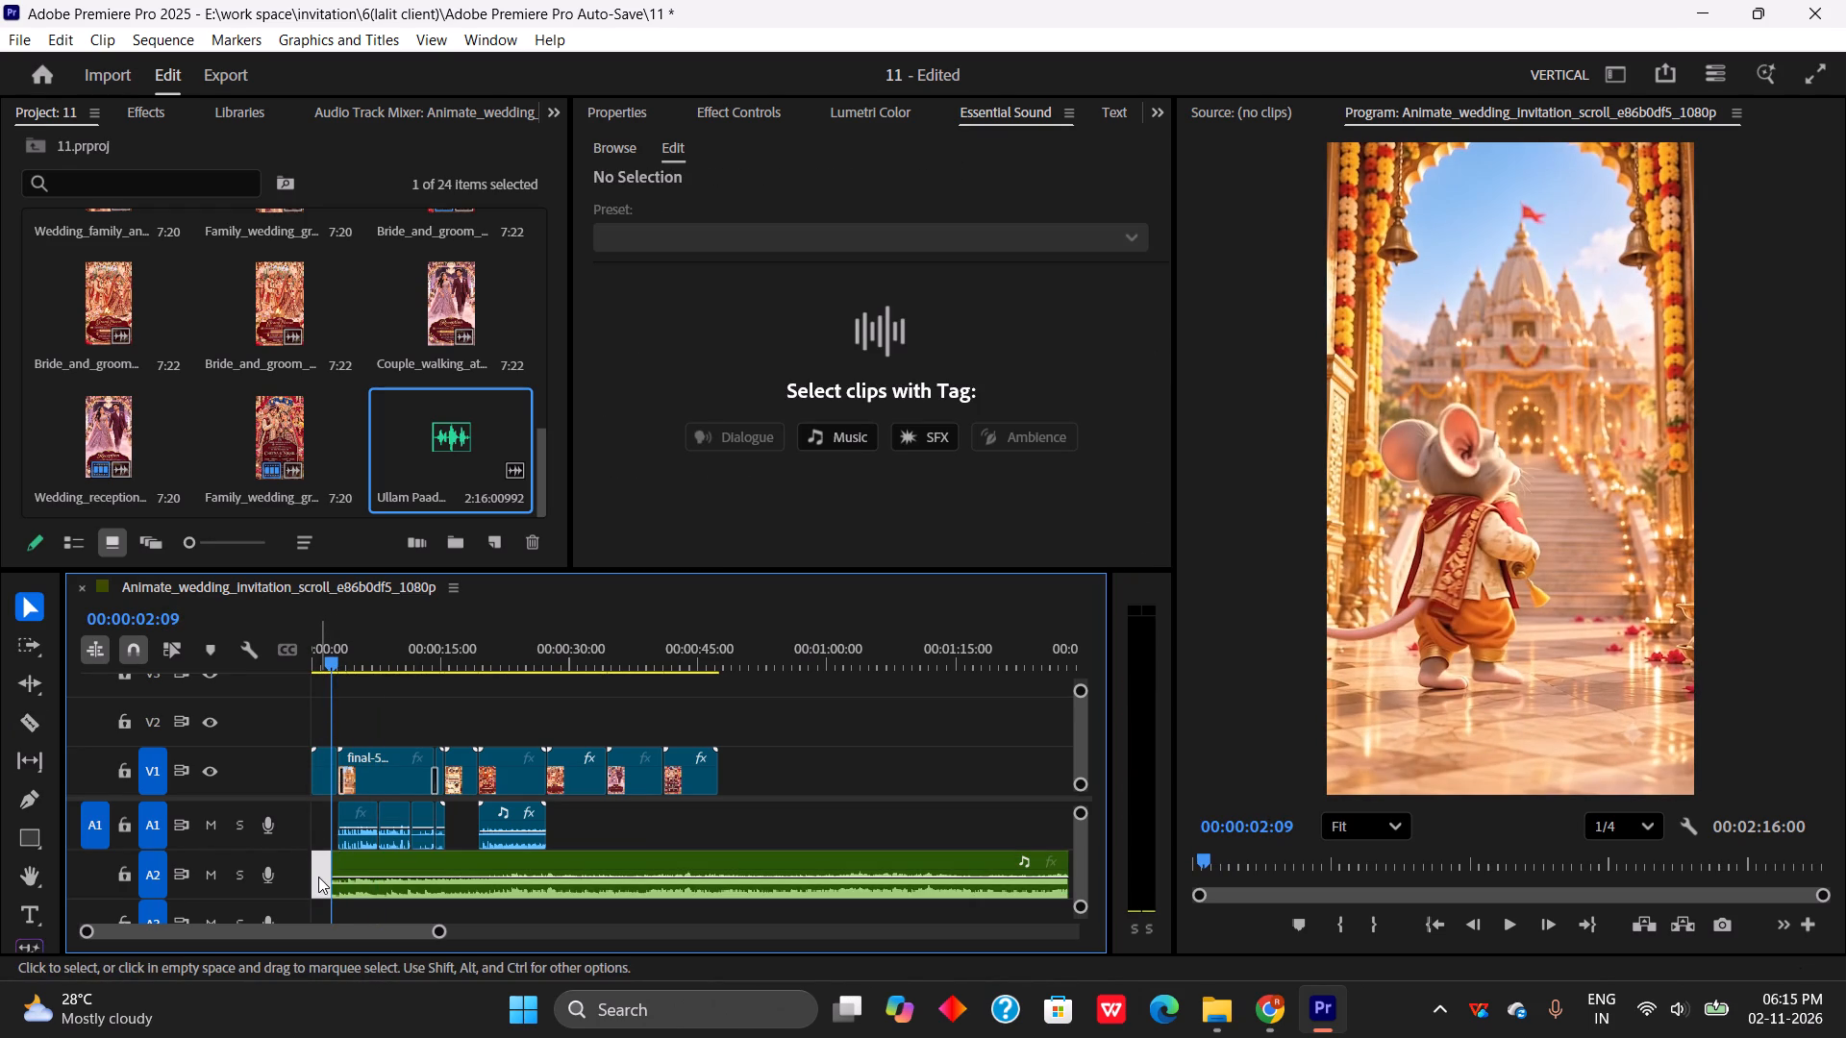
key(Delete)
drag(404, 866, 336, 868)
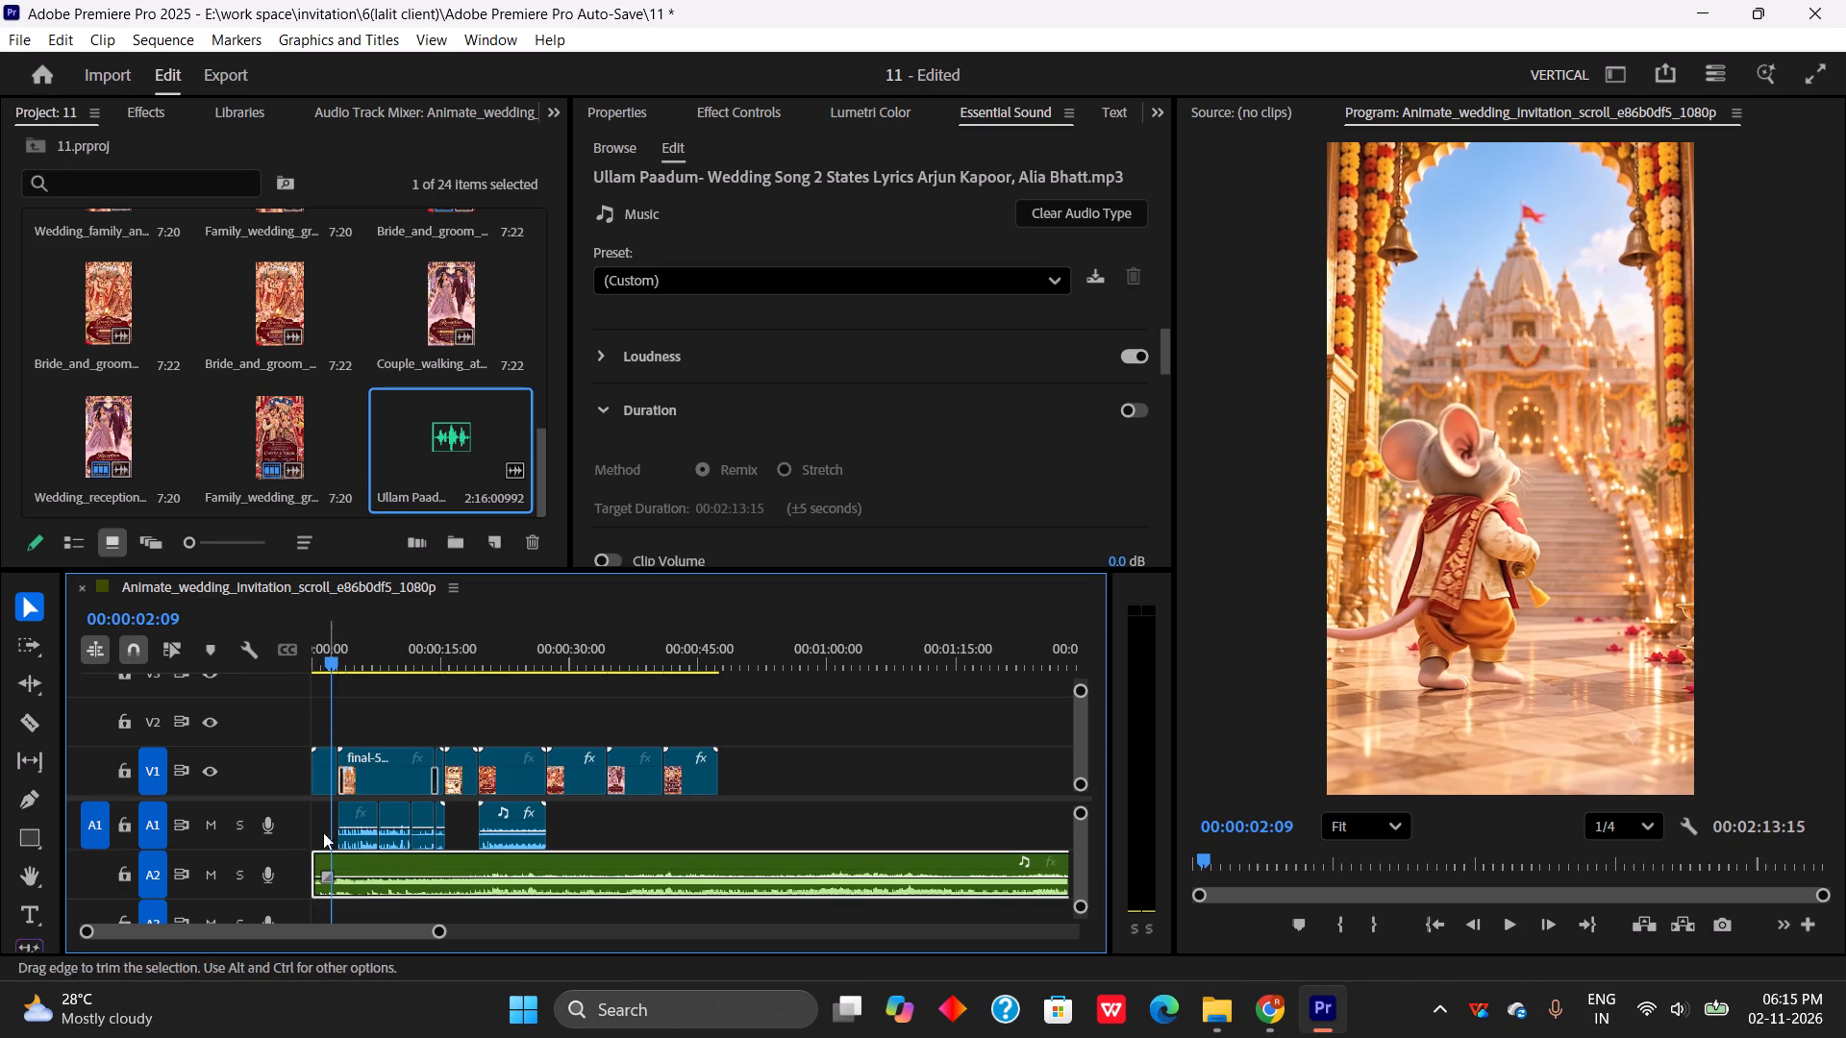
Play the opening, cut the song at 00:00:05:18, delete the part before the cut, and move the rest to the sequence start.
drag(344, 642, 228, 694)
key(space)
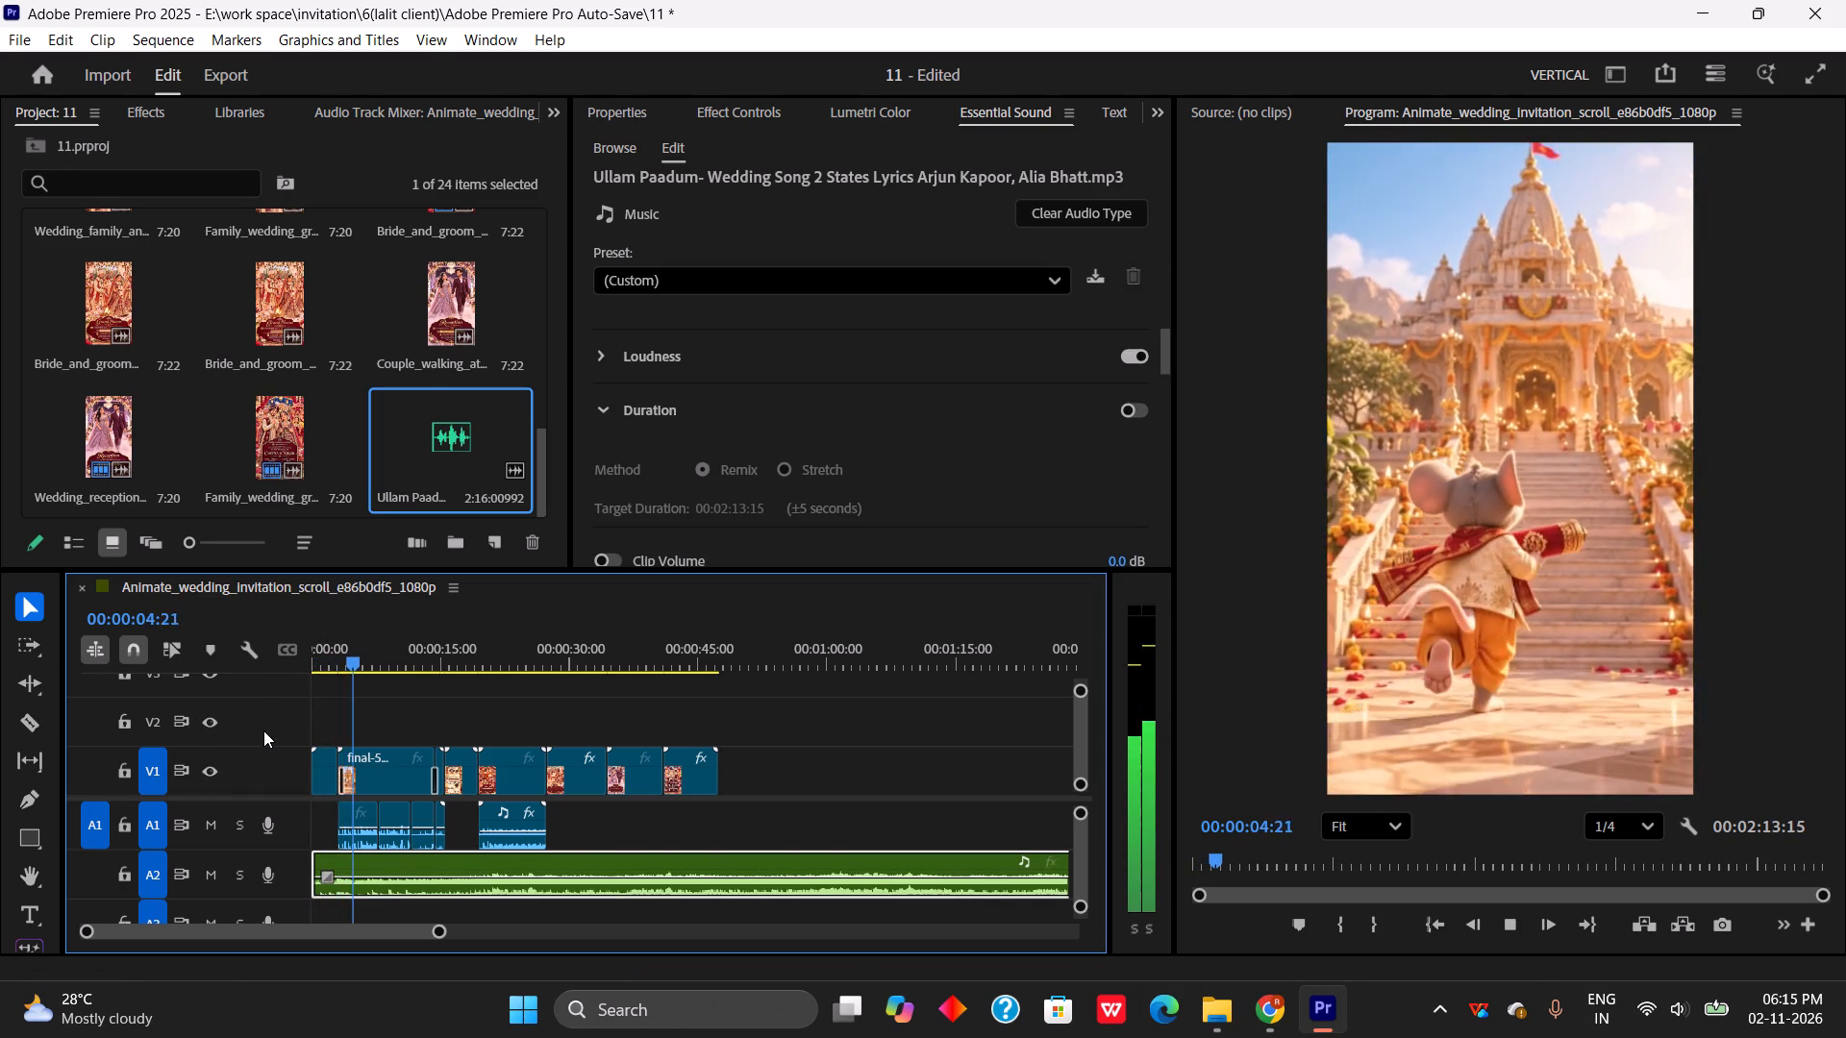
key(space)
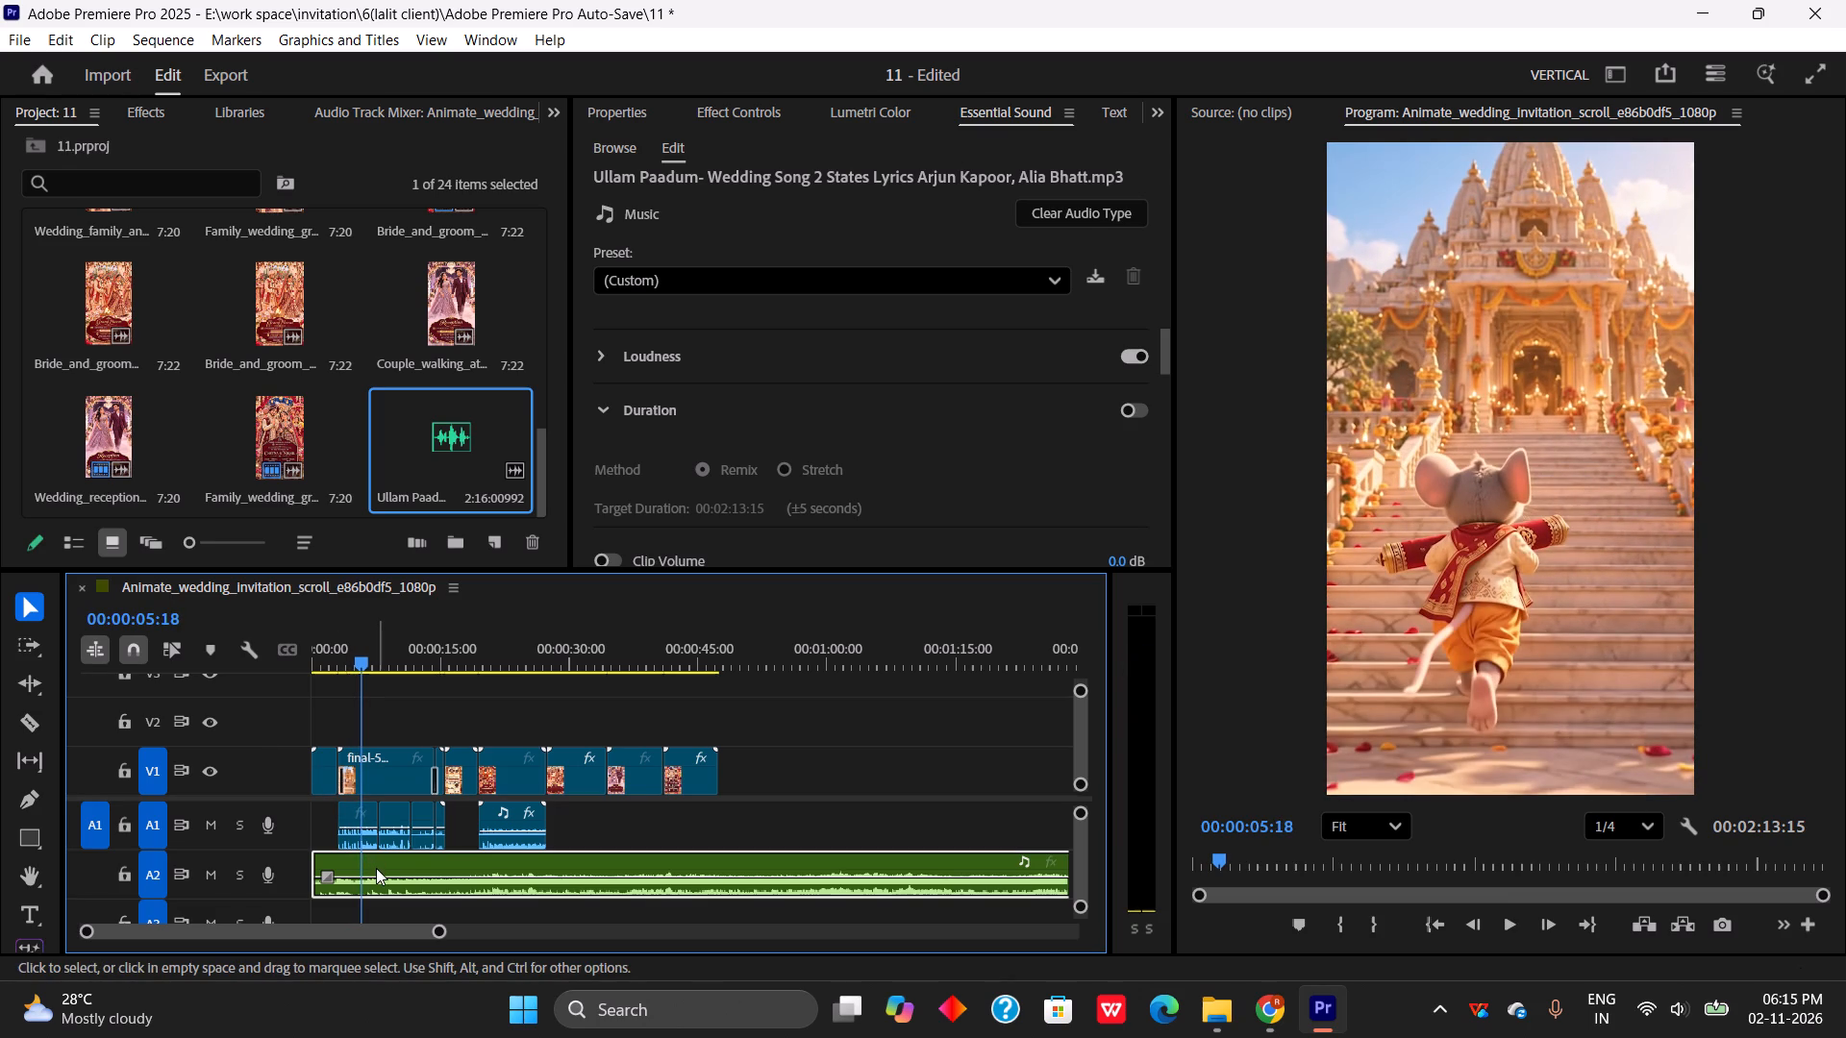
click(376, 865)
key(c)
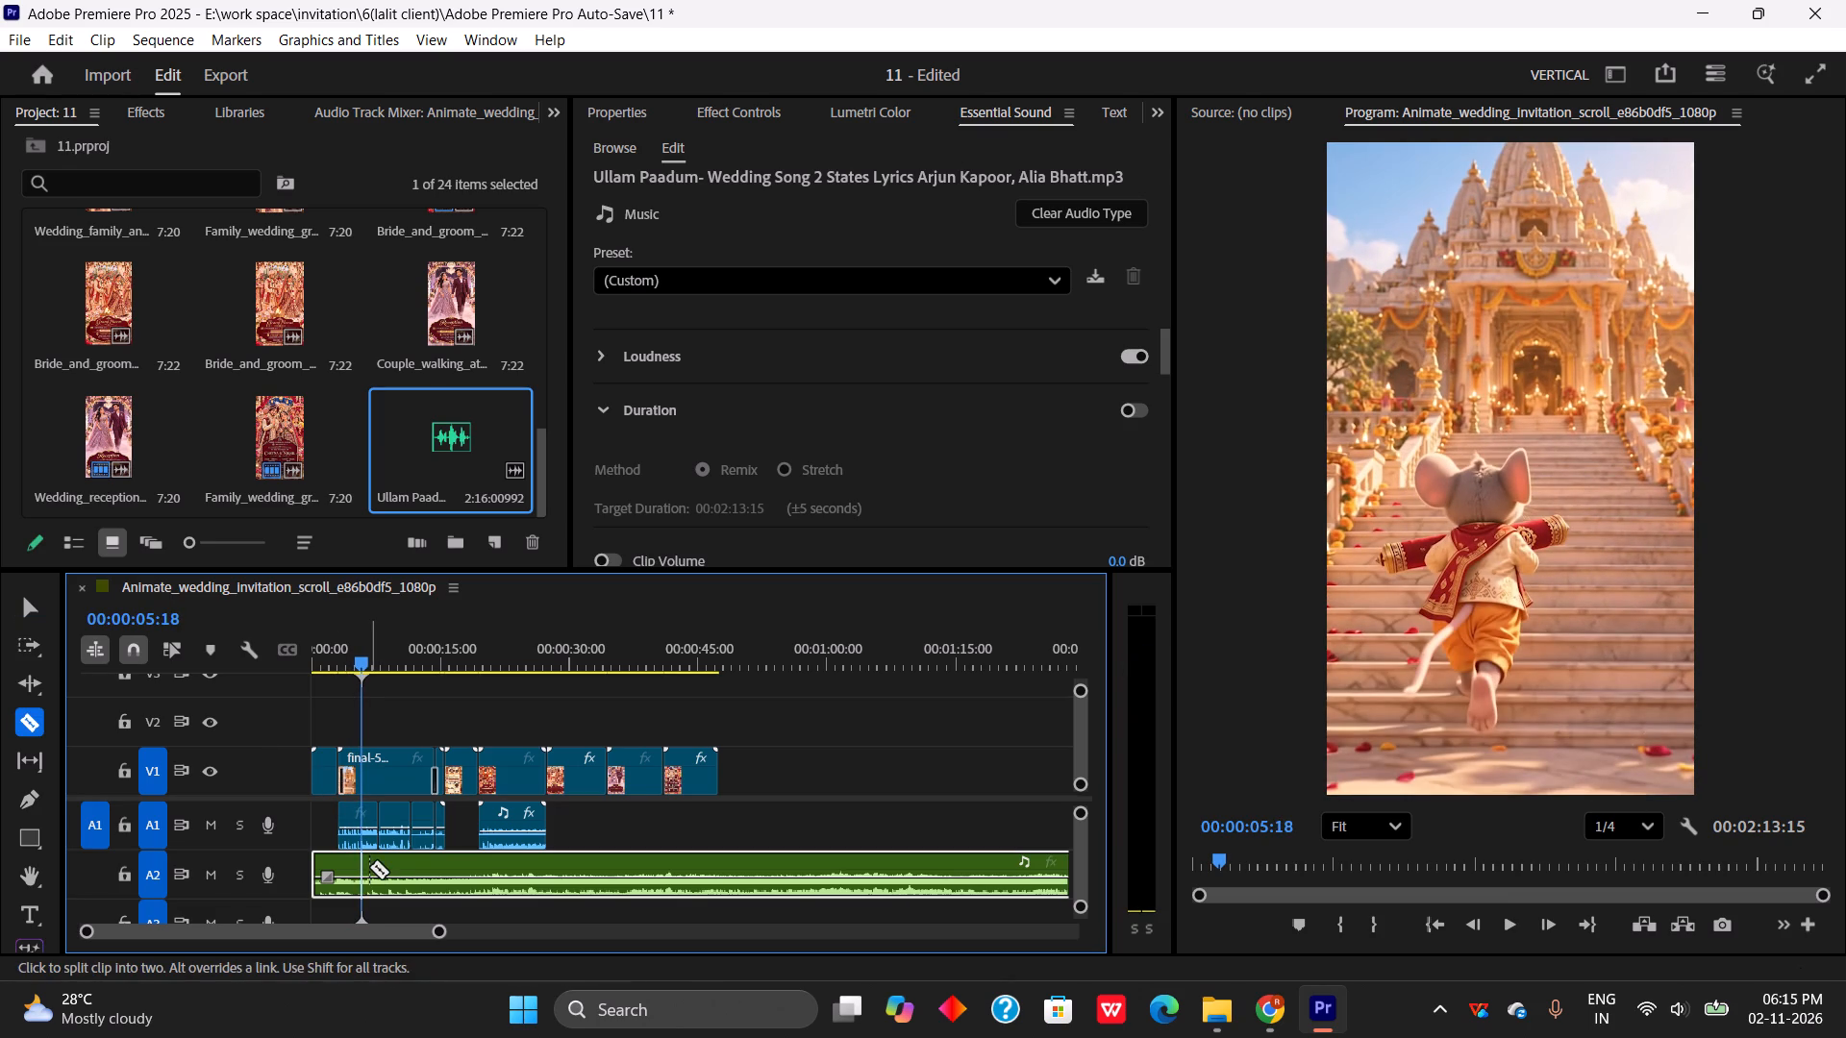
click(361, 873)
key(v)
key(Delete)
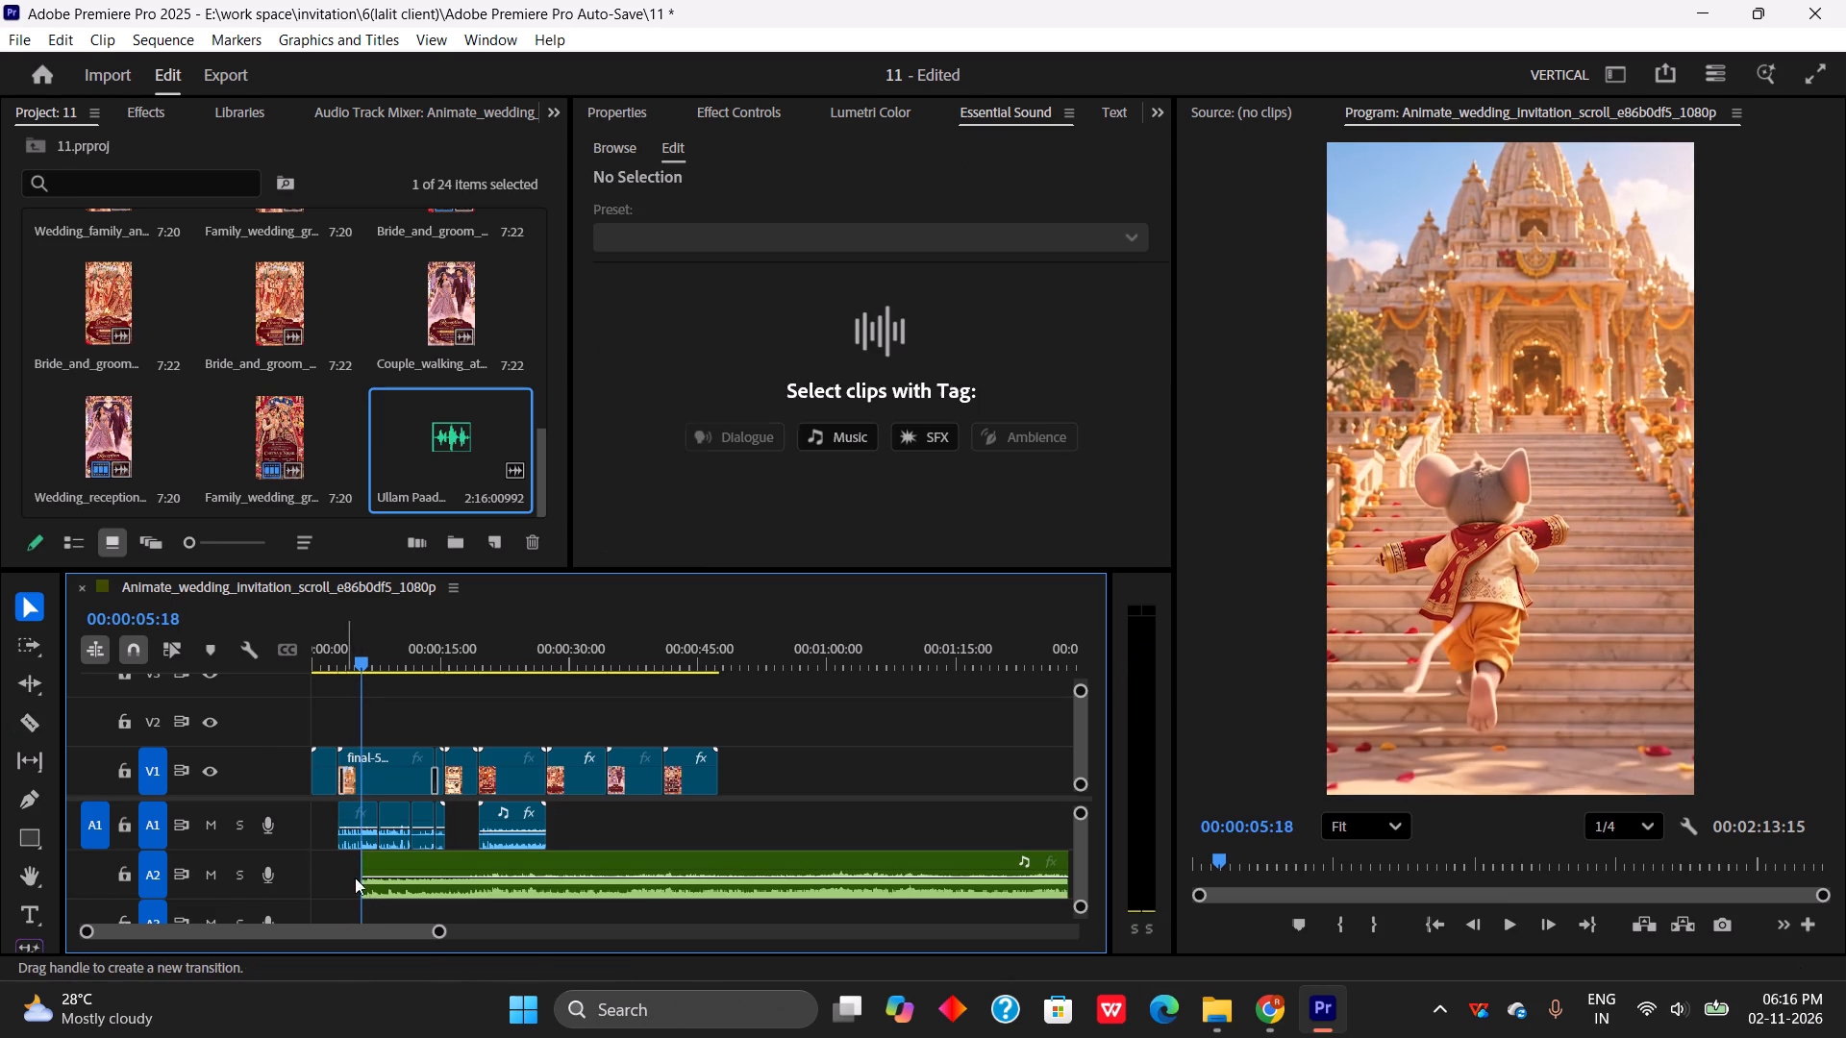
drag(449, 853, 314, 862)
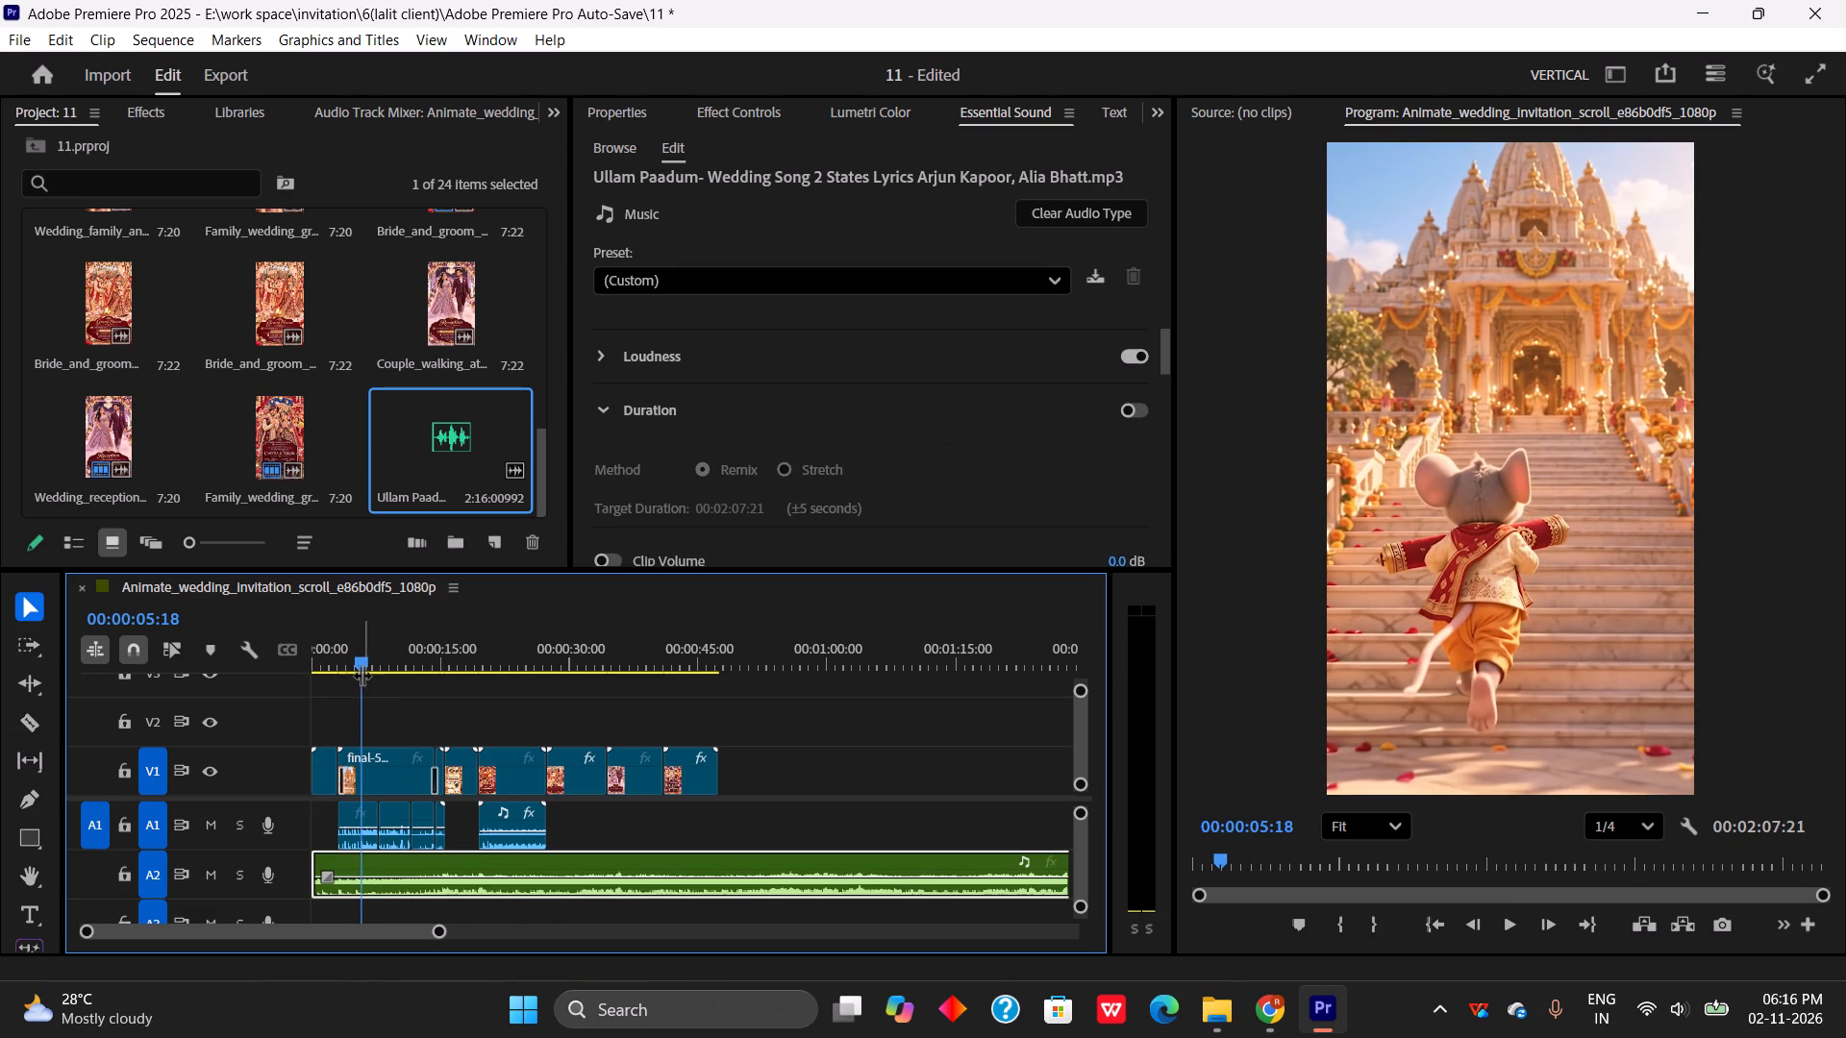
Replay the opening, cut the song at 00:00:01:10, delete the part before the cut, and move the rest to the sequence start.
drag(362, 675, 239, 686)
key(space)
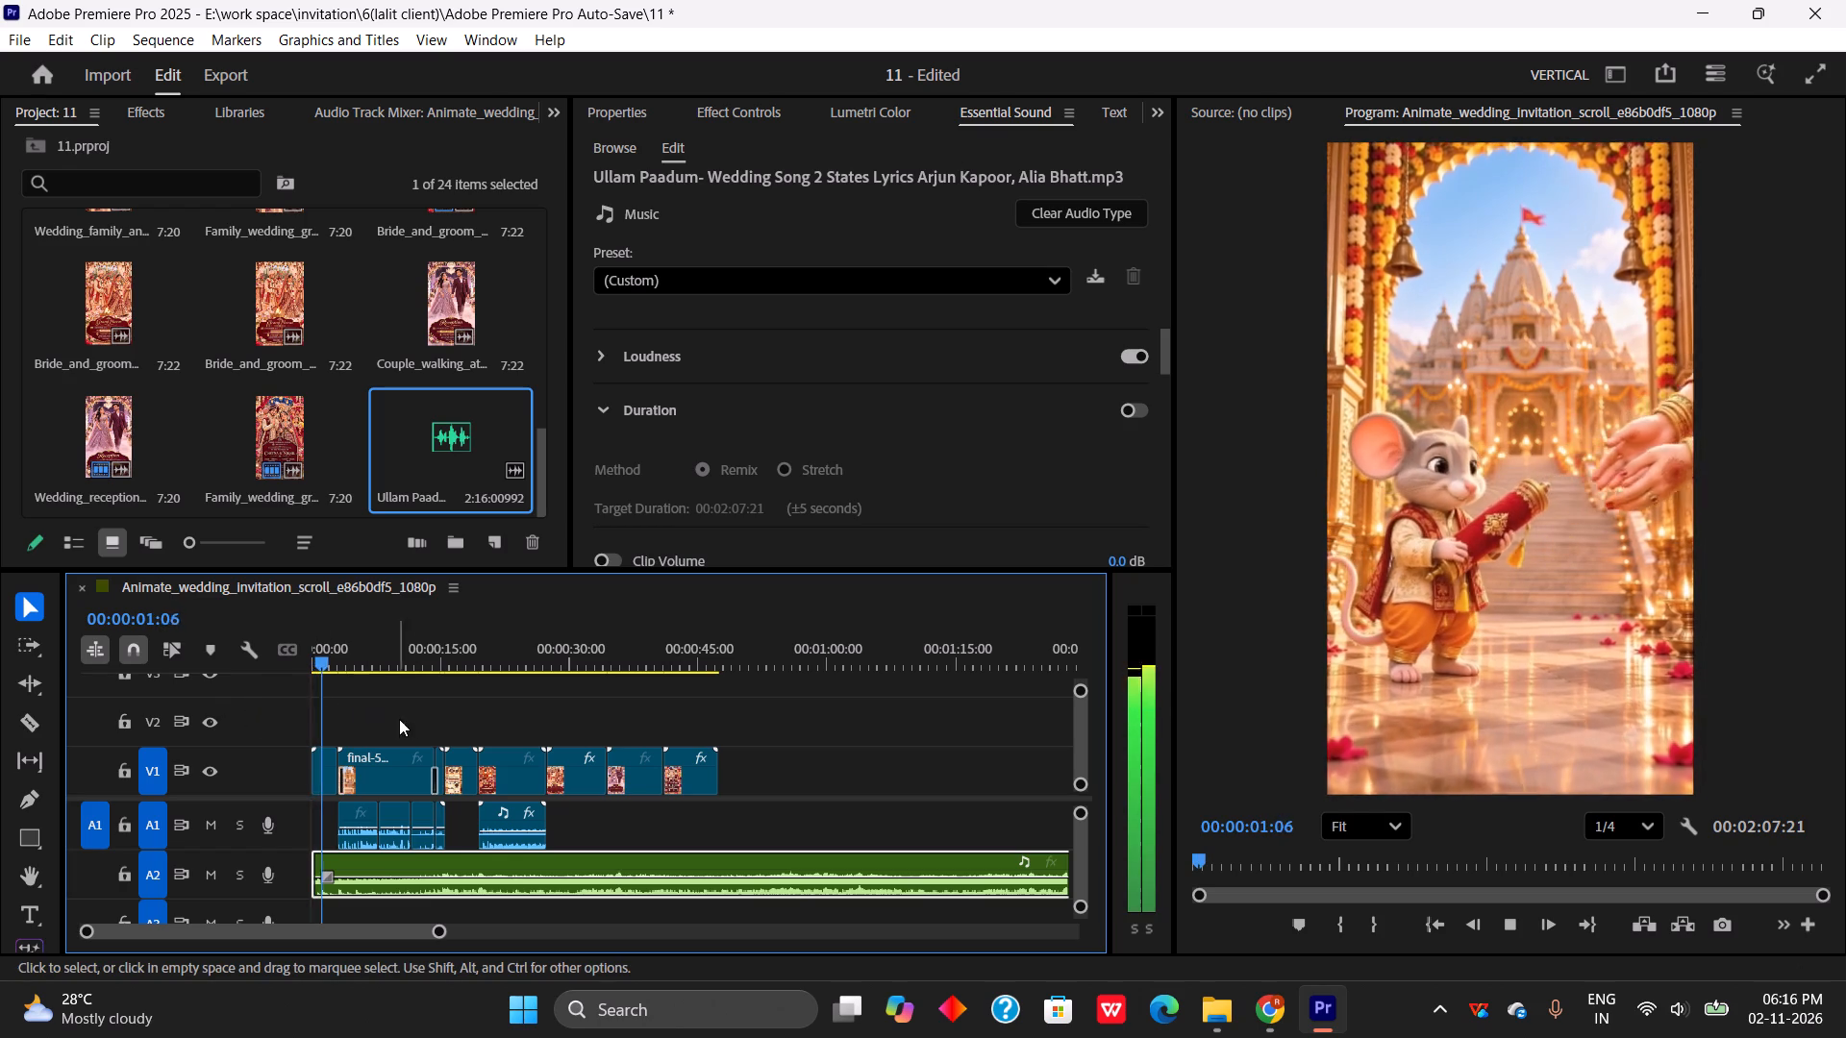
key(space)
drag(331, 655, 331, 657)
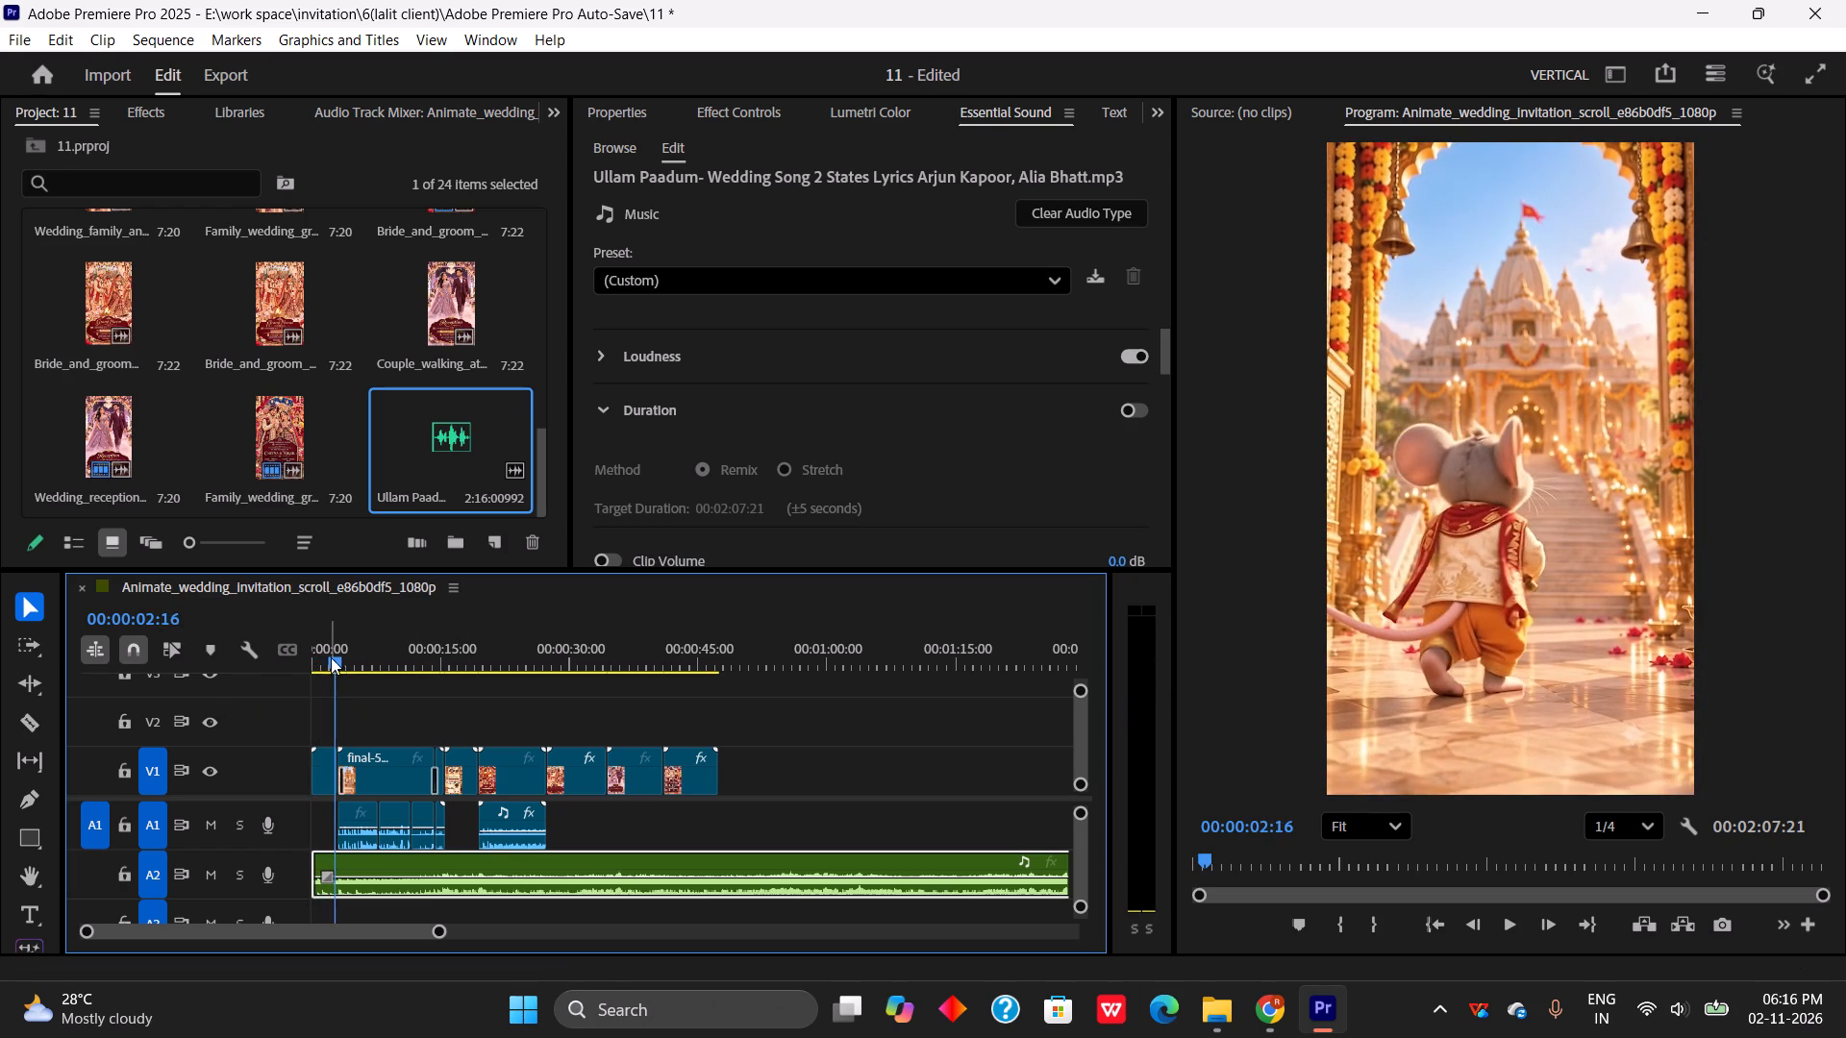
drag(331, 657, 320, 681)
key(c)
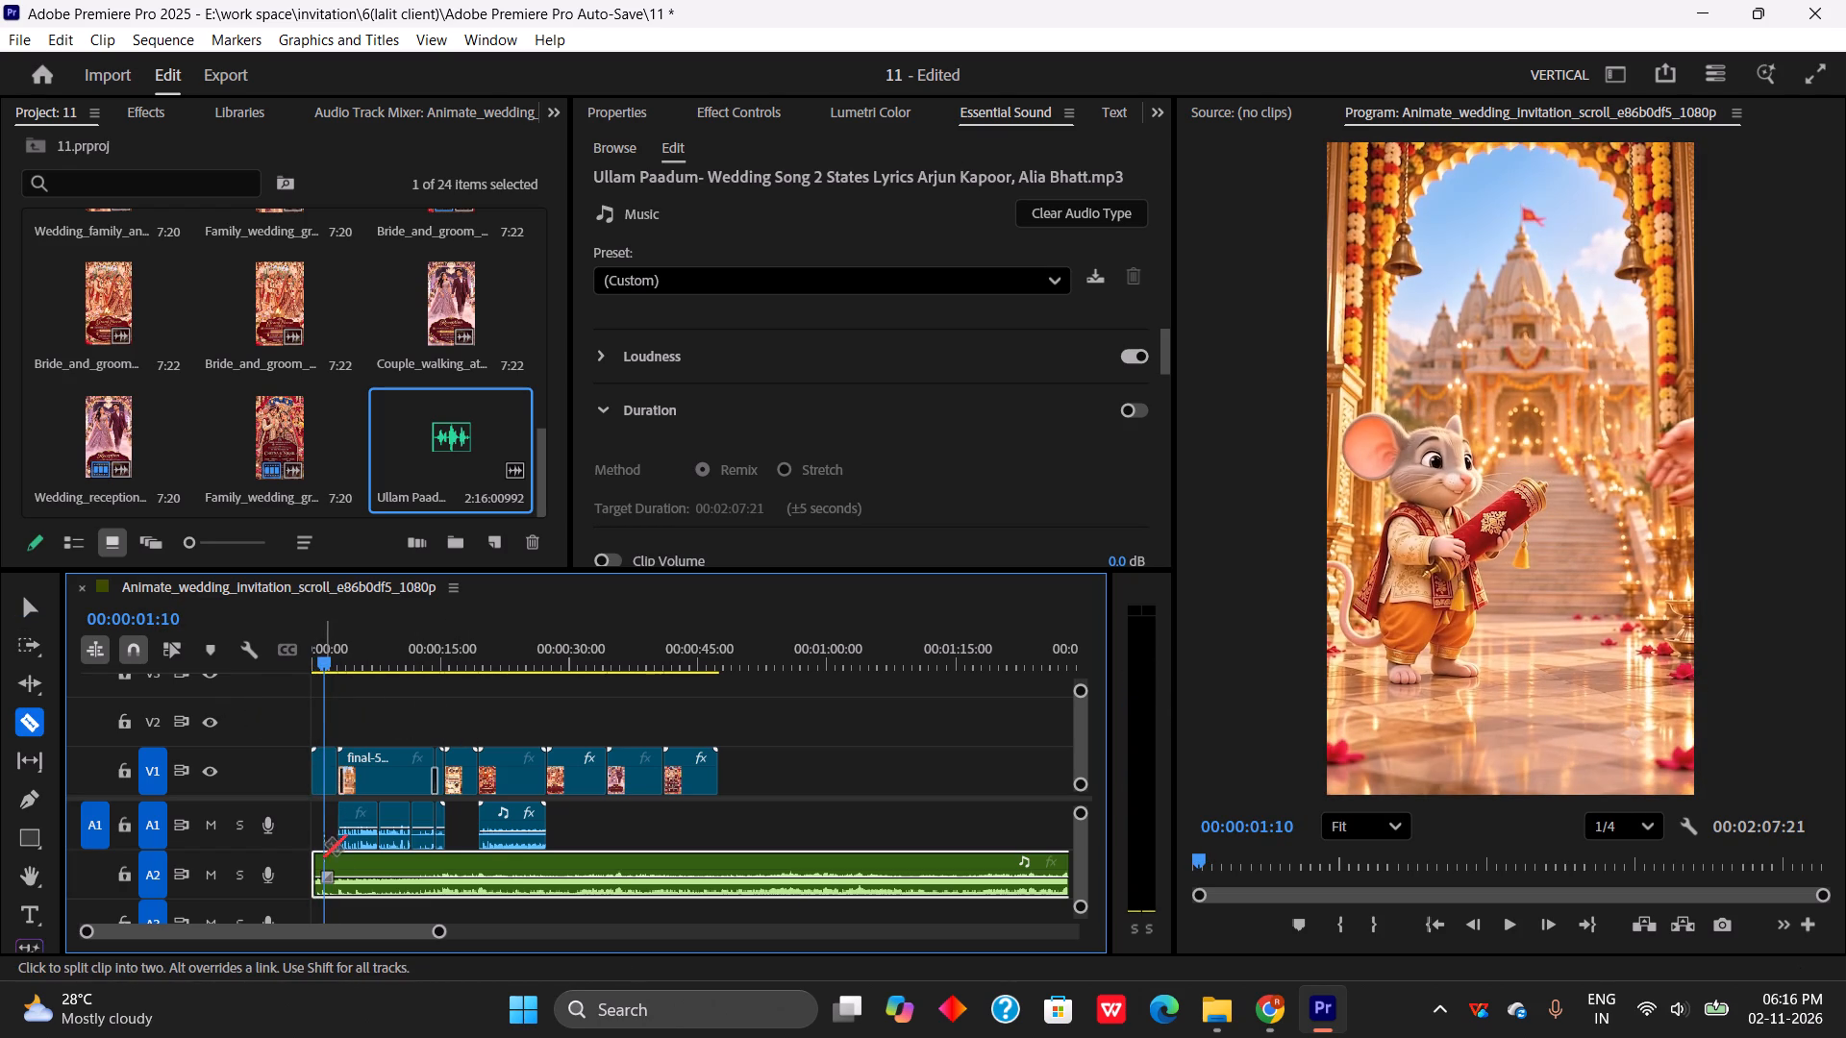
click(324, 870)
key(Delete)
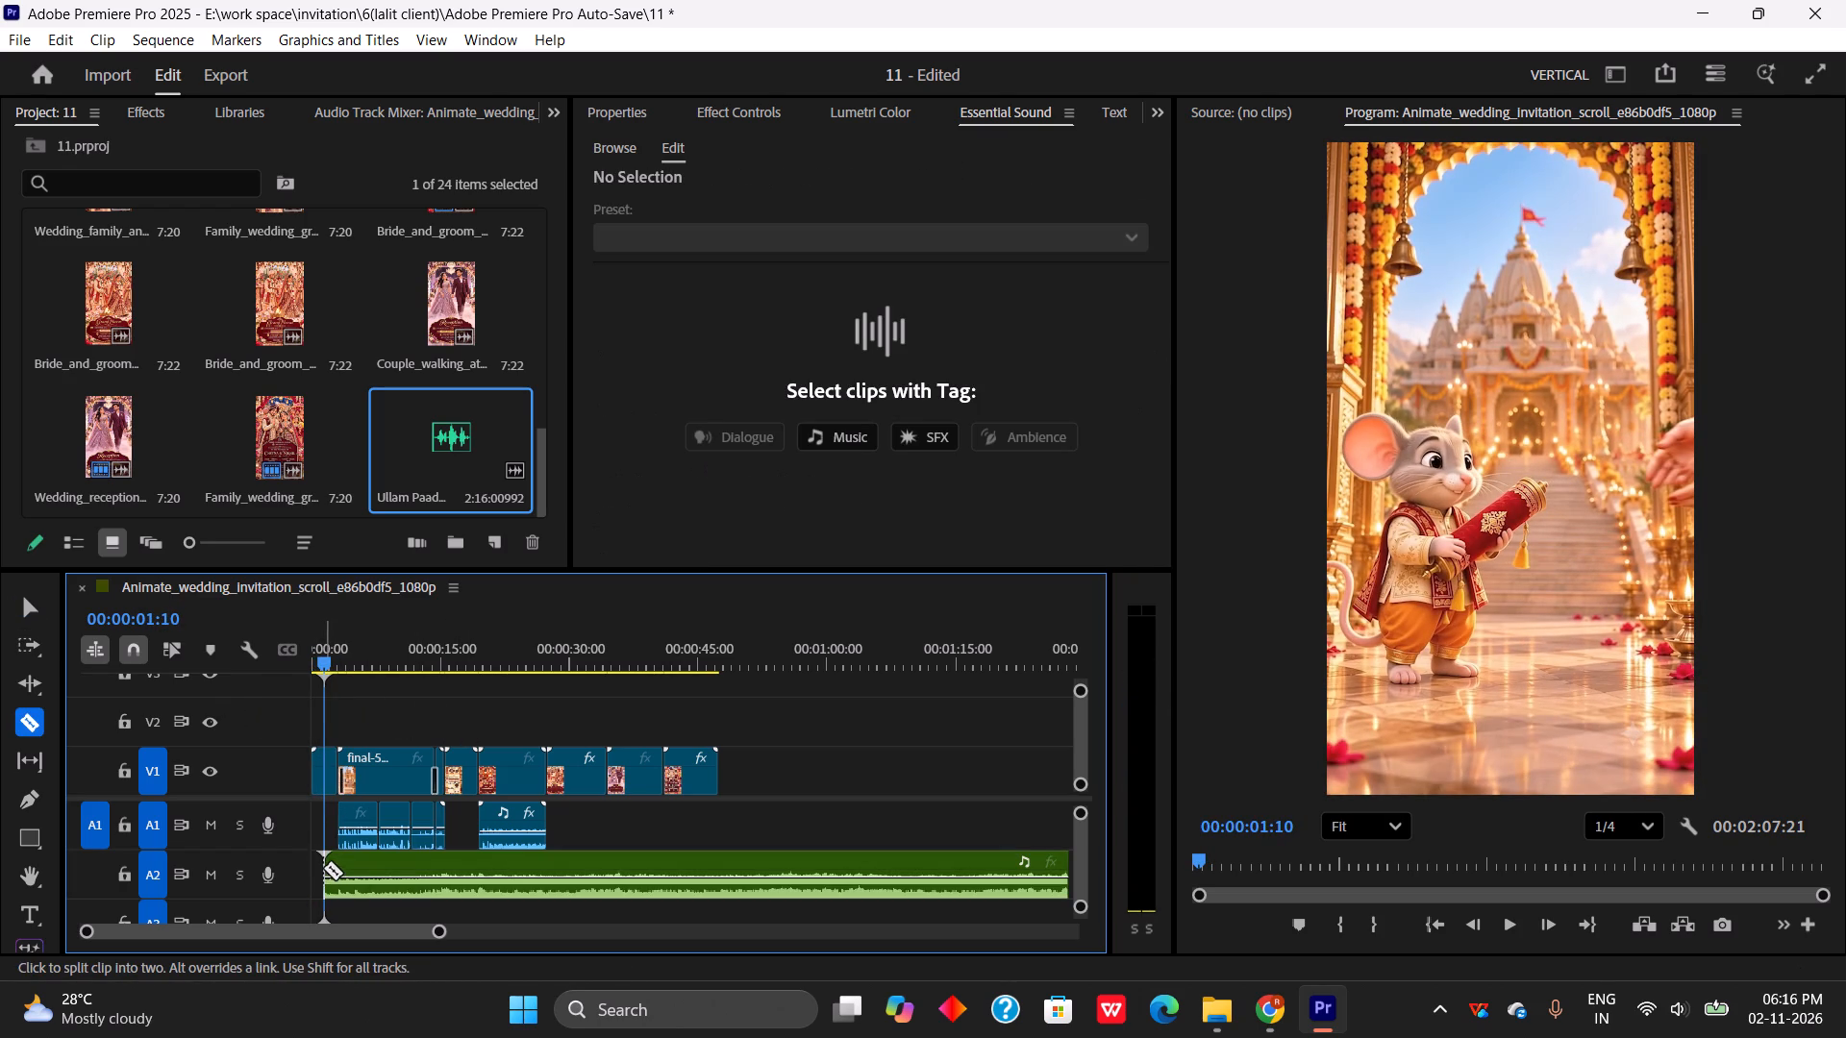
key(v)
drag(393, 859, 289, 865)
Play the sequence from the start and delete the A1 audio clip beneath the Mata Ki Jyot video clip.
drag(322, 648, 232, 674)
key(space)
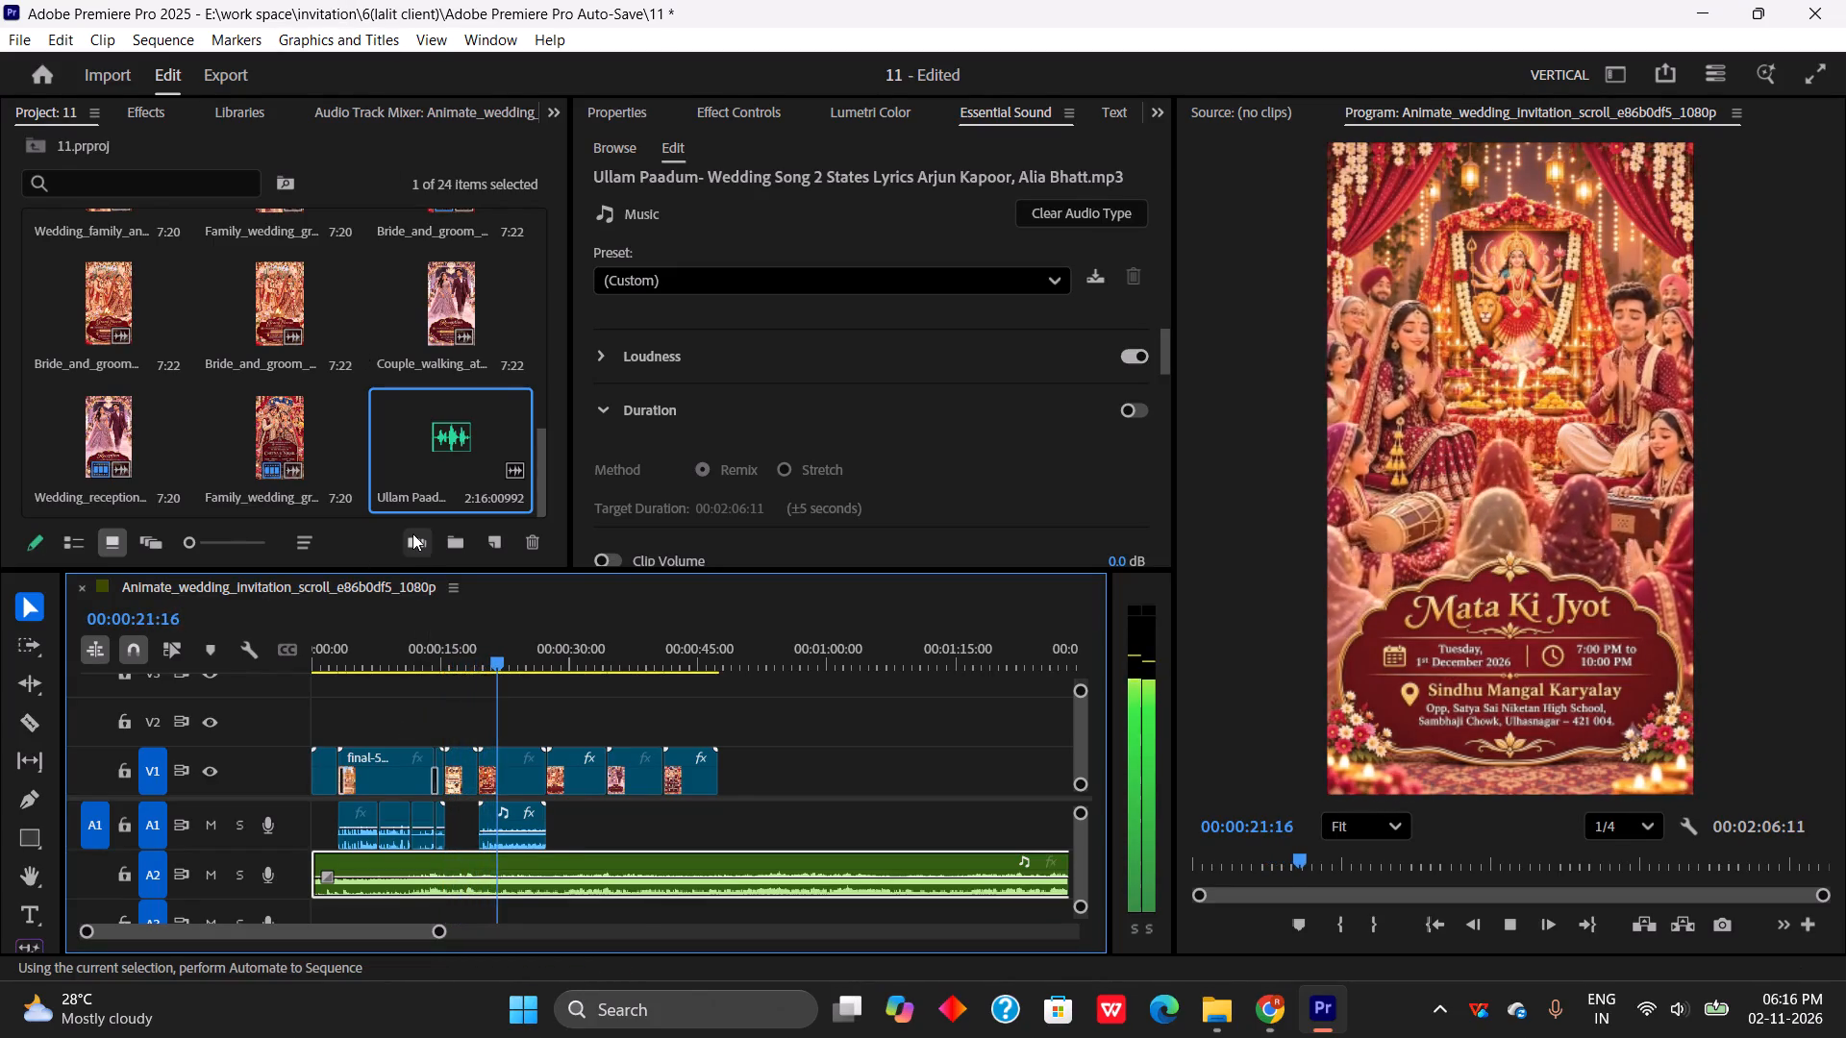
click(517, 830)
key(Delete)
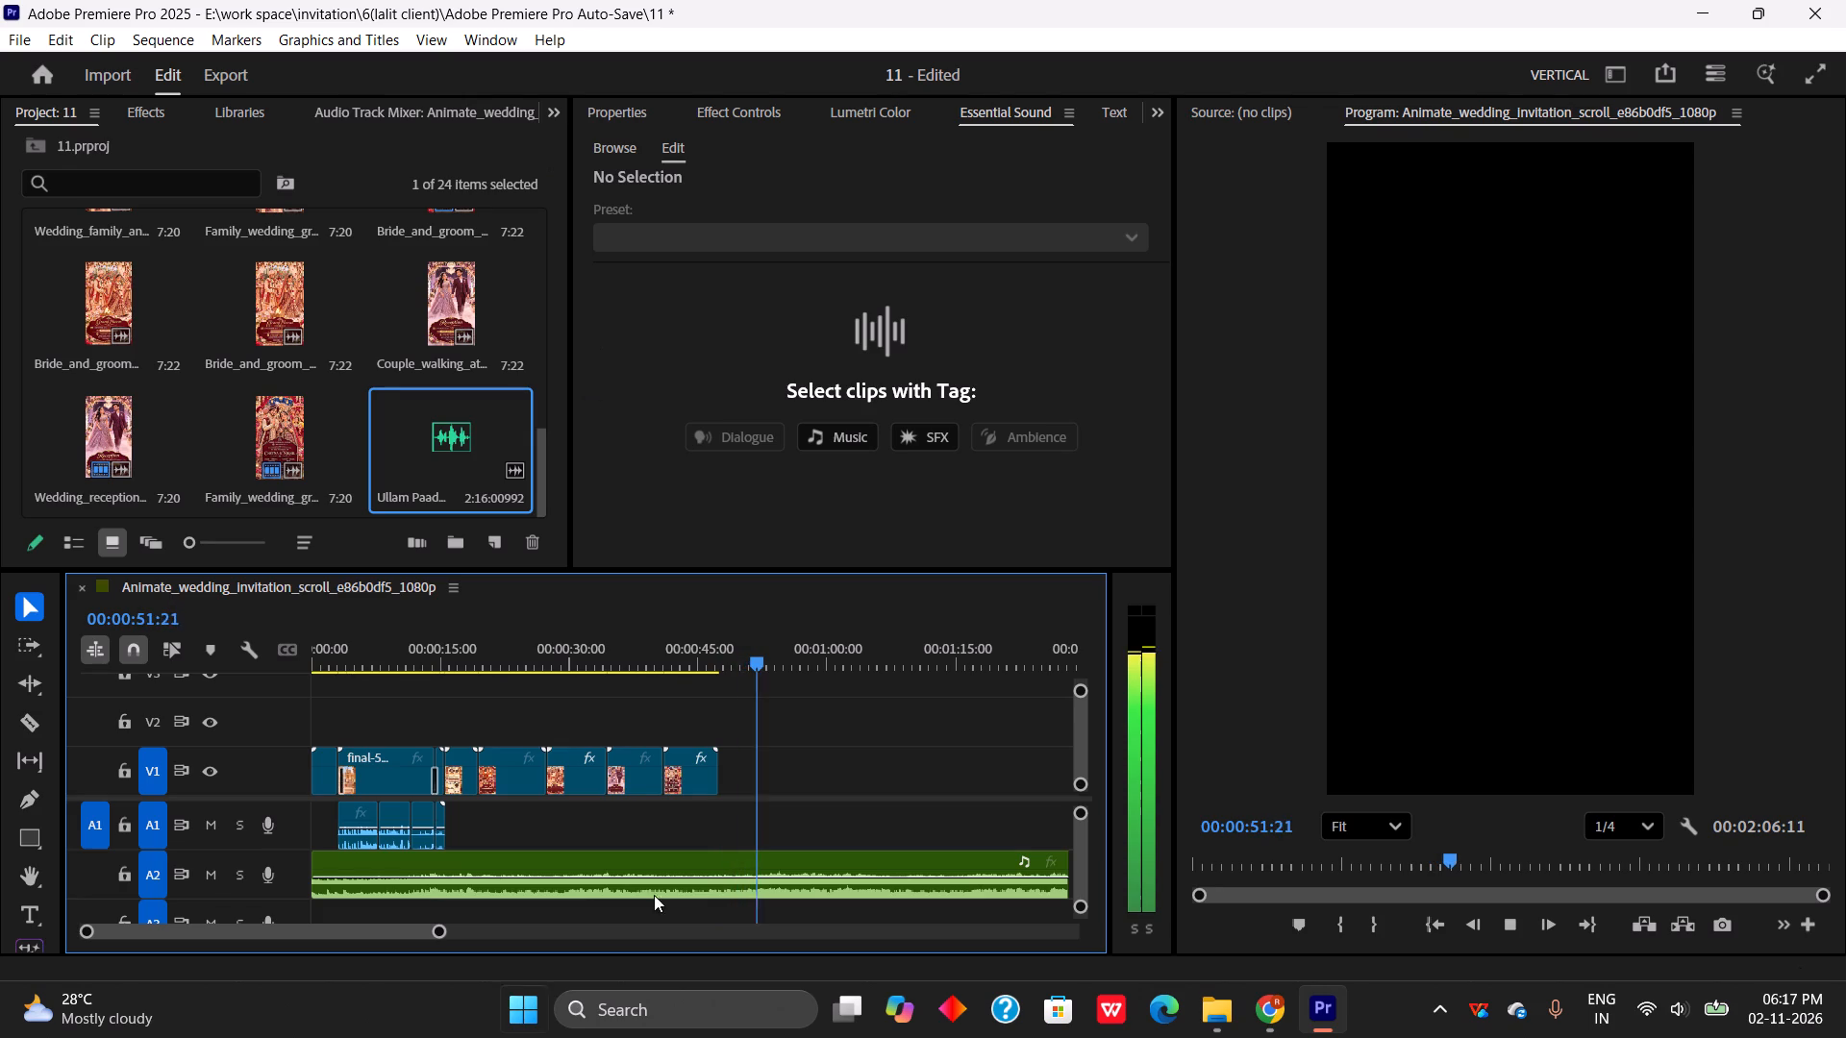
Listen to the Ullam Paadum song at several points beyond the last video clip, up to about 00:01:51:11, to judge where to end it.
drag(769, 658, 888, 684)
key(space)
key(space)
drag(895, 664, 950, 682)
key(space)
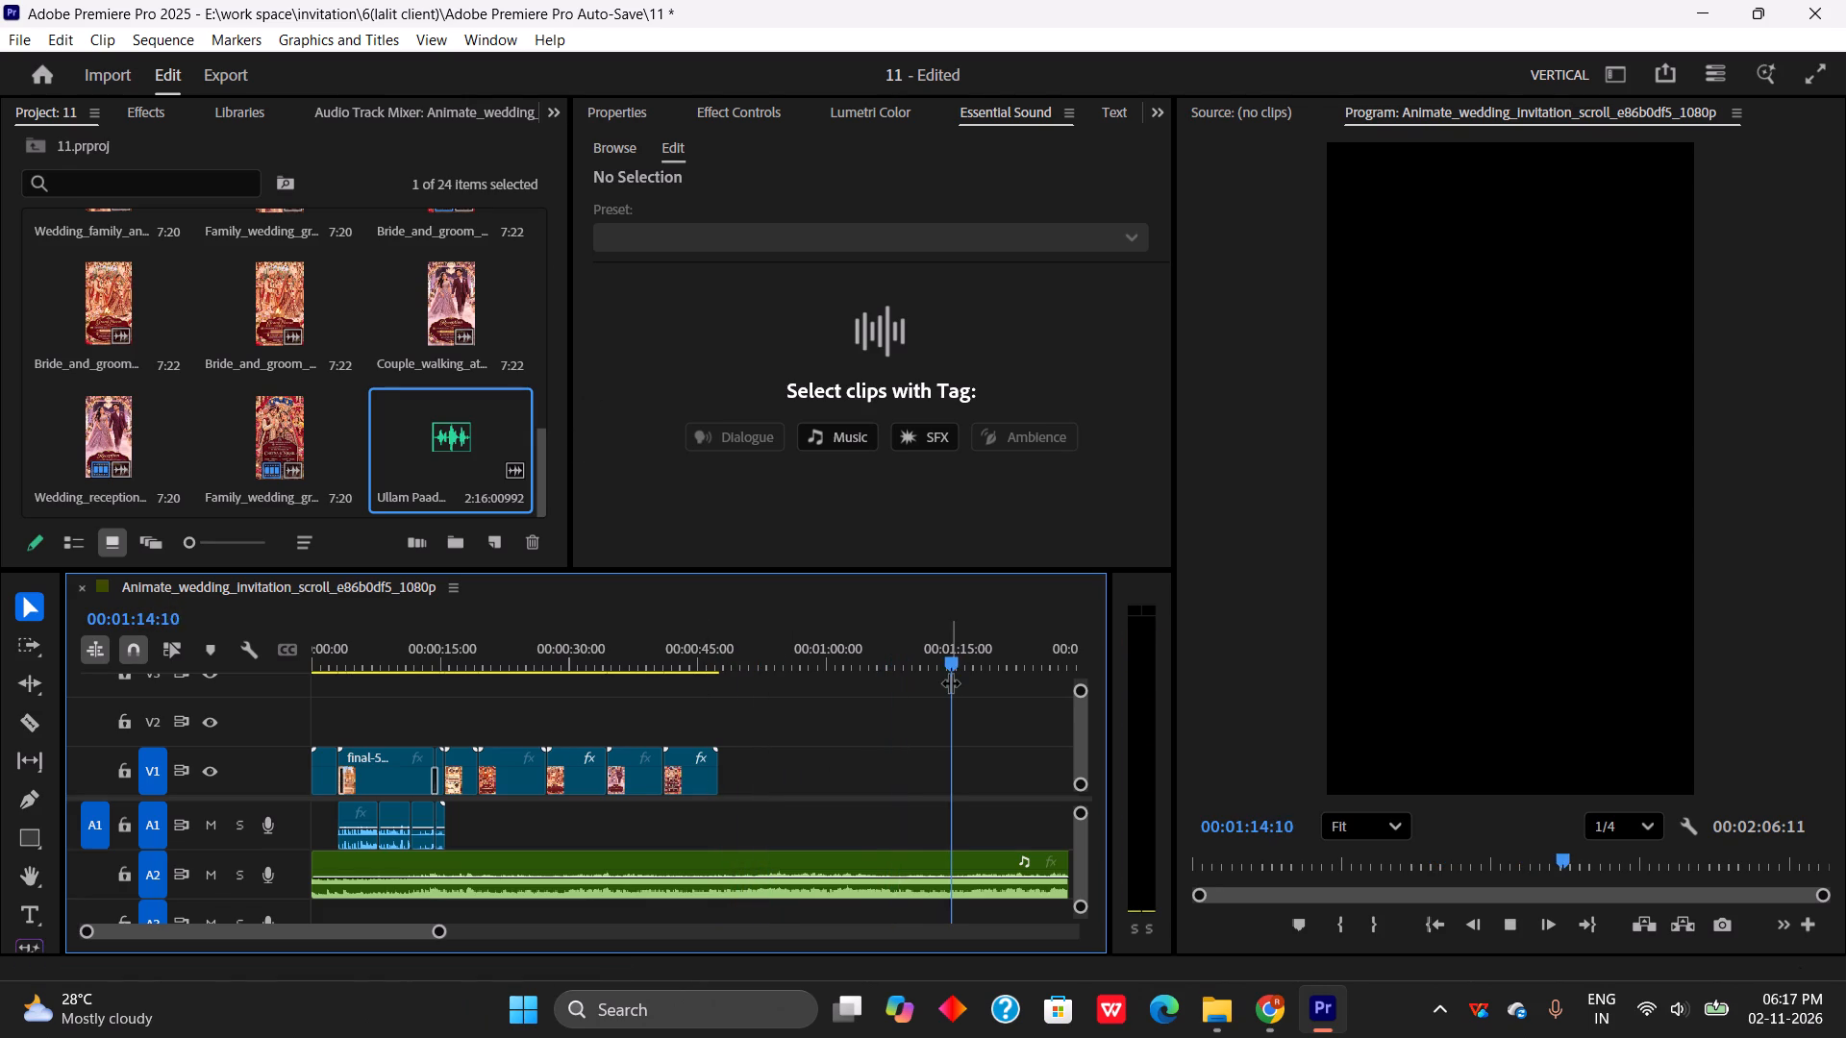
key(space)
drag(957, 662, 1019, 688)
key(space)
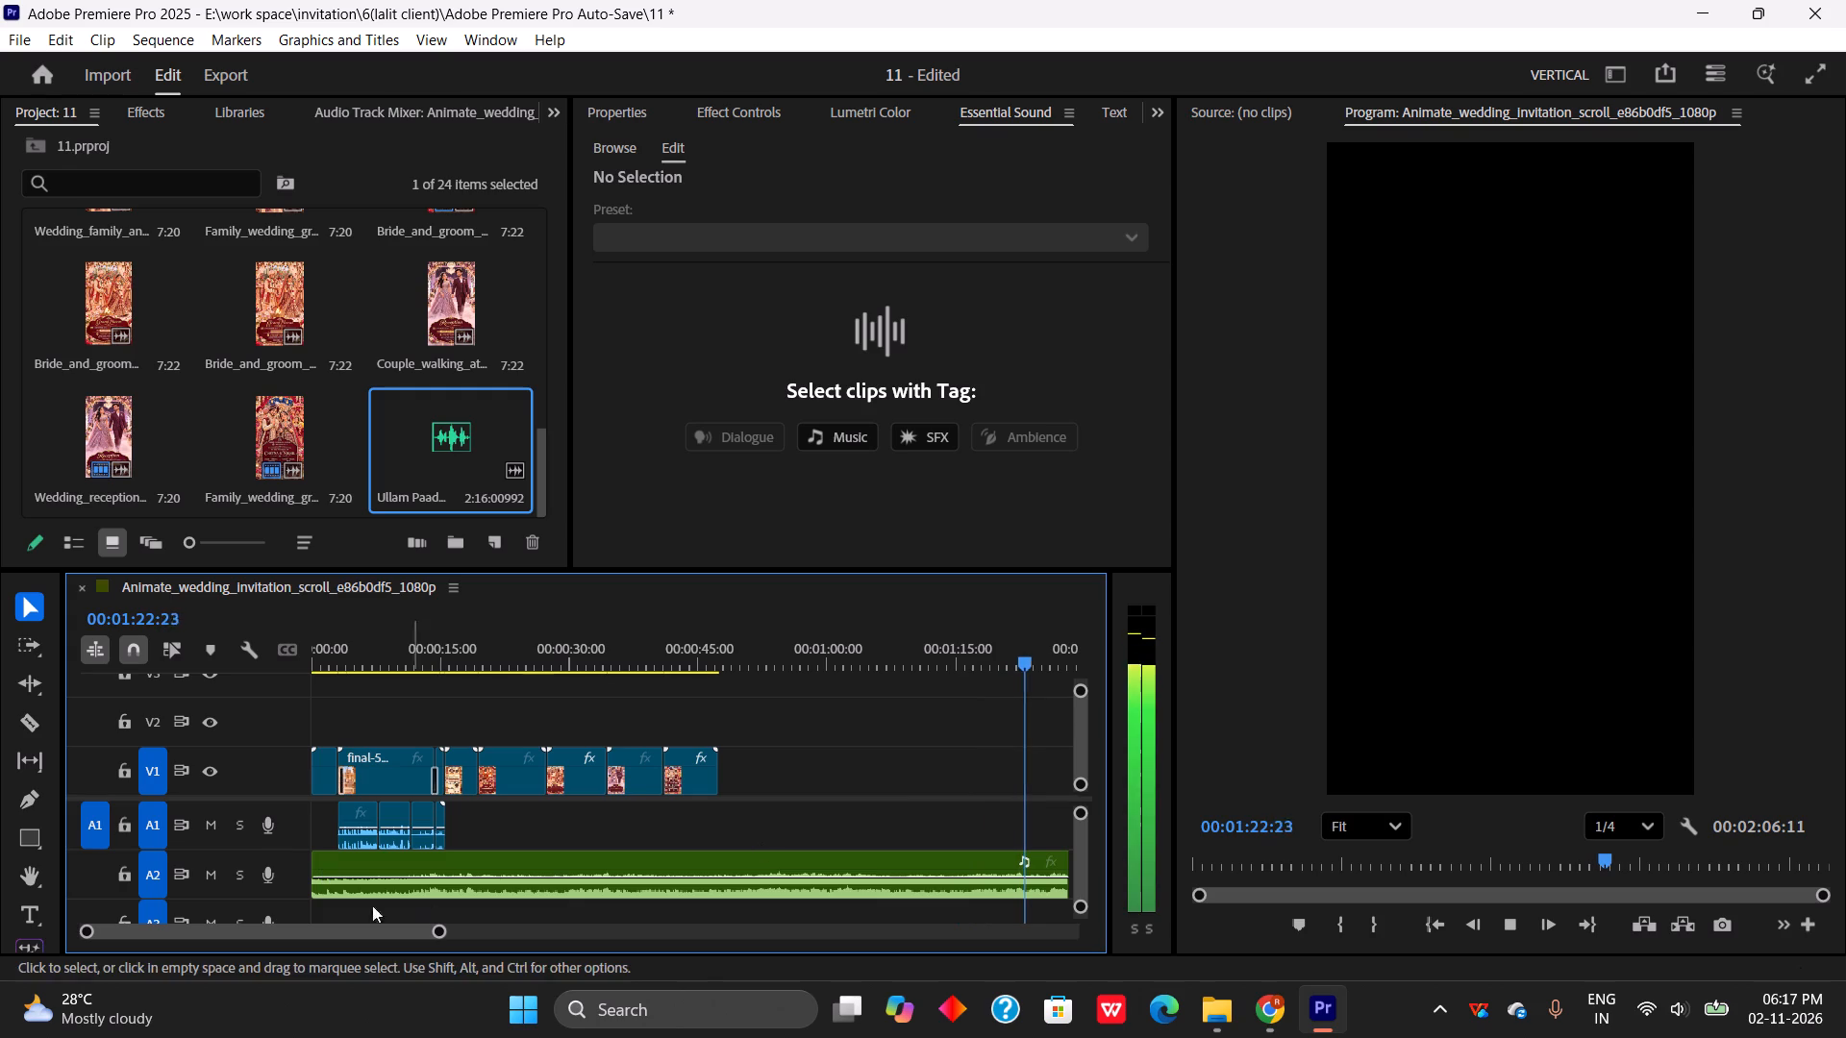
drag(1027, 658, 973, 692)
key(space)
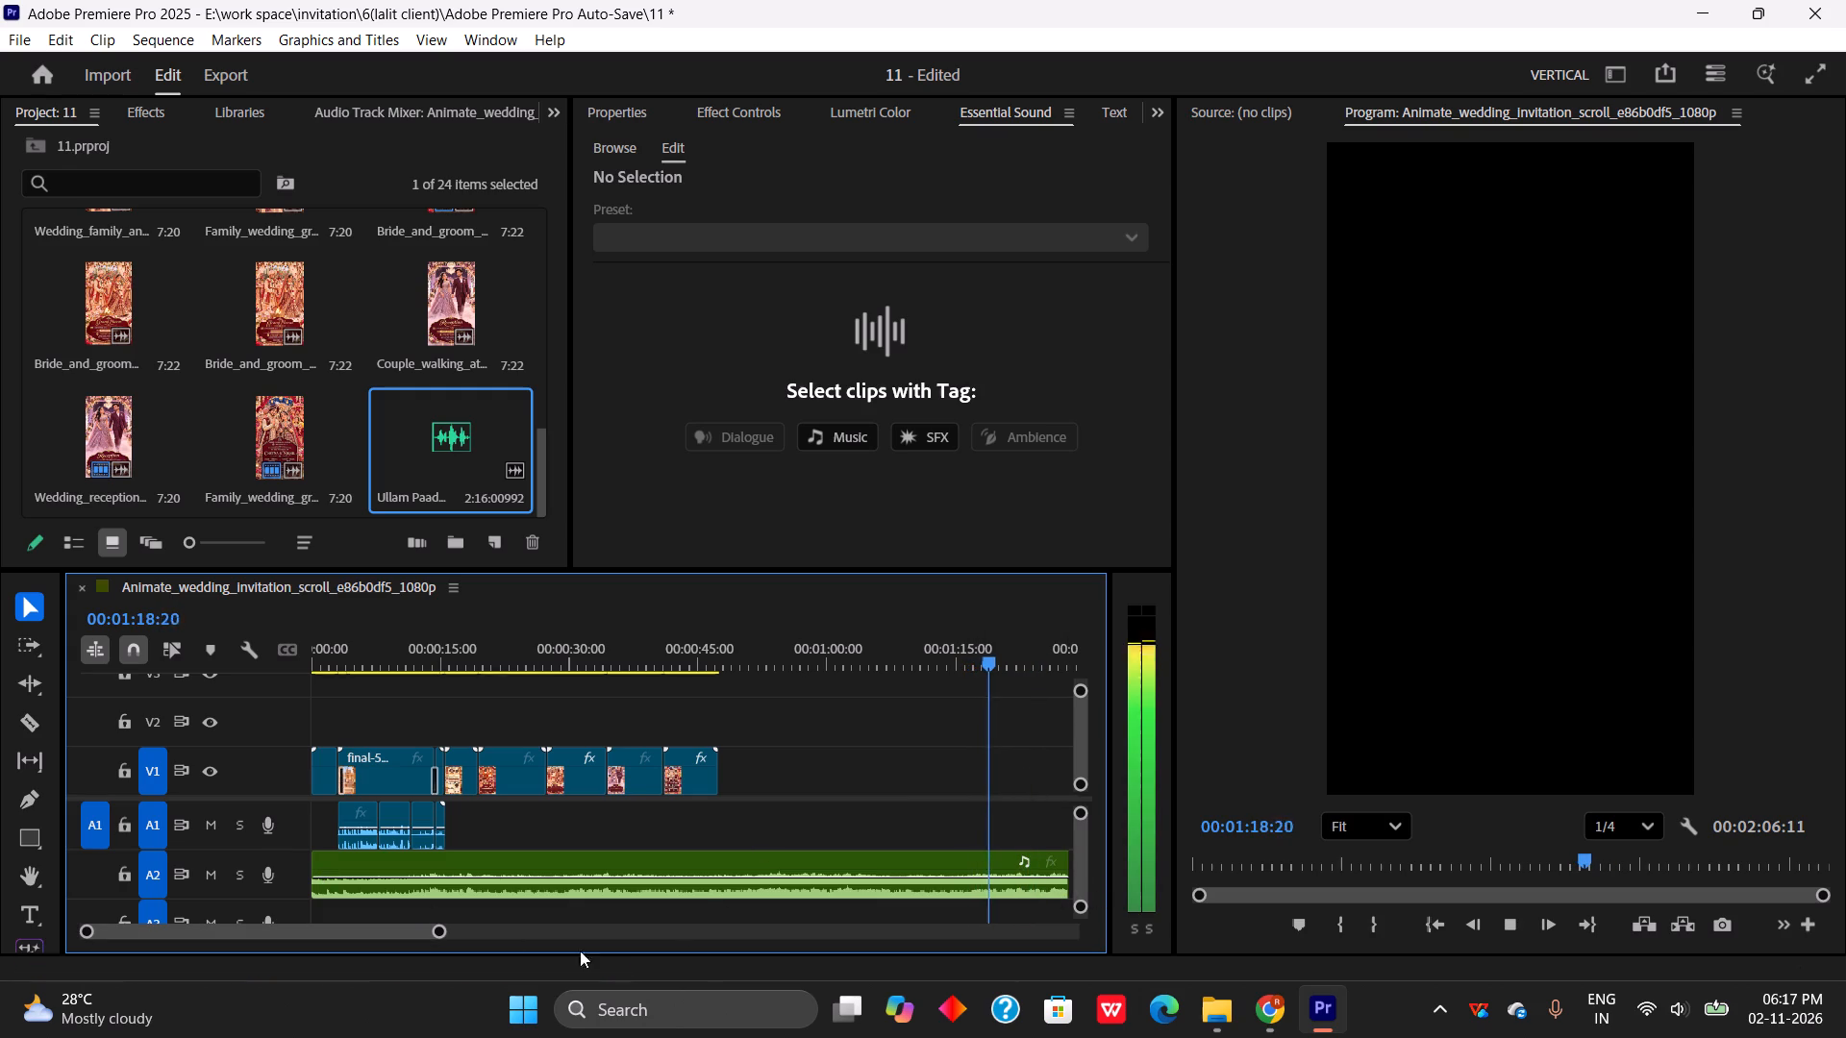
drag(436, 929, 599, 962)
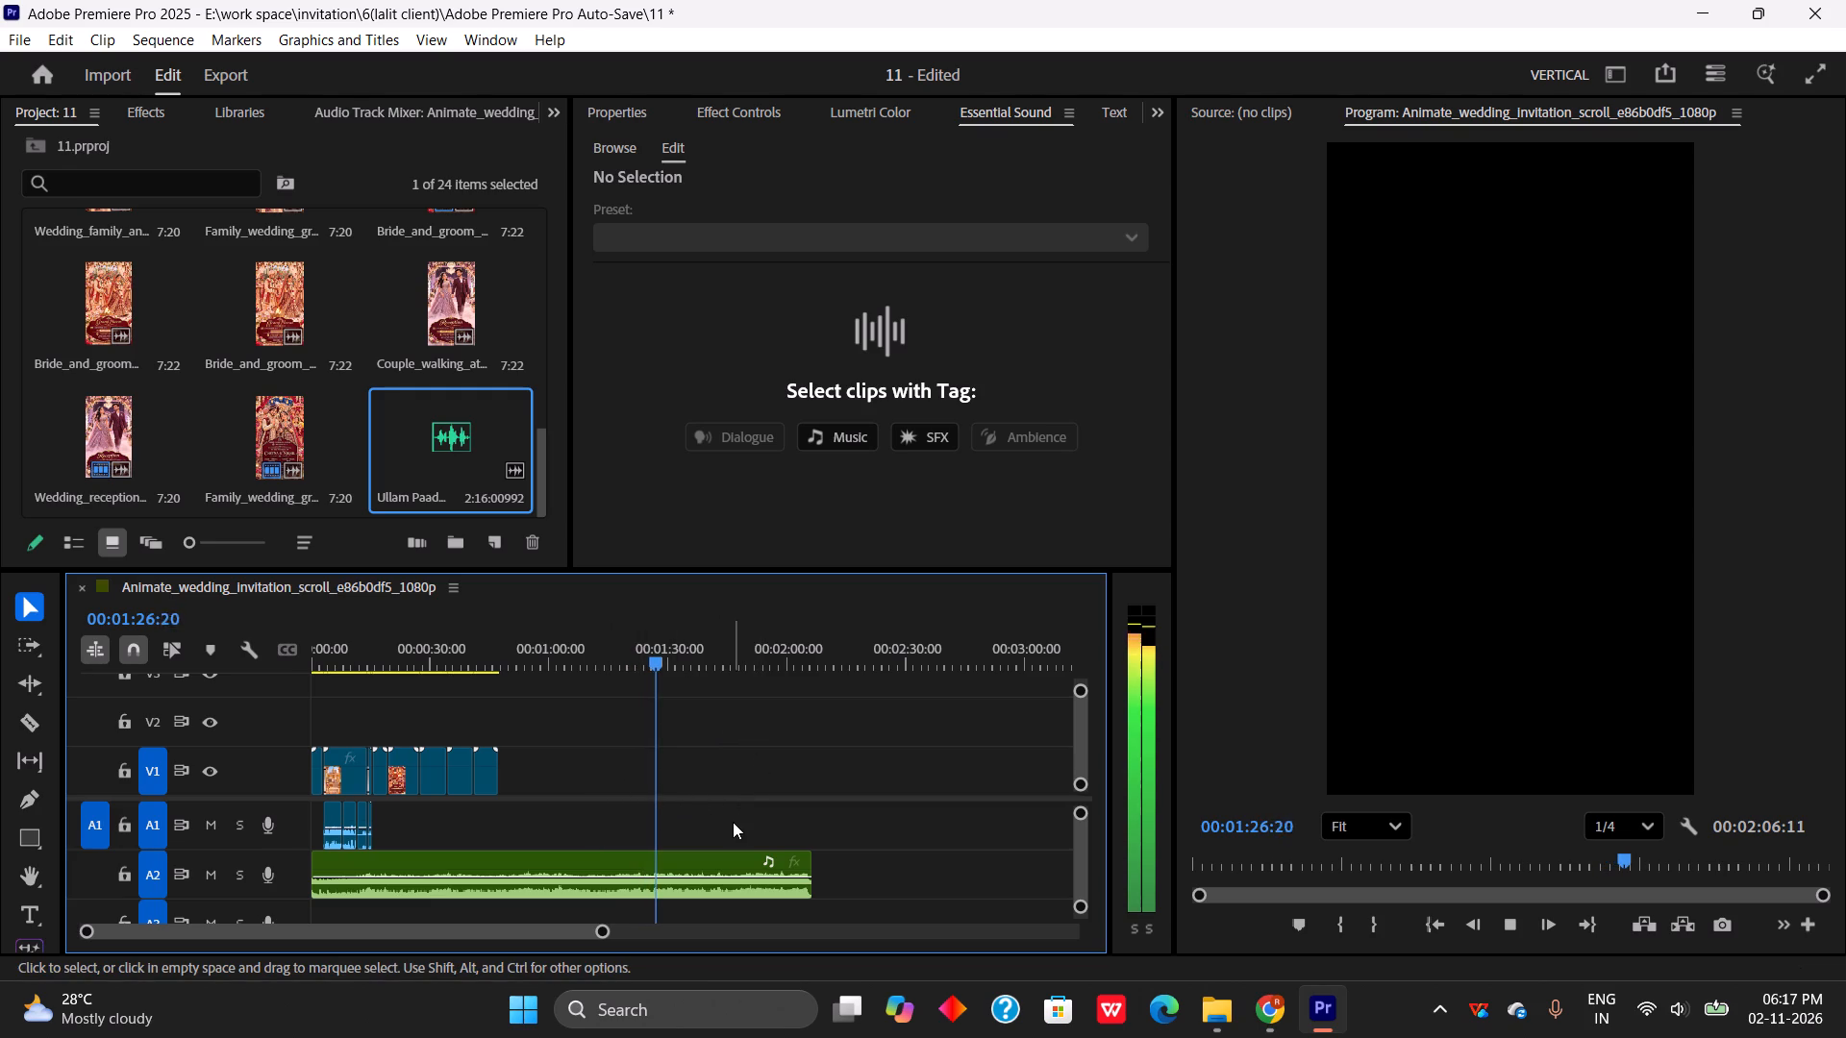
drag(654, 654, 696, 660)
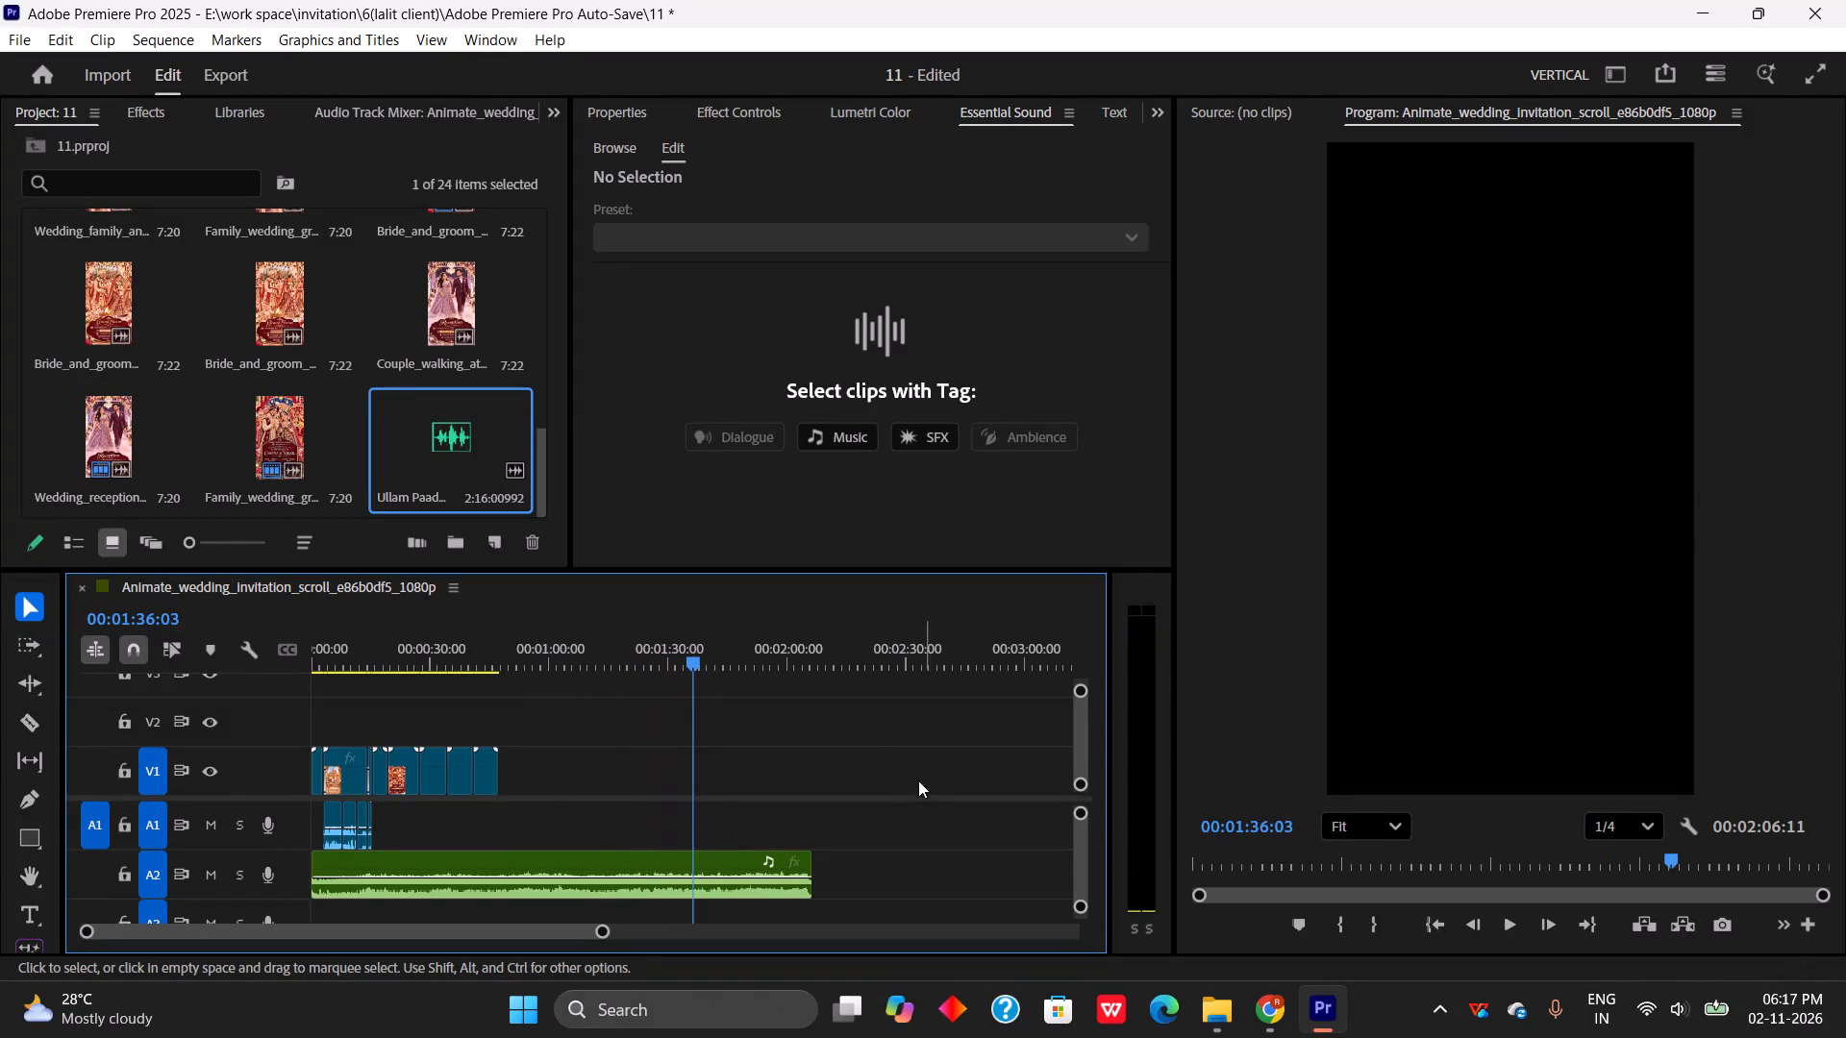
key(space)
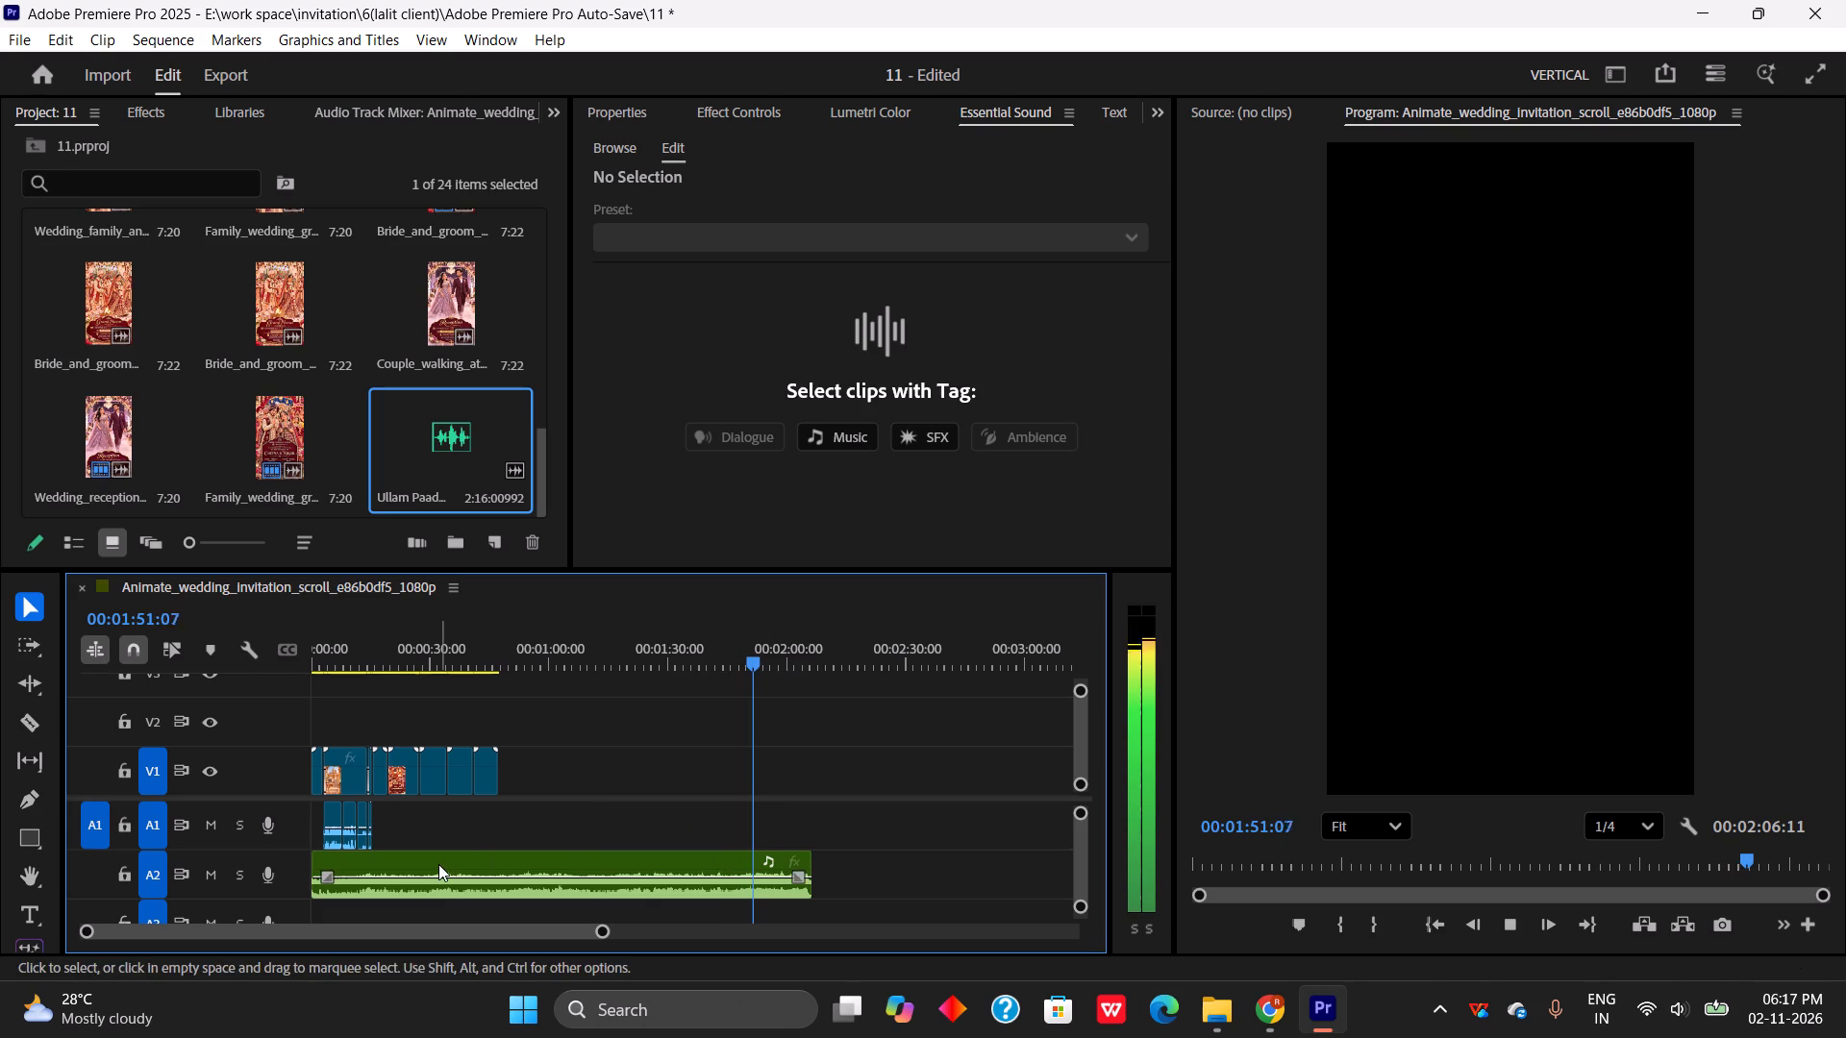
key(space)
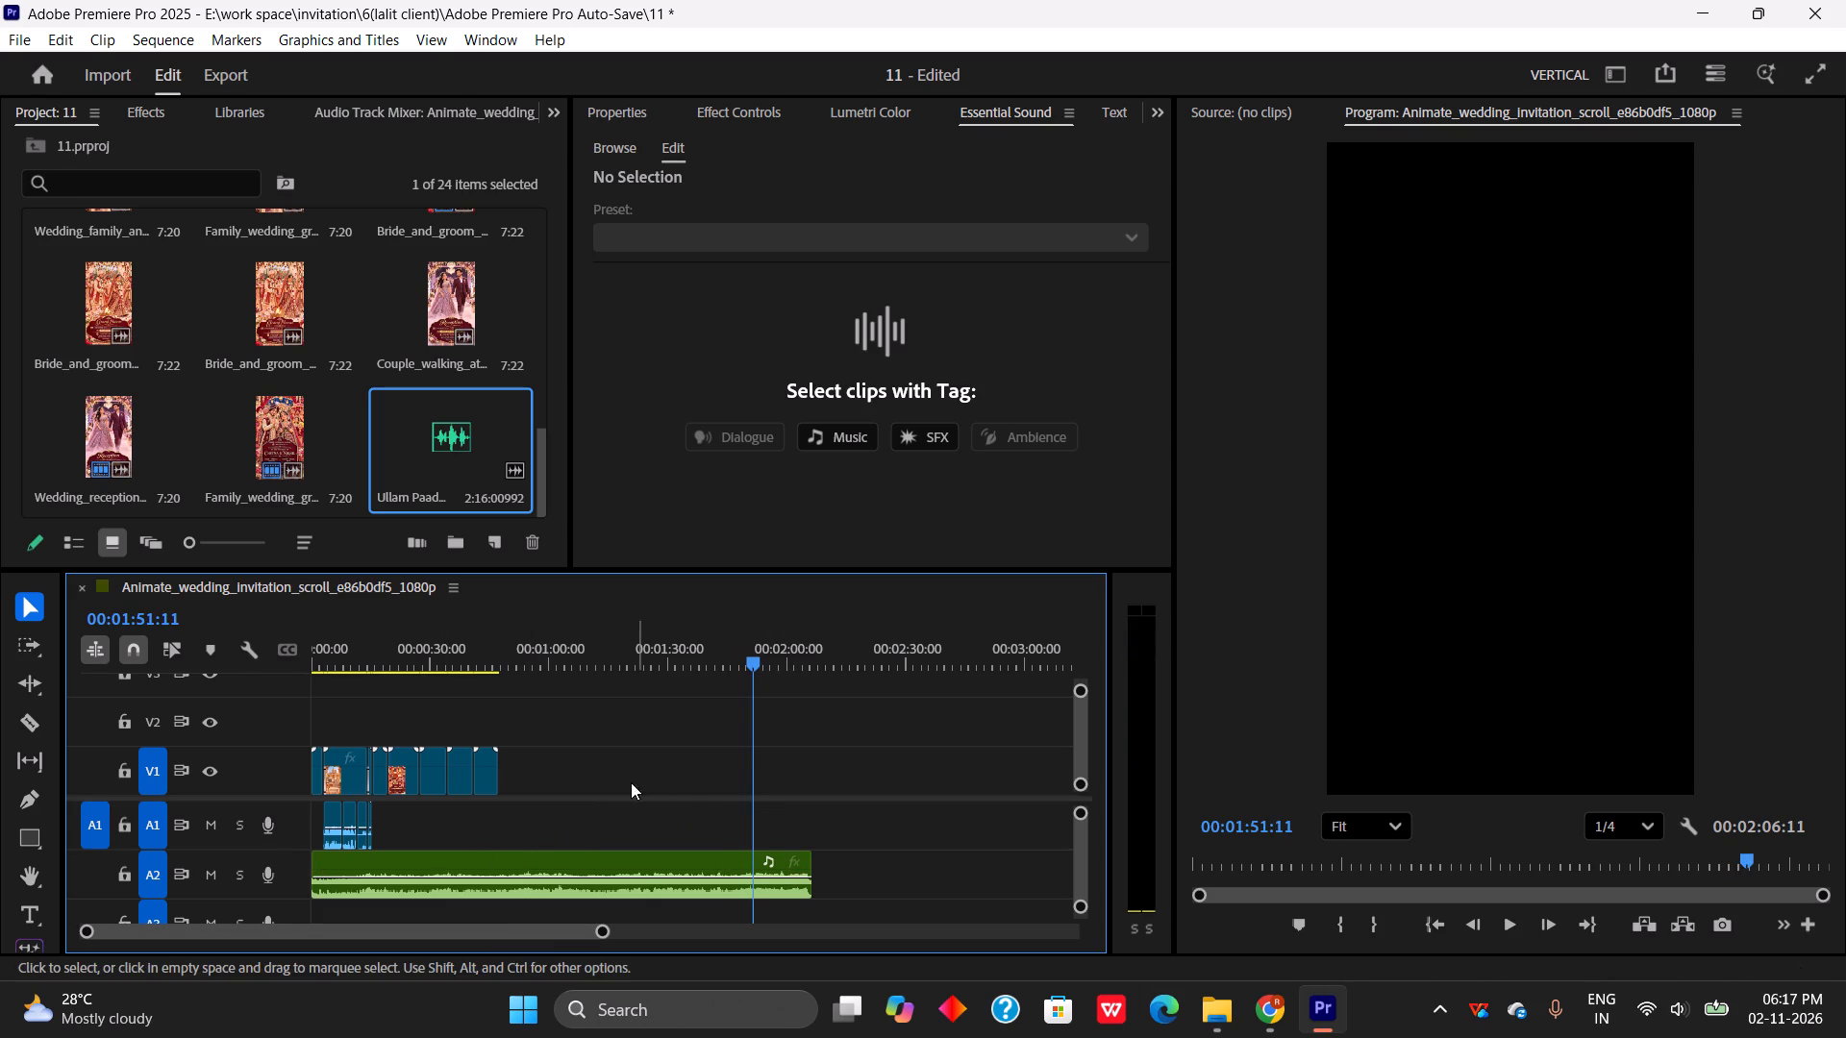
Cut the song on A2 at about 00:01:13:09 and delete the part after the cut.
key(v)
key(c)
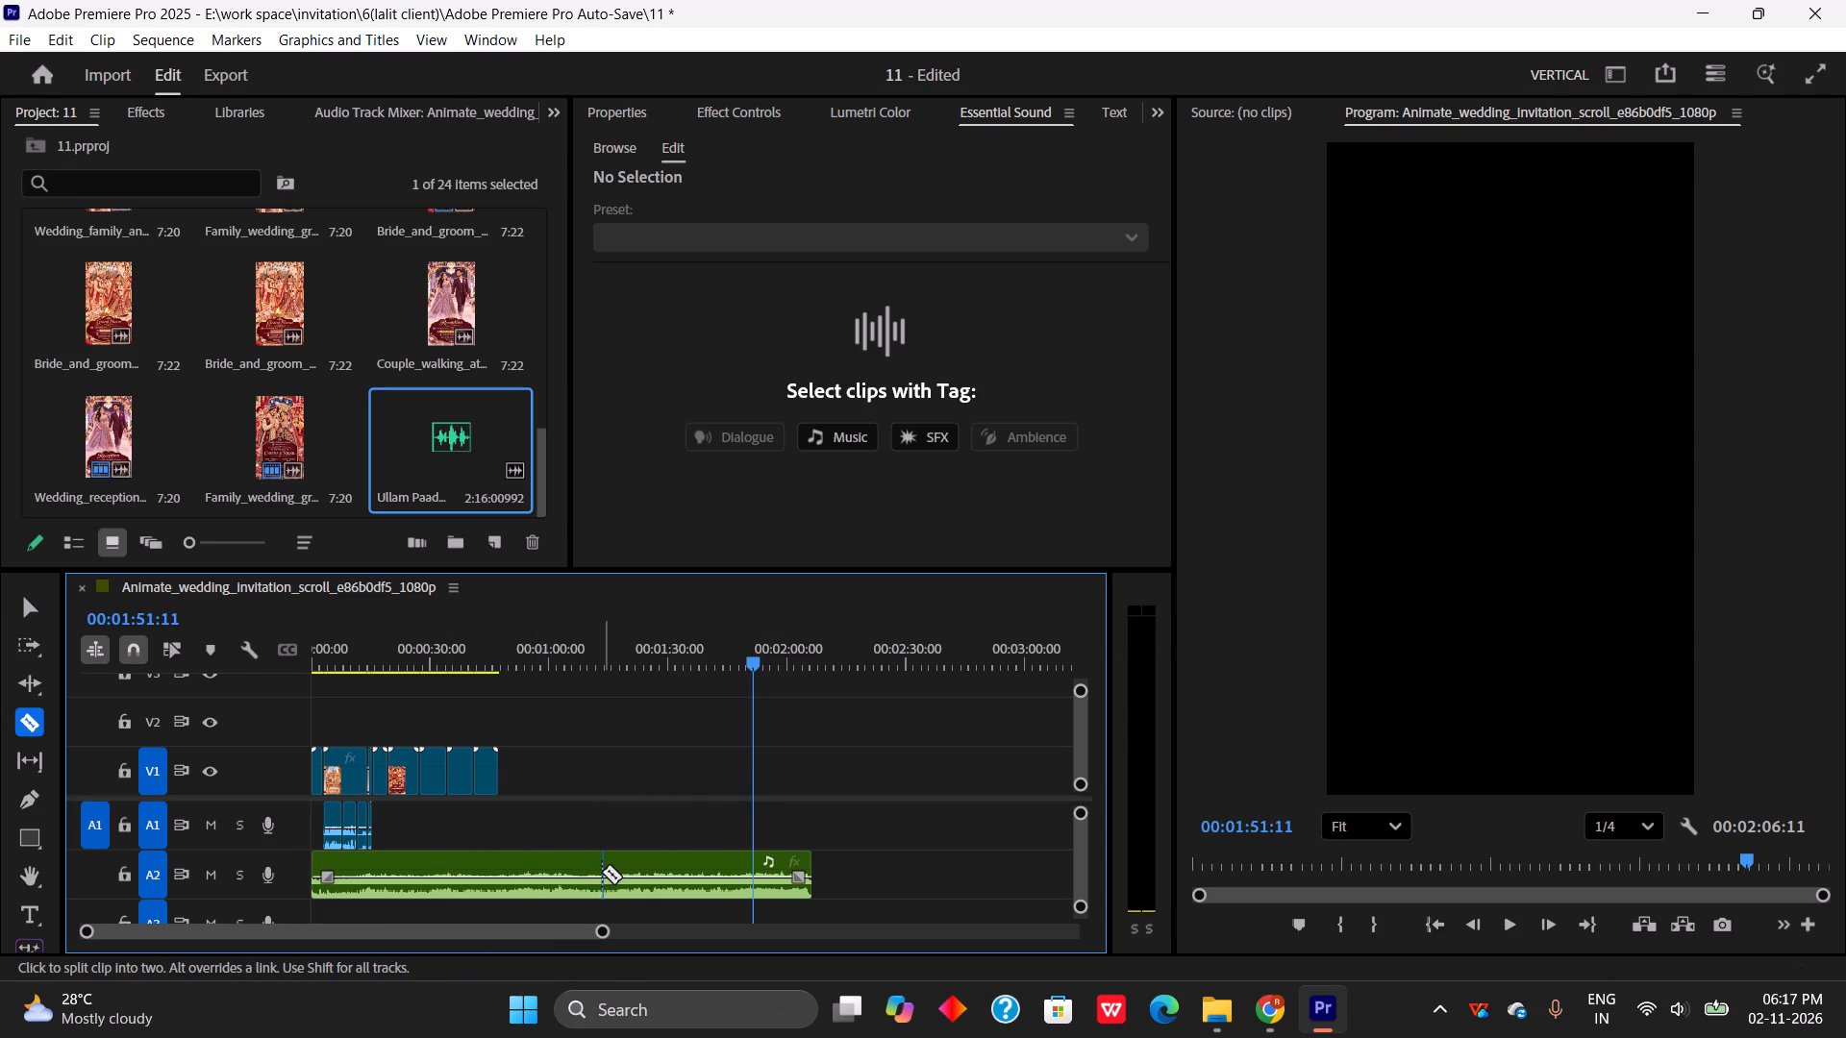
click(602, 872)
key(Delete)
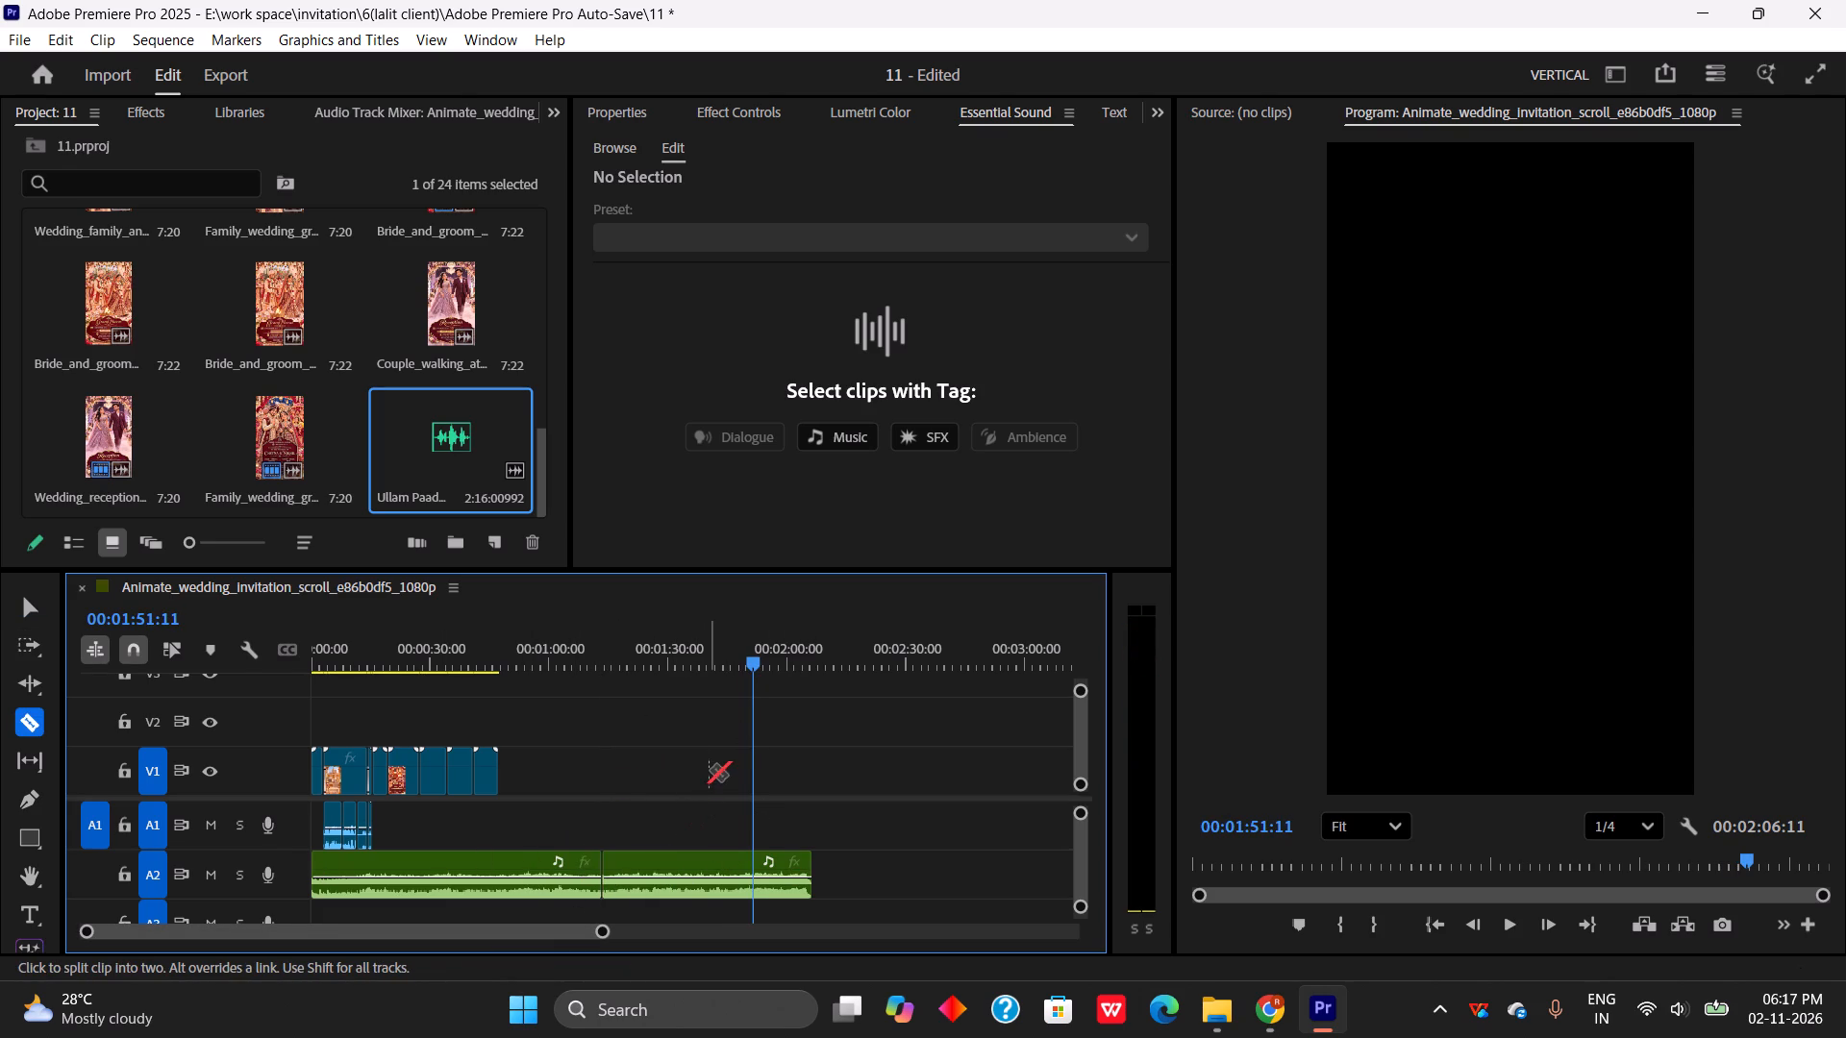
key(v)
click(685, 890)
key(Delete)
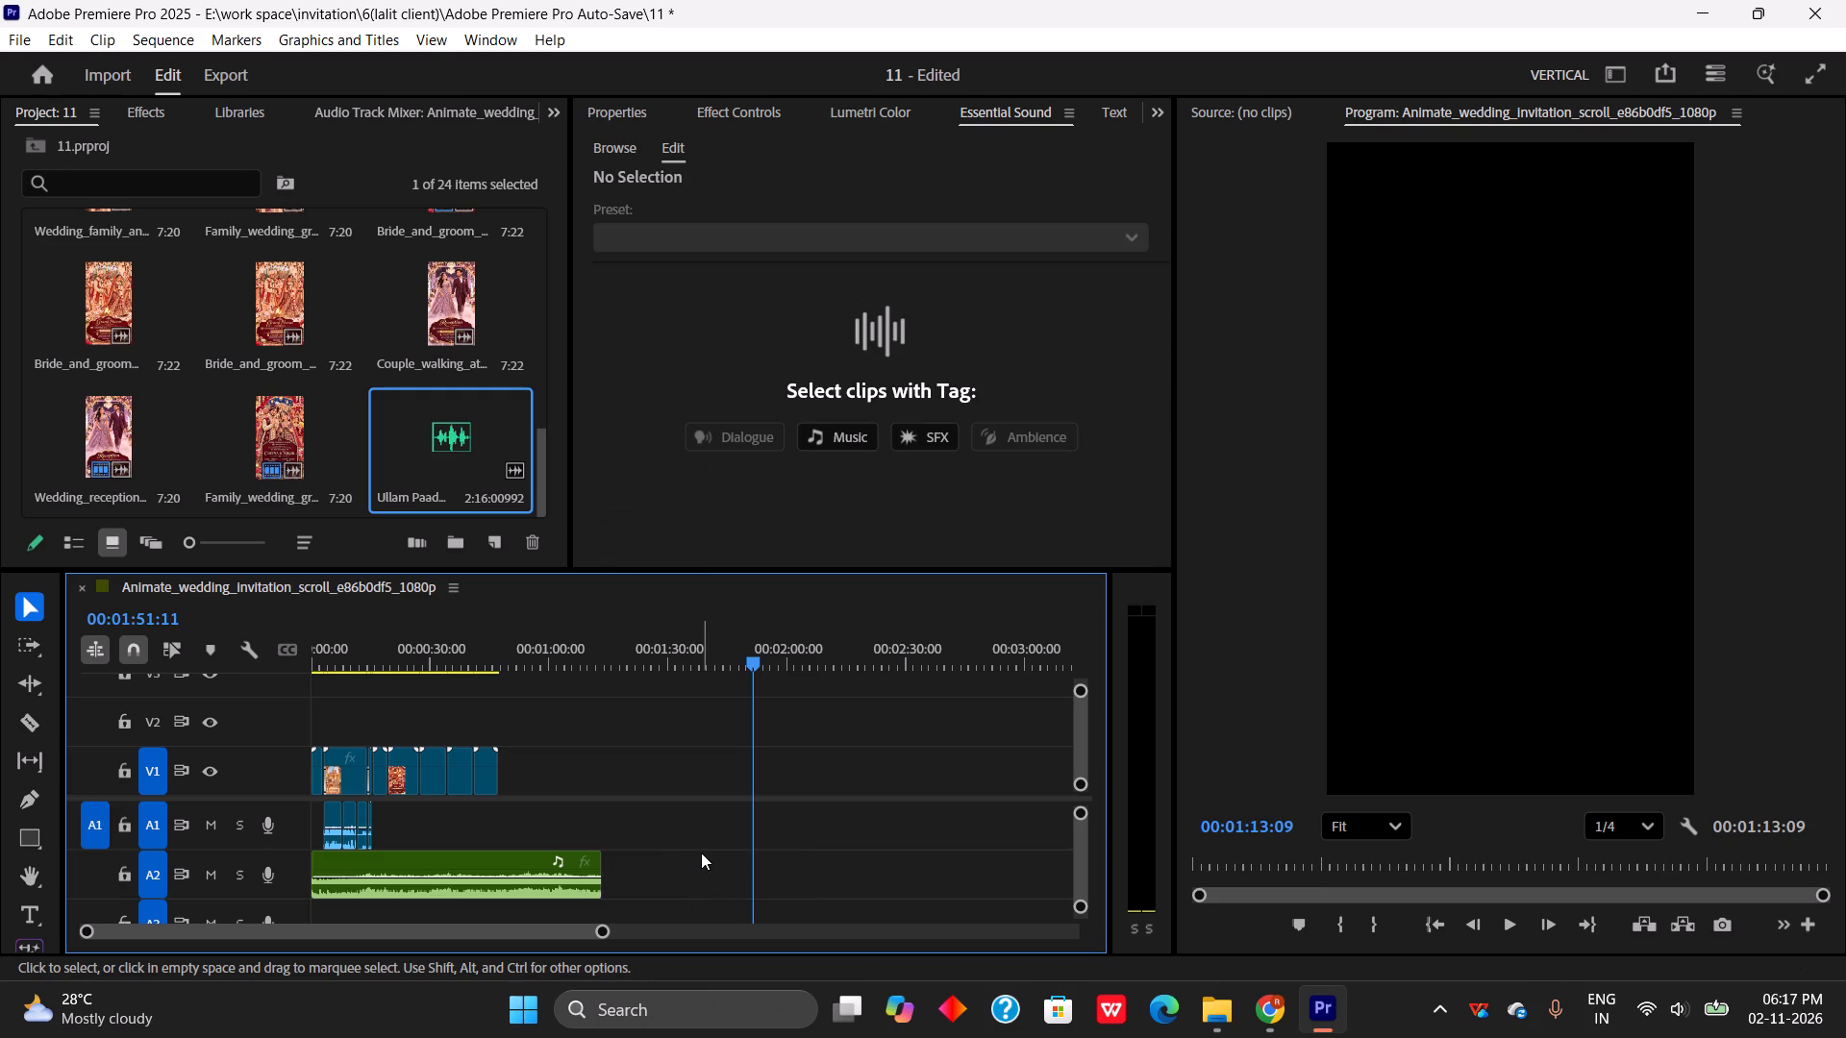
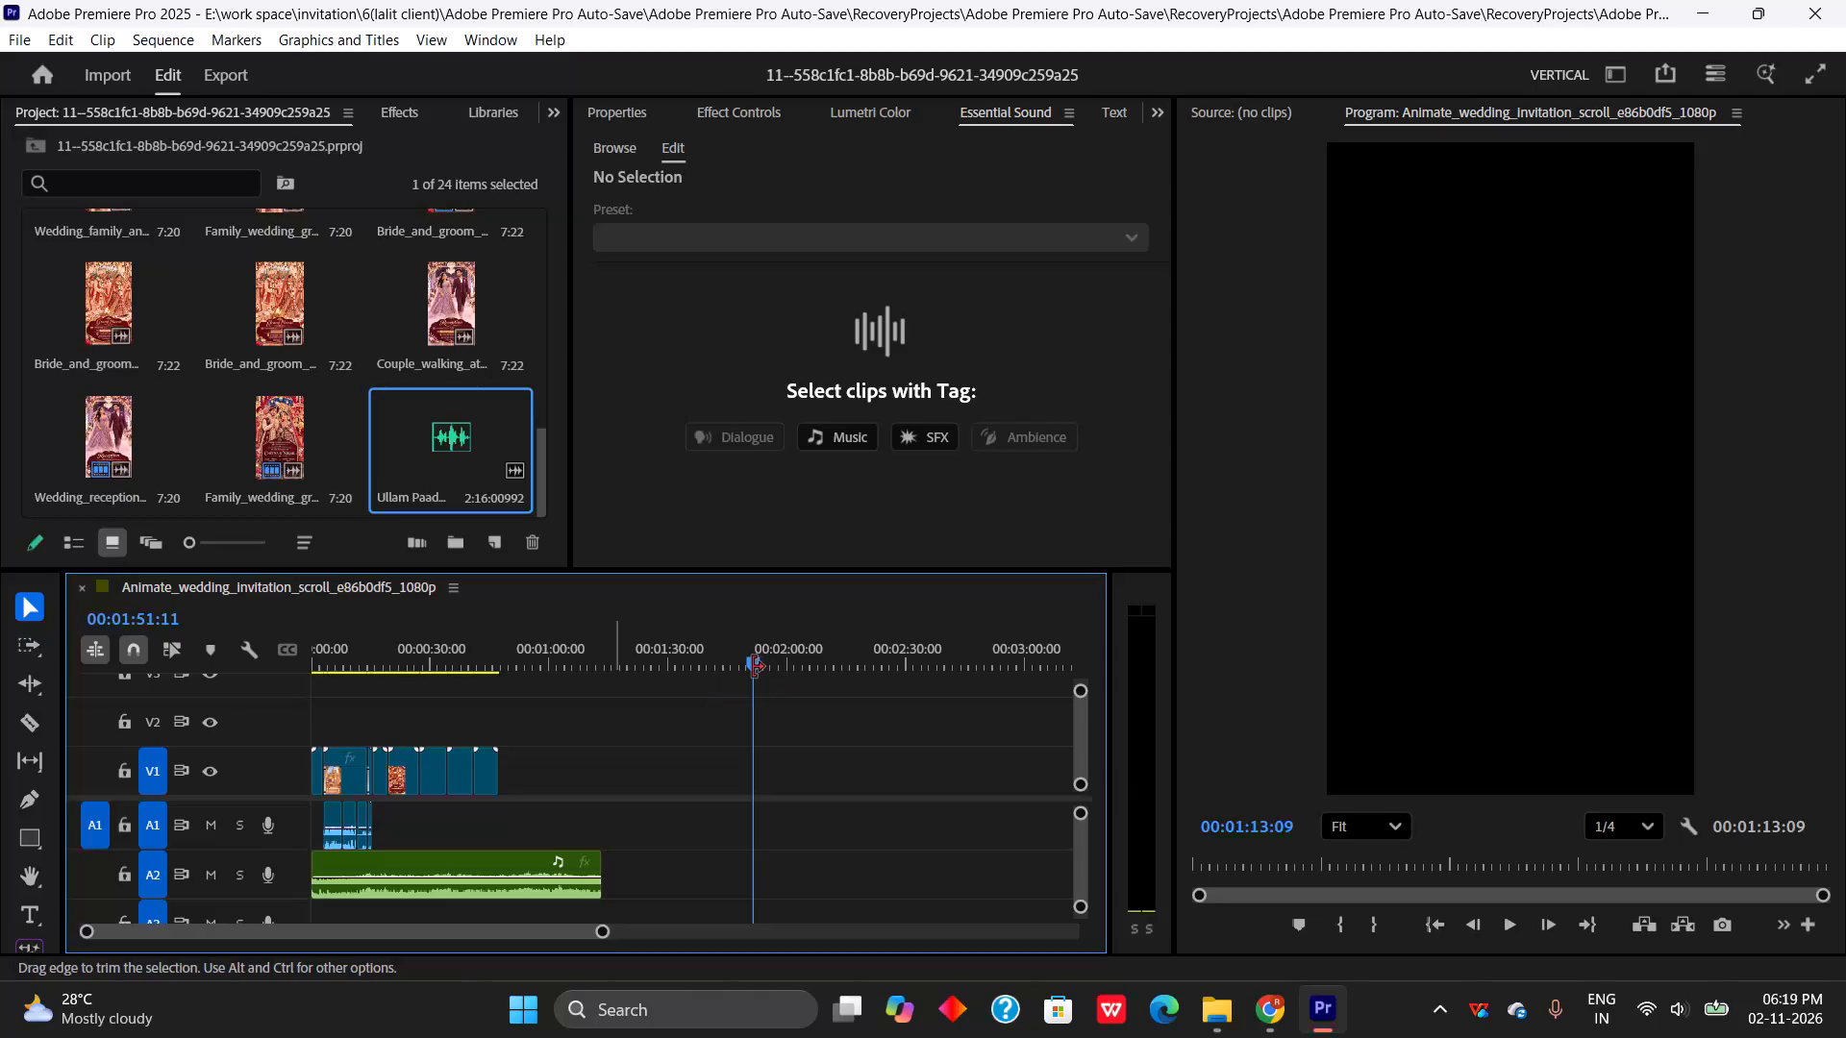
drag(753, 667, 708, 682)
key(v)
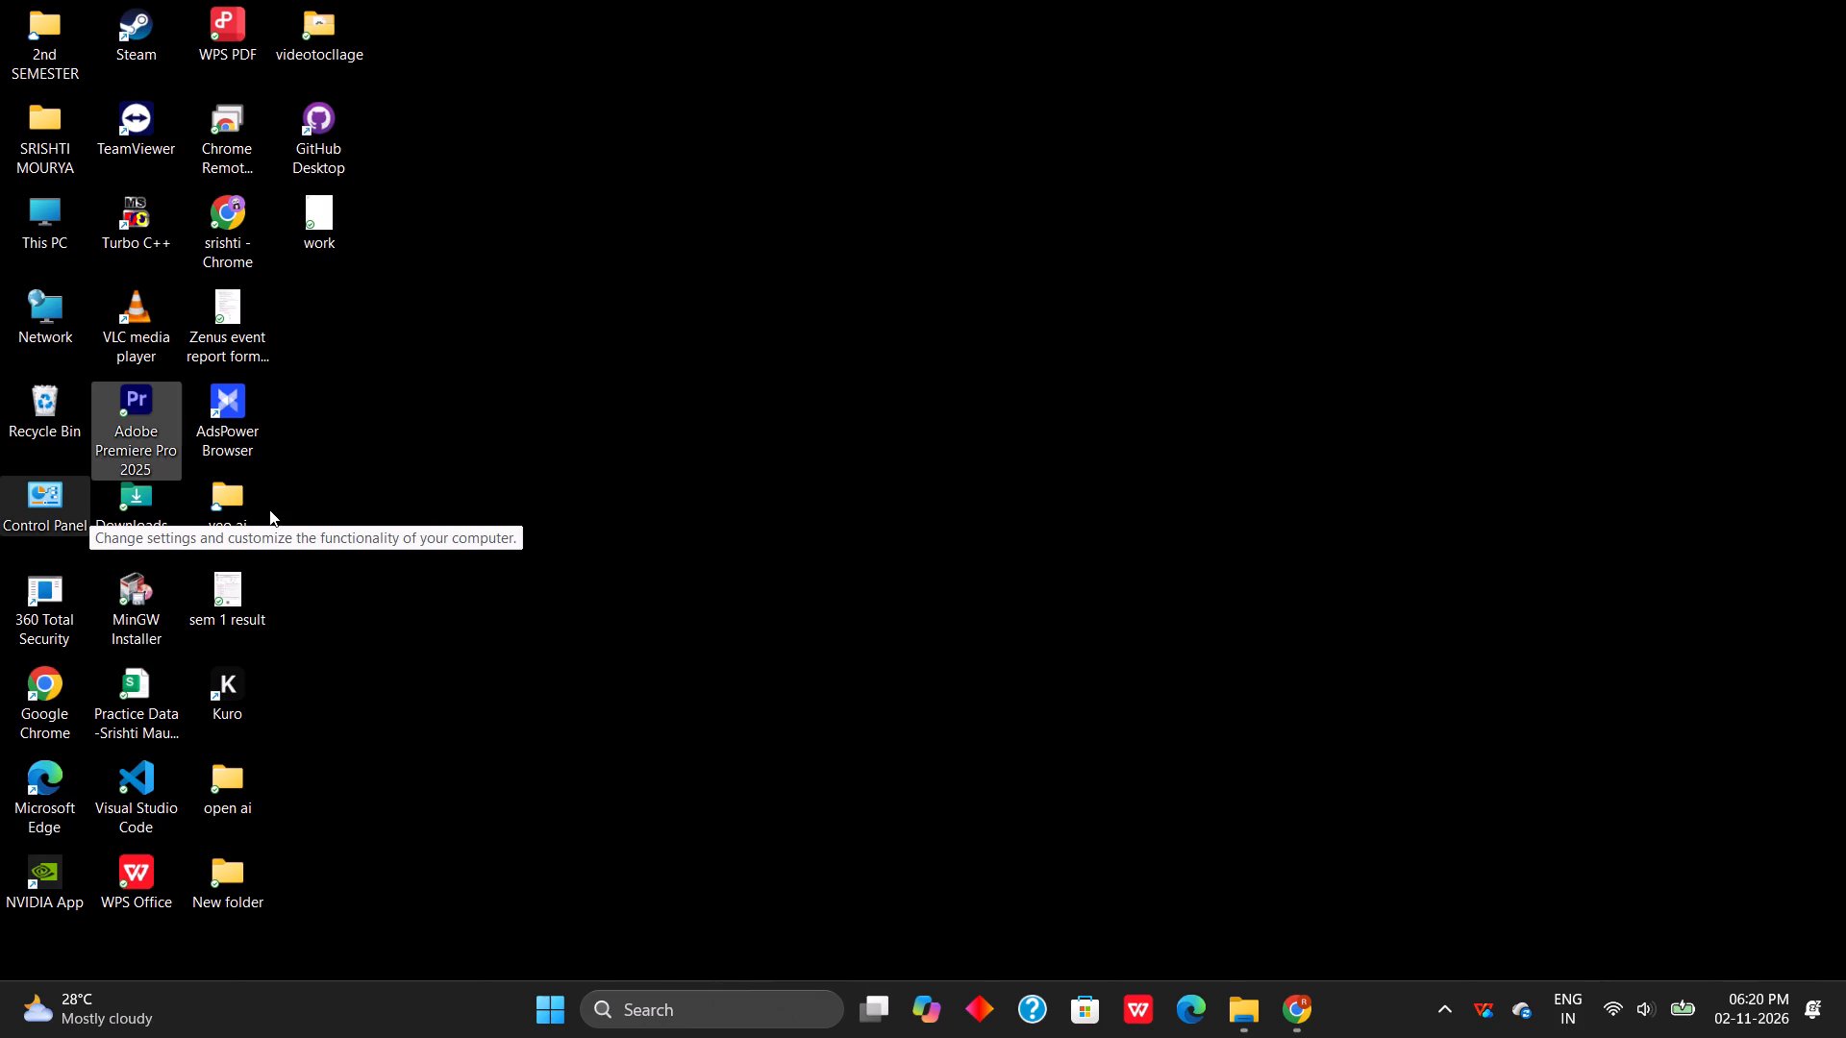
Relaunch Adobe Premiere Pro, reopen the recovered project 11, and dismiss the recovery notice.
double_click(135, 431)
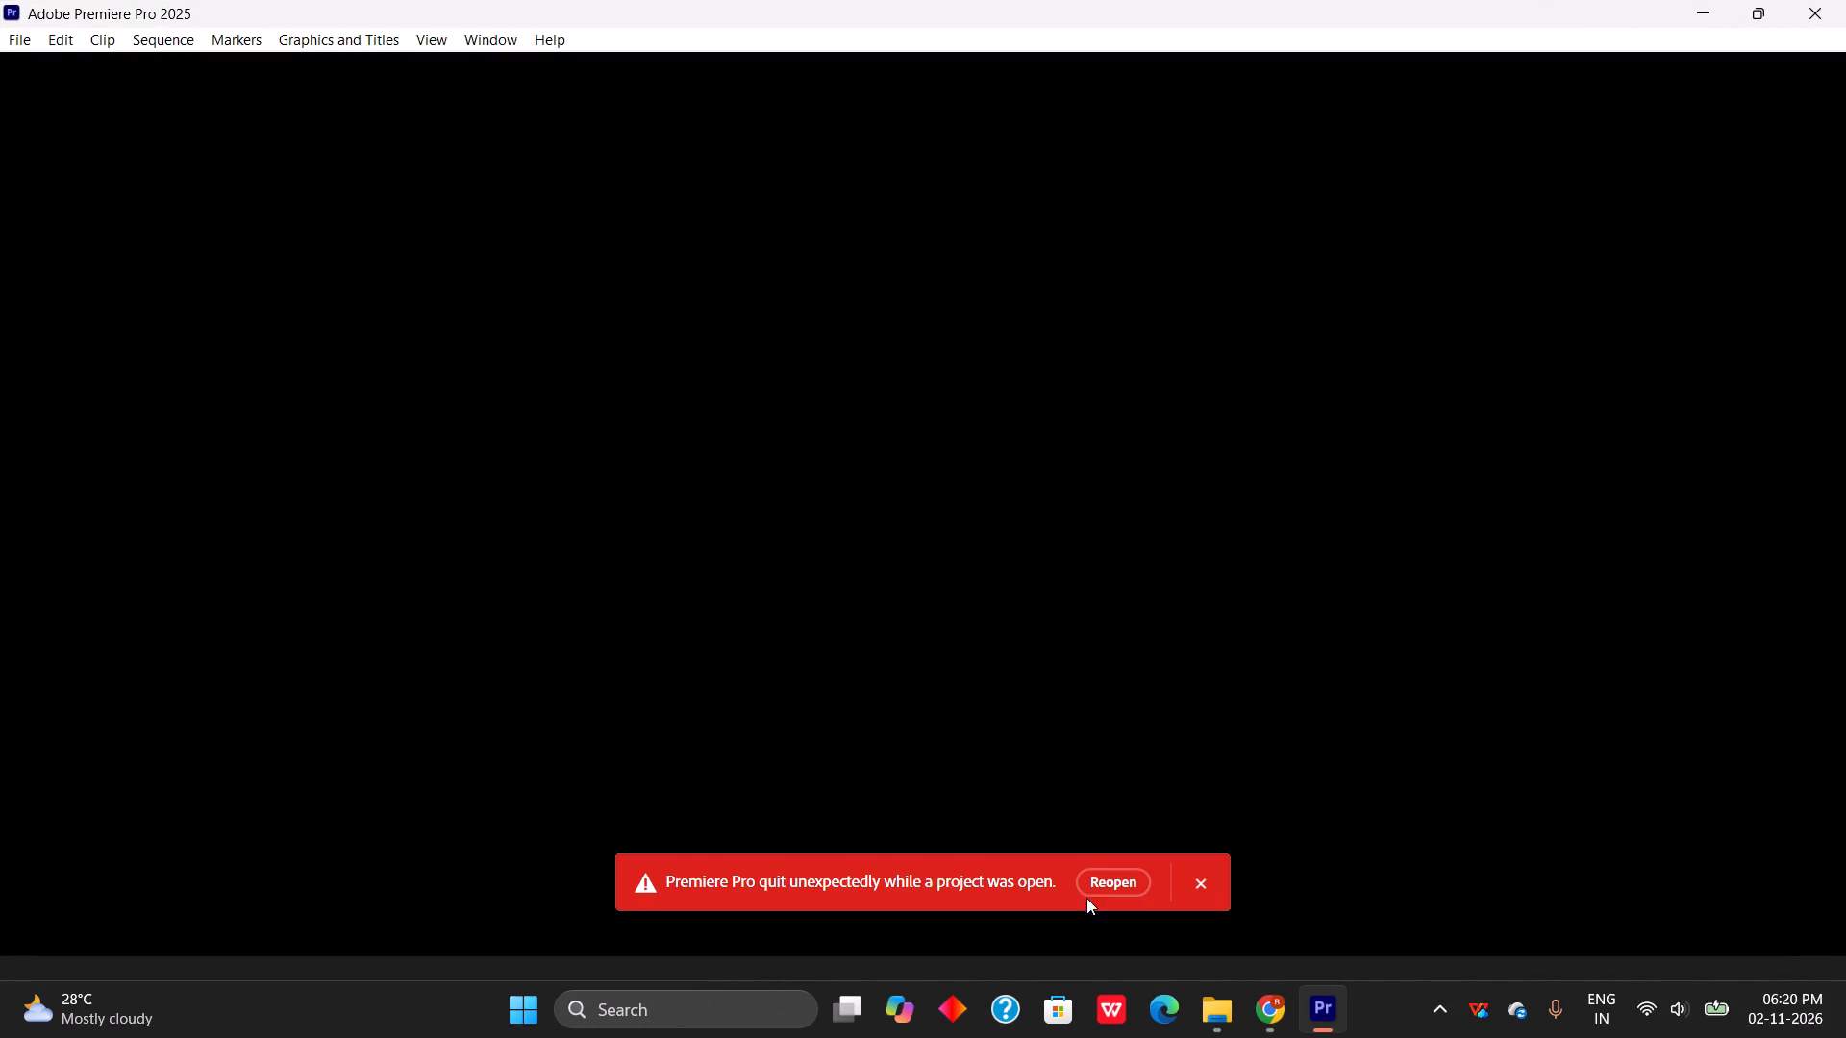
click(1101, 874)
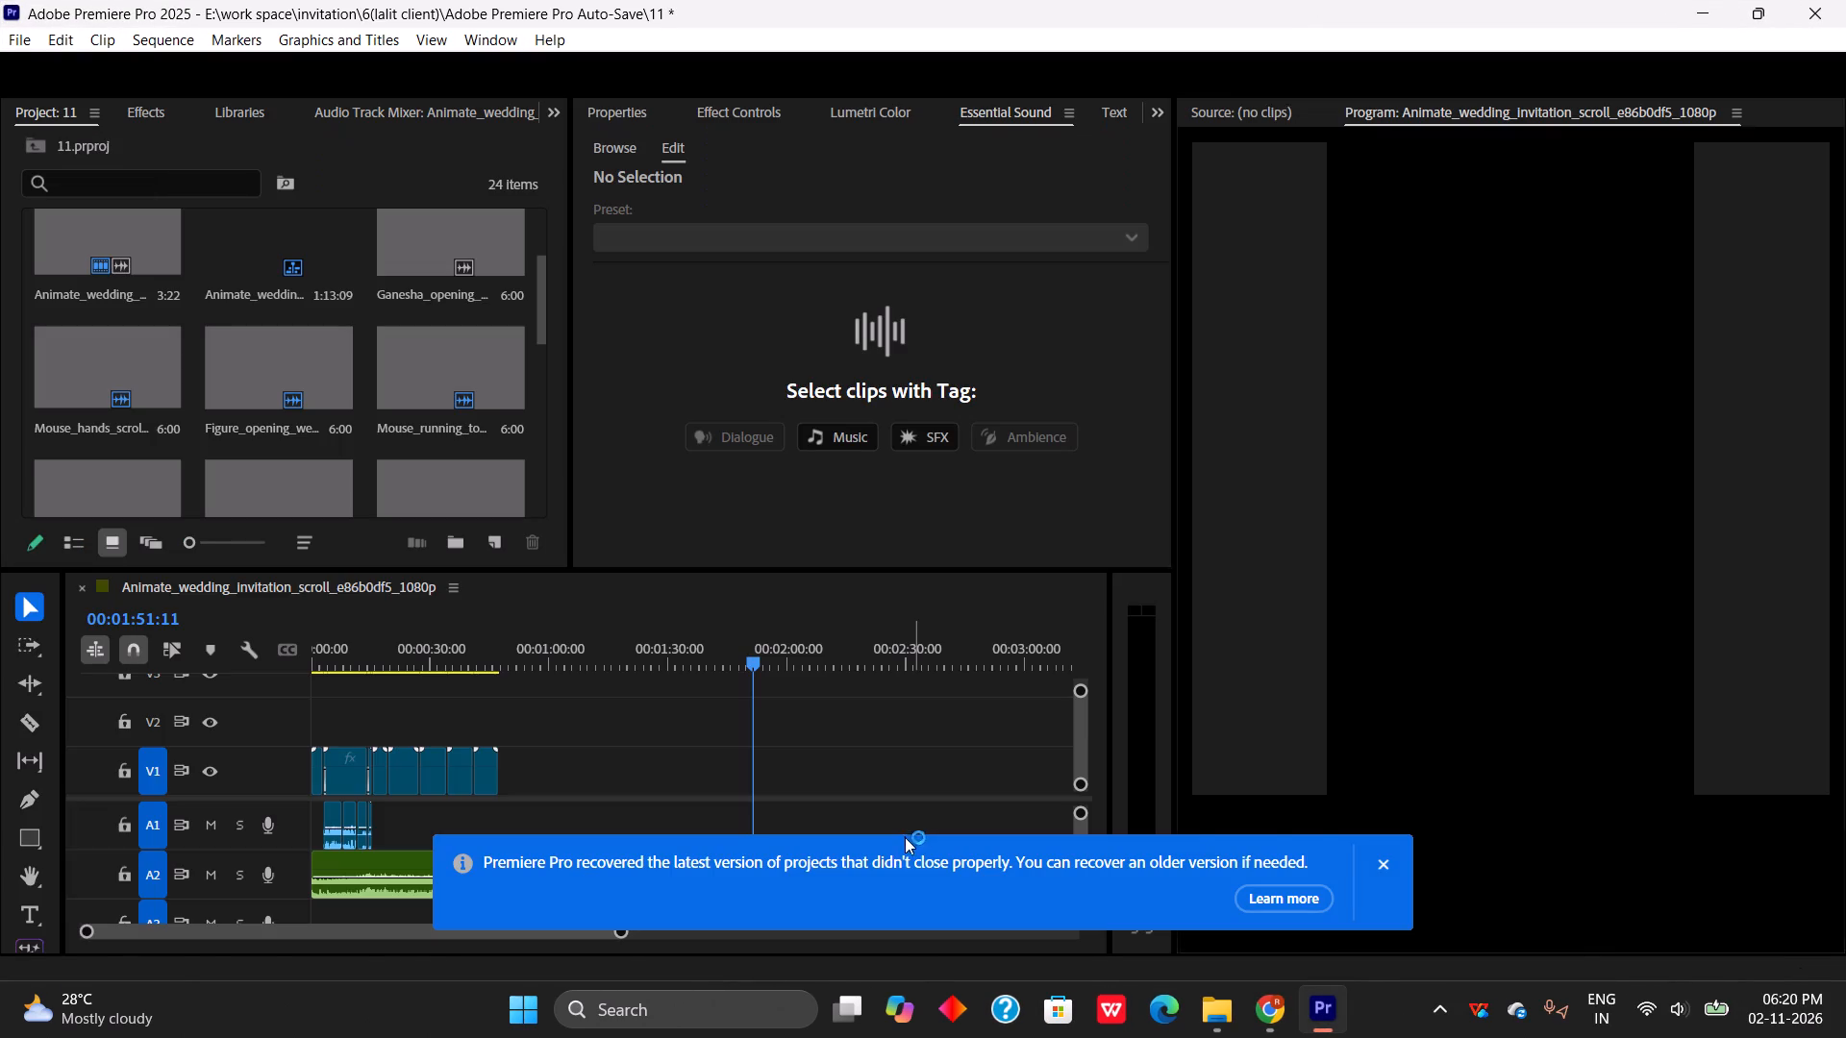
click(1378, 859)
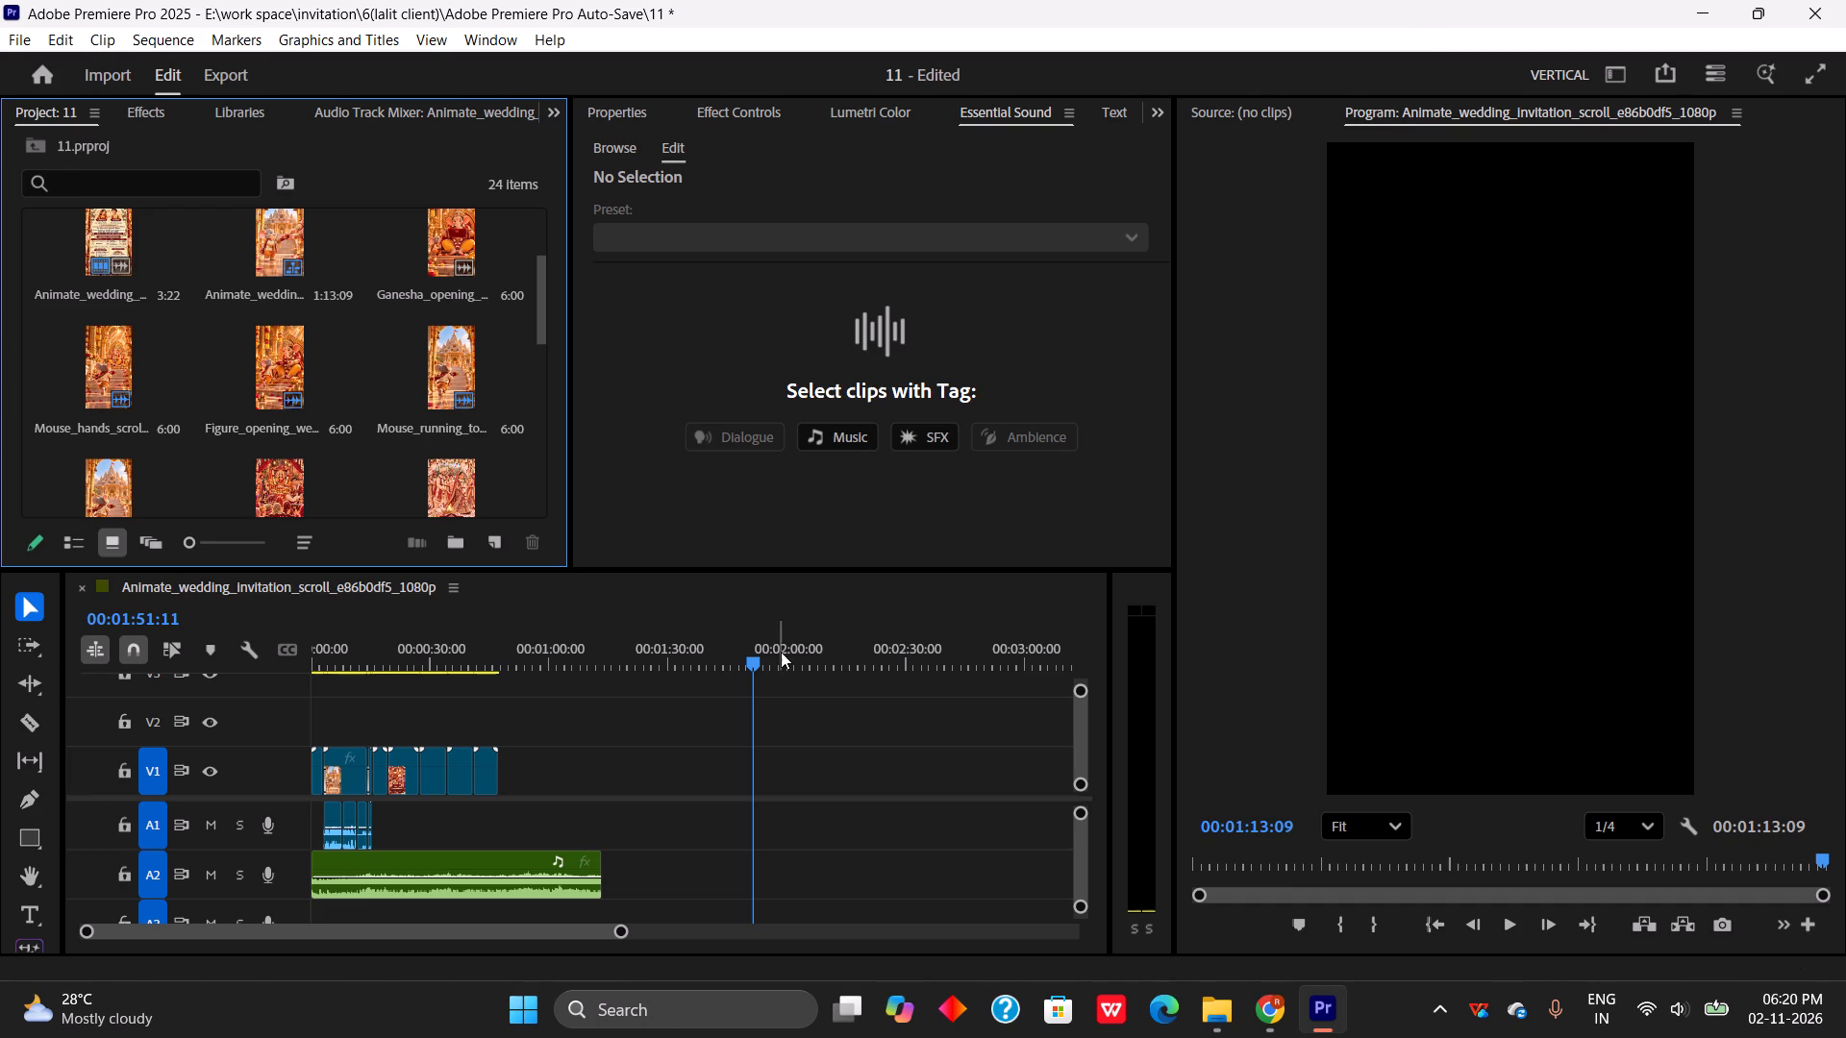
Ripple trim the last video clip and the song at 00:00:46:02, and delete the leftover song part on A2.
drag(761, 655, 495, 762)
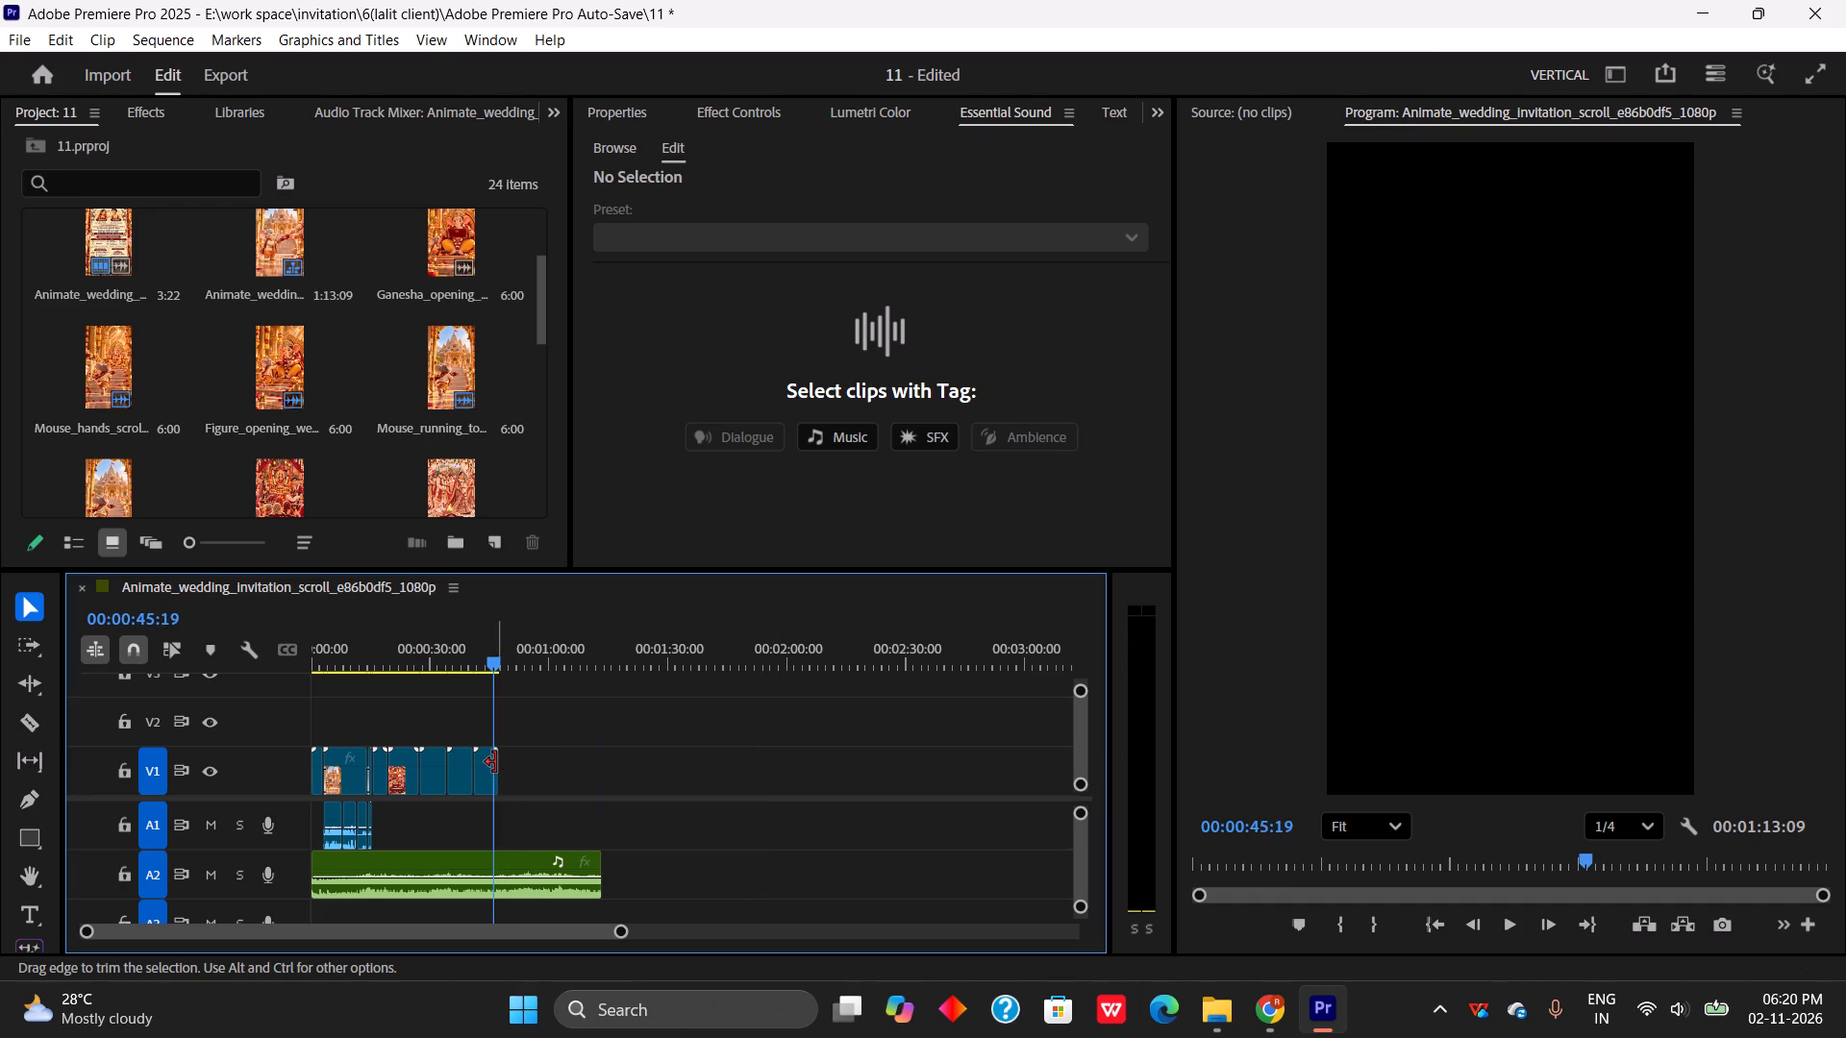
key(space)
key(space)
key(space)
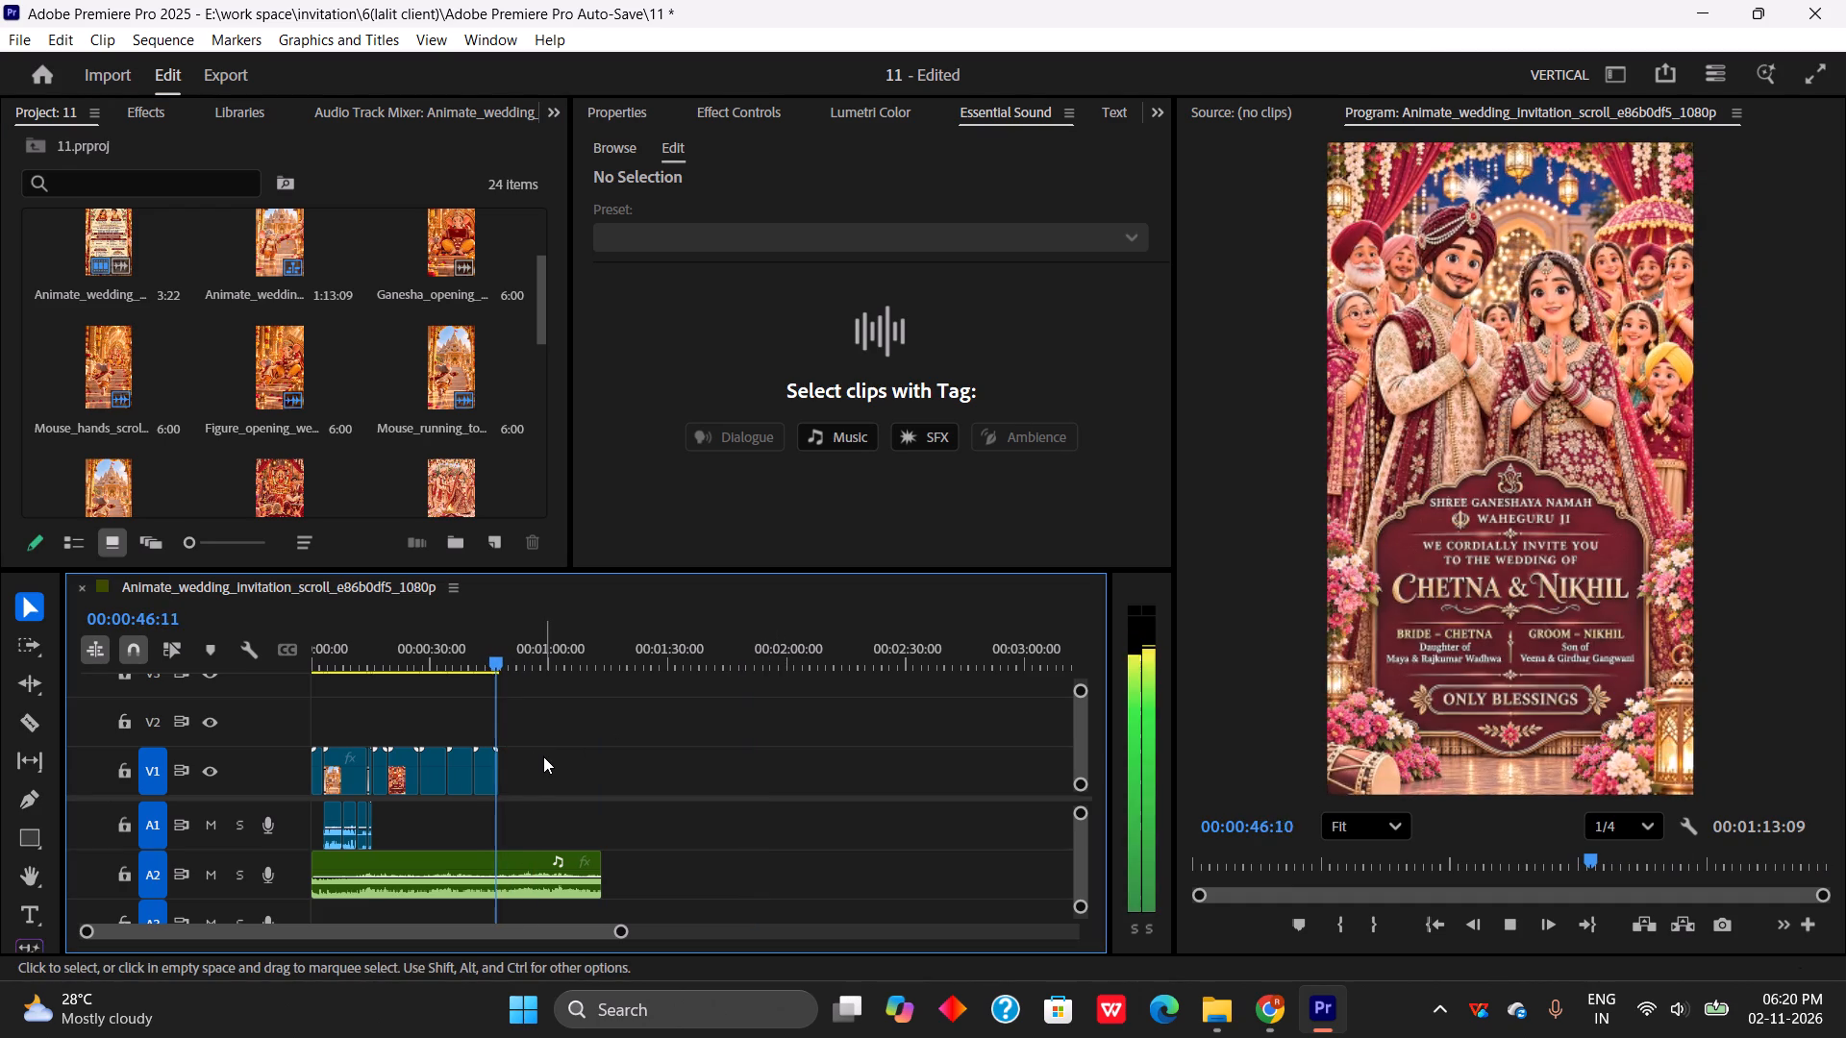
key(space)
drag(501, 661, 499, 699)
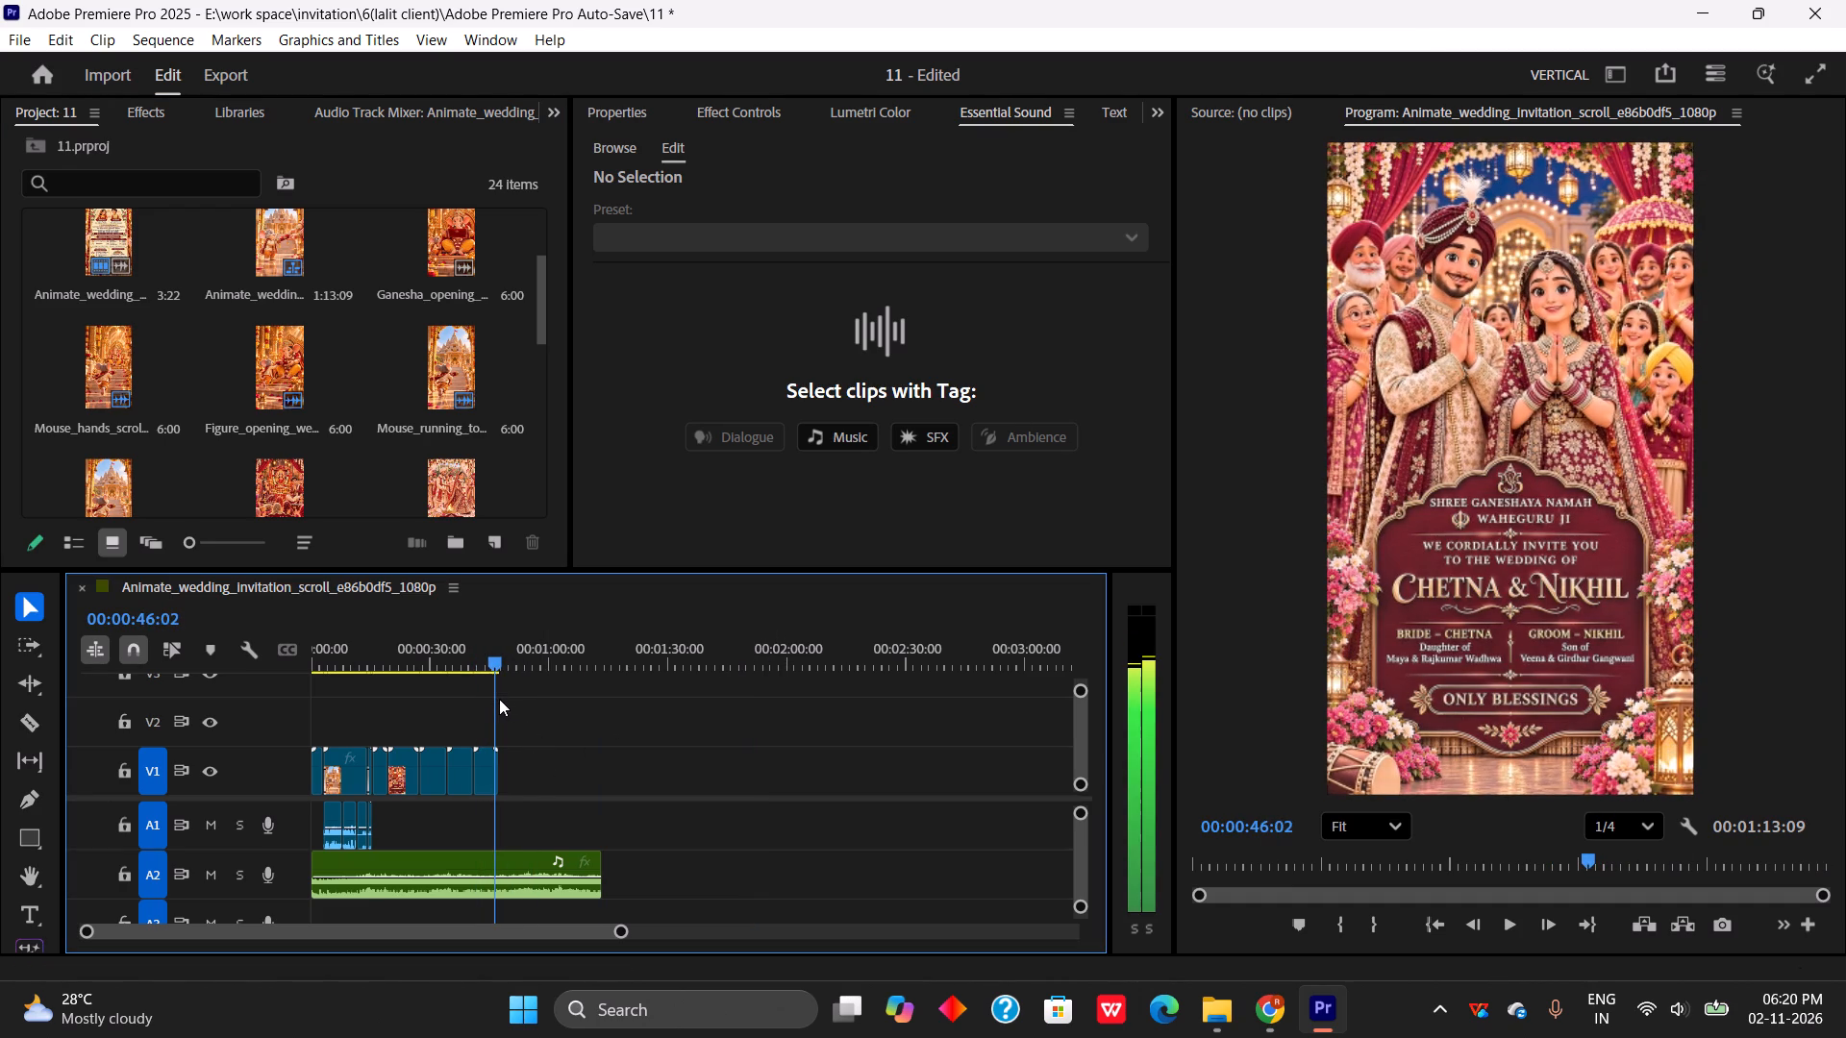
drag(499, 699, 499, 705)
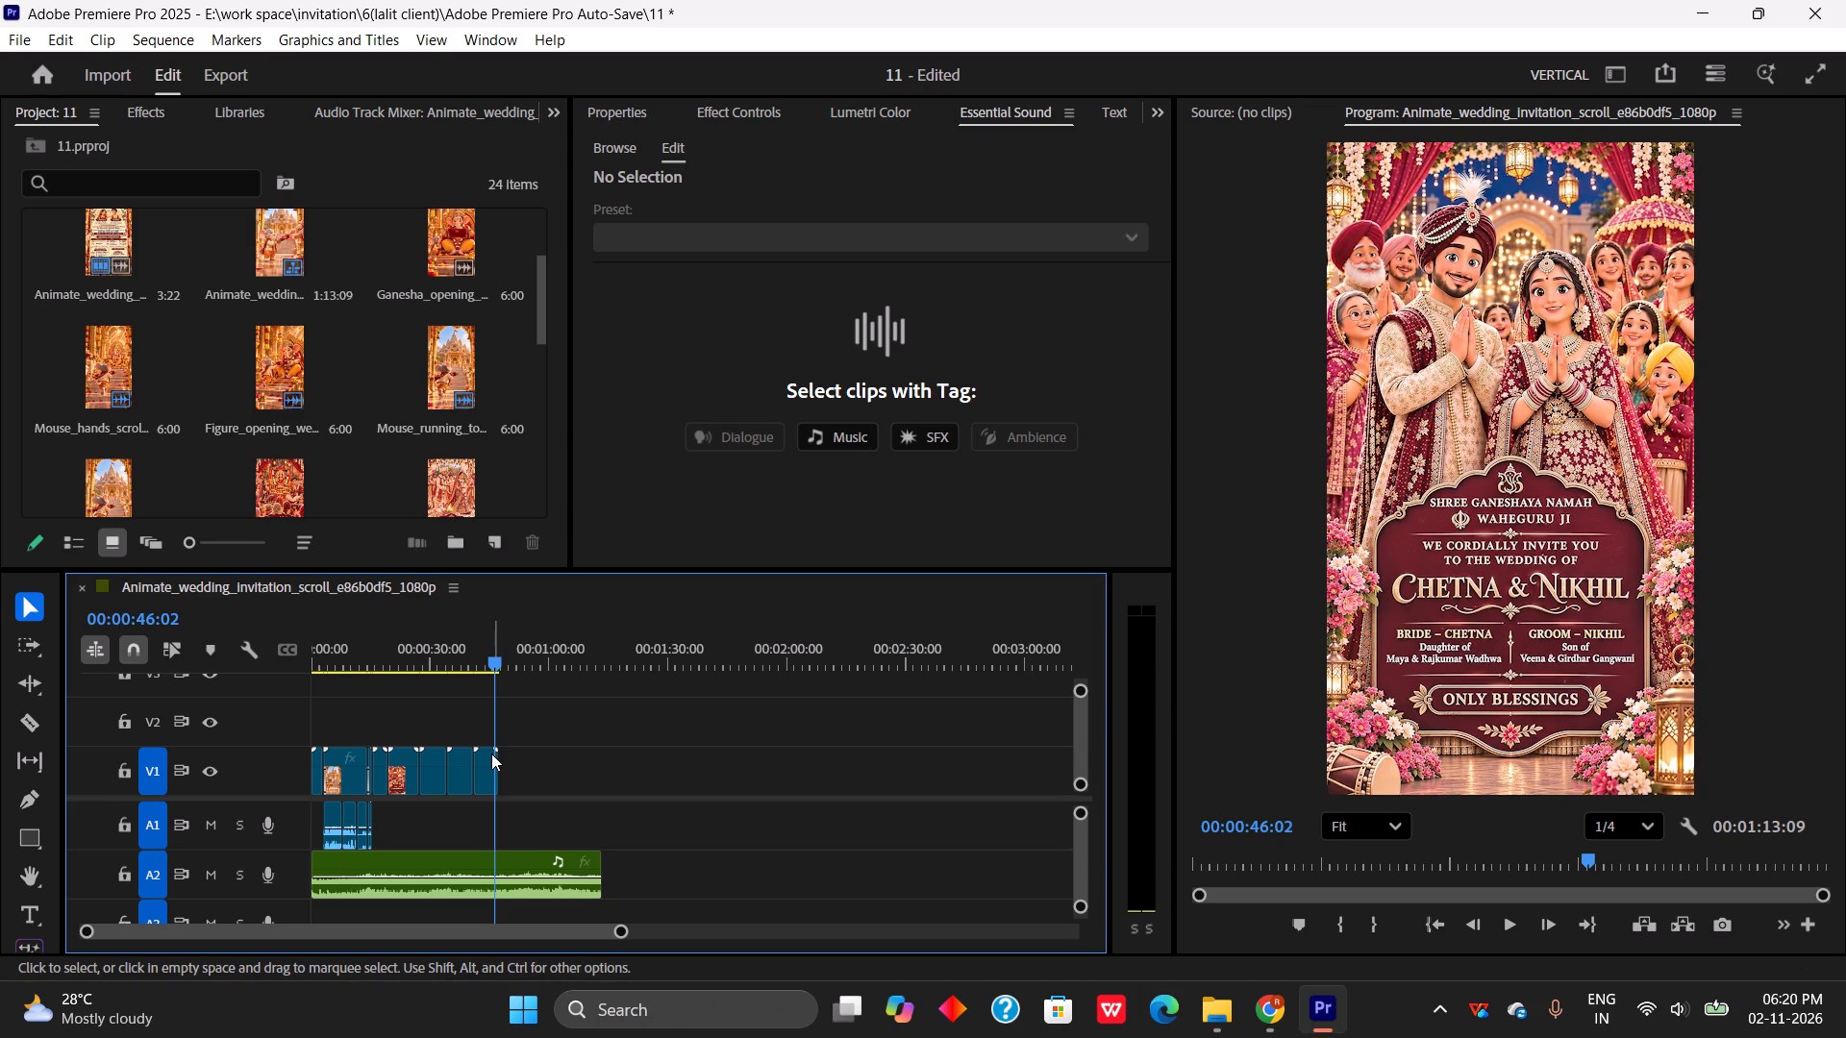
key(w)
click(523, 860)
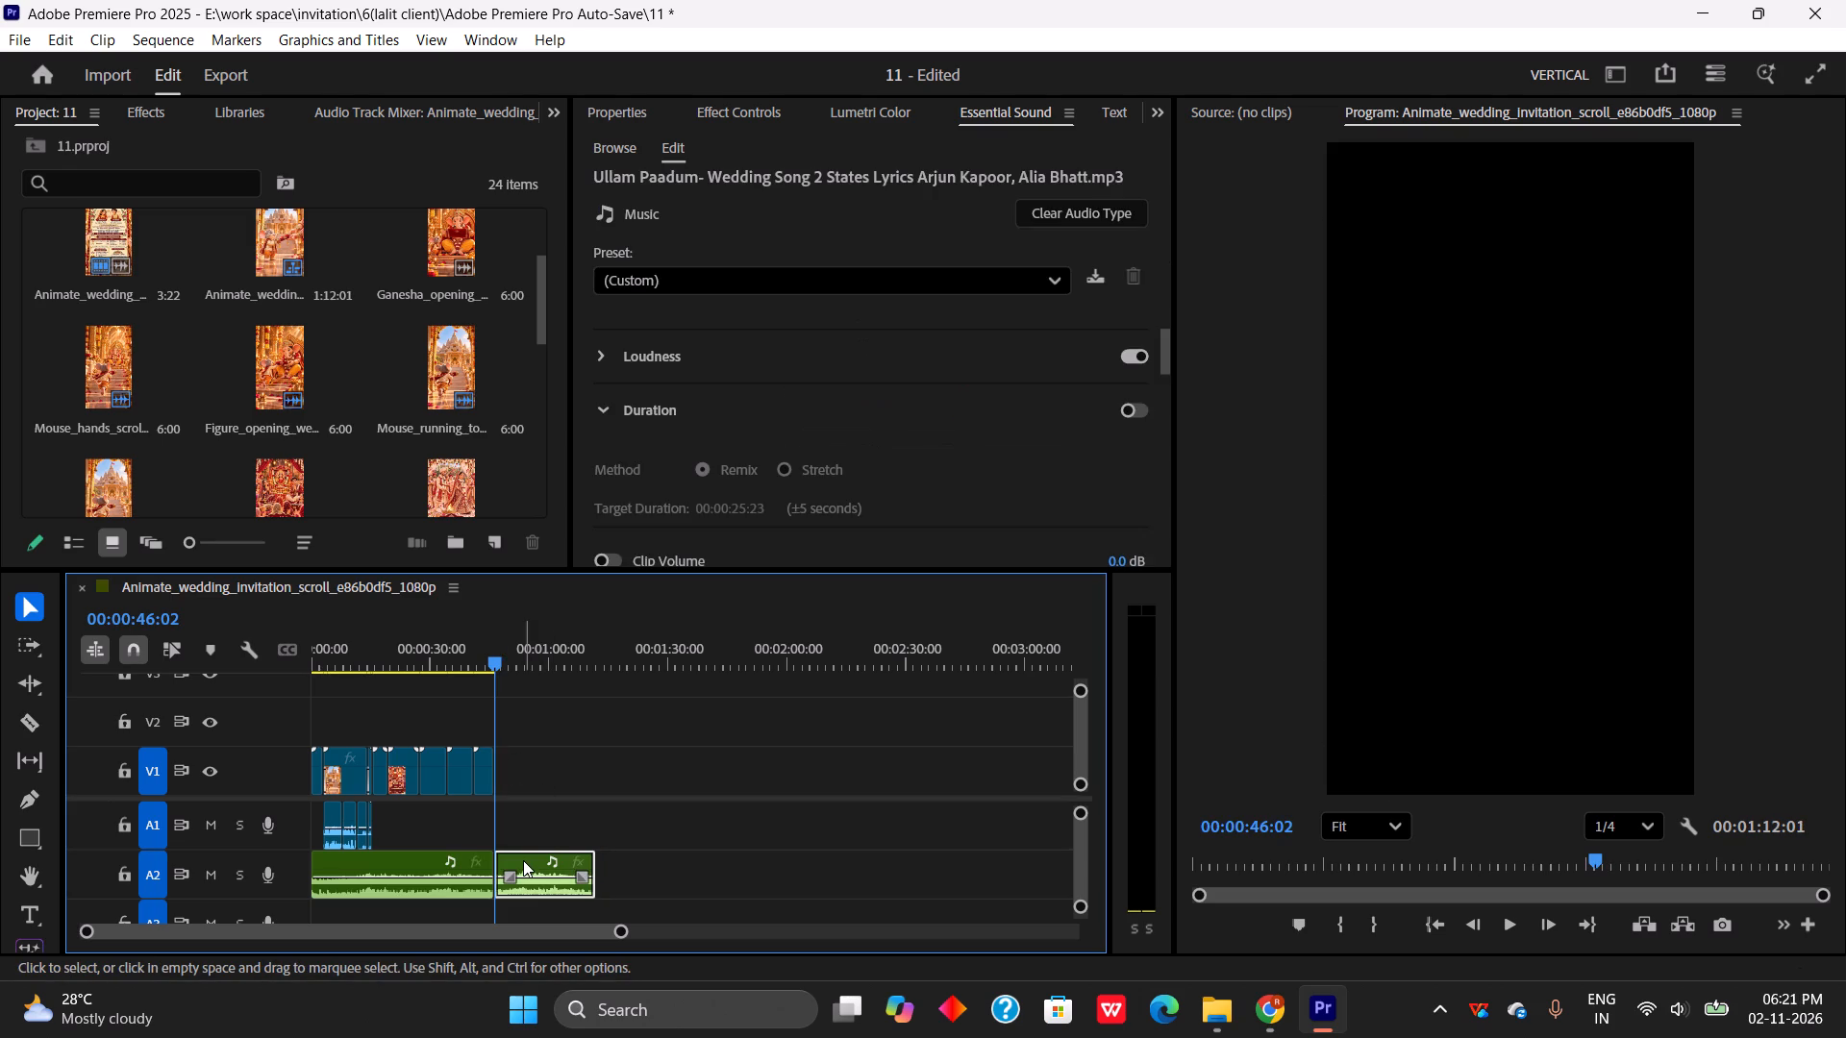
key(Delete)
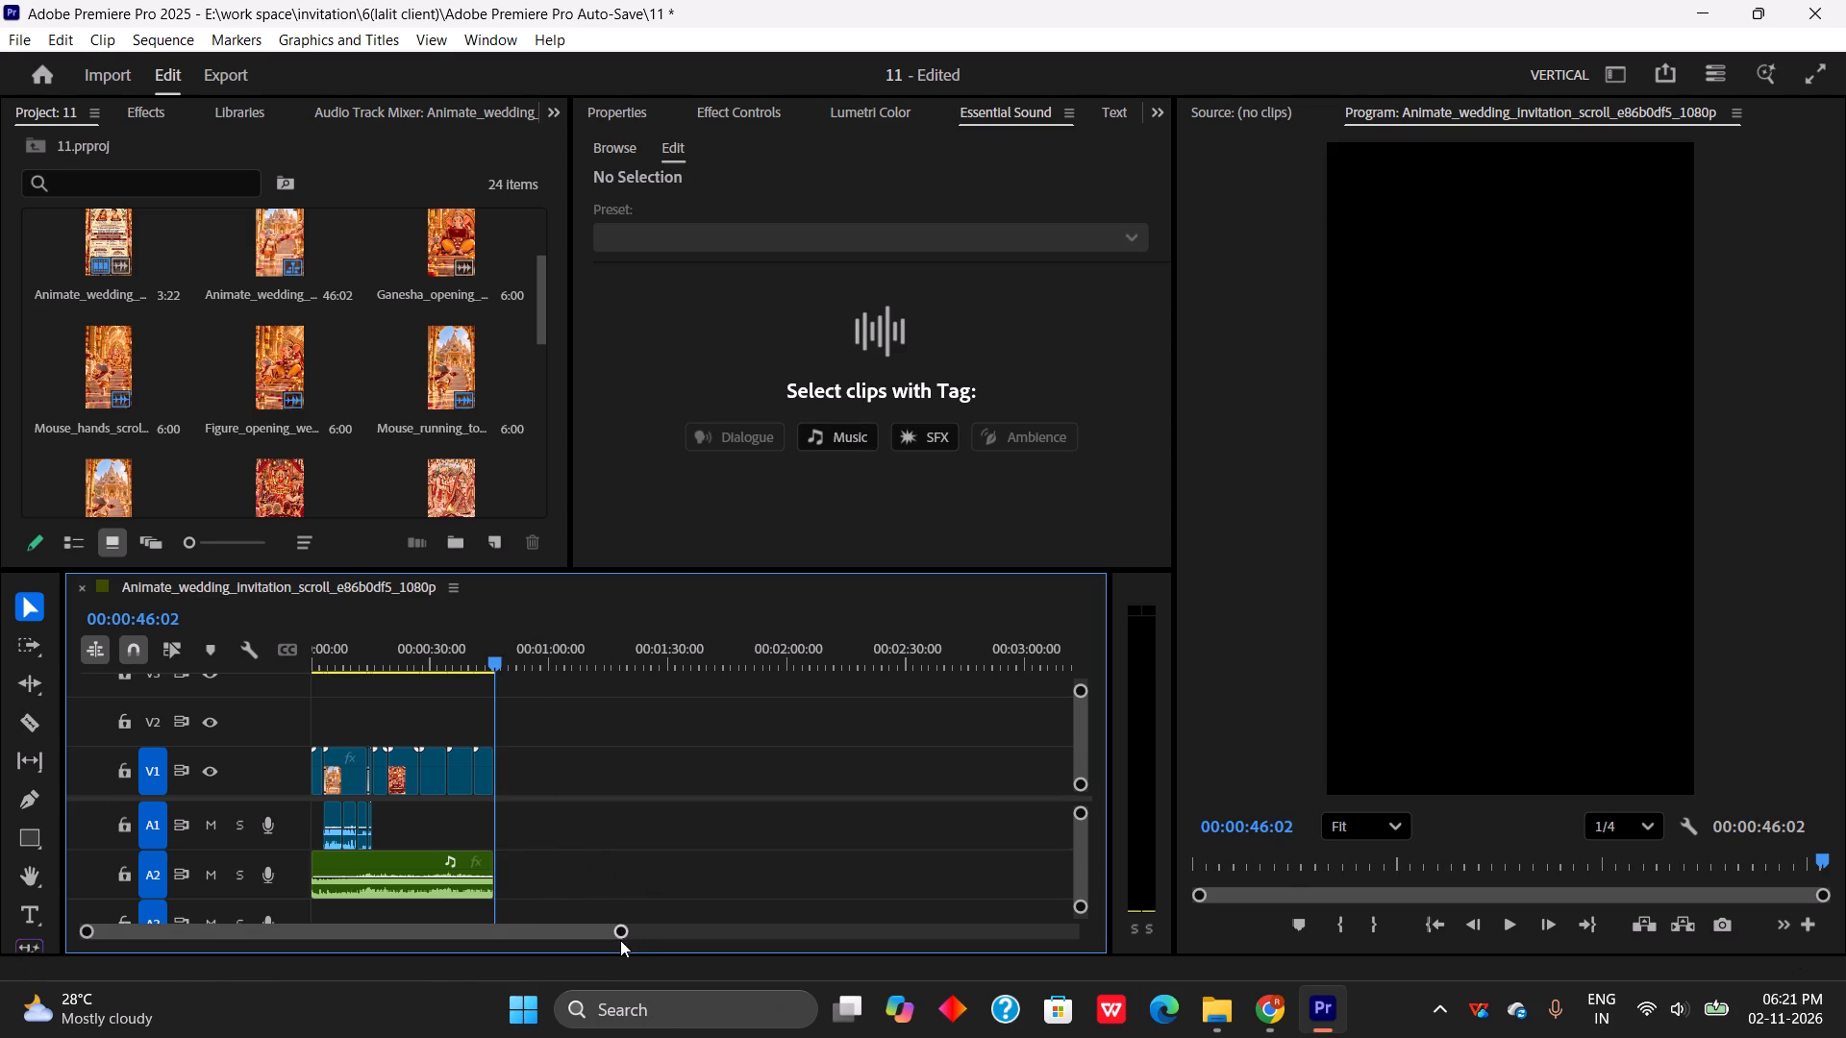
Play the ending from about 00:00:44:16 and apply the default transition to the end of the last V1 clip.
drag(621, 937, 520, 950)
drag(687, 656, 682, 665)
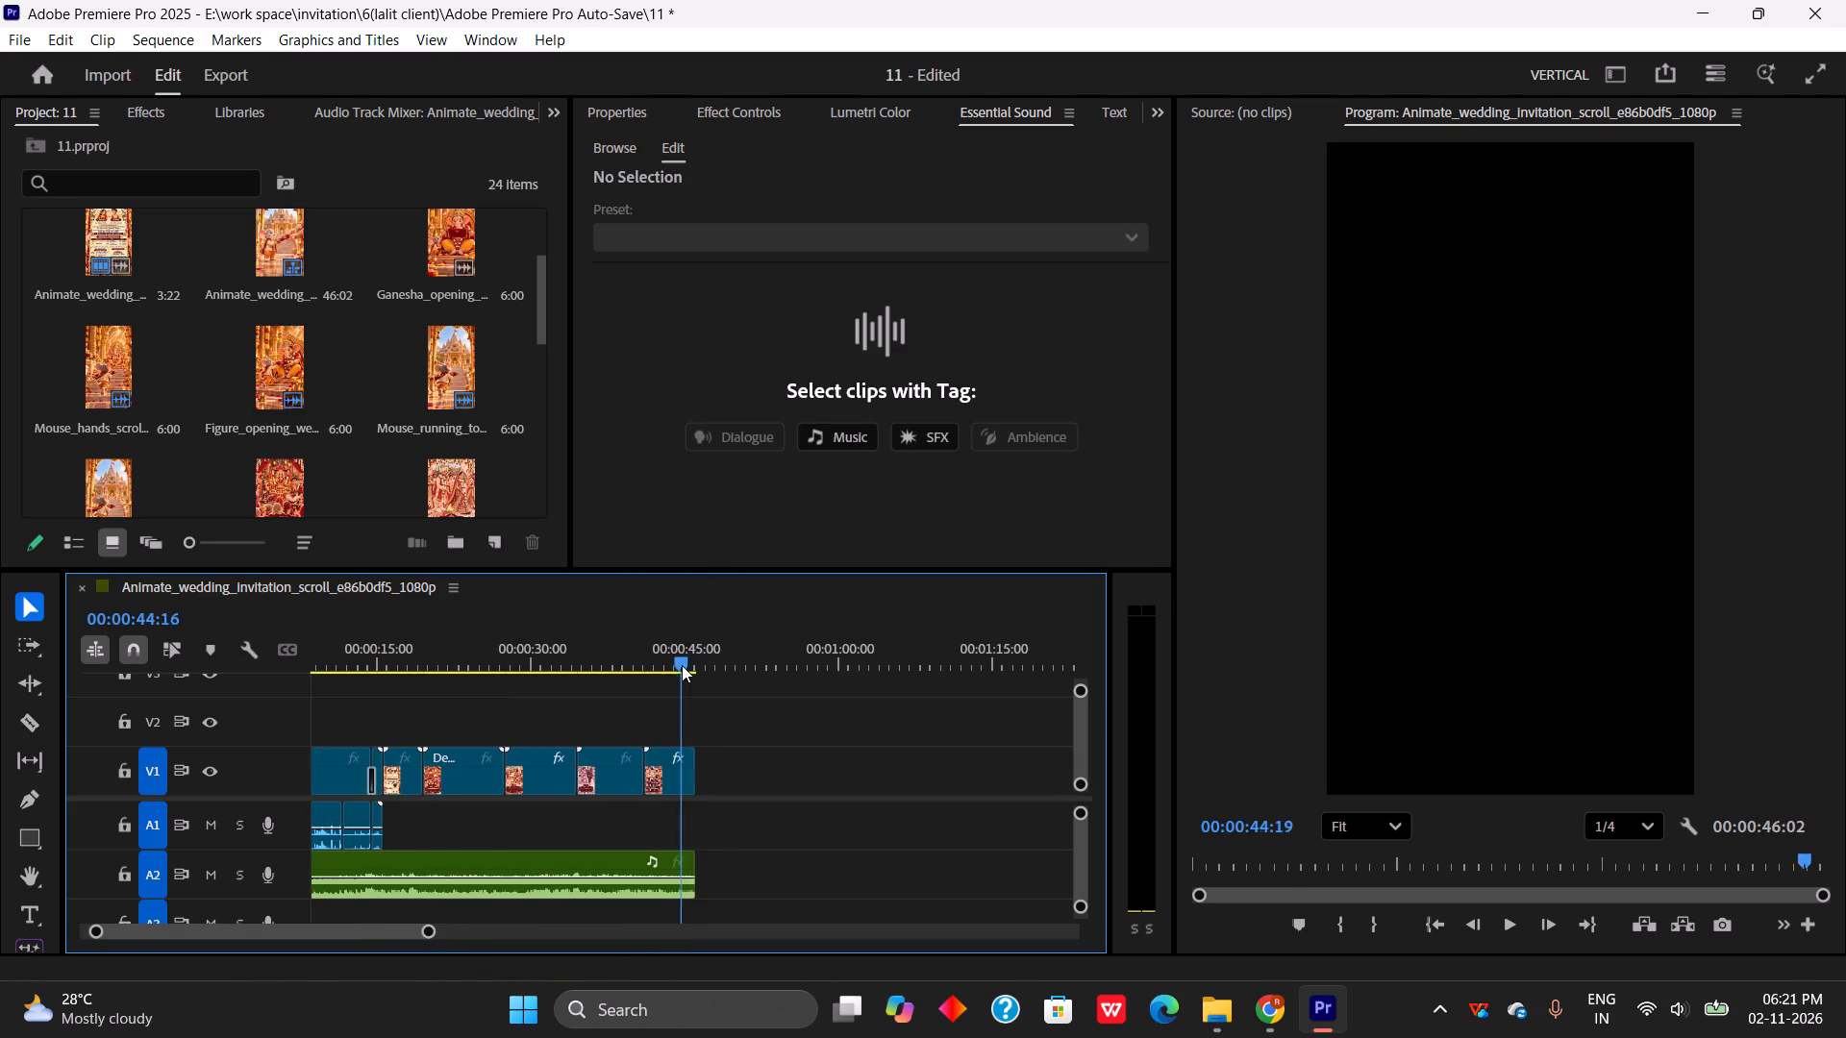
drag(682, 665, 682, 667)
key(space)
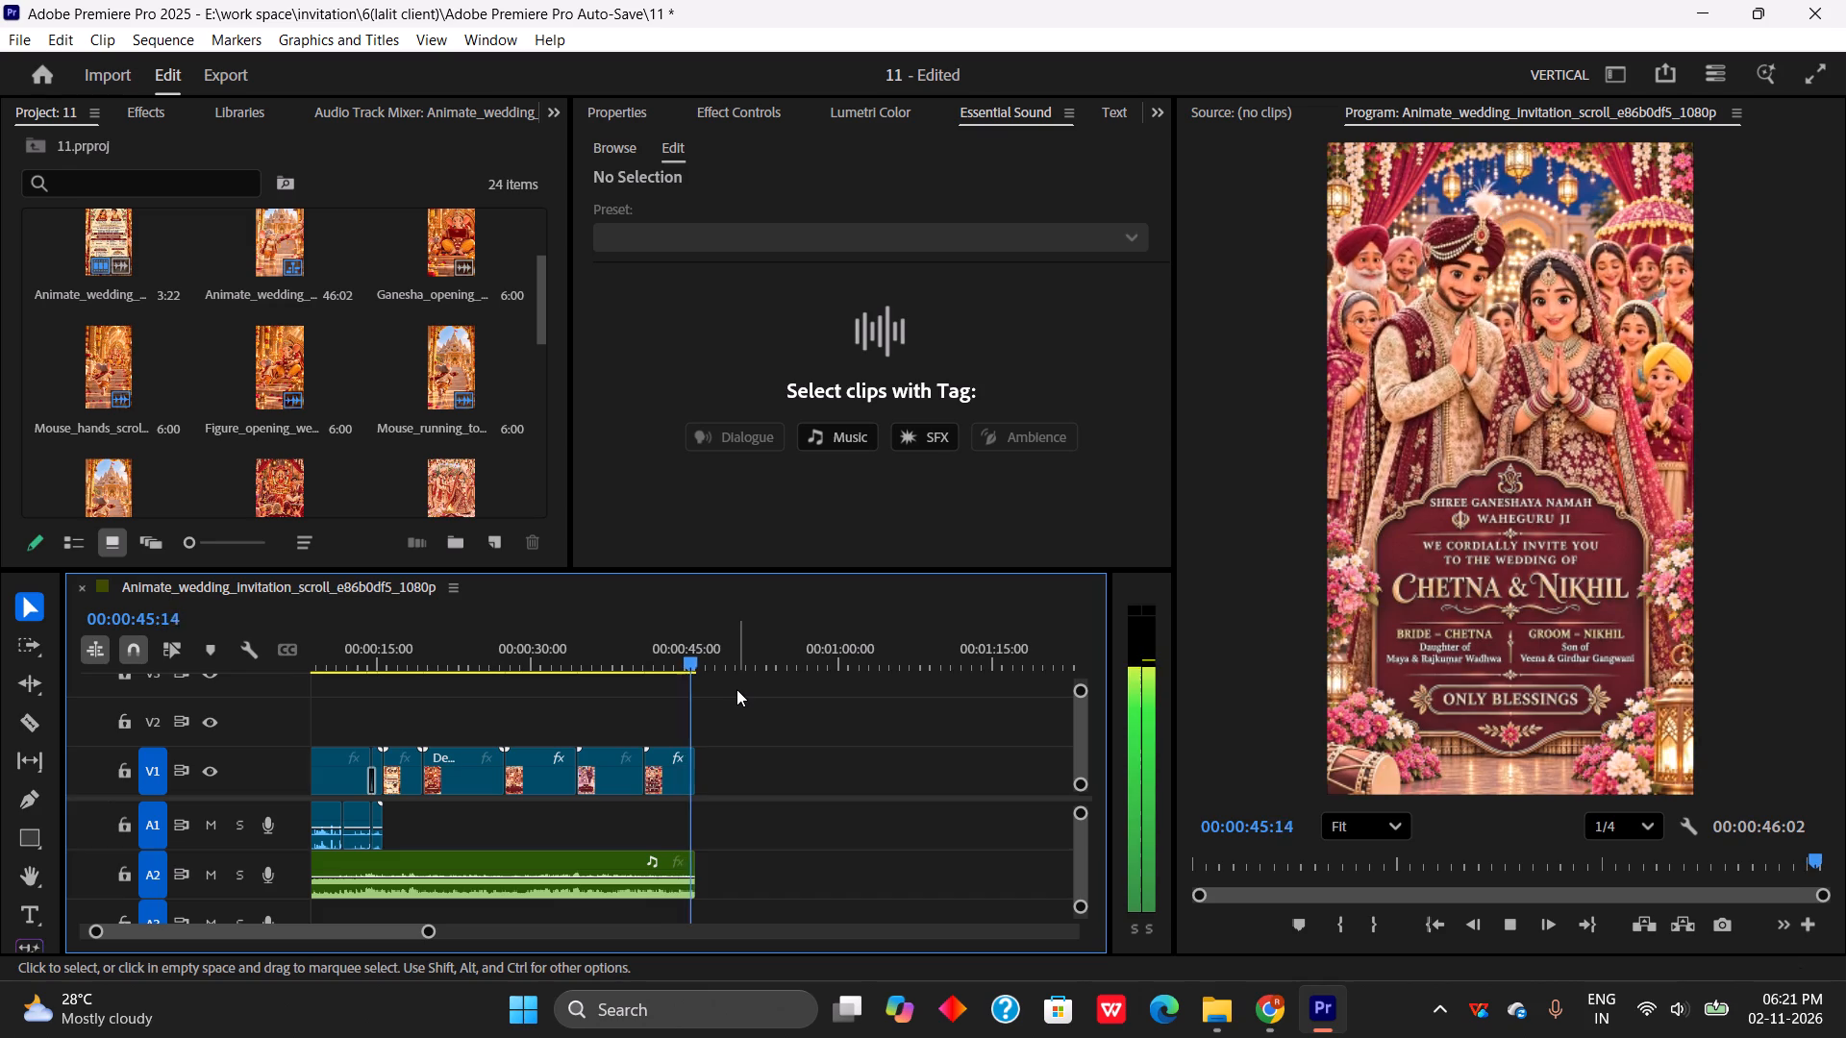
key(space)
click(682, 771)
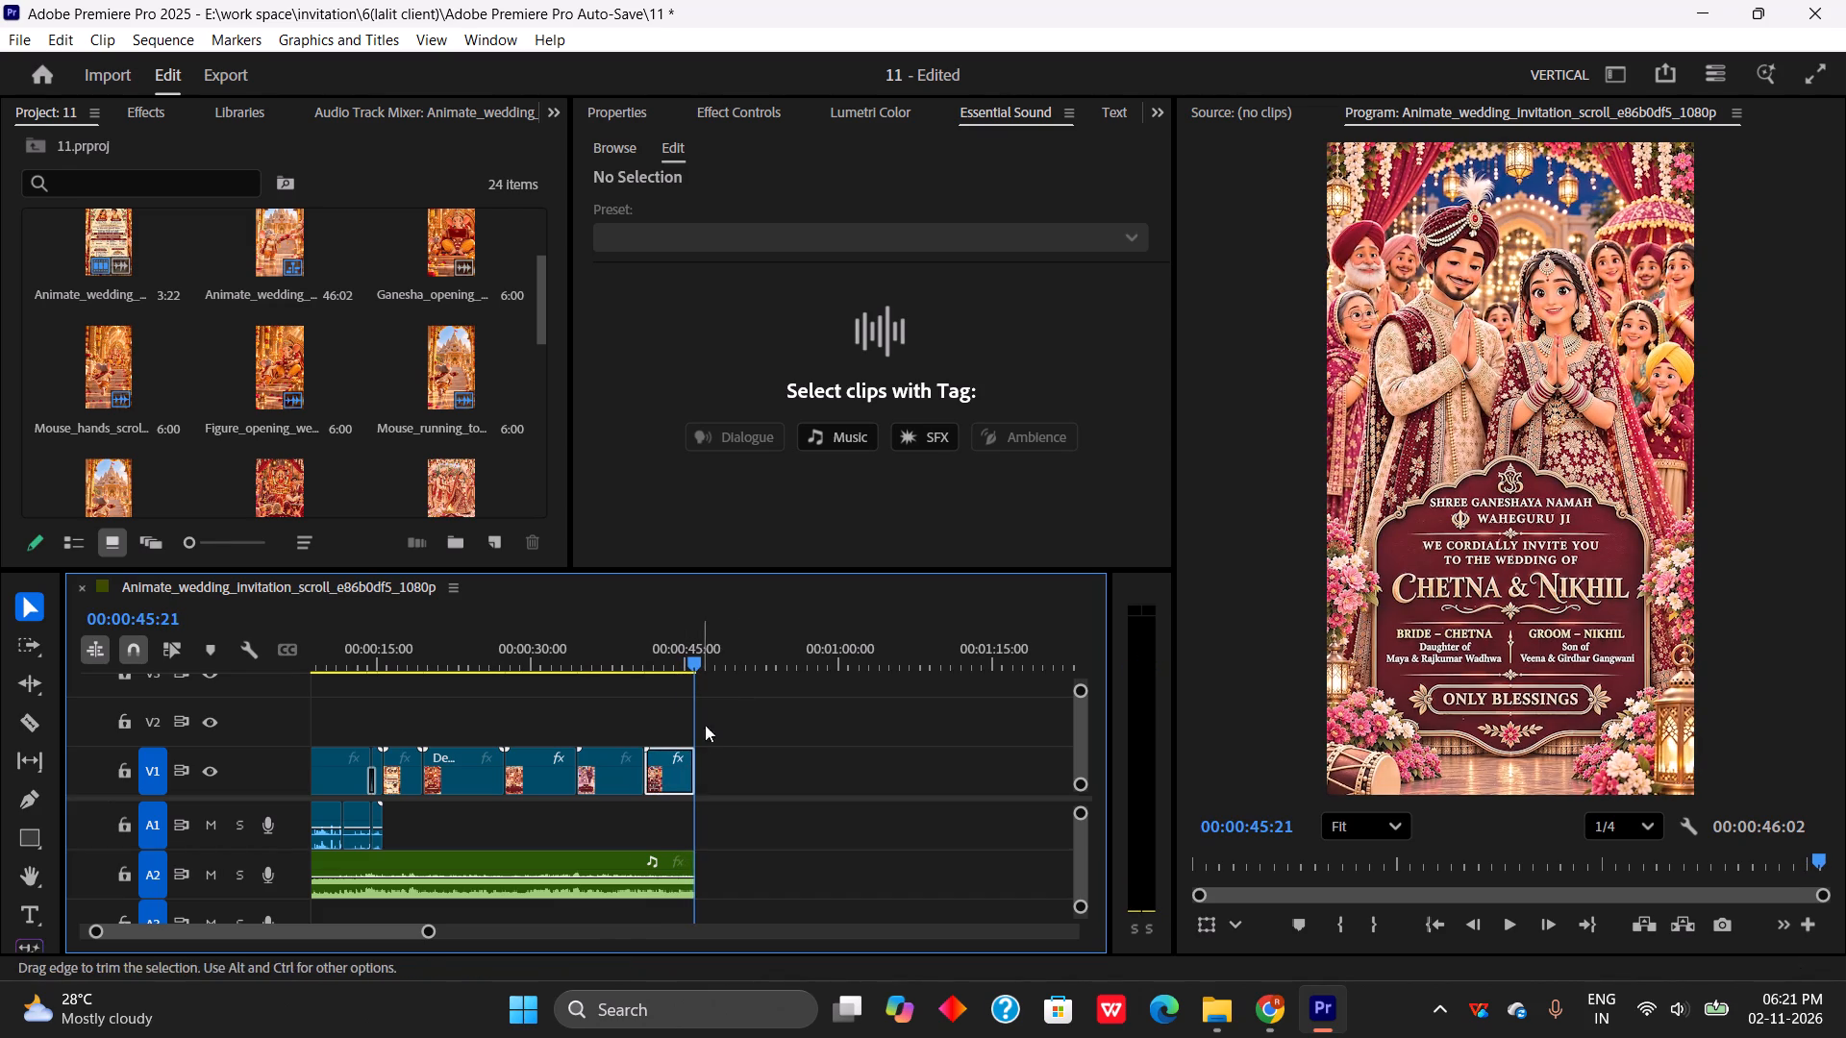
drag(698, 656, 682, 667)
key(space)
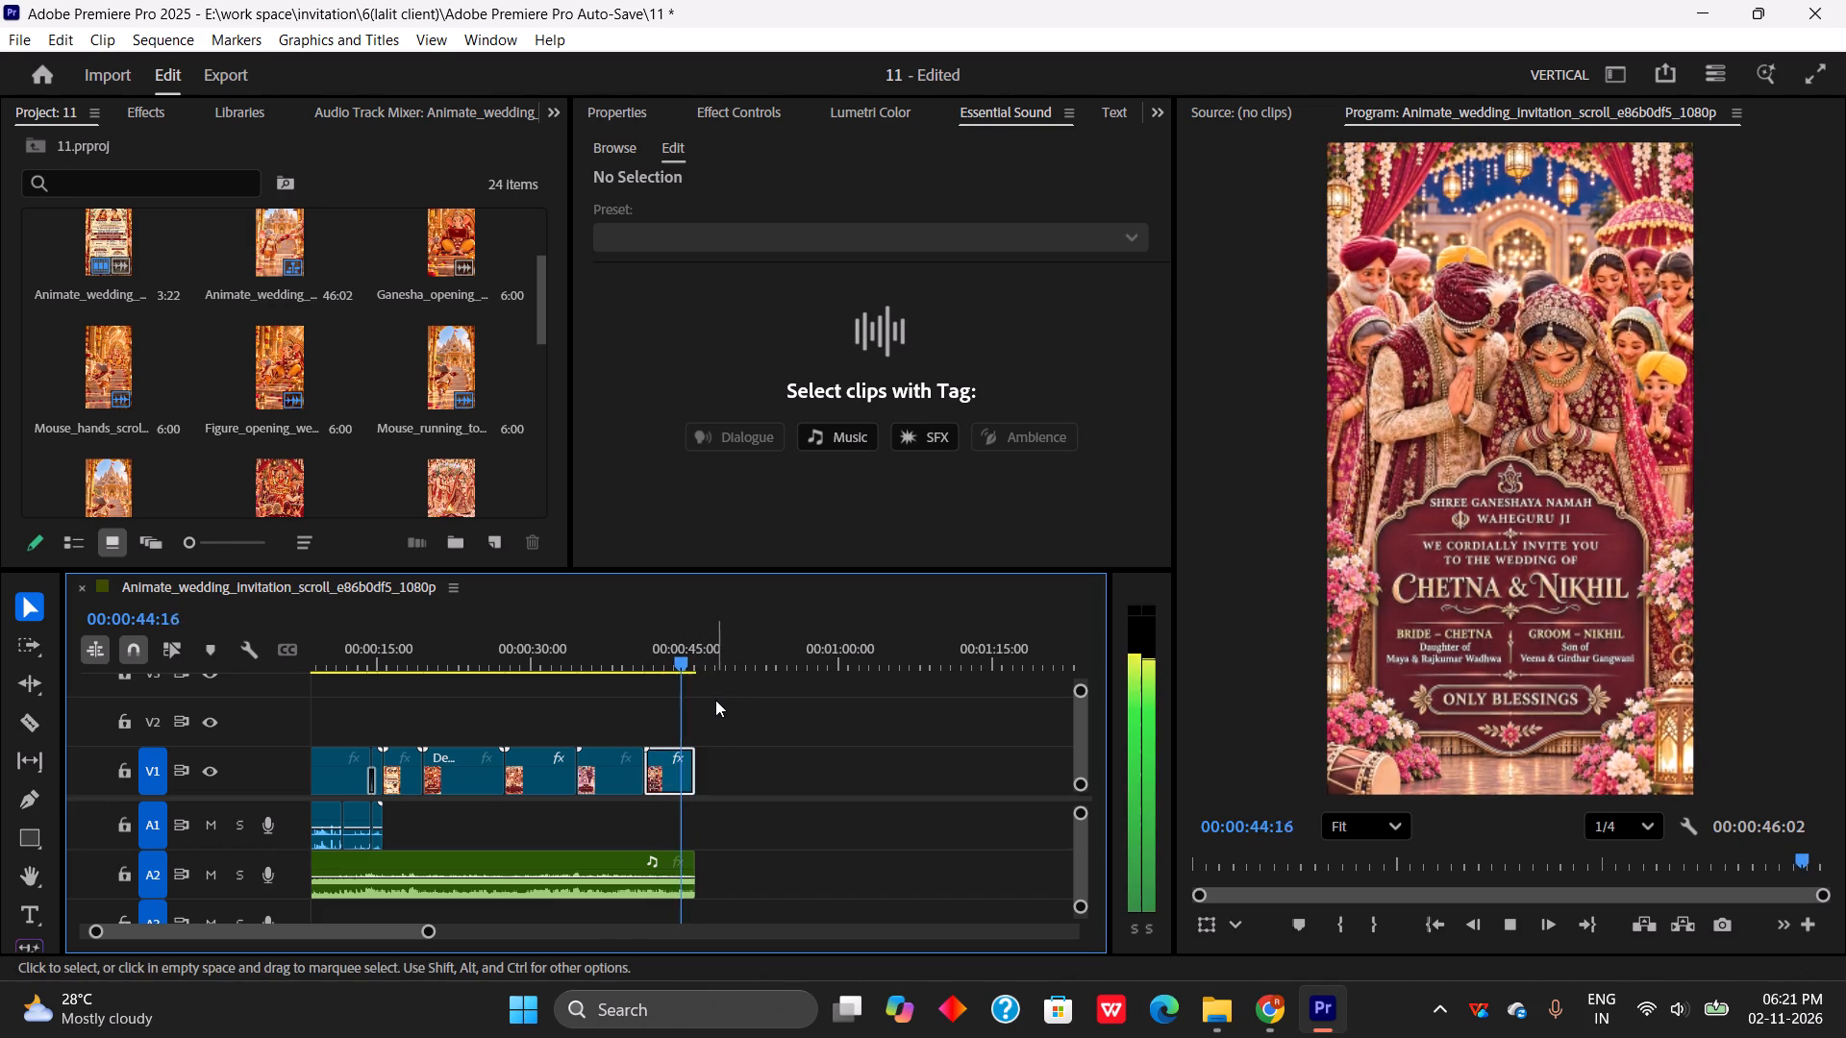
key(space)
key(space)
key(space)
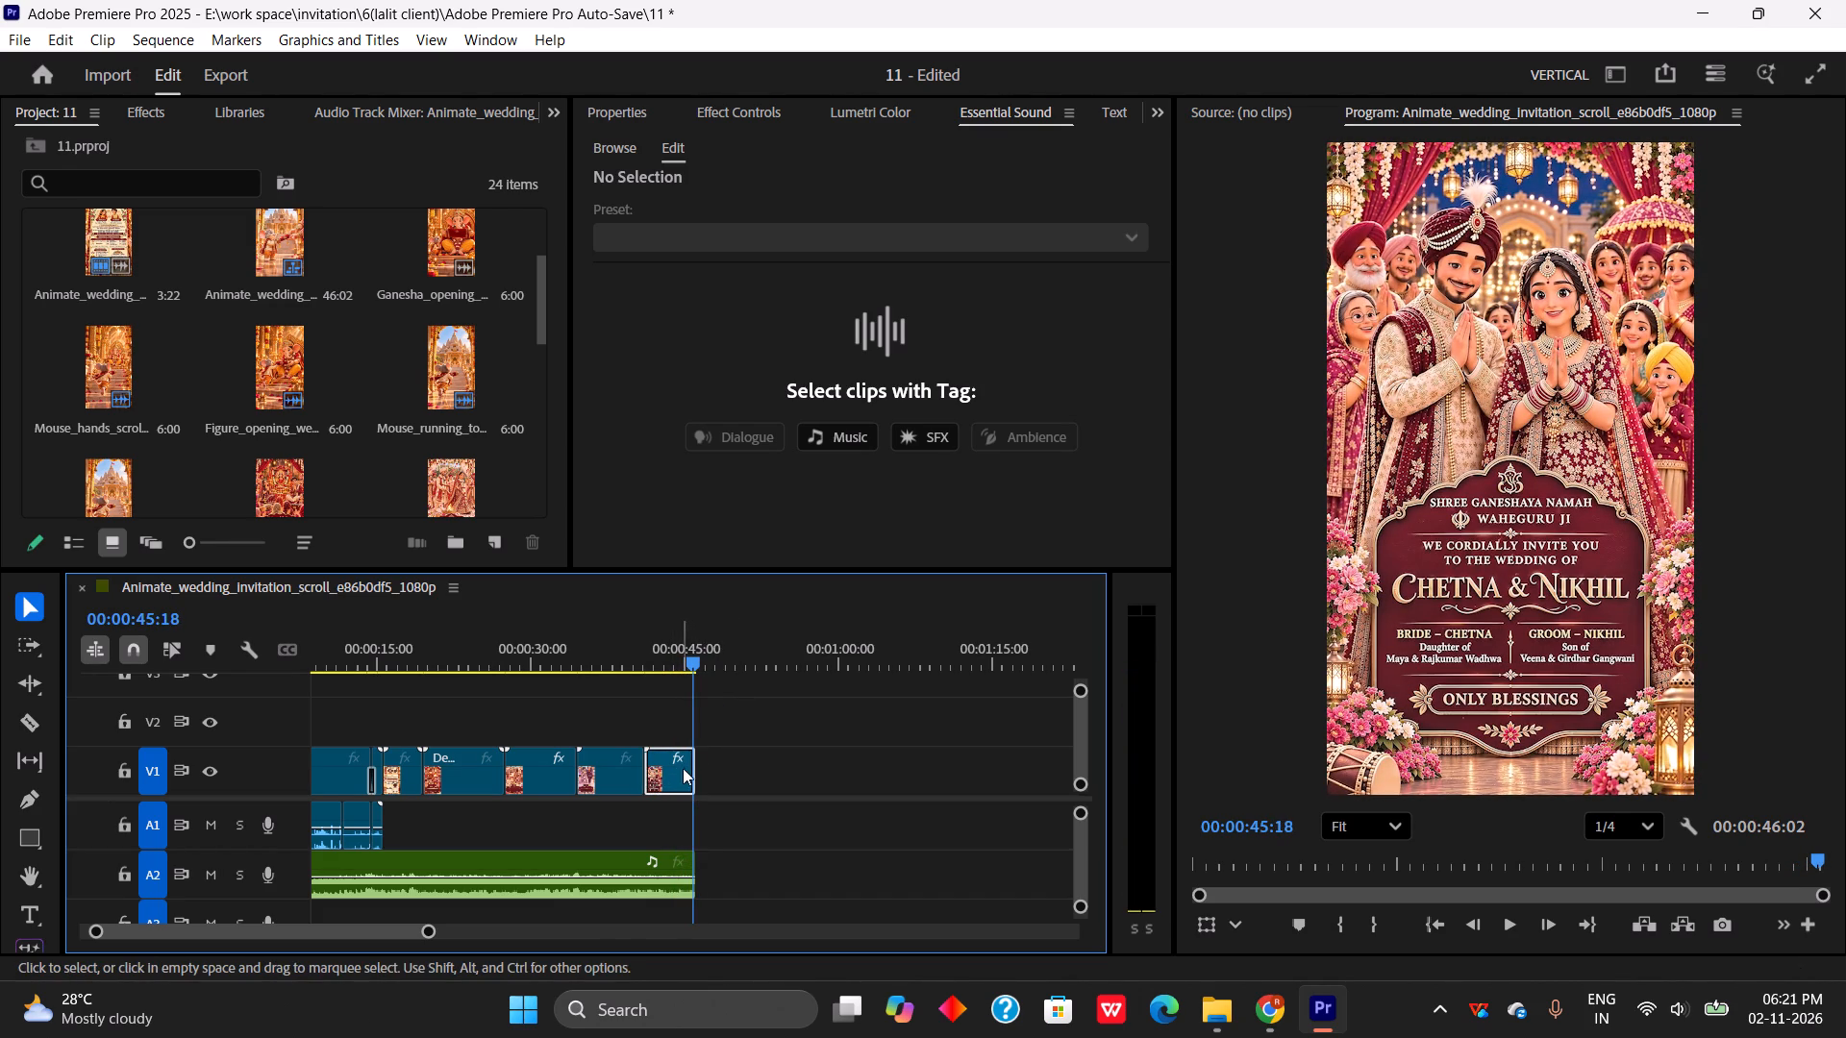
key(ctrl+d)
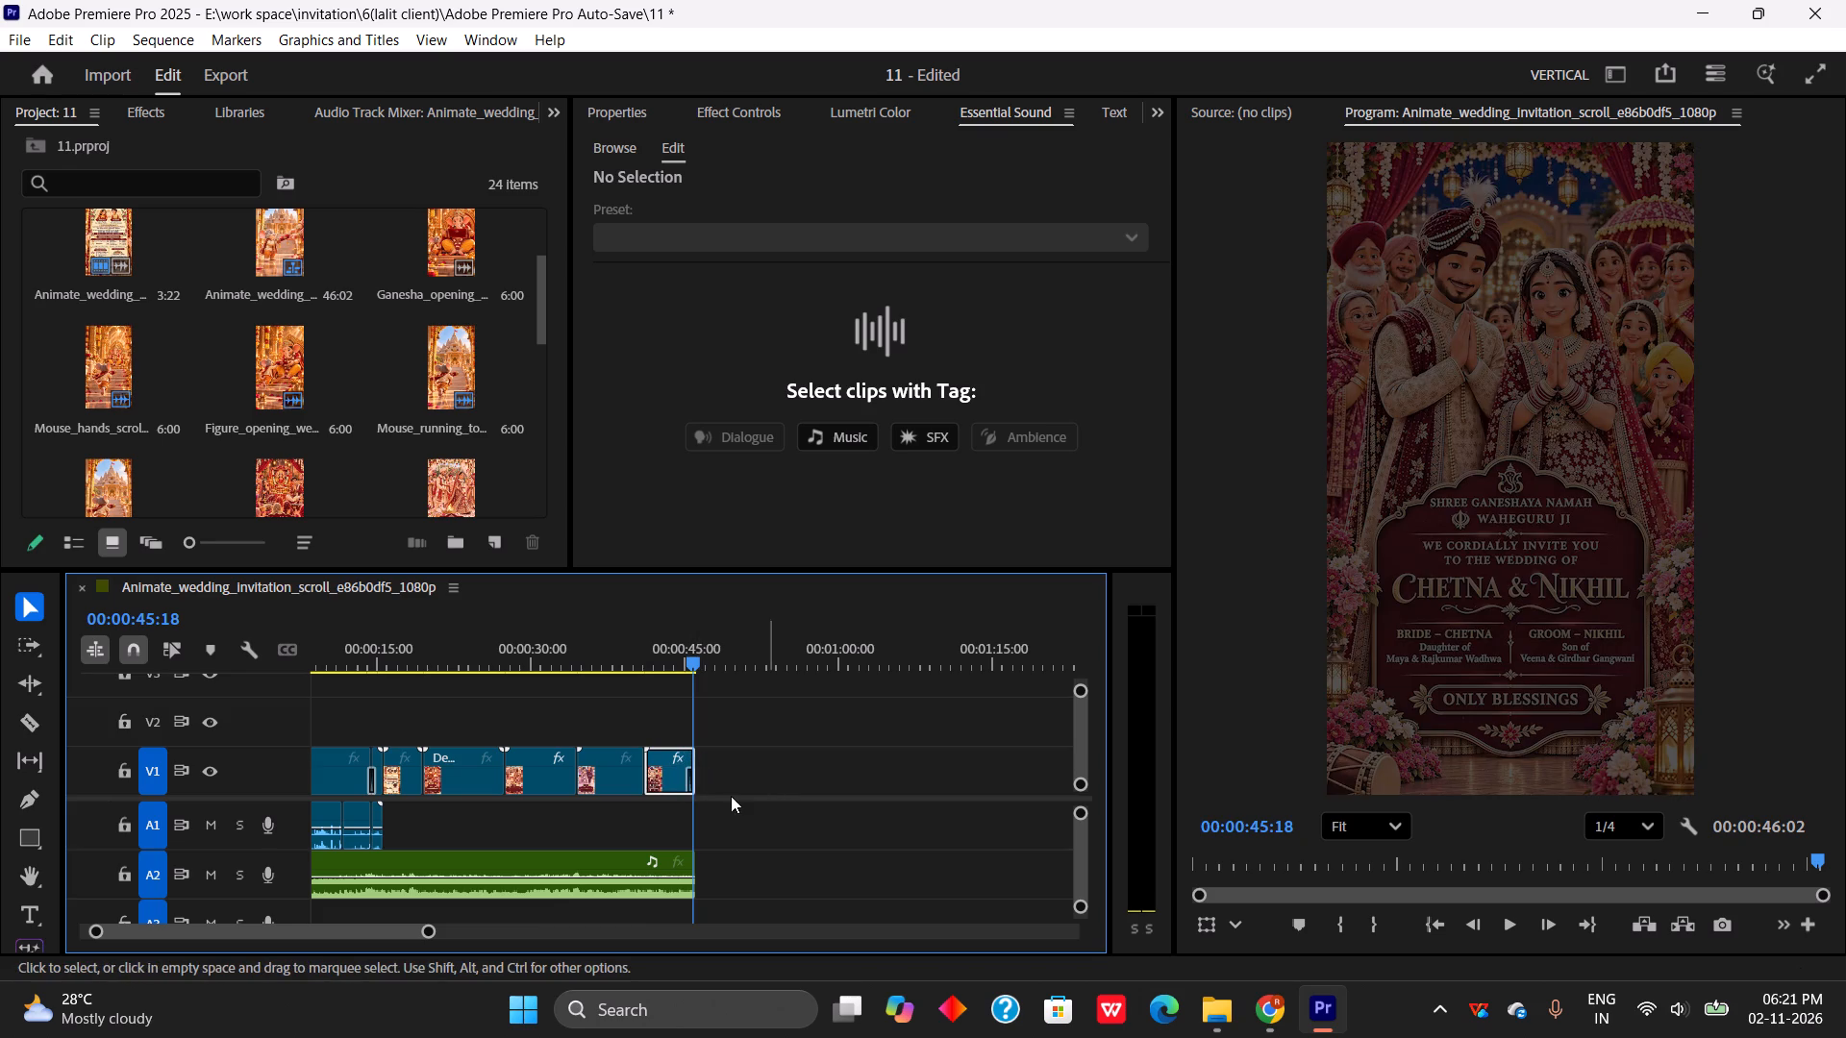
Use the Pen tool to add volume keyframes near the end of the song on A2, and play the ending.
drag(424, 931, 368, 937)
click(35, 802)
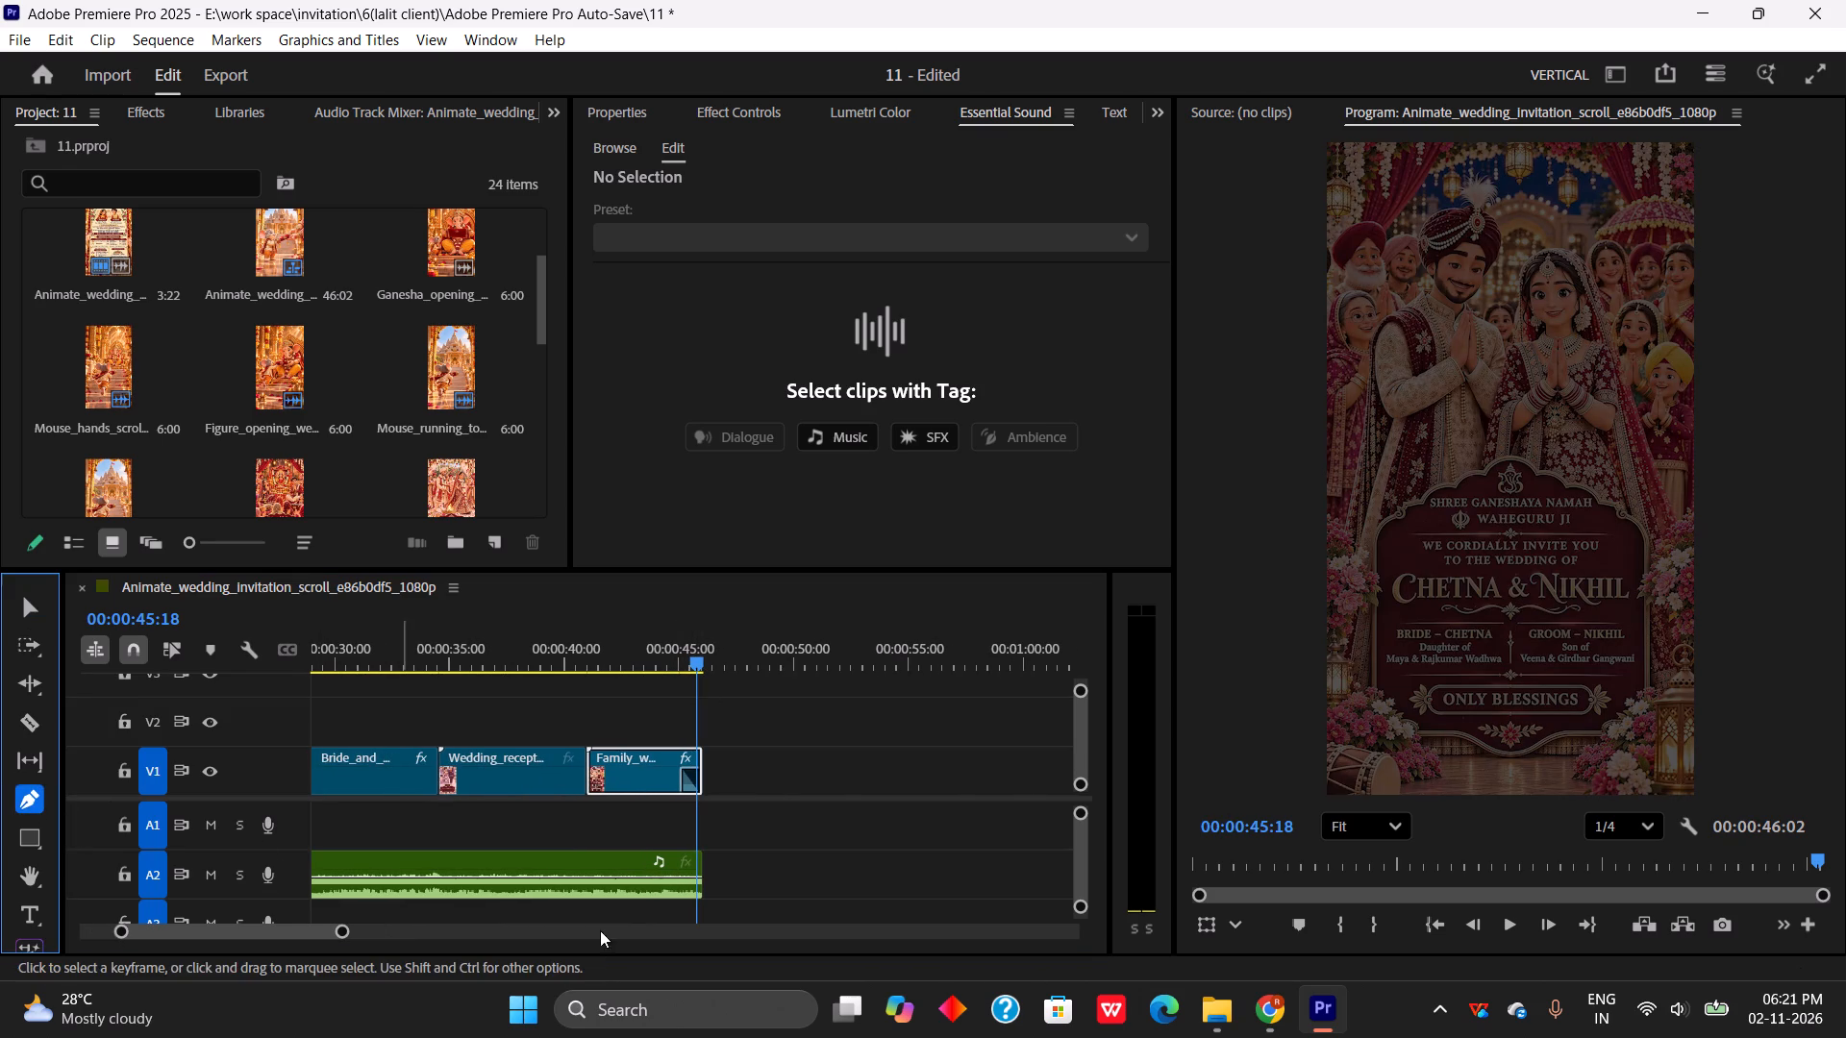
click(675, 877)
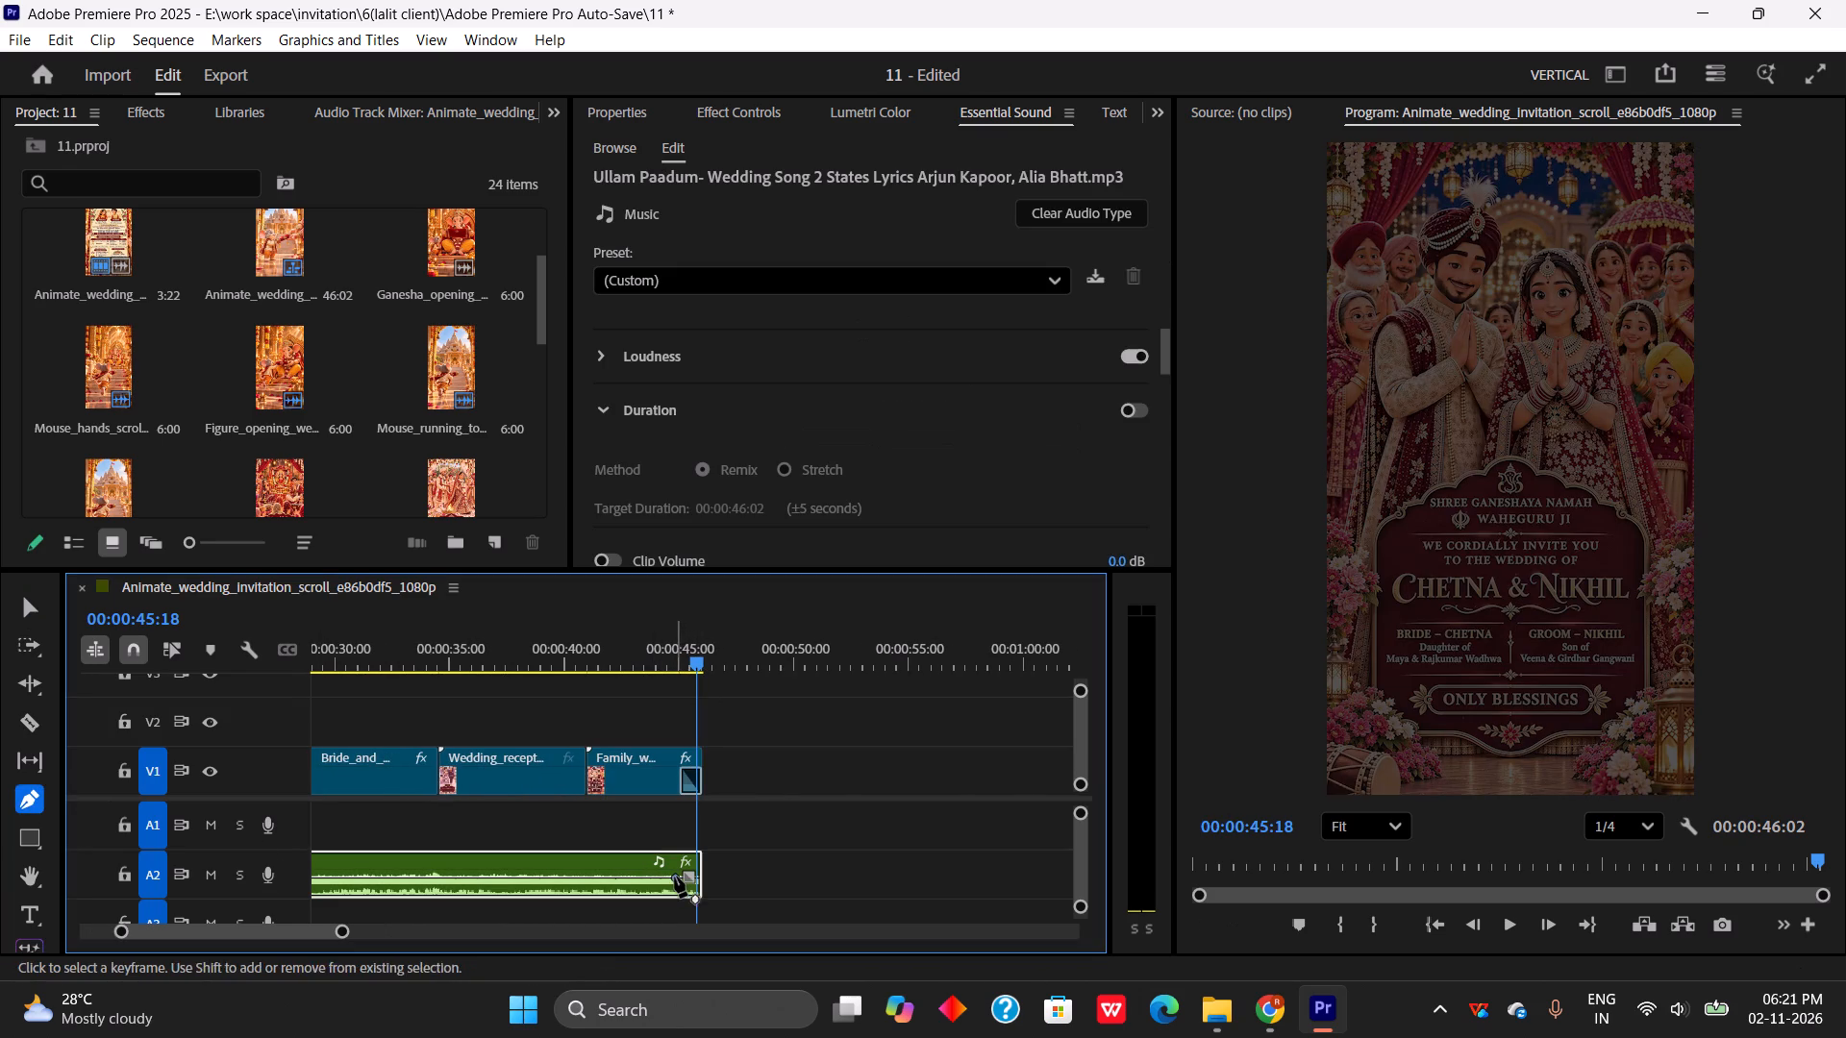
click(698, 875)
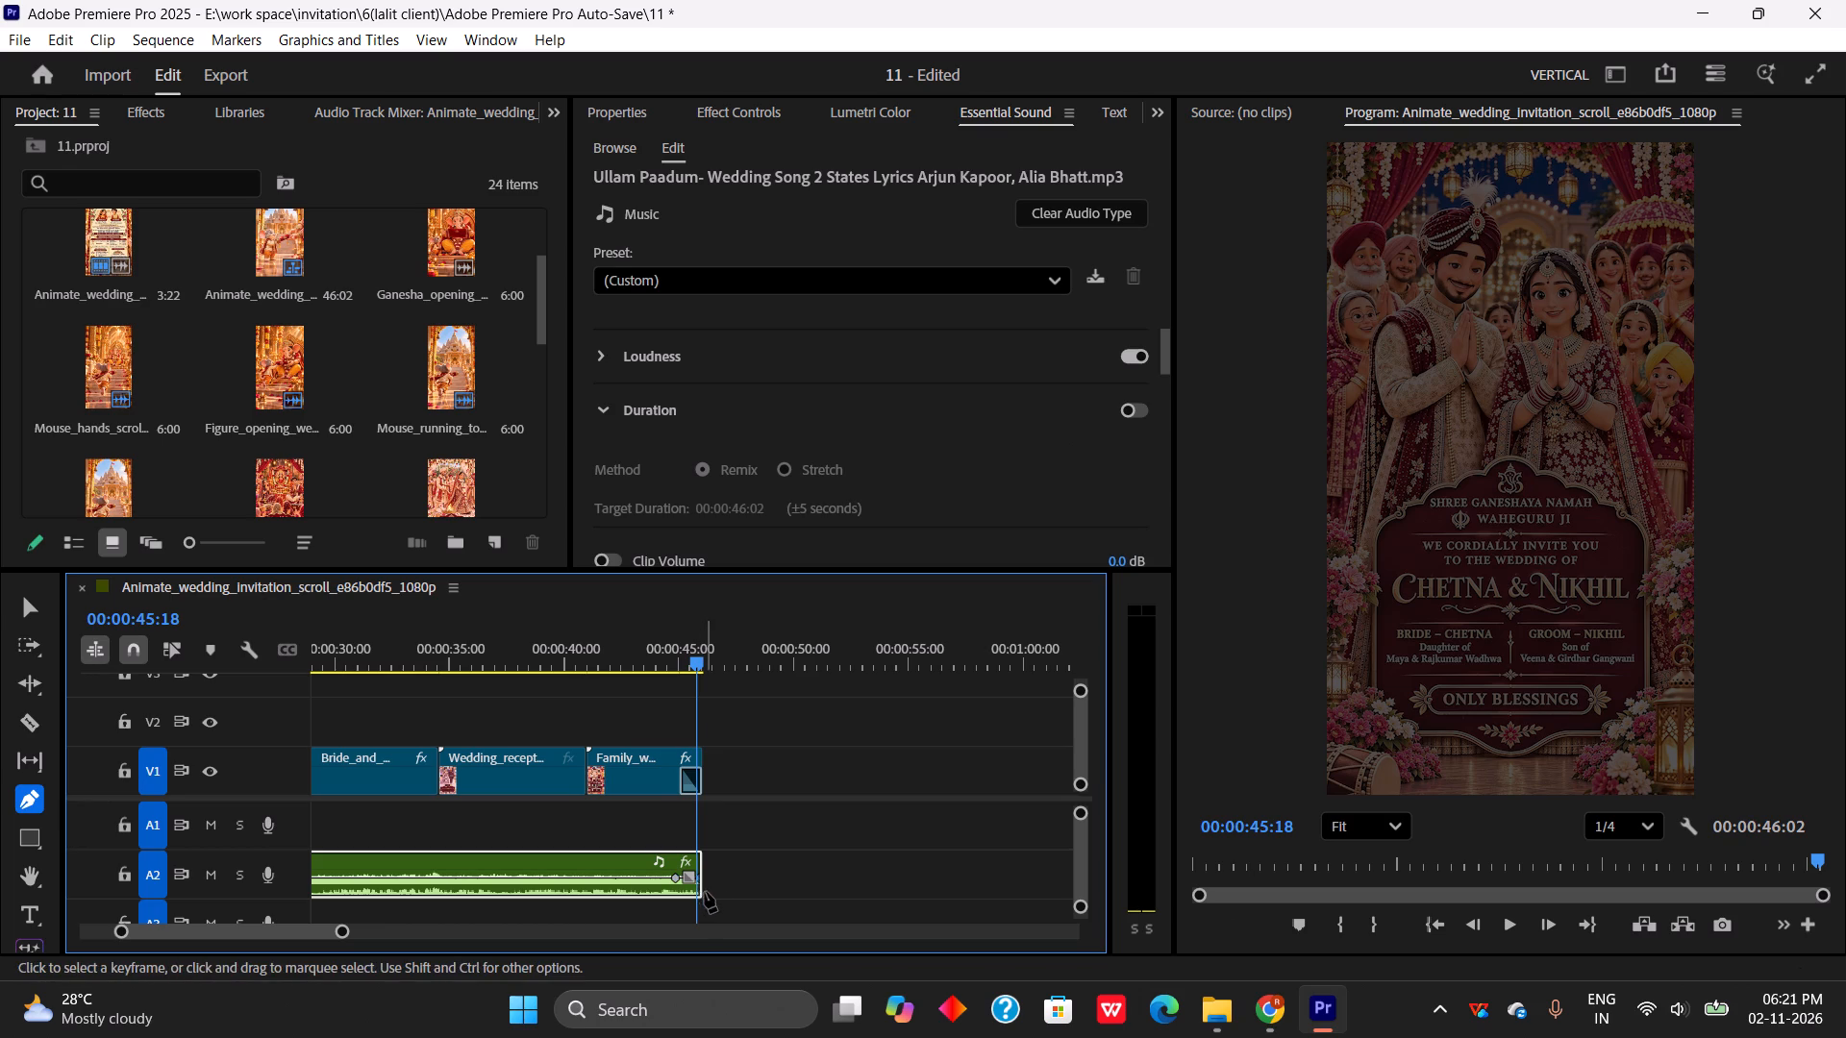
key(v)
click(698, 877)
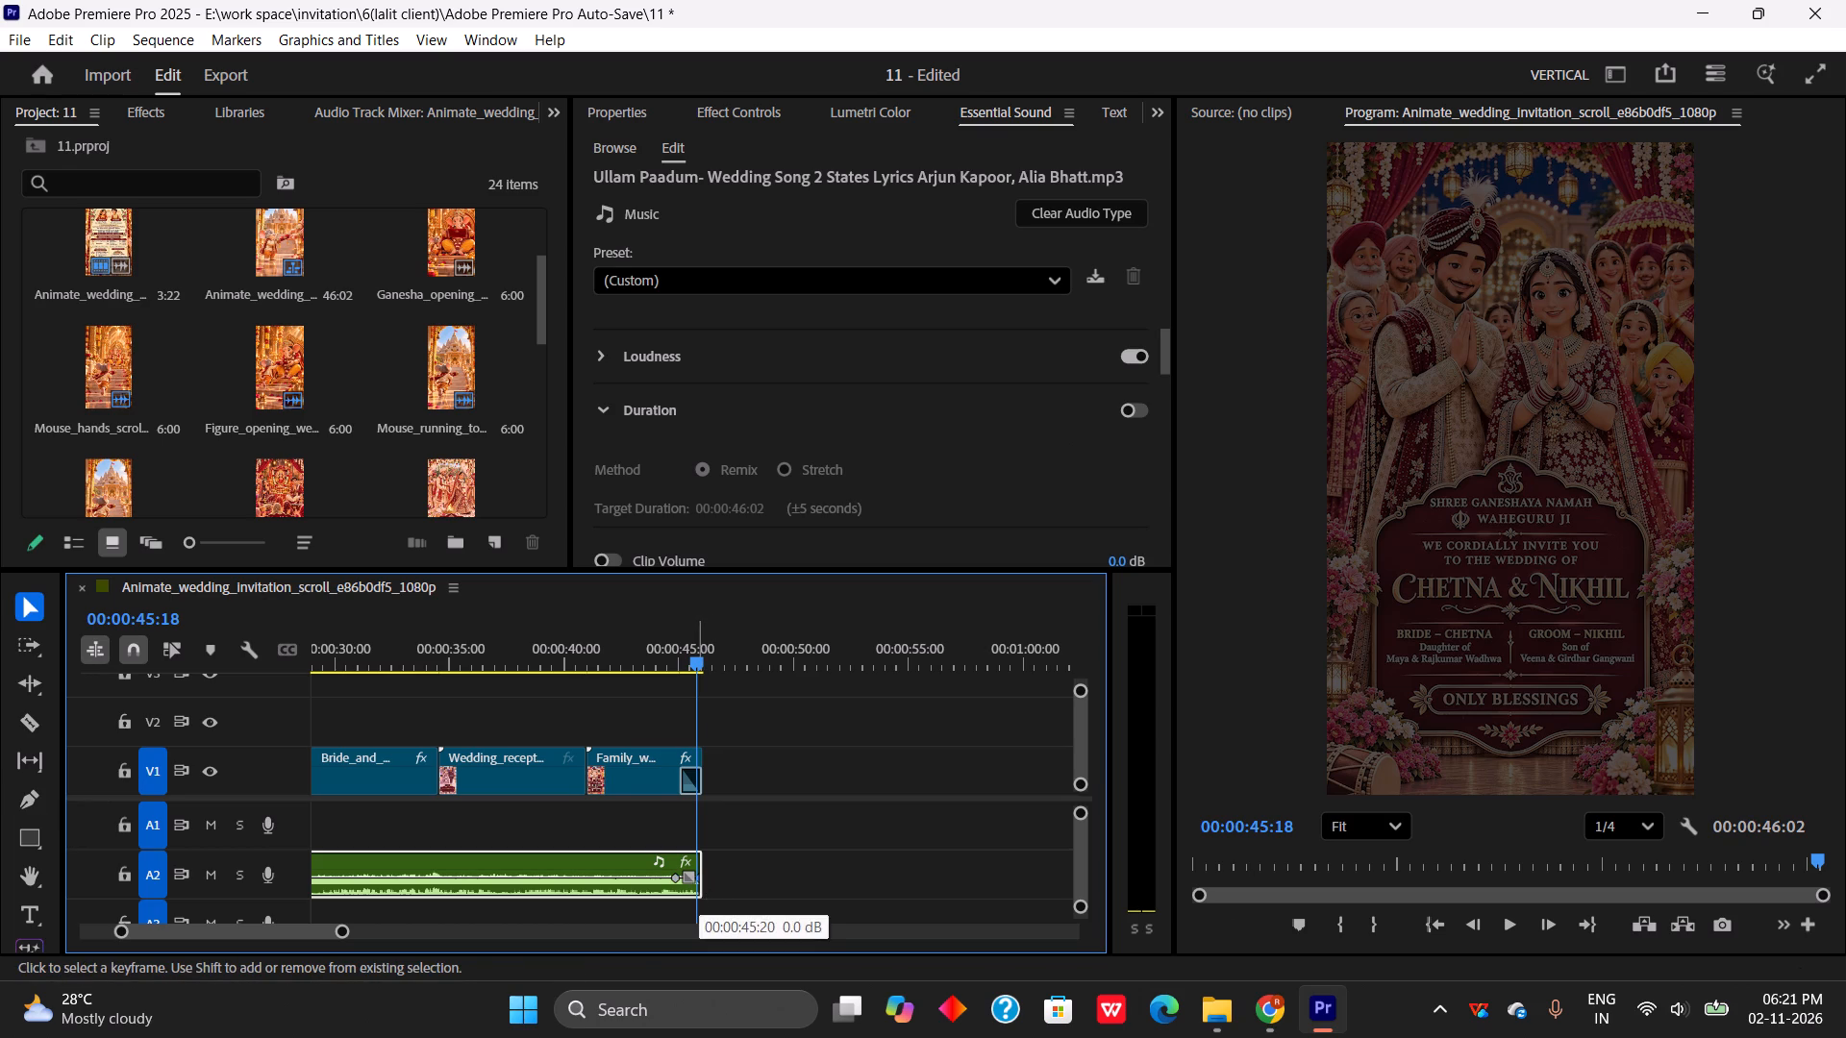
drag(695, 653, 664, 674)
key(space)
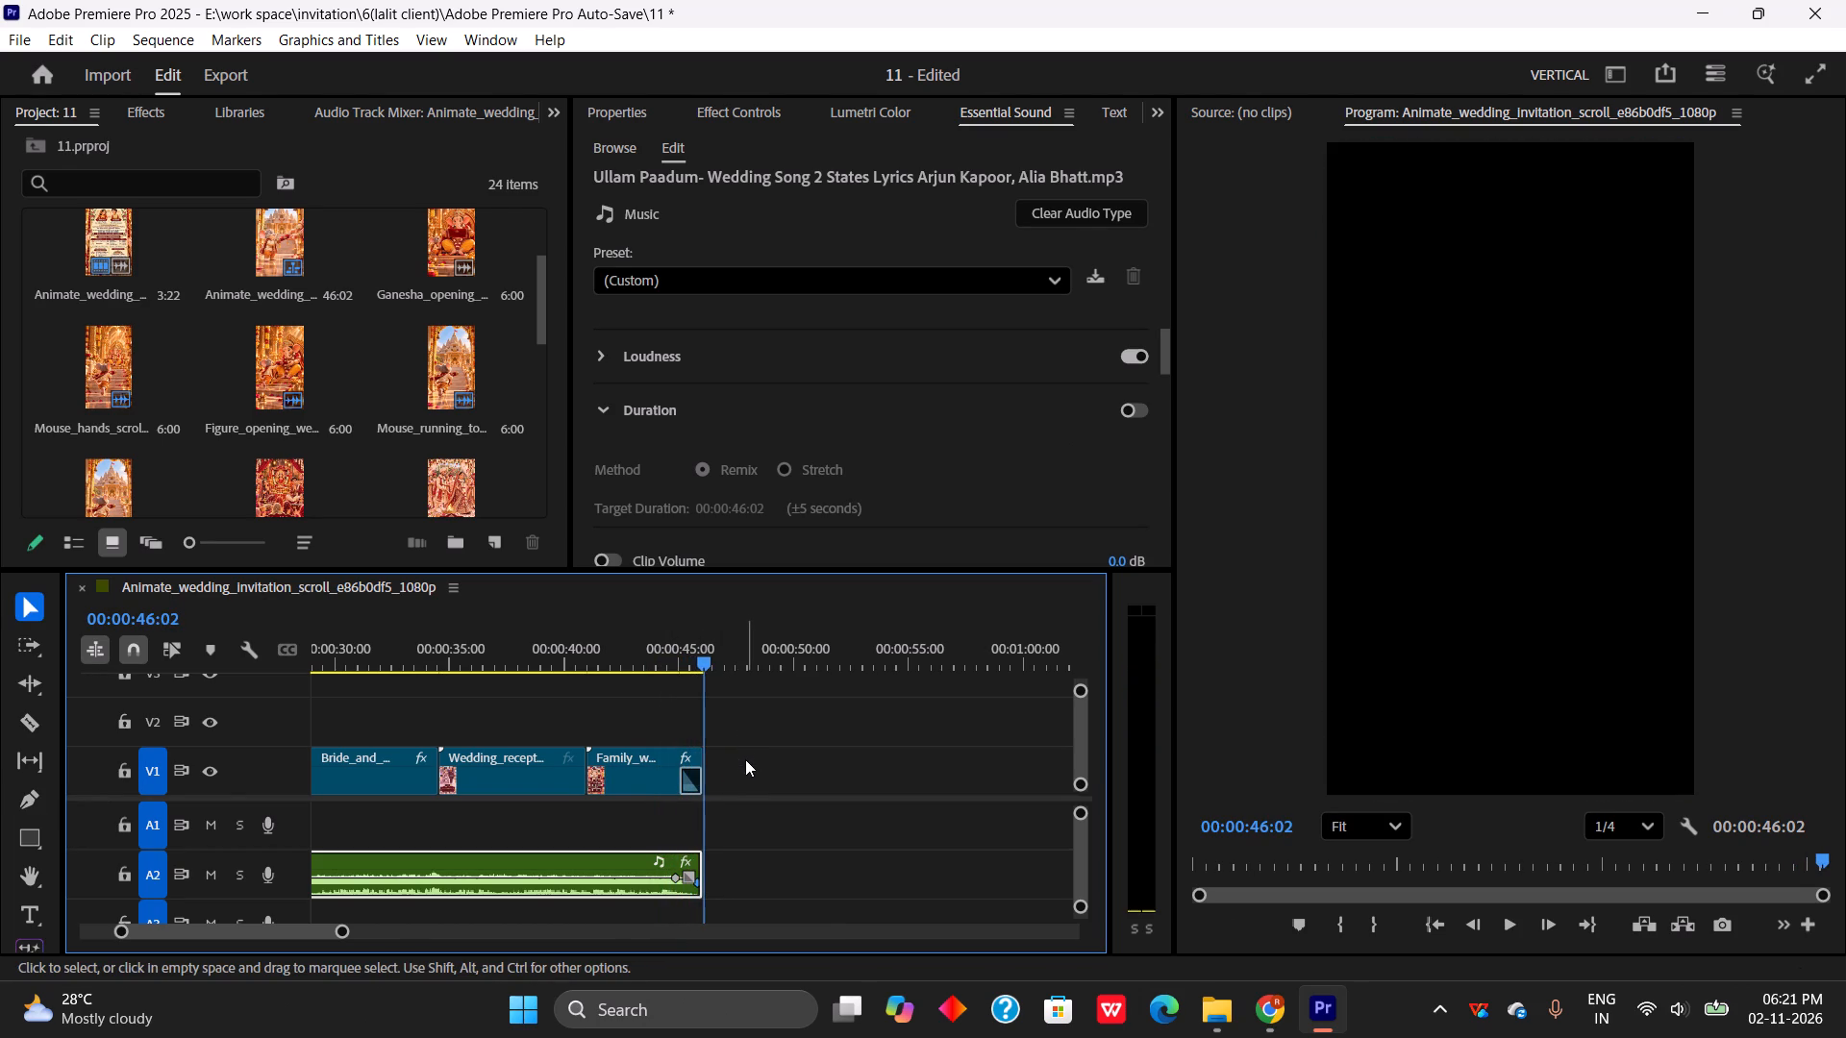
Replay the opening, and nest all the V1 video clips into one sequence with the default name.
drag(244, 929, 125, 941)
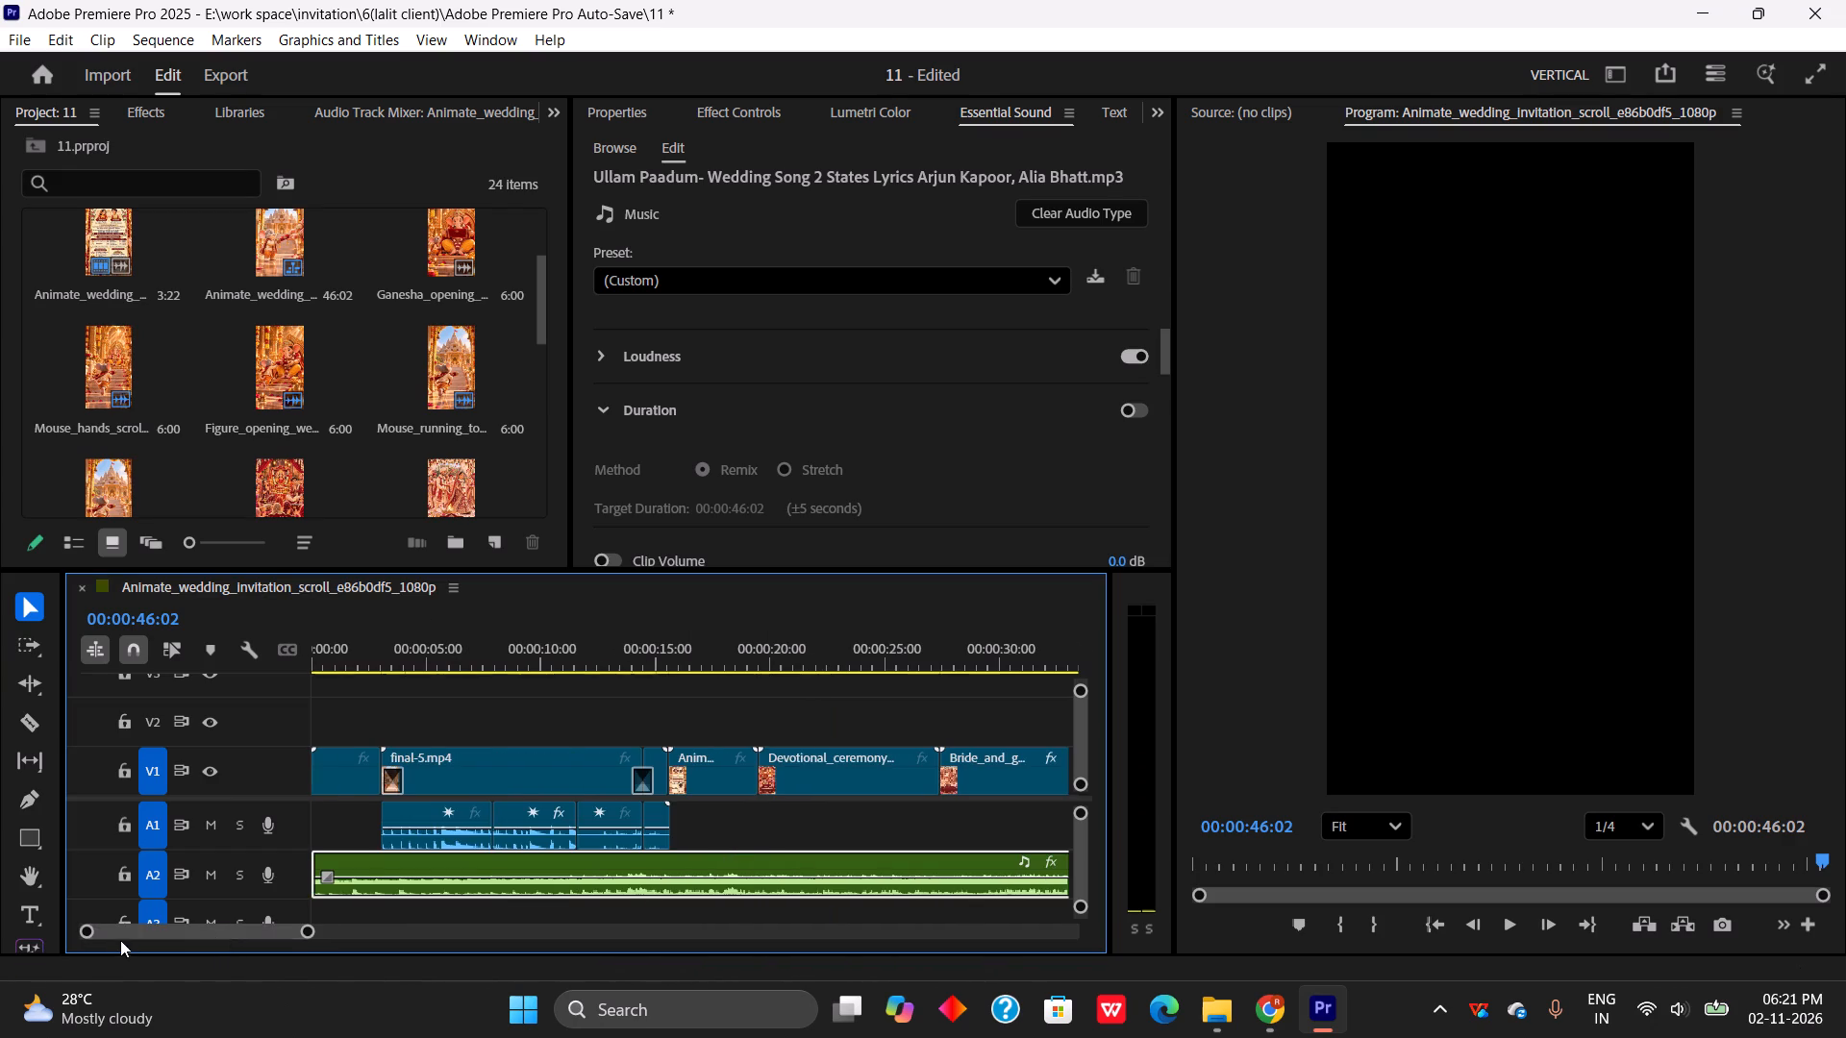
key(space)
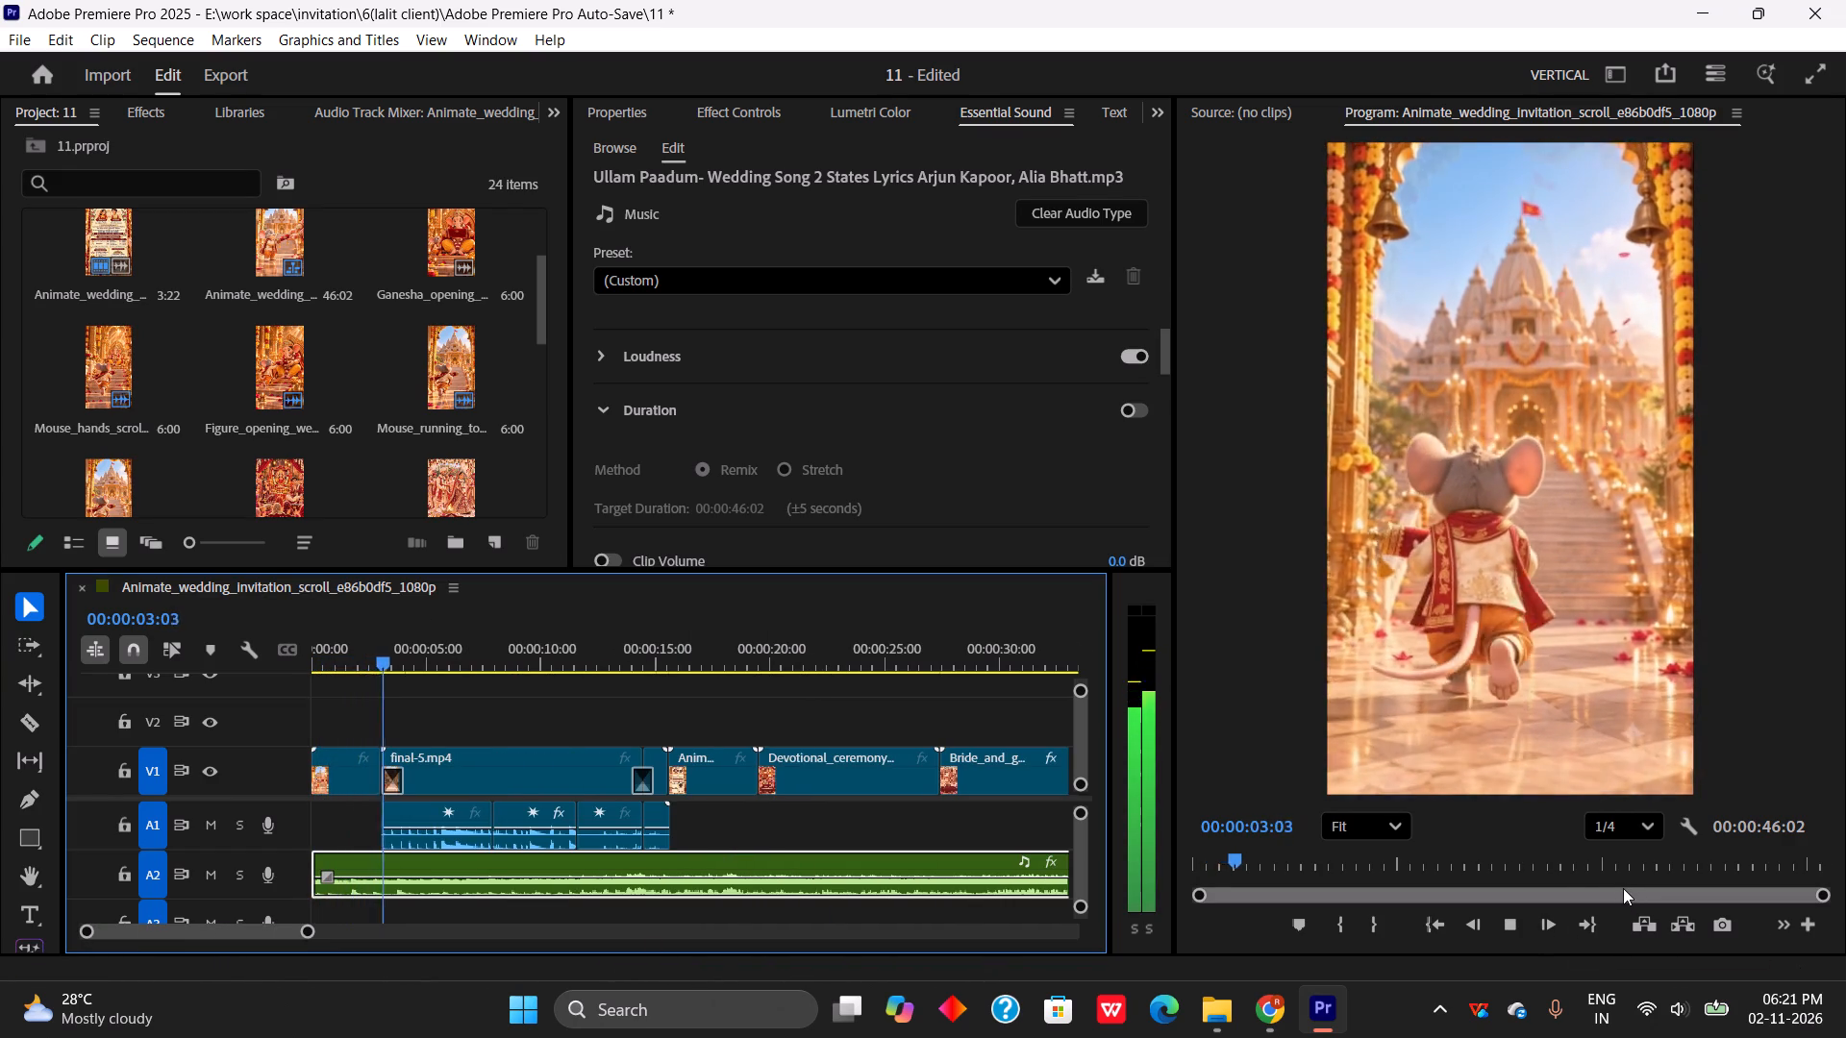
key(space)
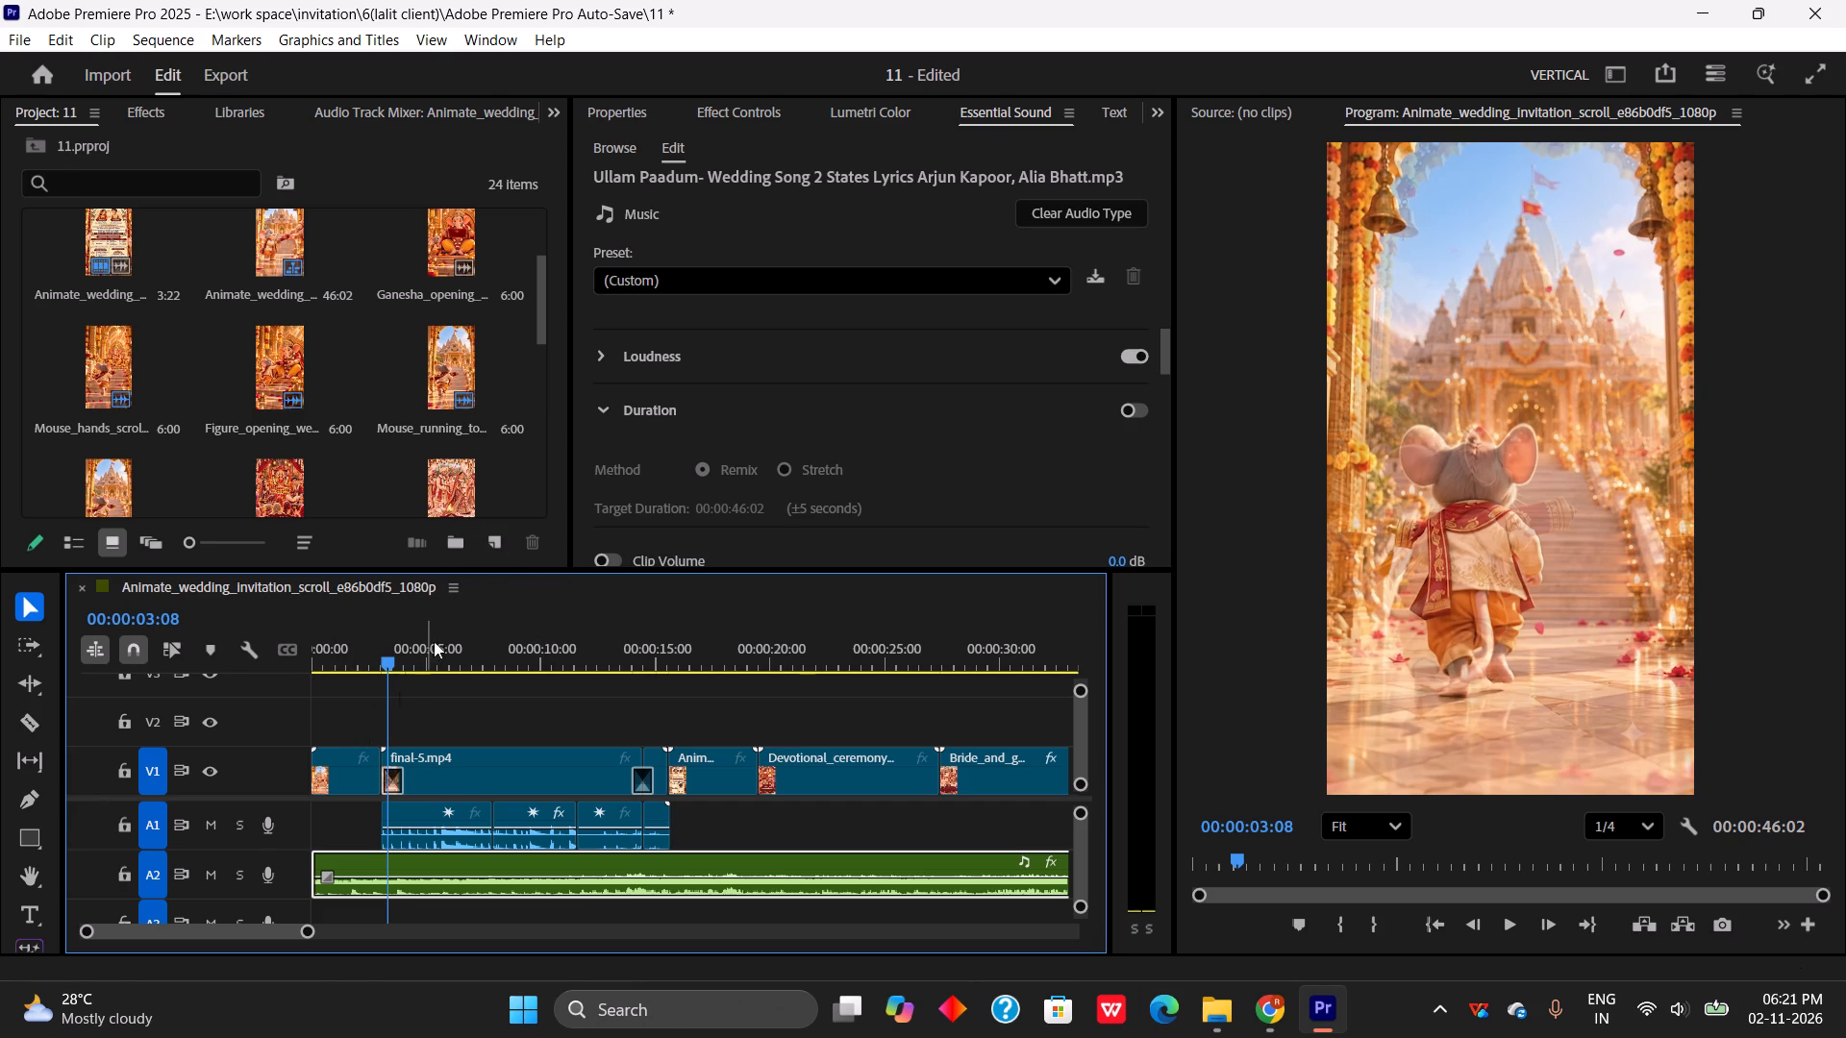
drag(348, 716, 536, 775)
drag(303, 933, 426, 931)
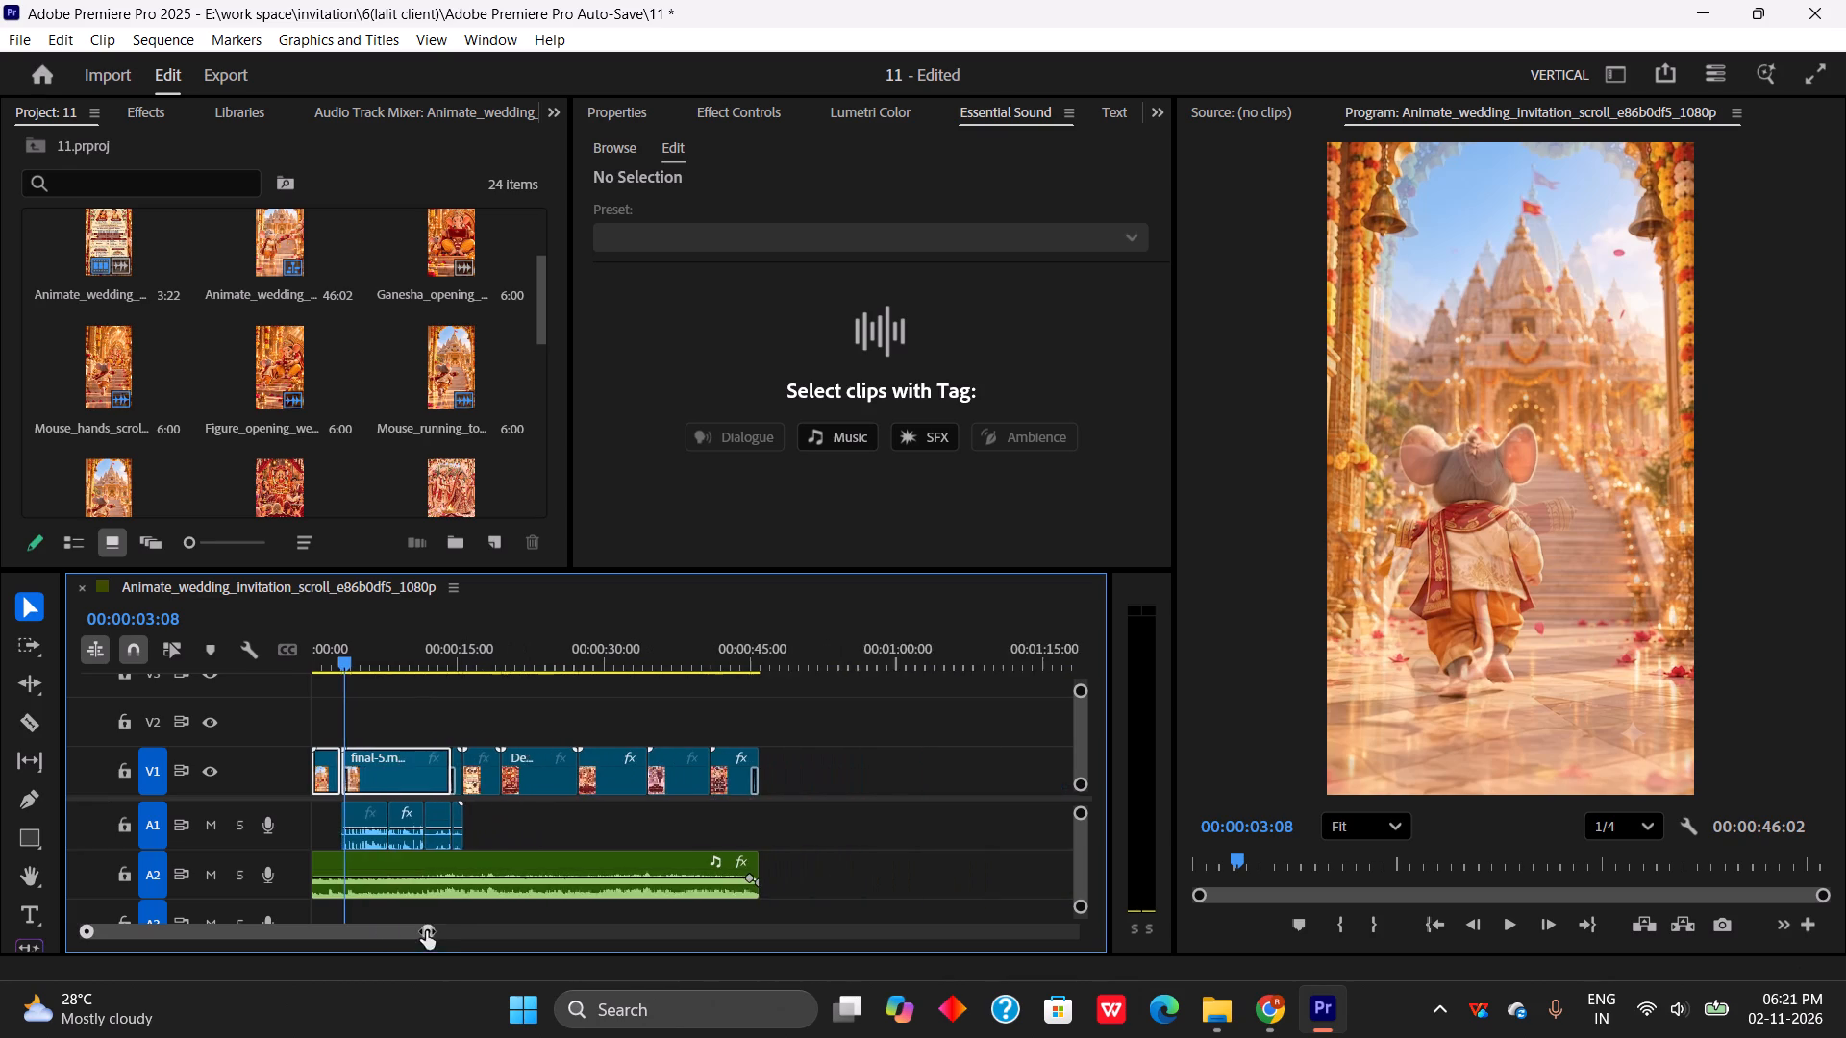
drag(426, 931, 436, 933)
click(461, 700)
drag(778, 739, 550, 790)
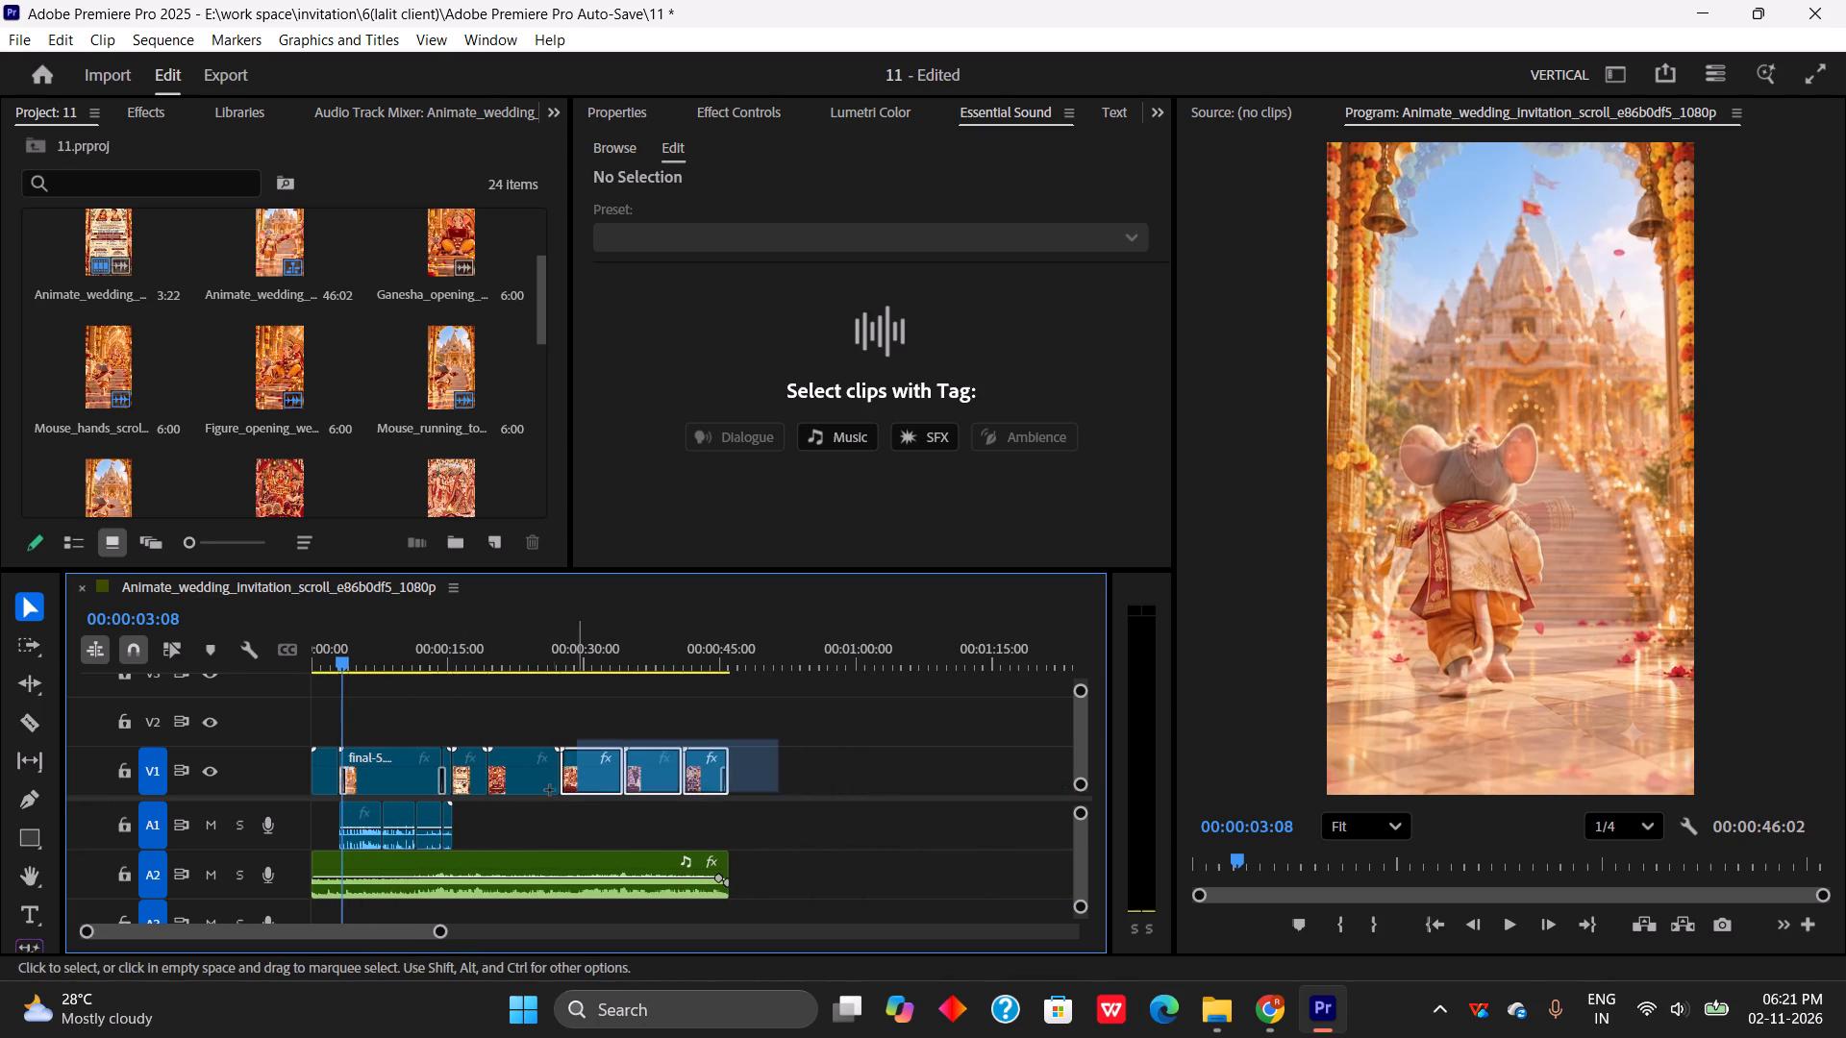
drag(550, 790, 330, 766)
right_click(330, 766)
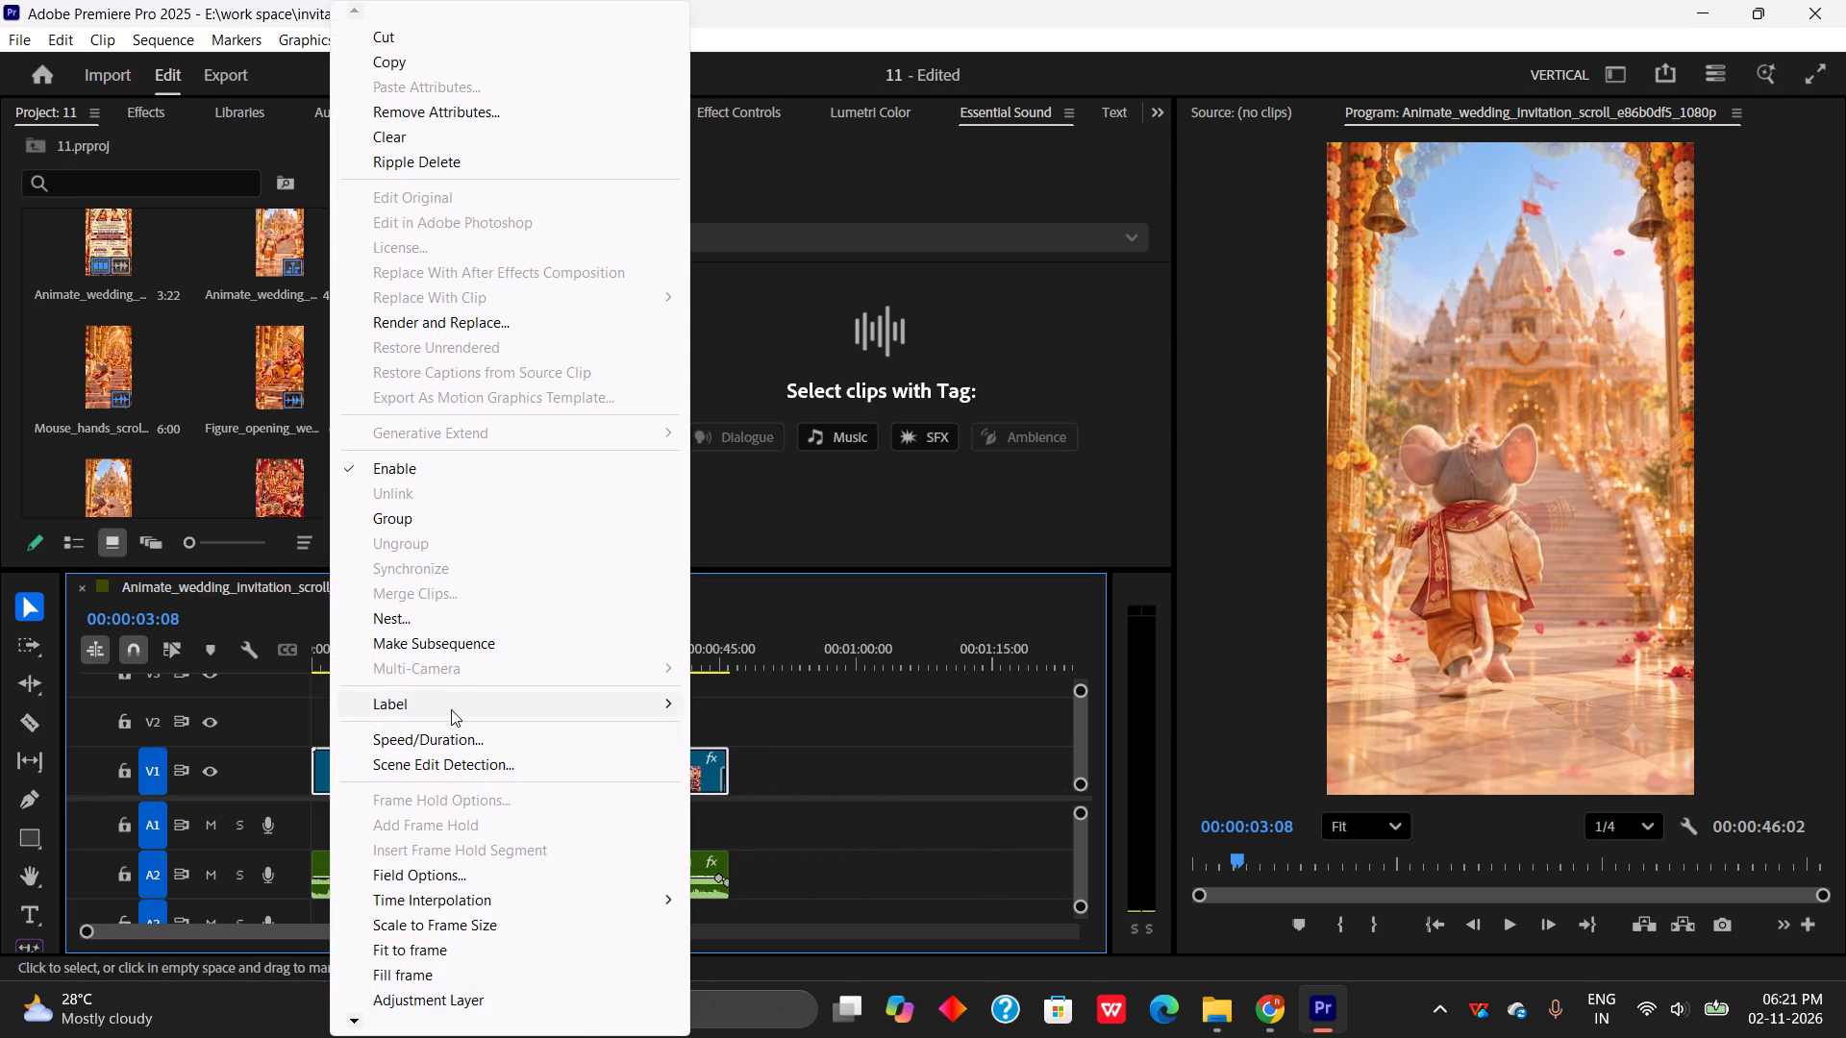
click(436, 619)
click(959, 524)
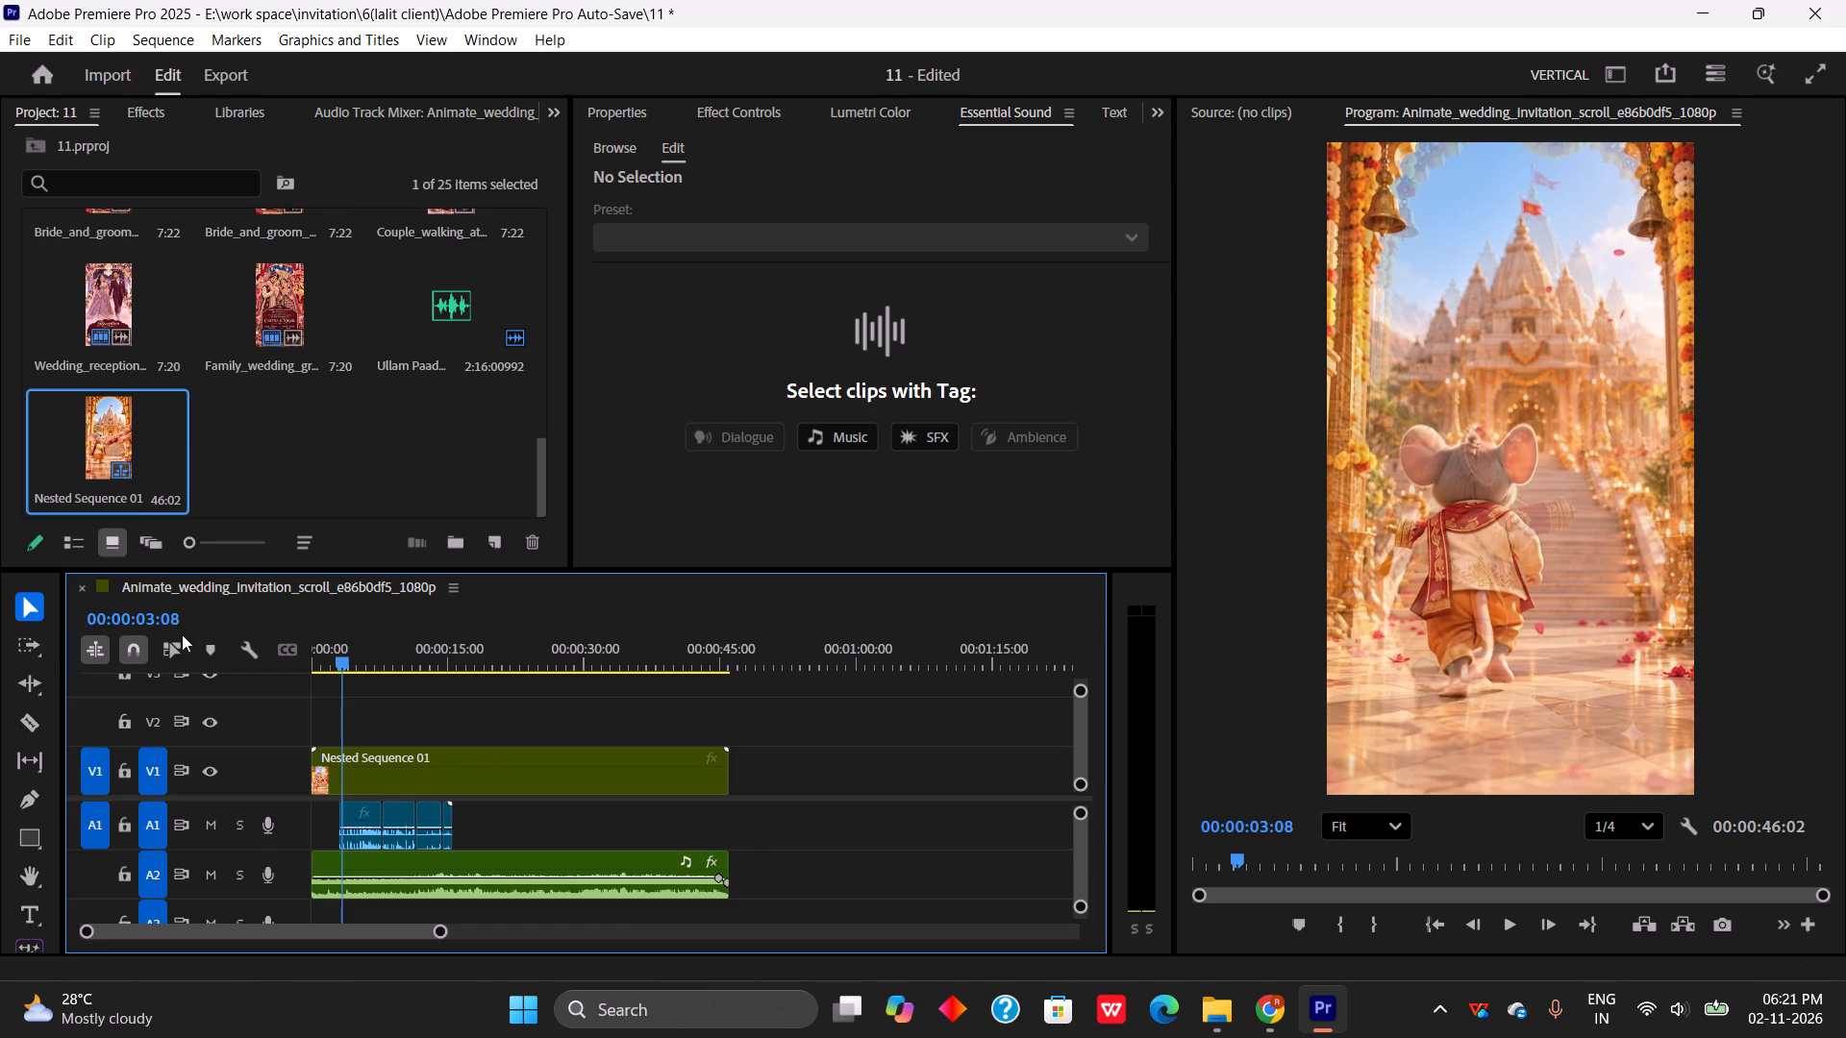
Place a second copy of the nested sequence on V2, delete its audio, and align it with the sequence start.
drag(115, 449, 322, 702)
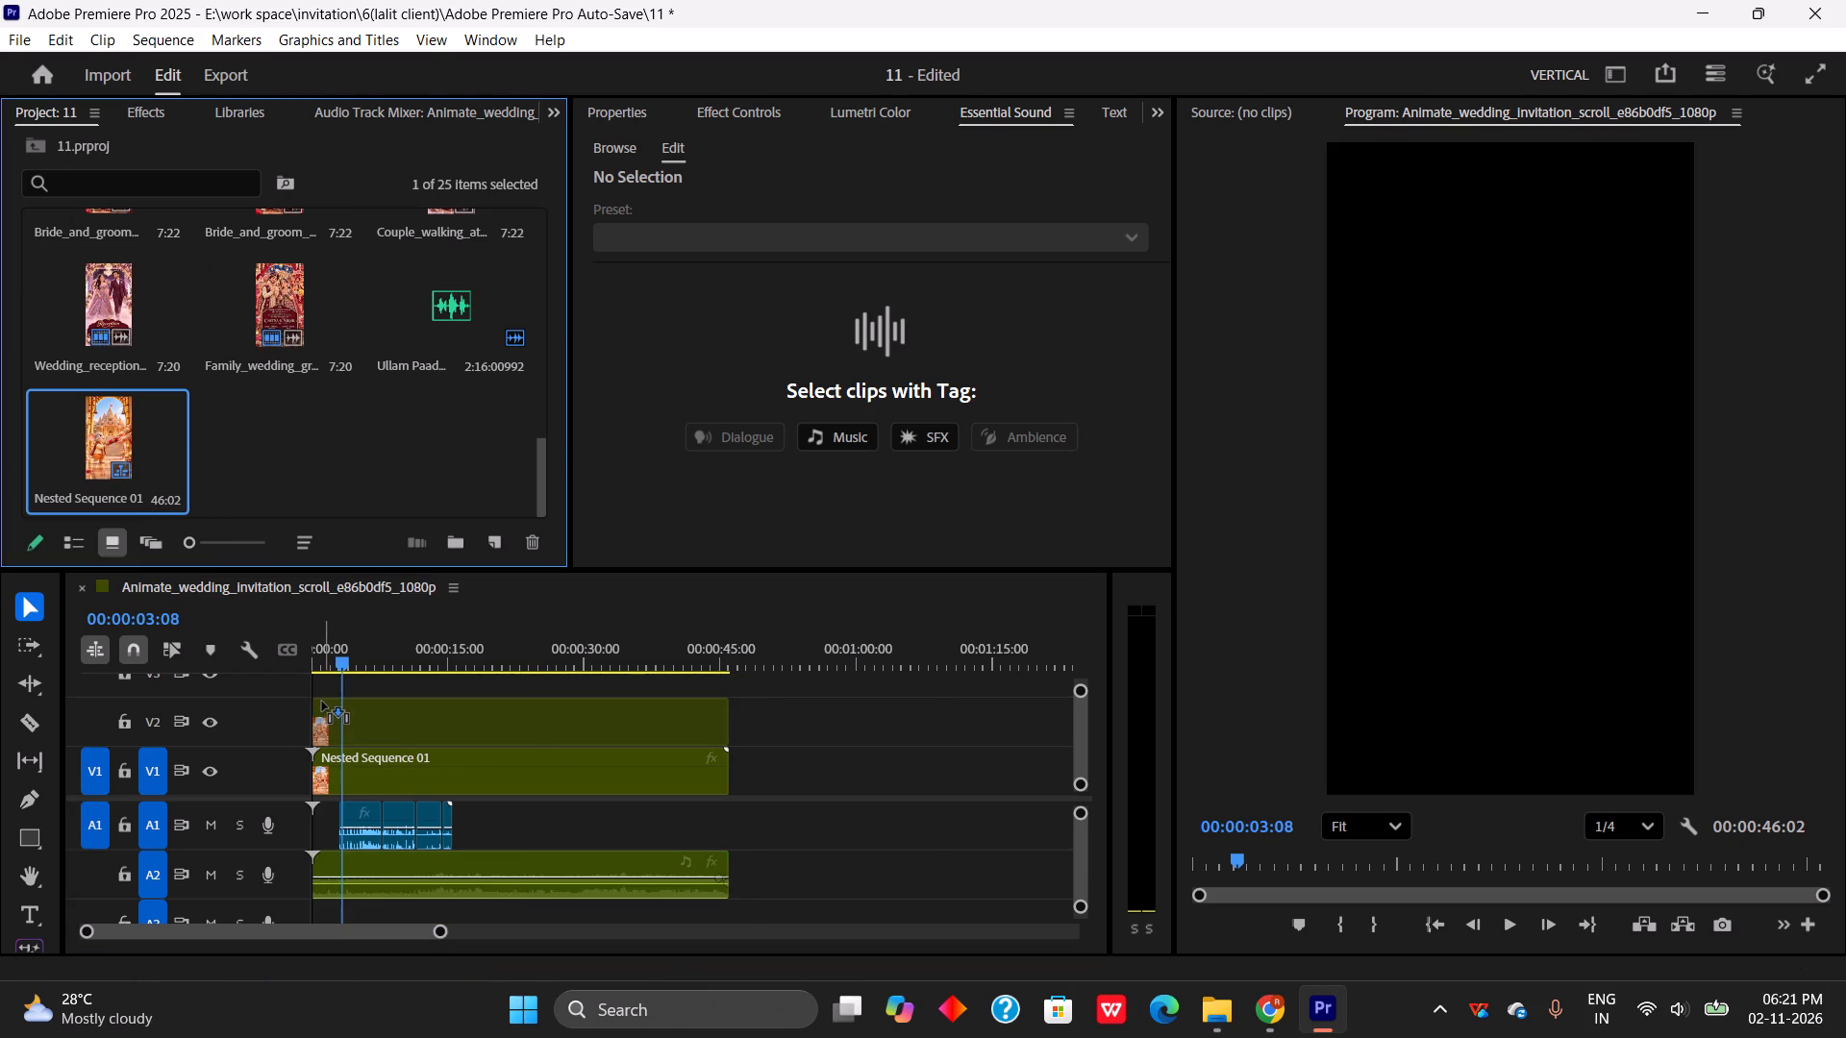
drag(322, 702, 768, 702)
click(880, 888)
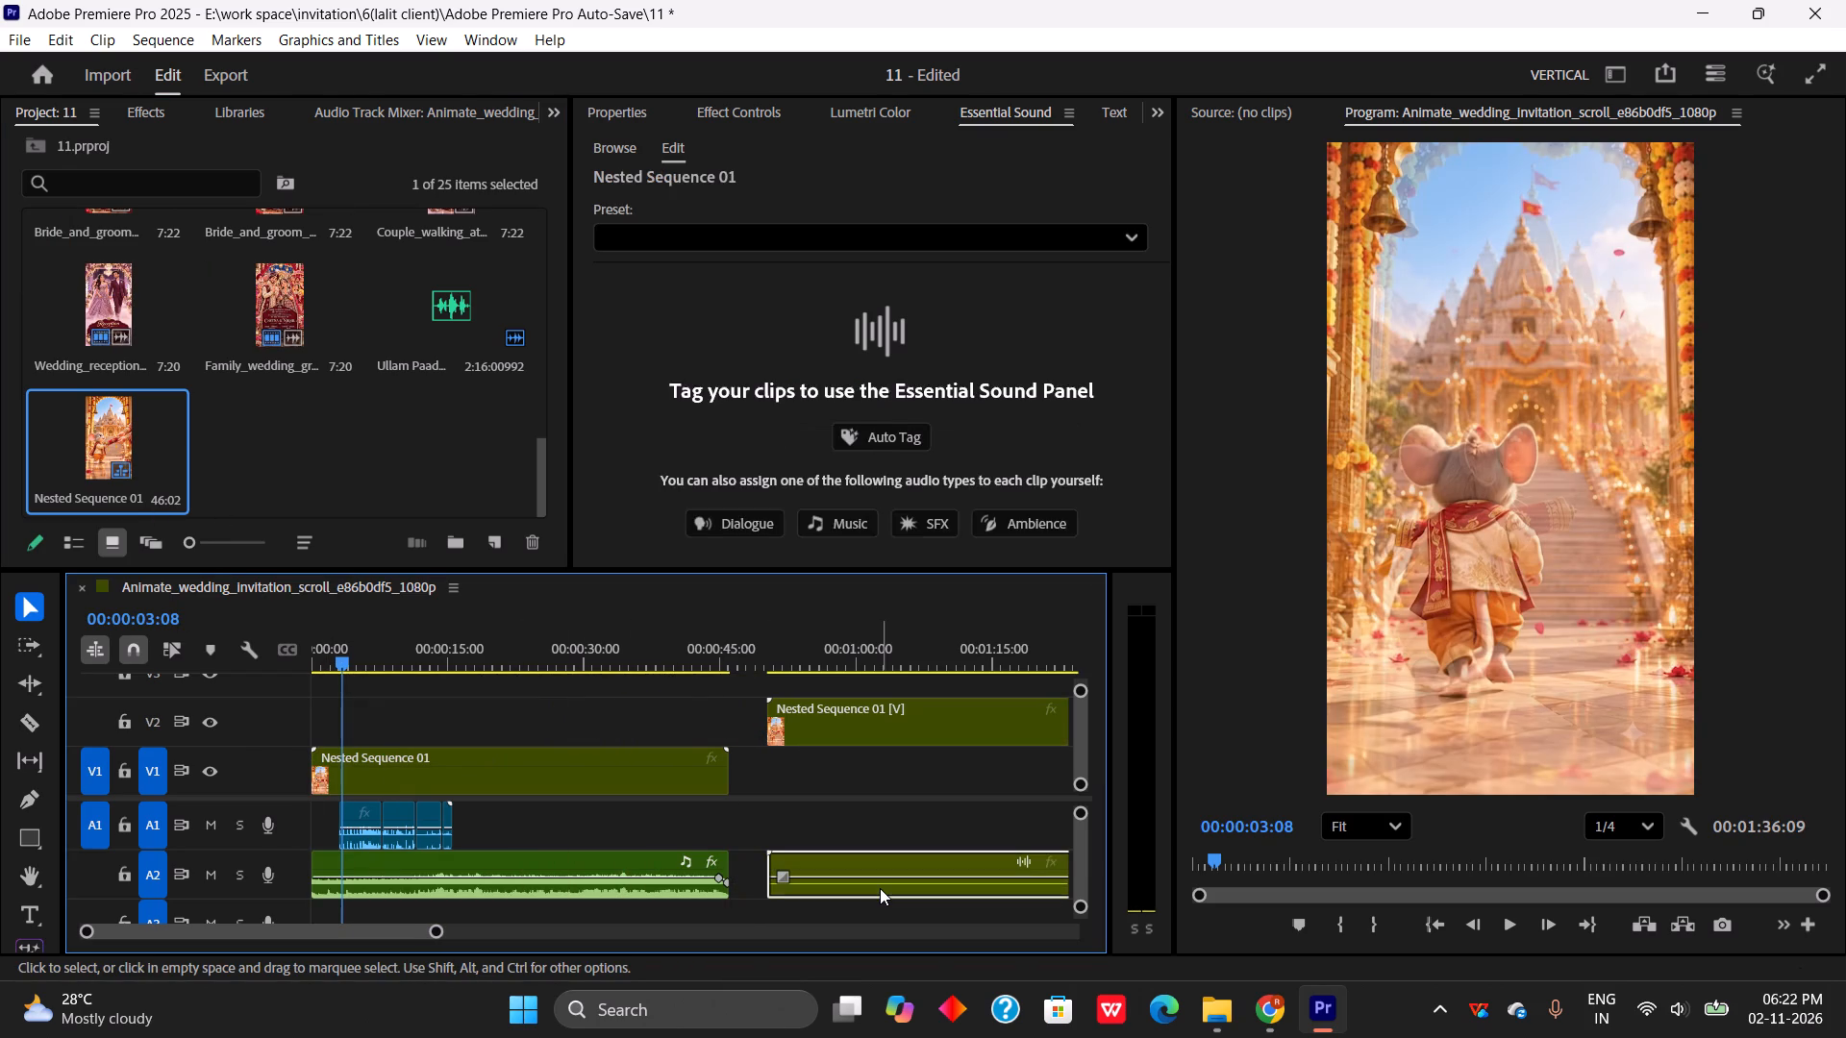
key(Delete)
drag(924, 725, 451, 713)
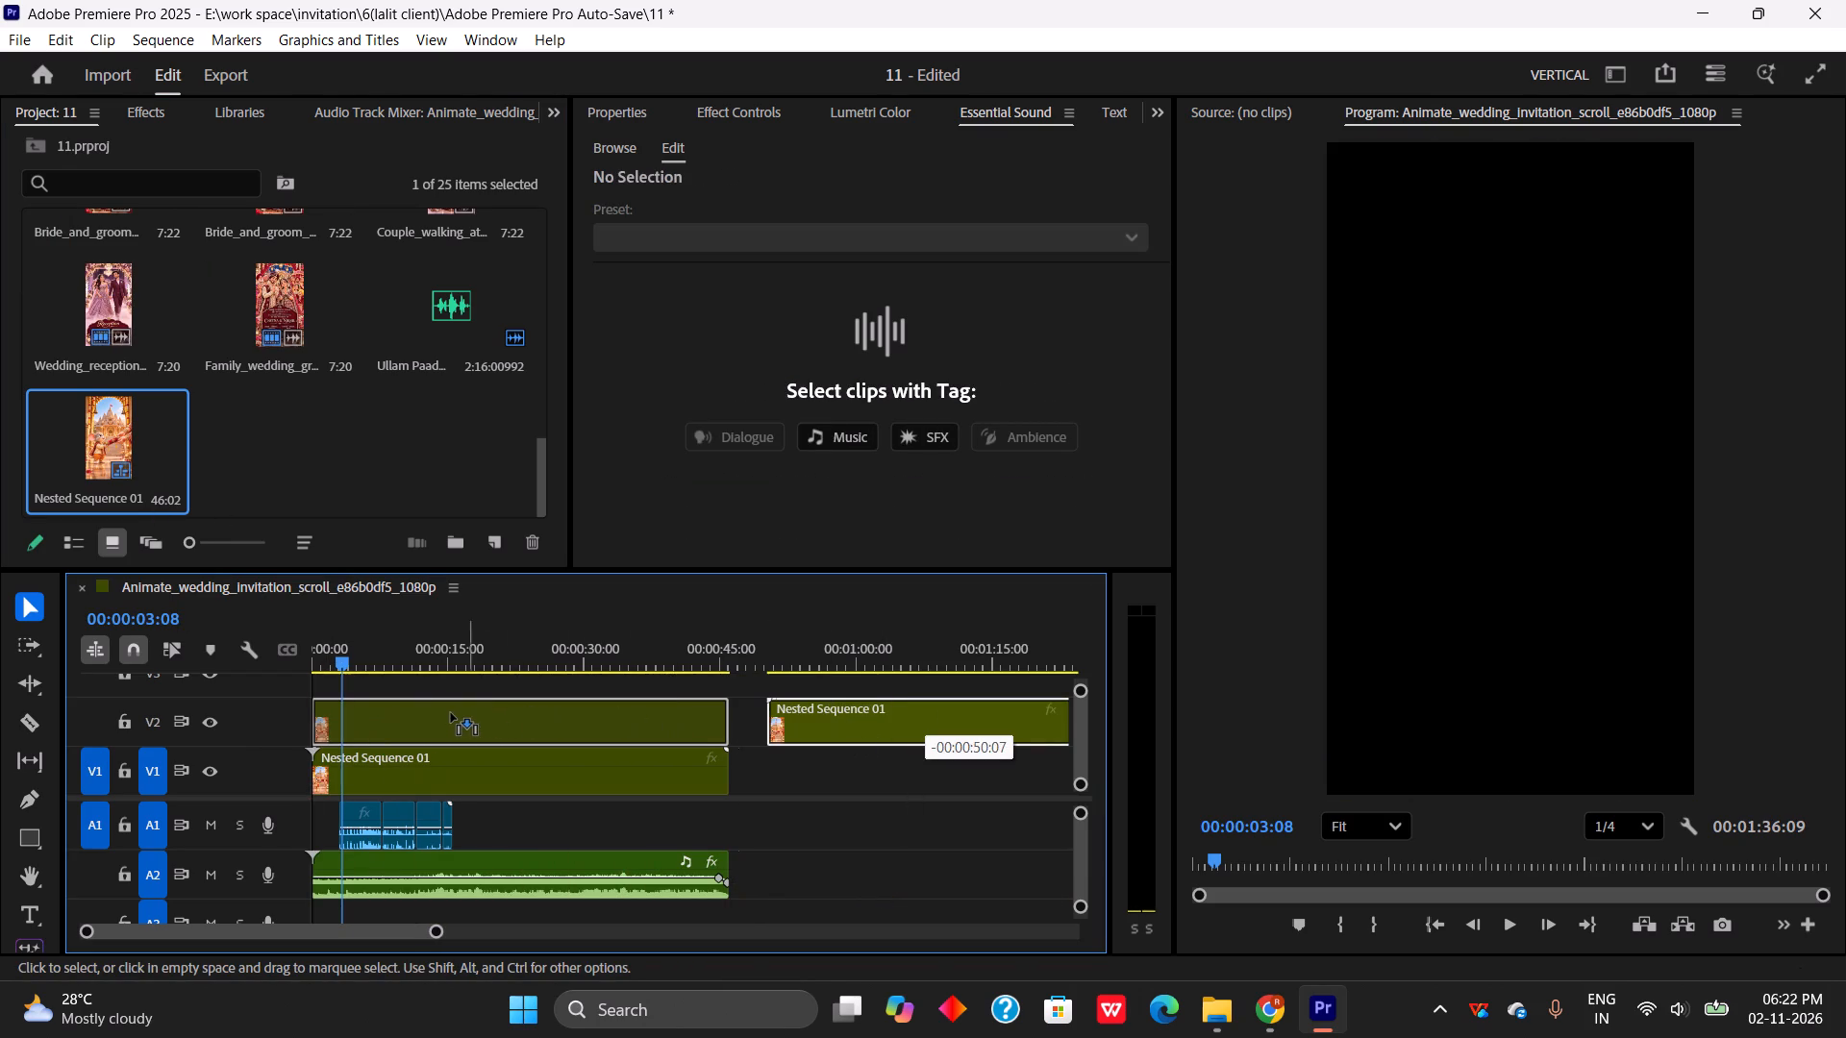
drag(451, 713, 437, 713)
Find the change from the invitation card to the Mata Ki Jyot scene, and cut the V2 nested sequence at 00:00:19:11 with the Razor tool.
key(space)
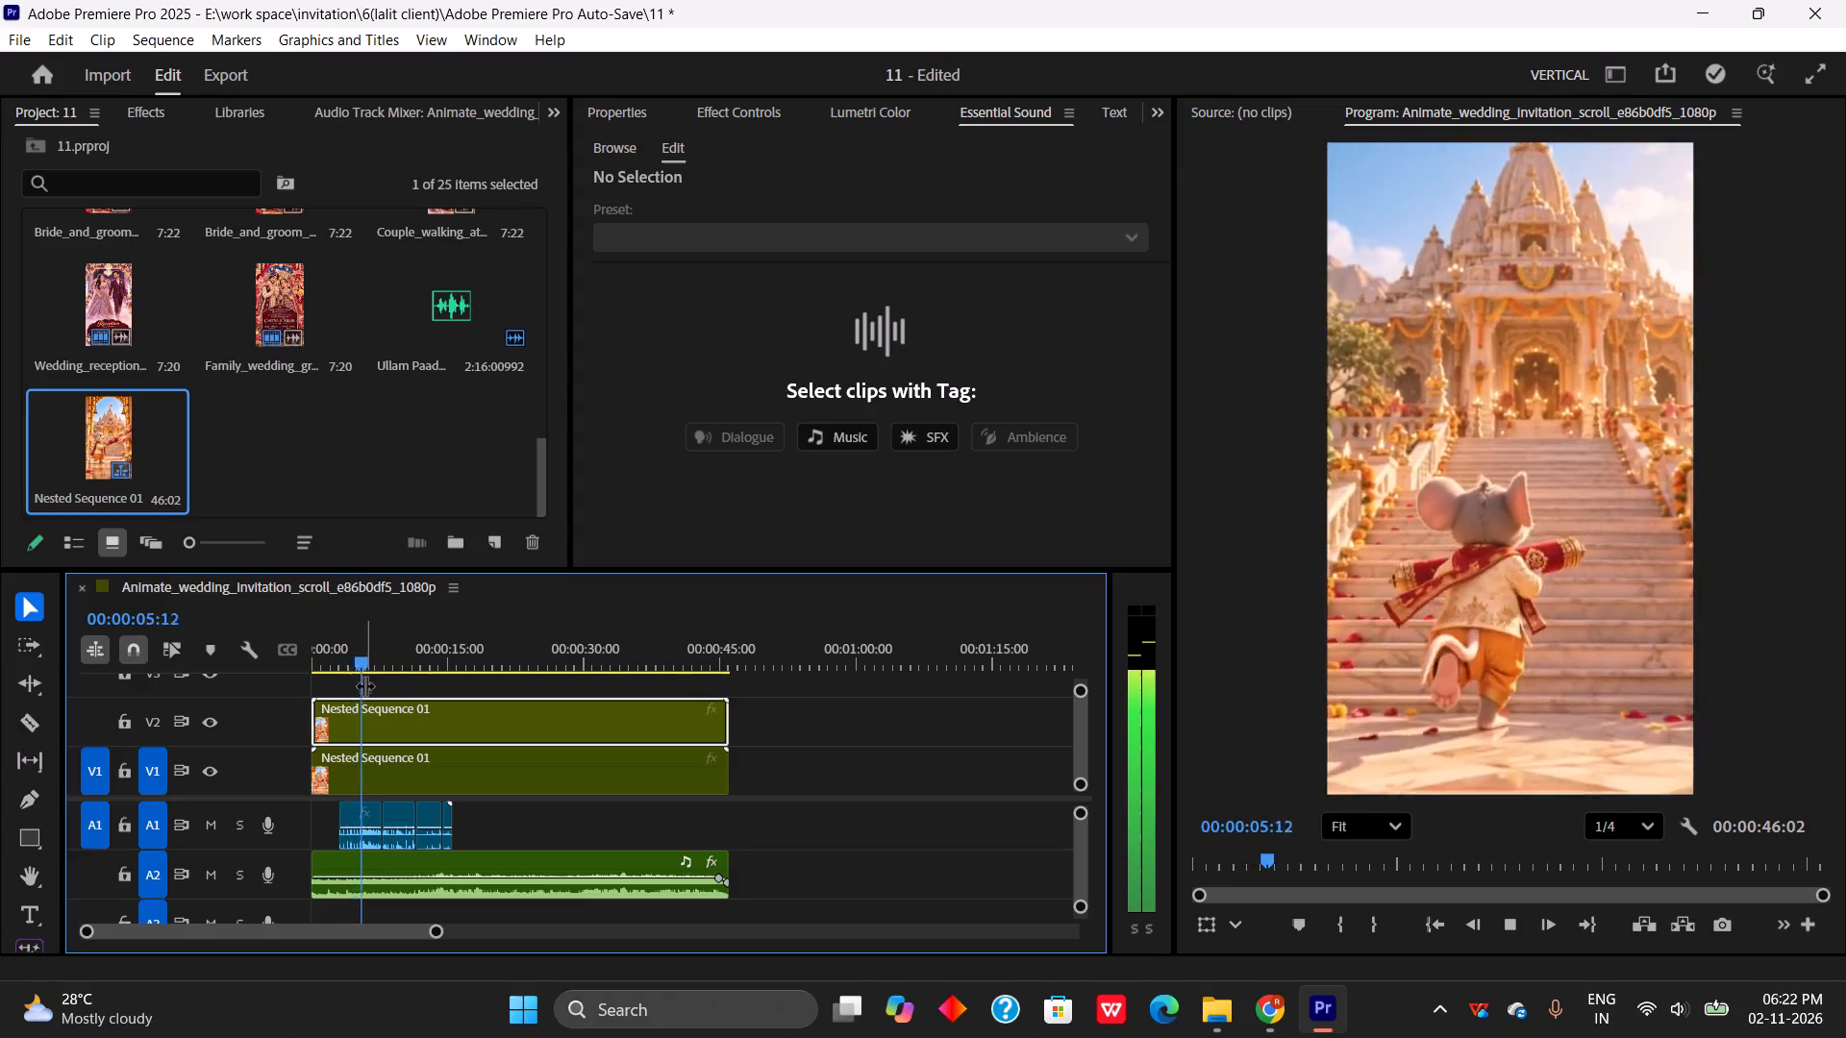
drag(363, 656, 452, 683)
key(space)
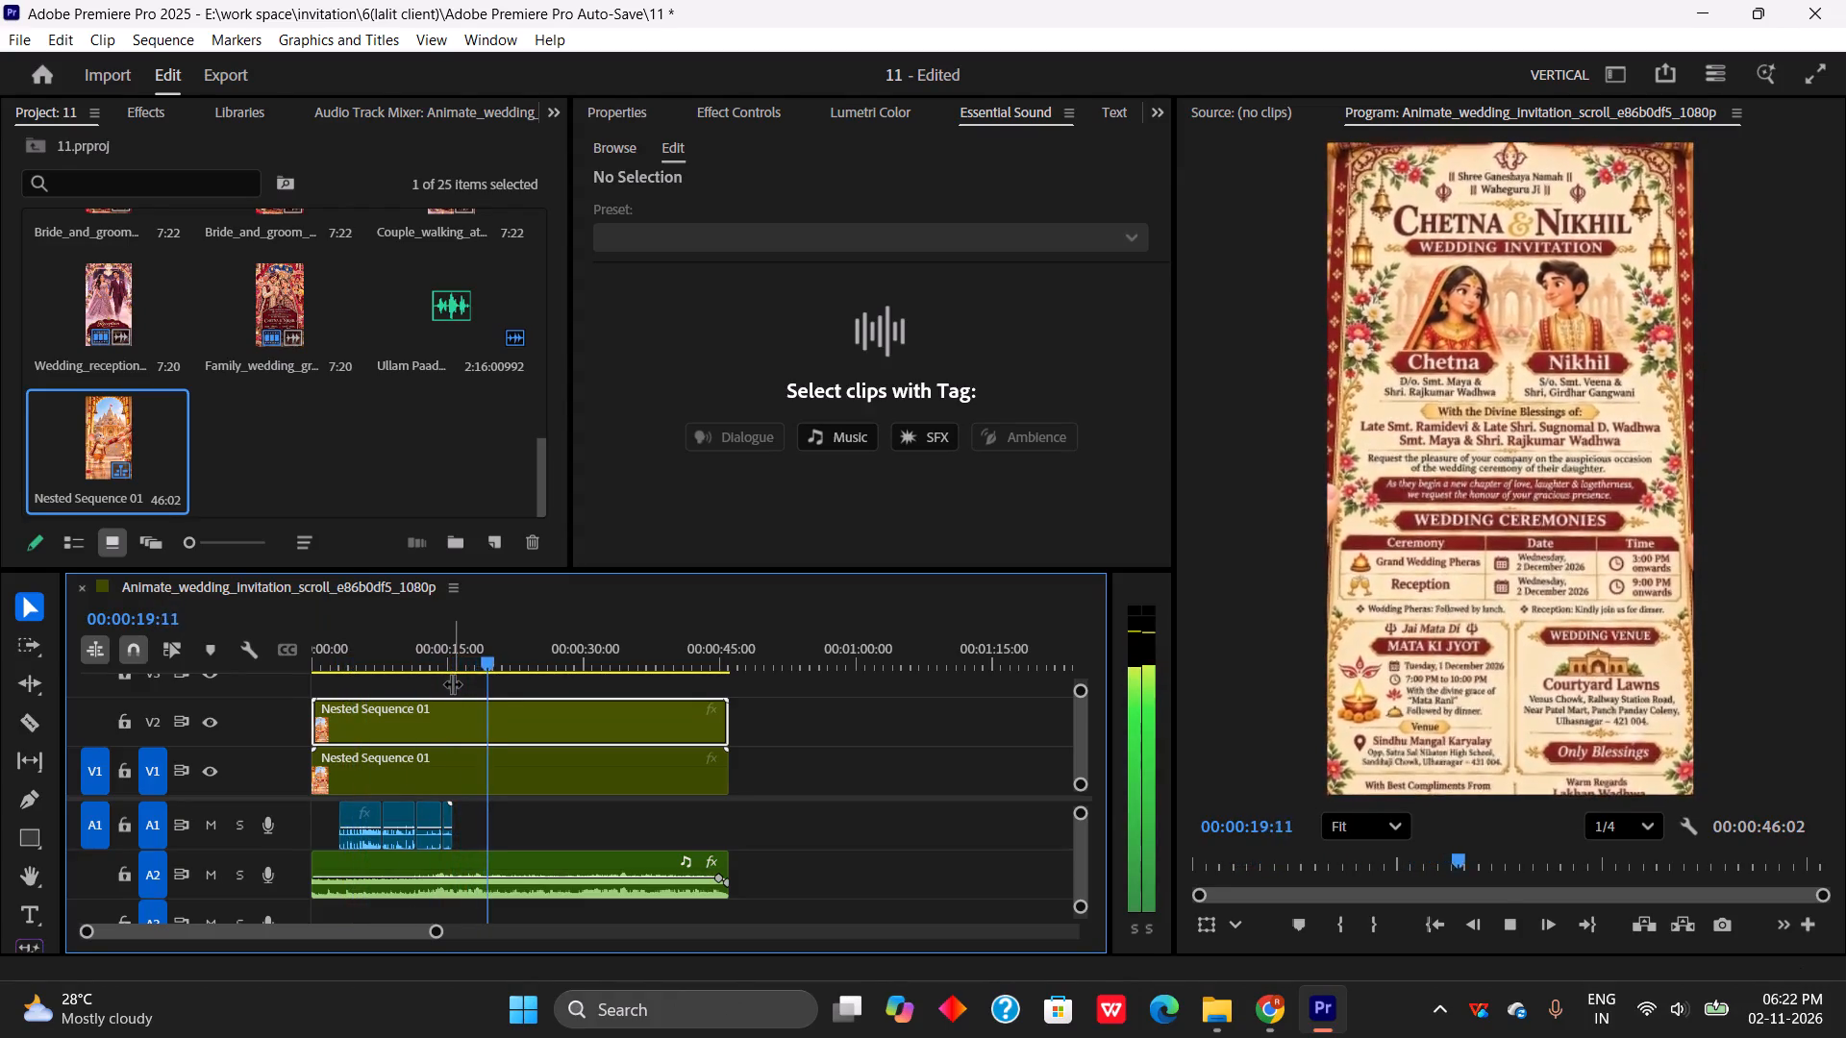
key(space)
drag(492, 662, 419, 696)
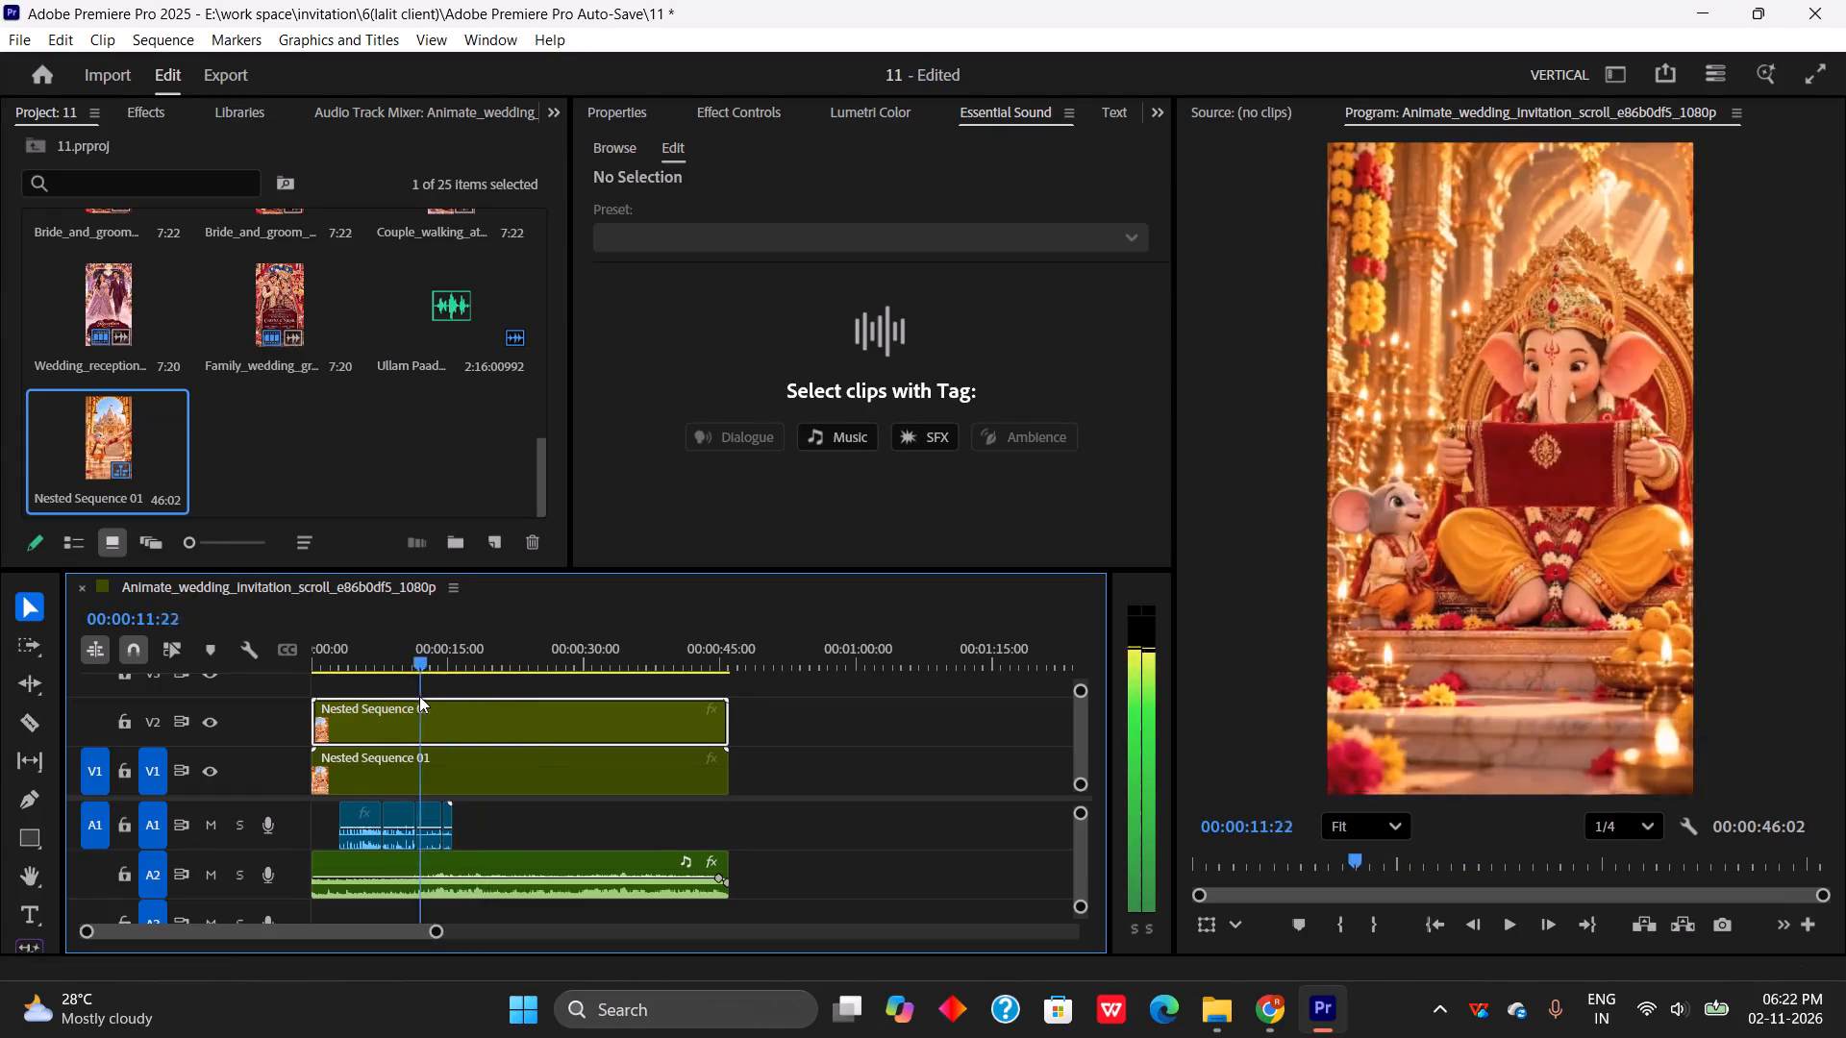
drag(419, 696, 480, 698)
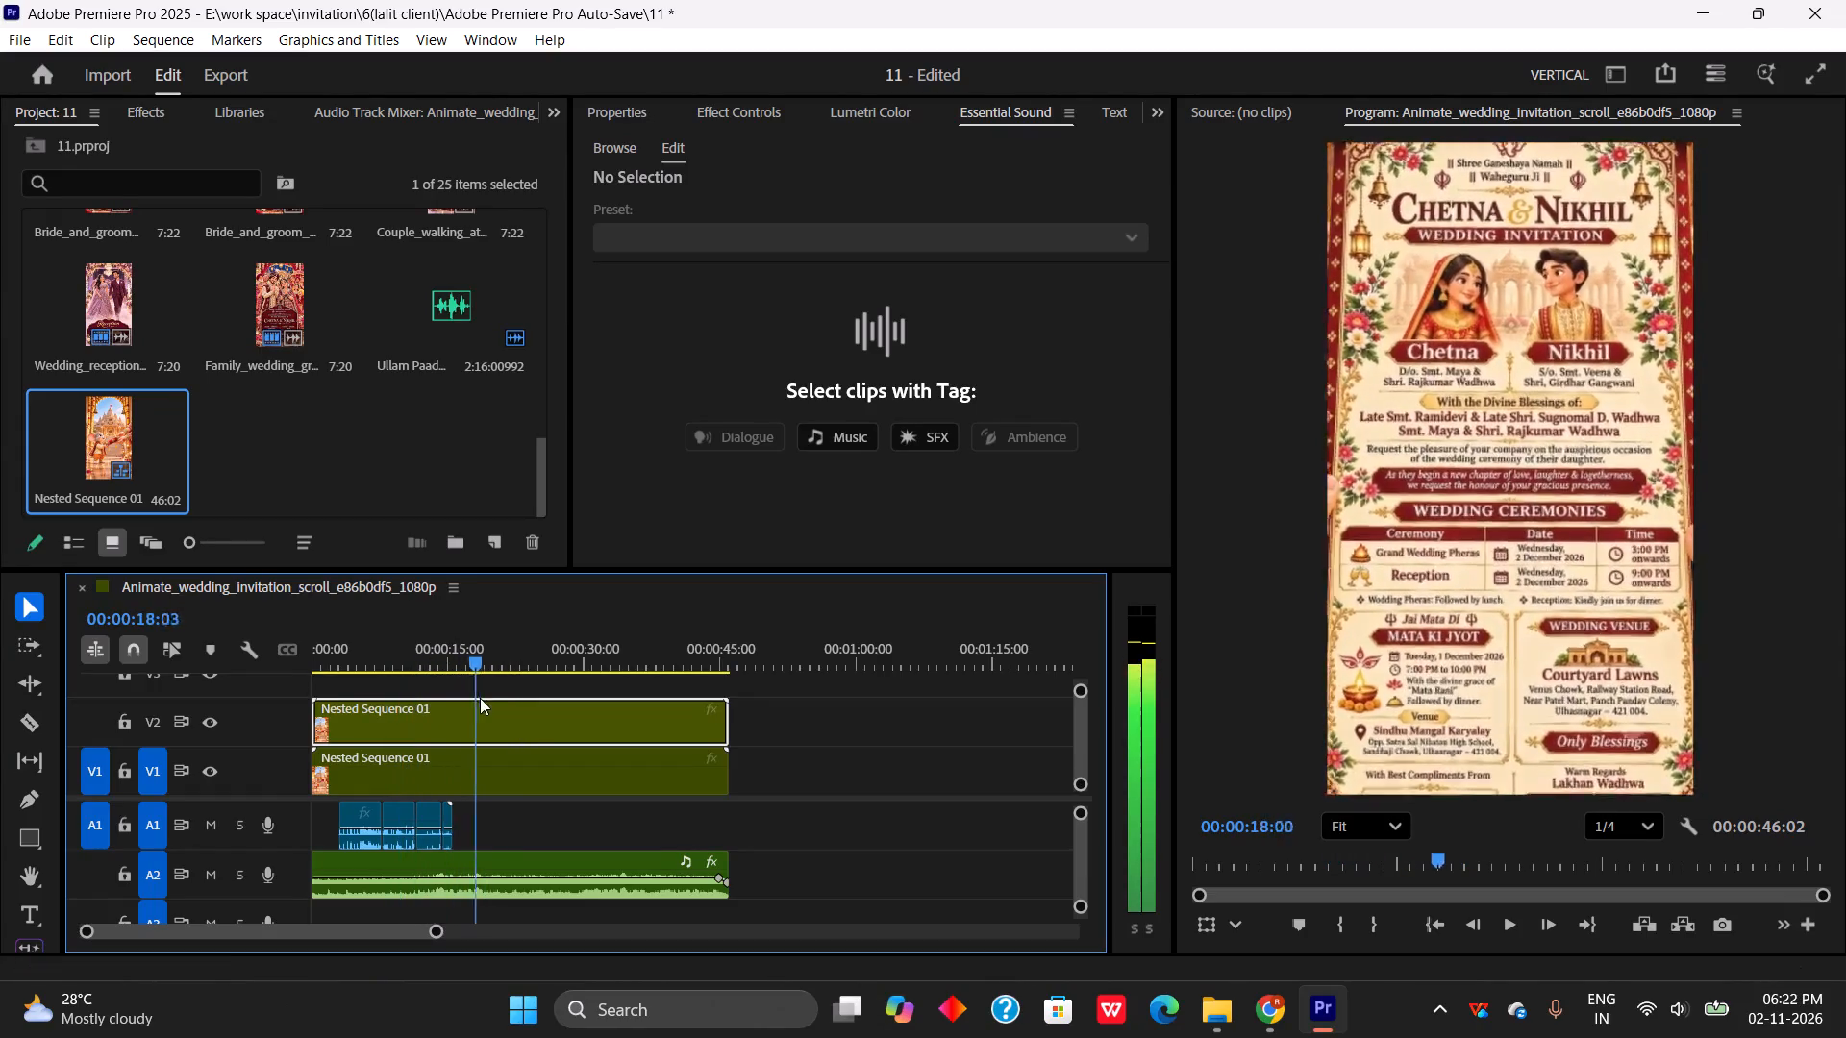
drag(480, 698, 487, 704)
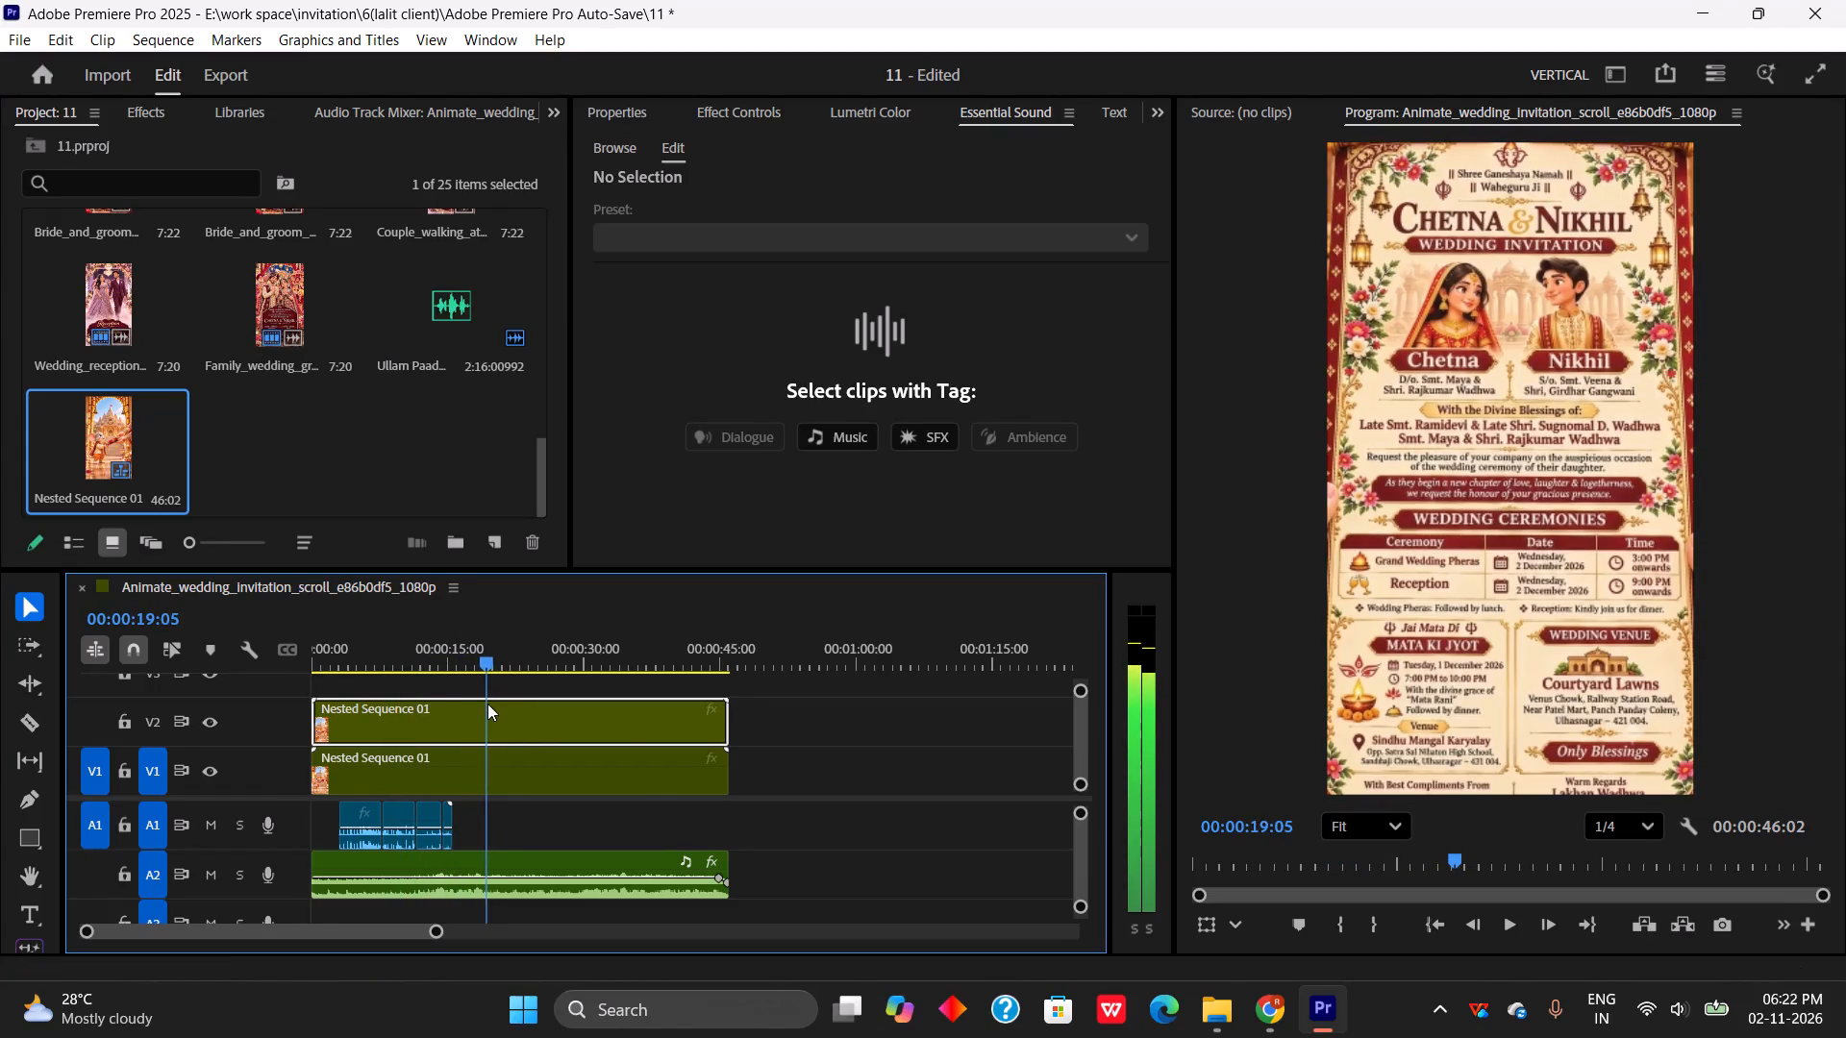
drag(487, 704, 491, 704)
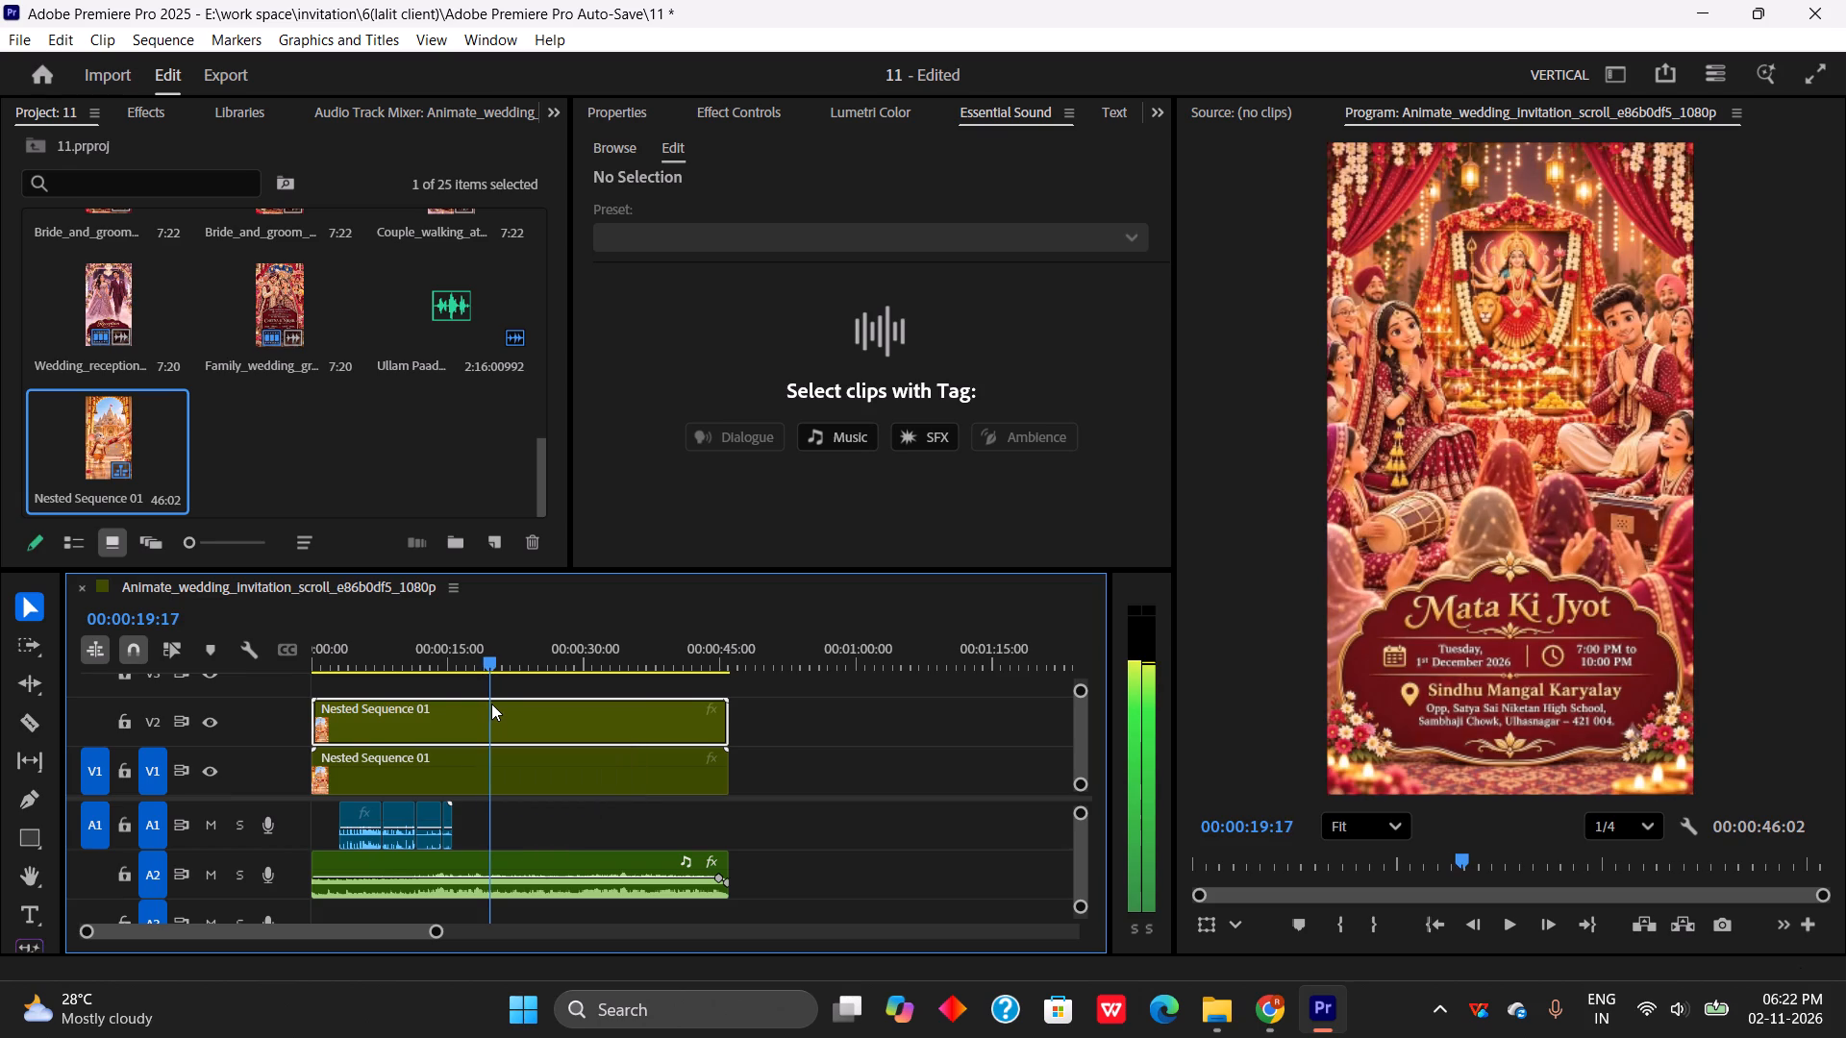
drag(491, 704, 490, 705)
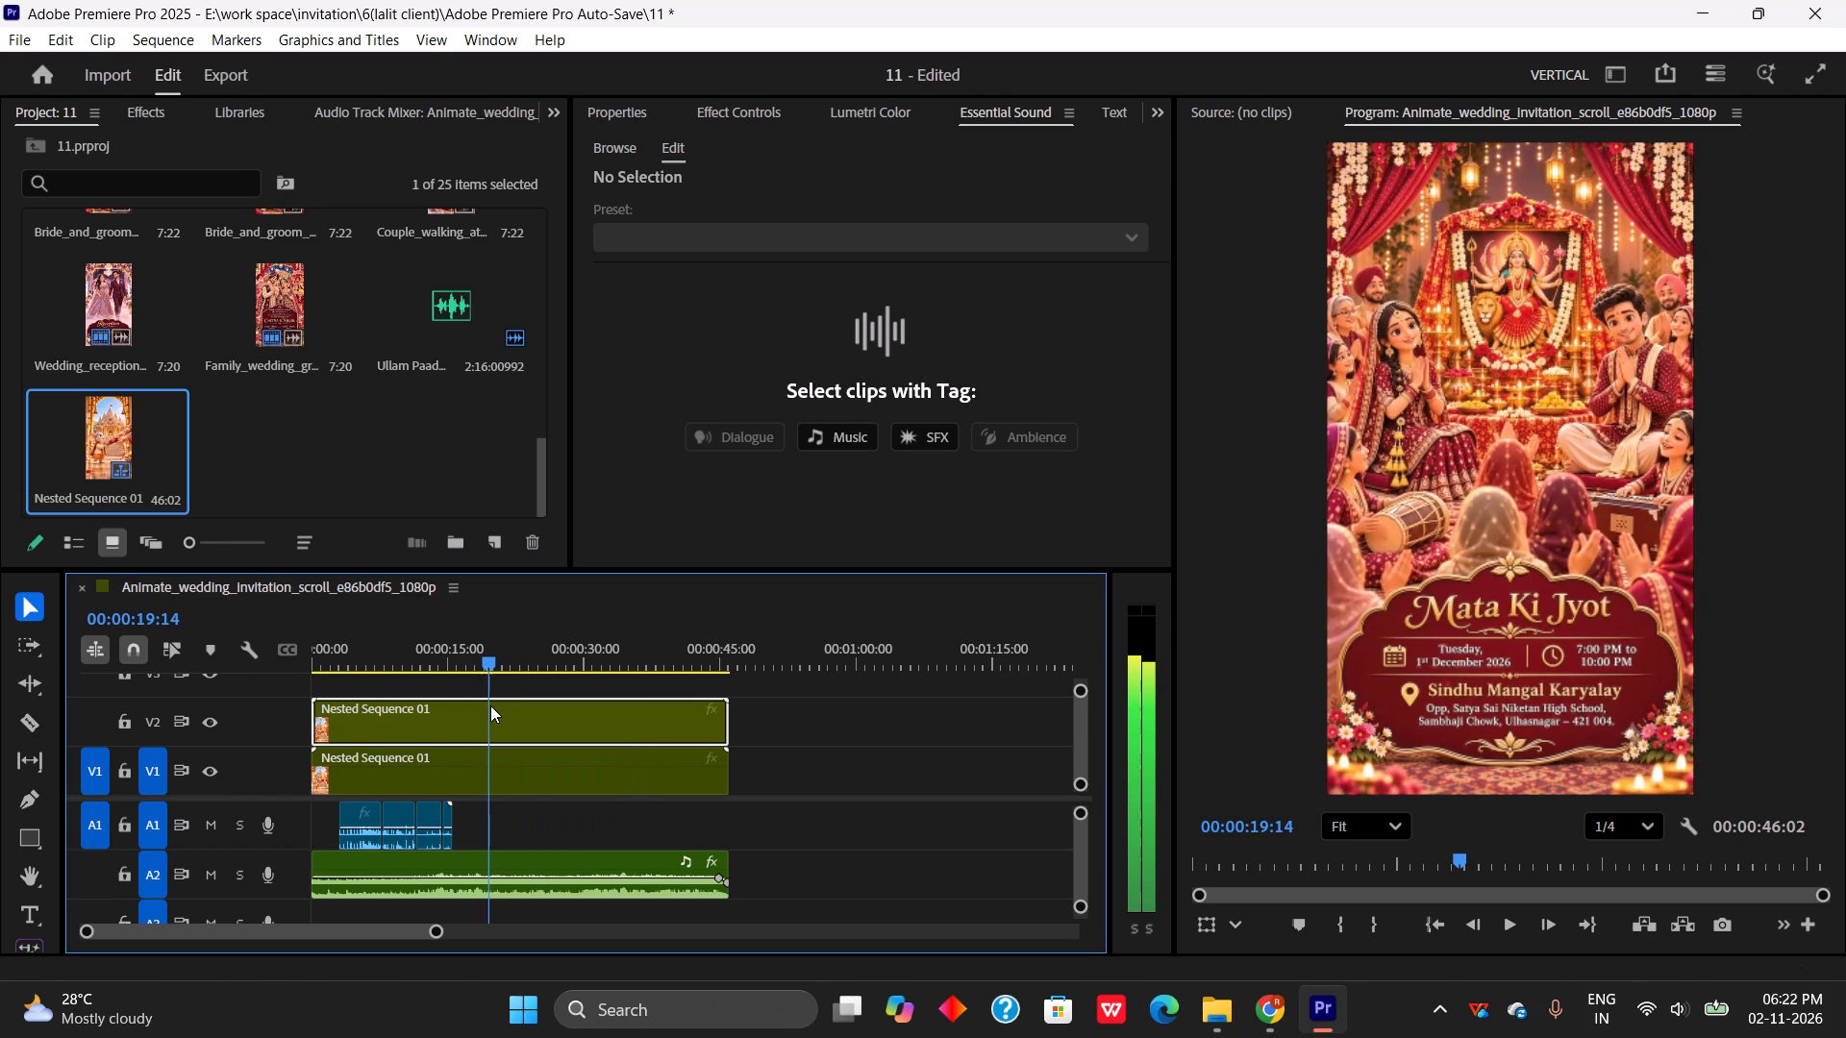
drag(490, 705, 489, 706)
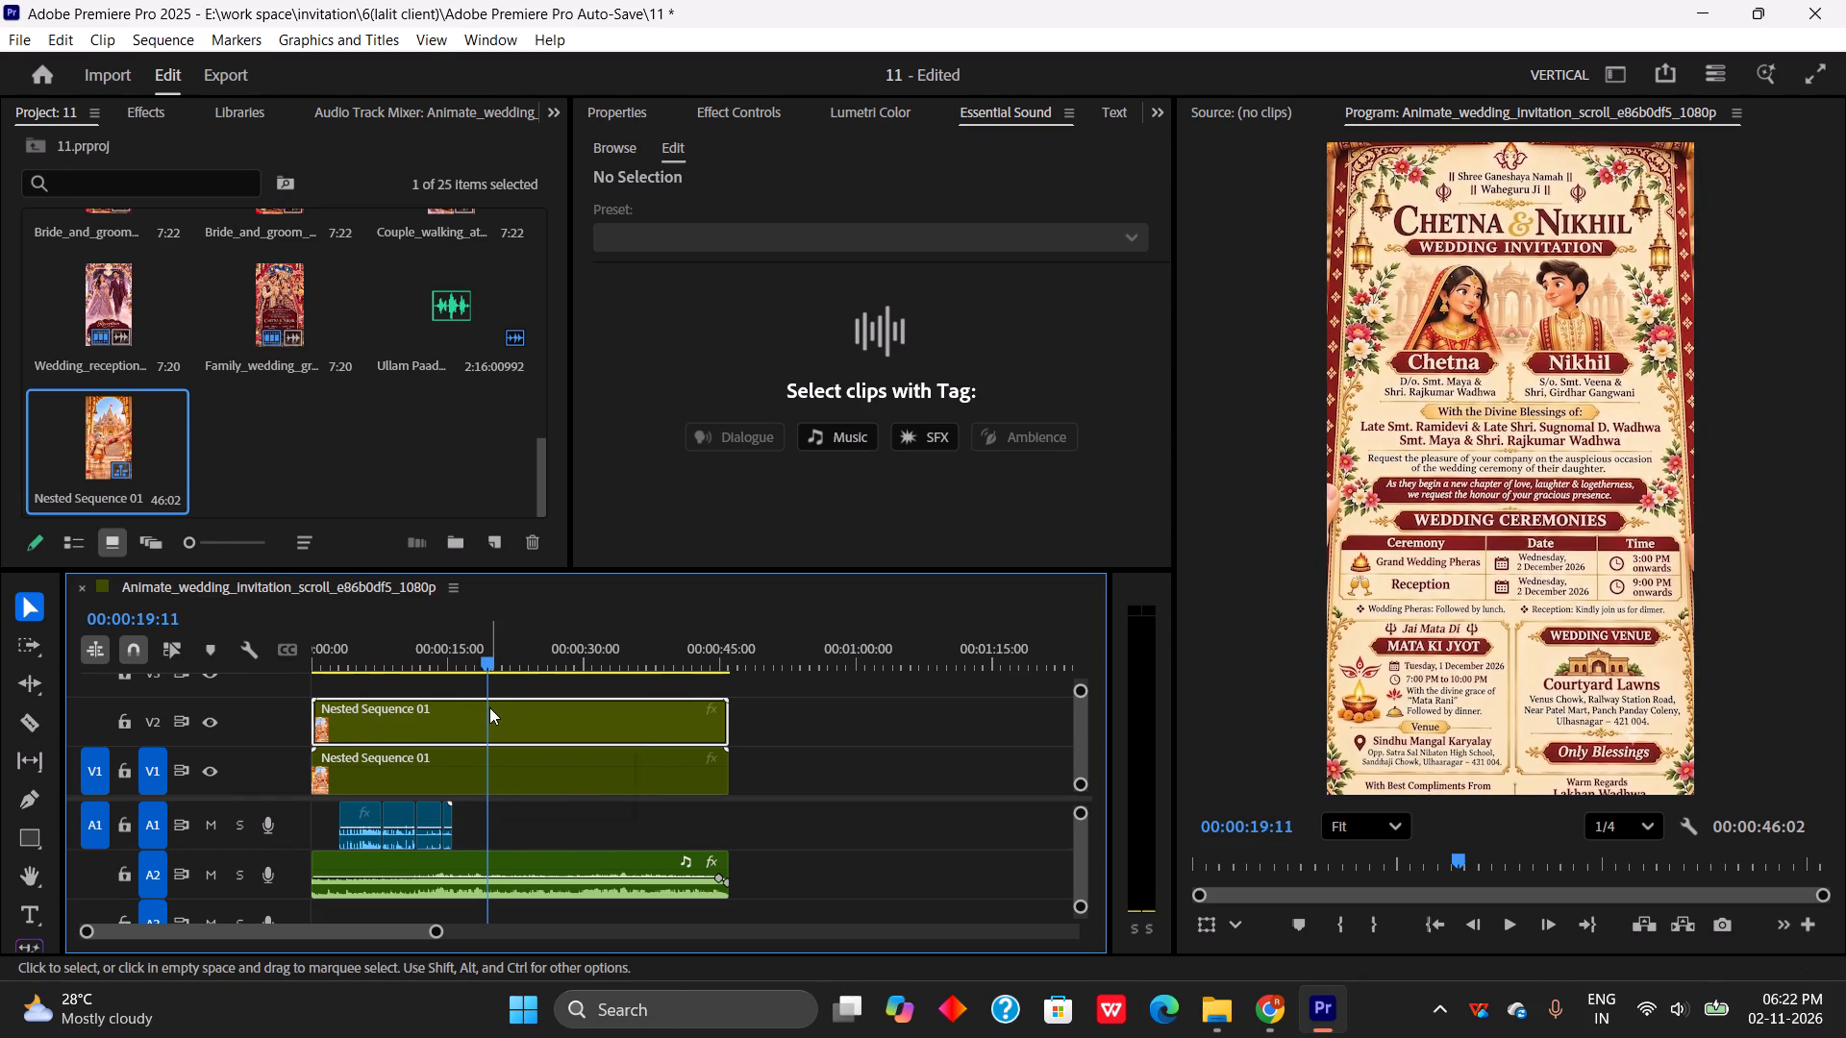
key(c)
click(490, 718)
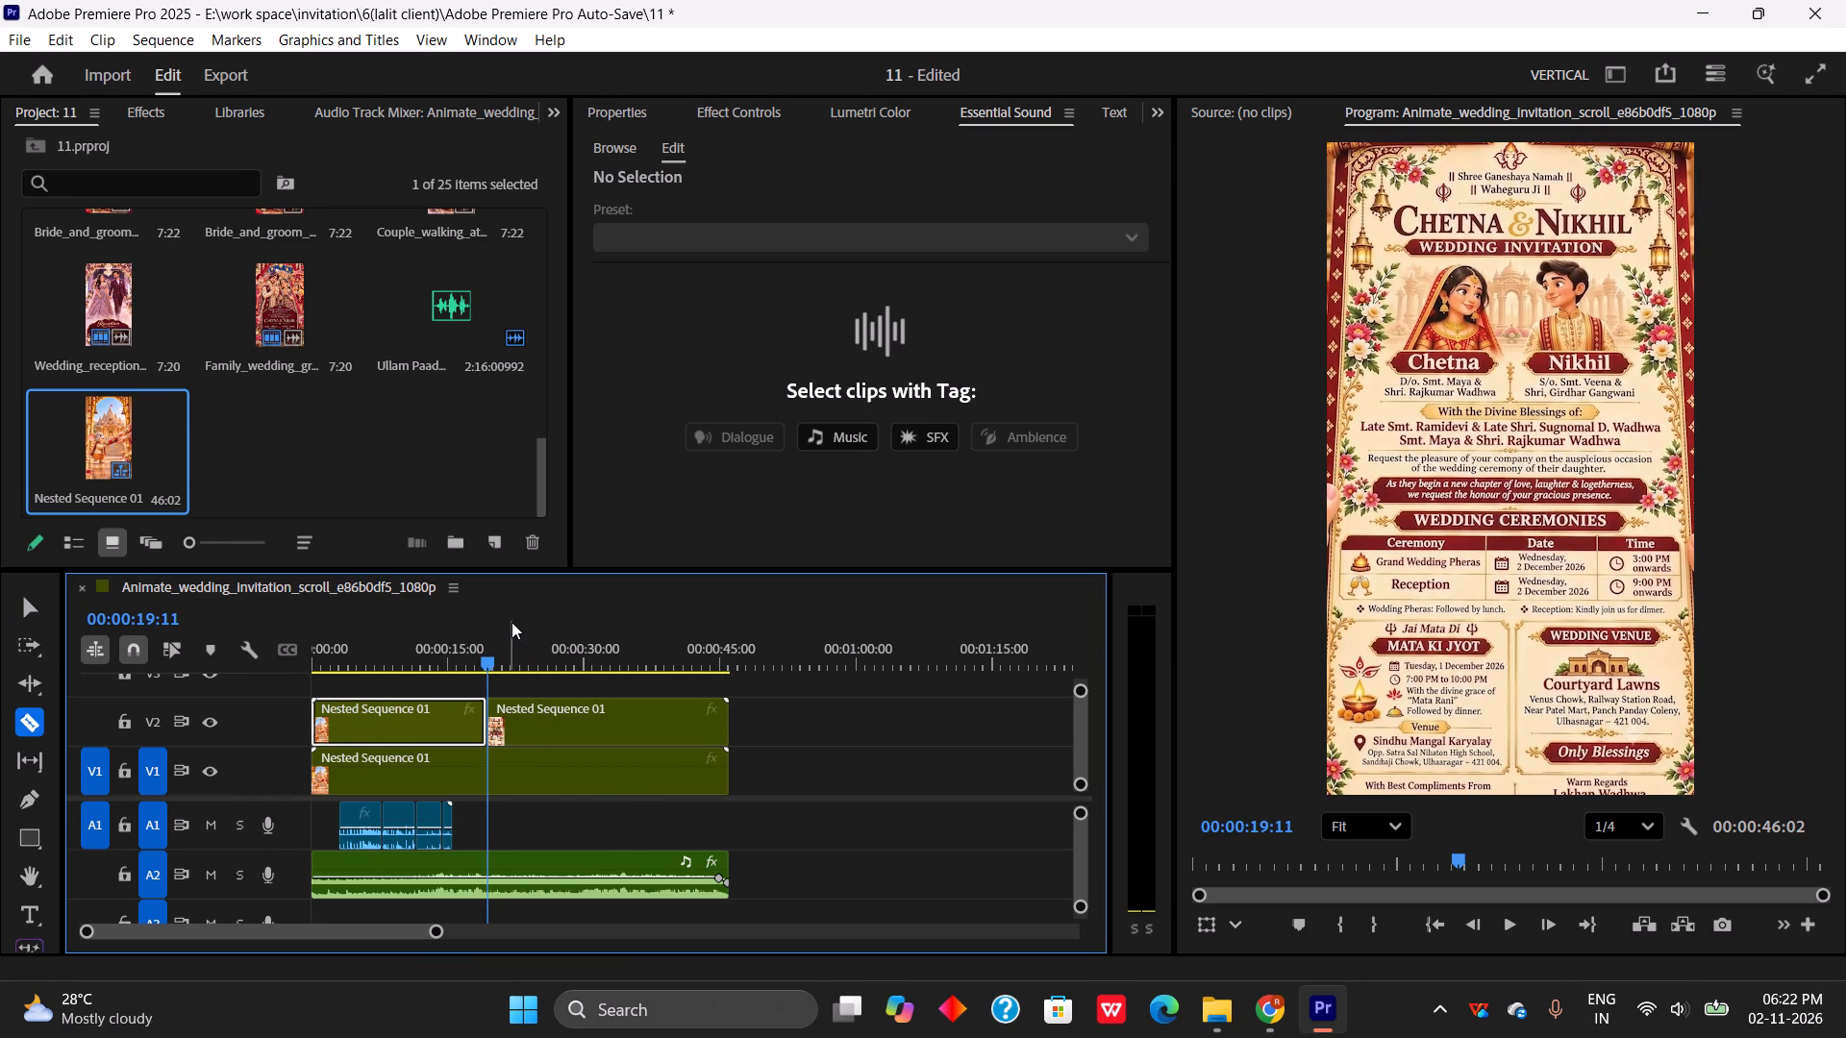
key(space)
key(space)
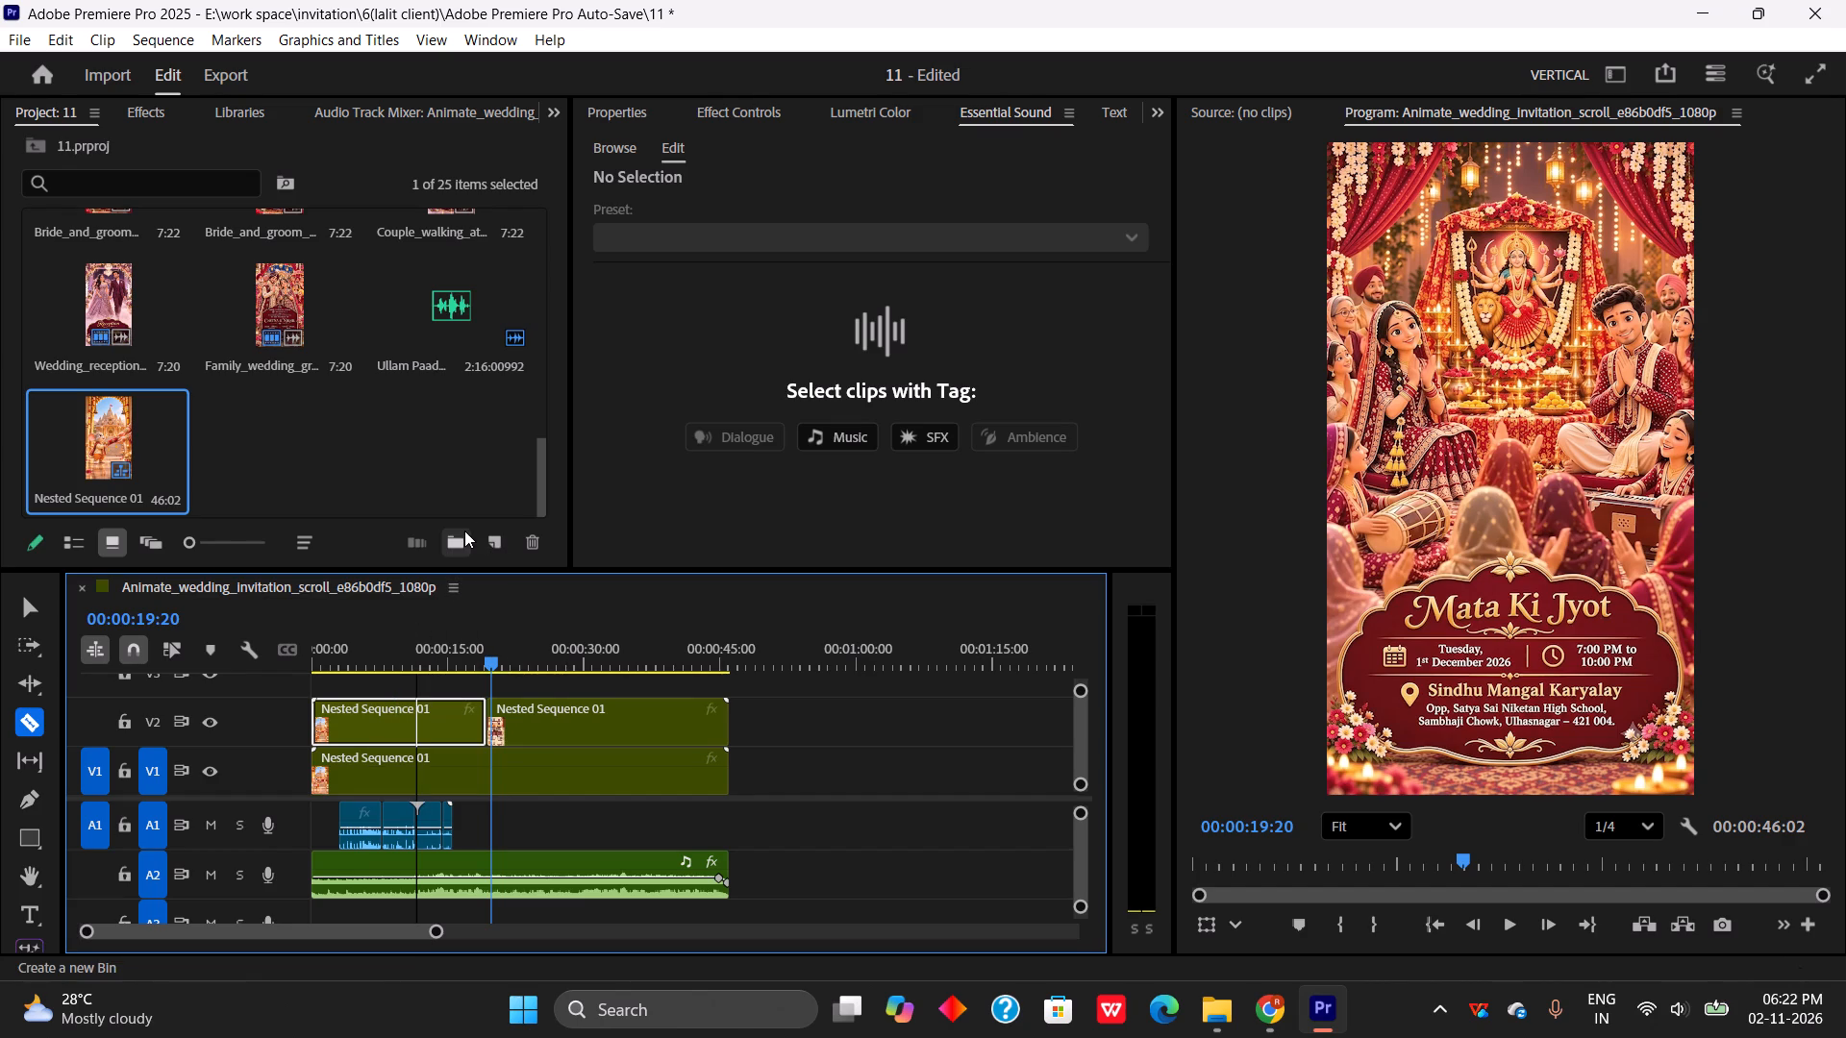
Search the effects for "crop" and apply the Crop video effect to the first segment of the nested sequence on V2.
key(v)
click(157, 110)
click(158, 148)
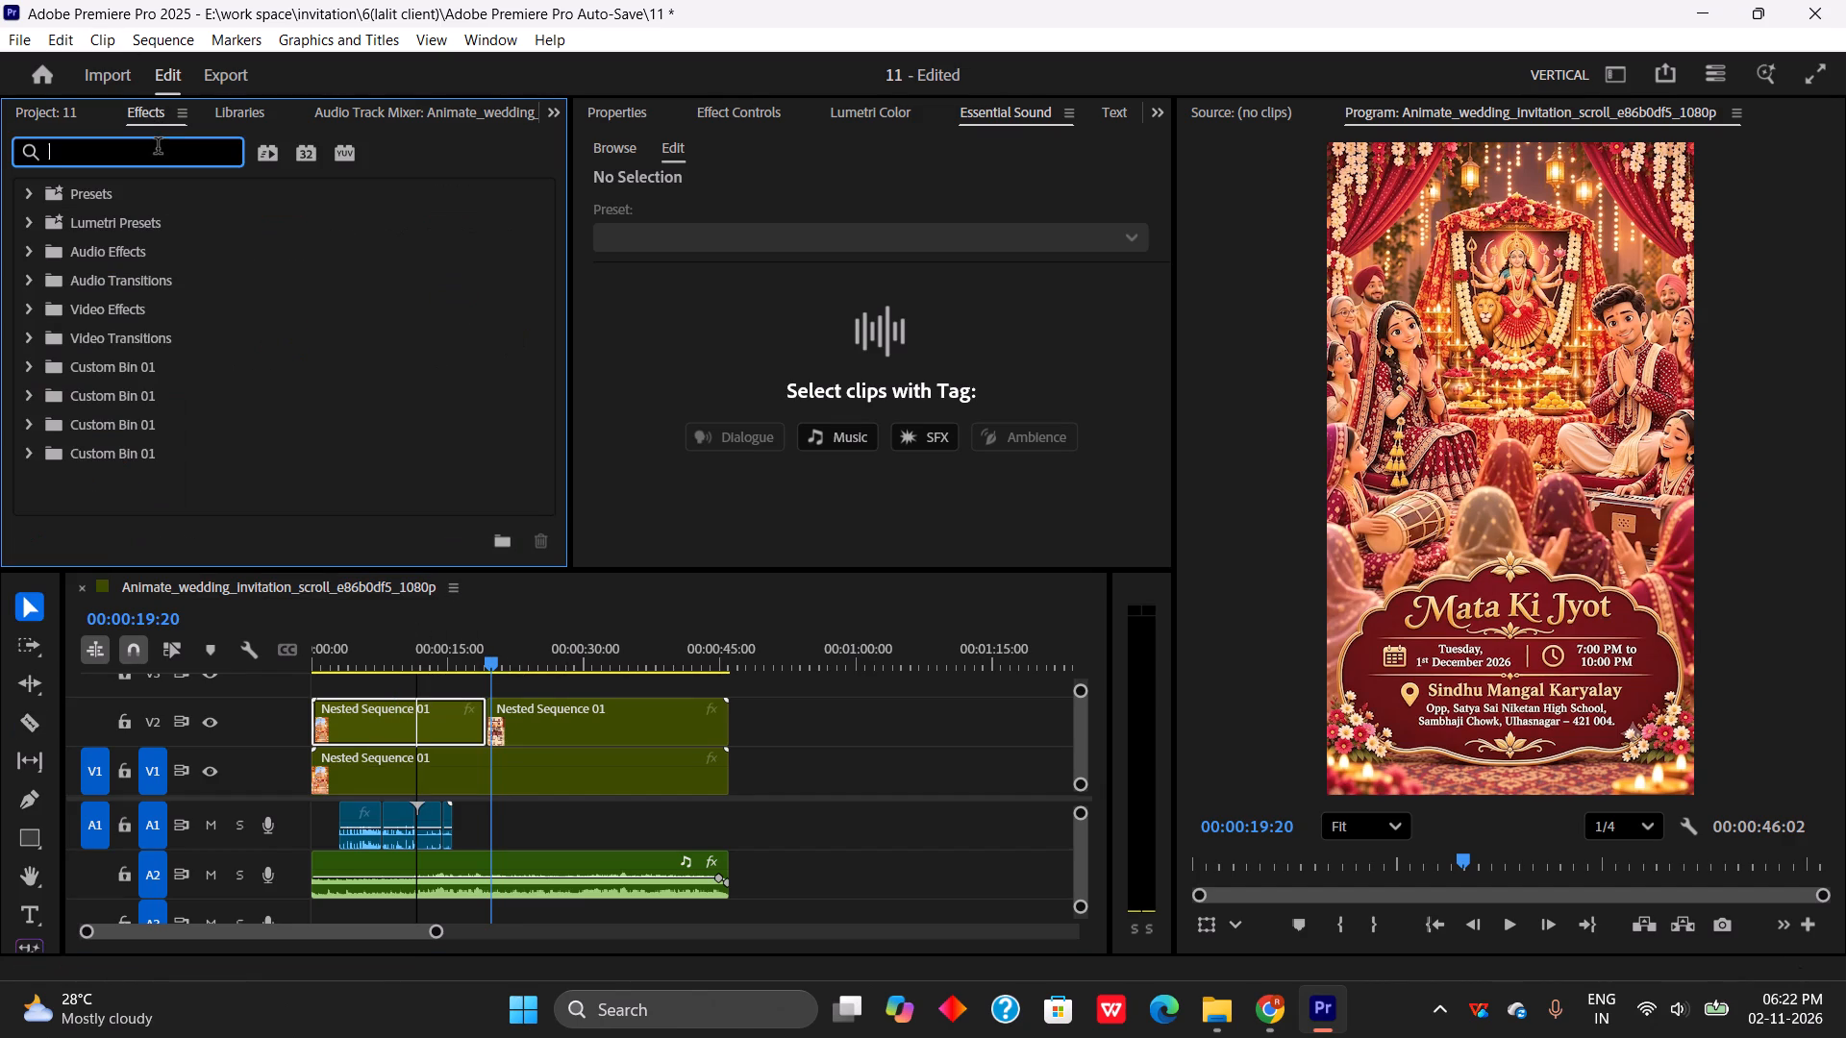
text(crop)
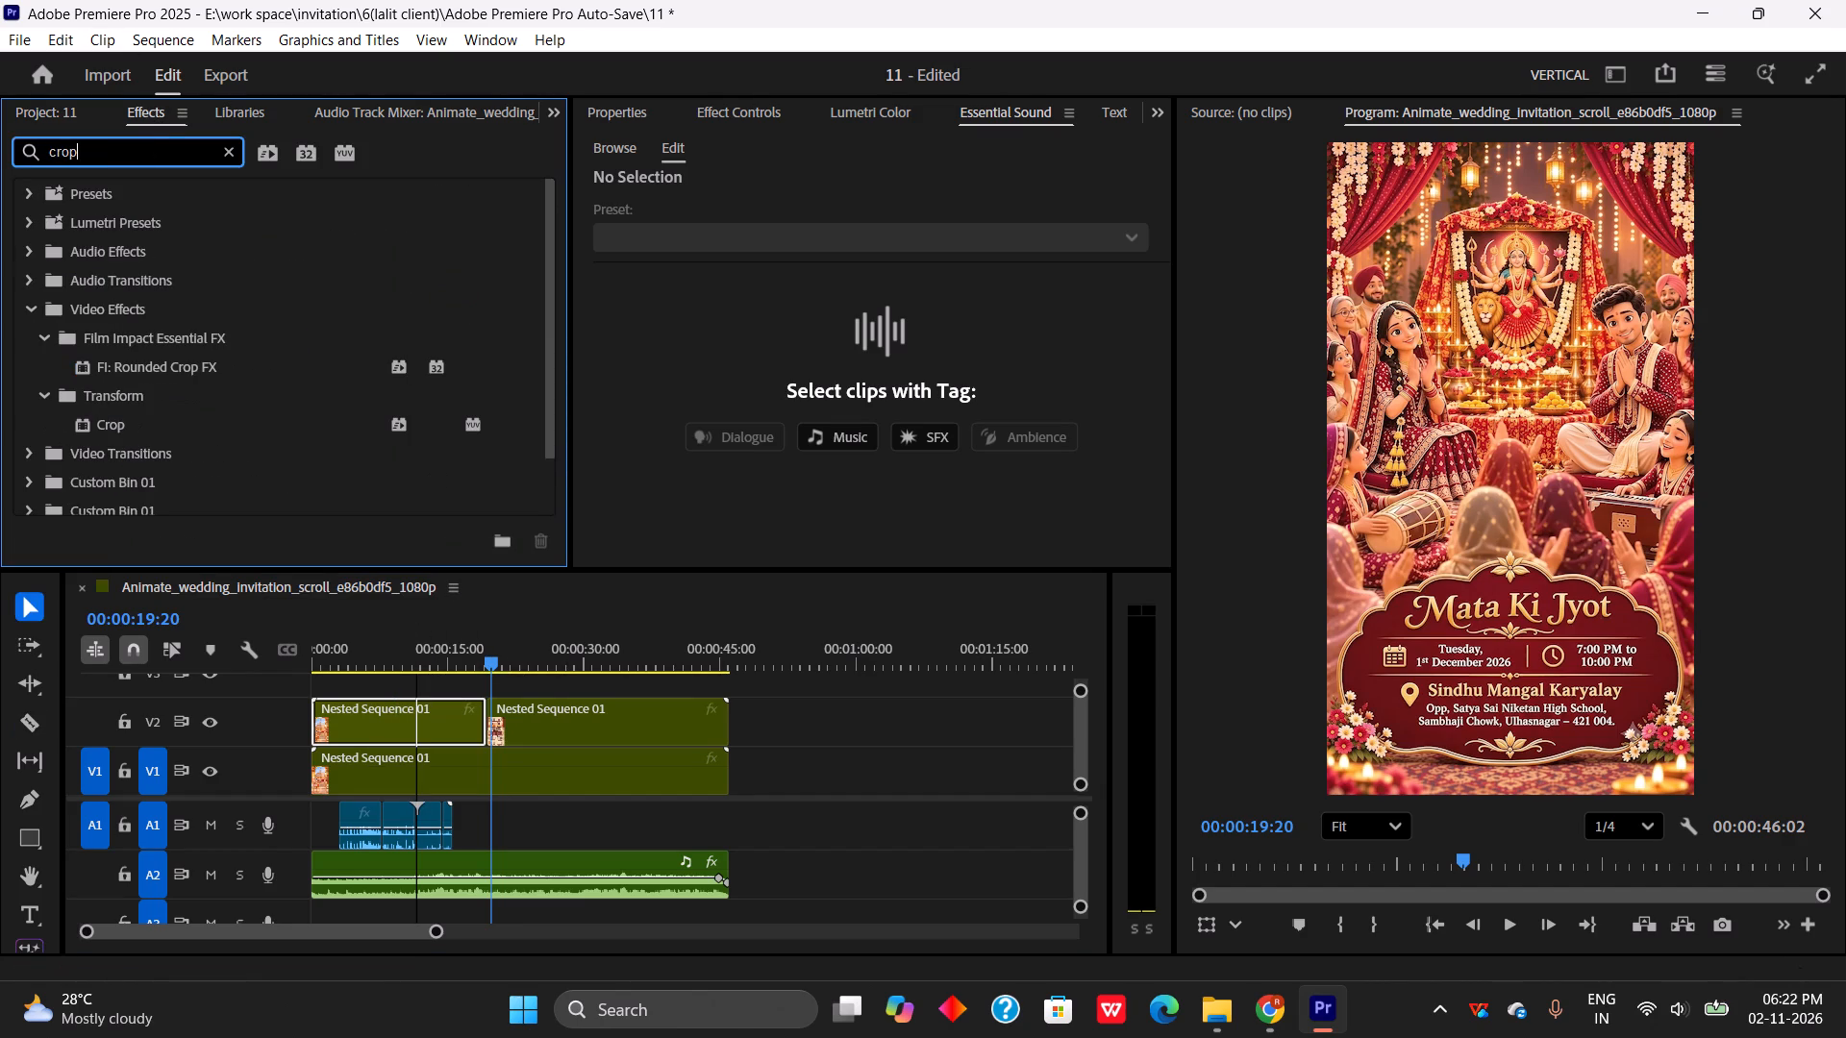
drag(164, 416, 387, 707)
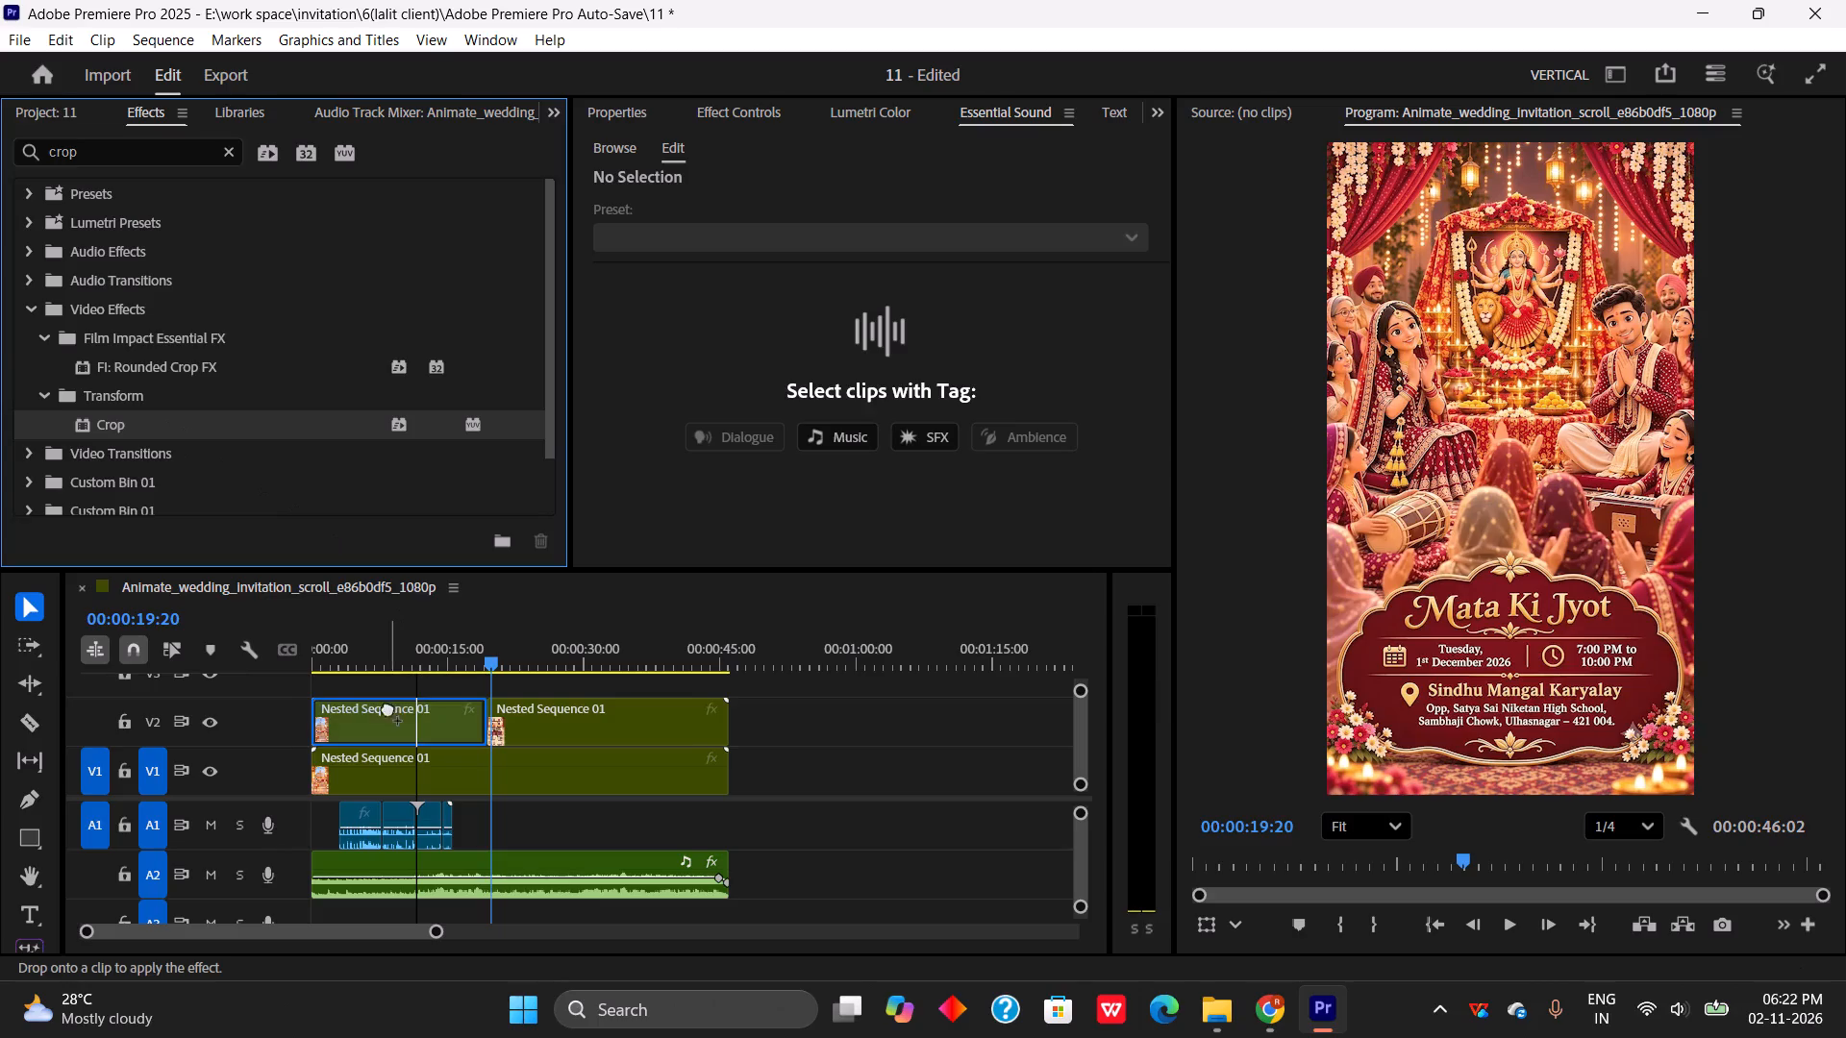
drag(387, 707, 382, 721)
Move the playhead to 00:00:11:16 and open the Crop effect's settings in Effect Controls for the first V2 segment.
drag(488, 656, 451, 677)
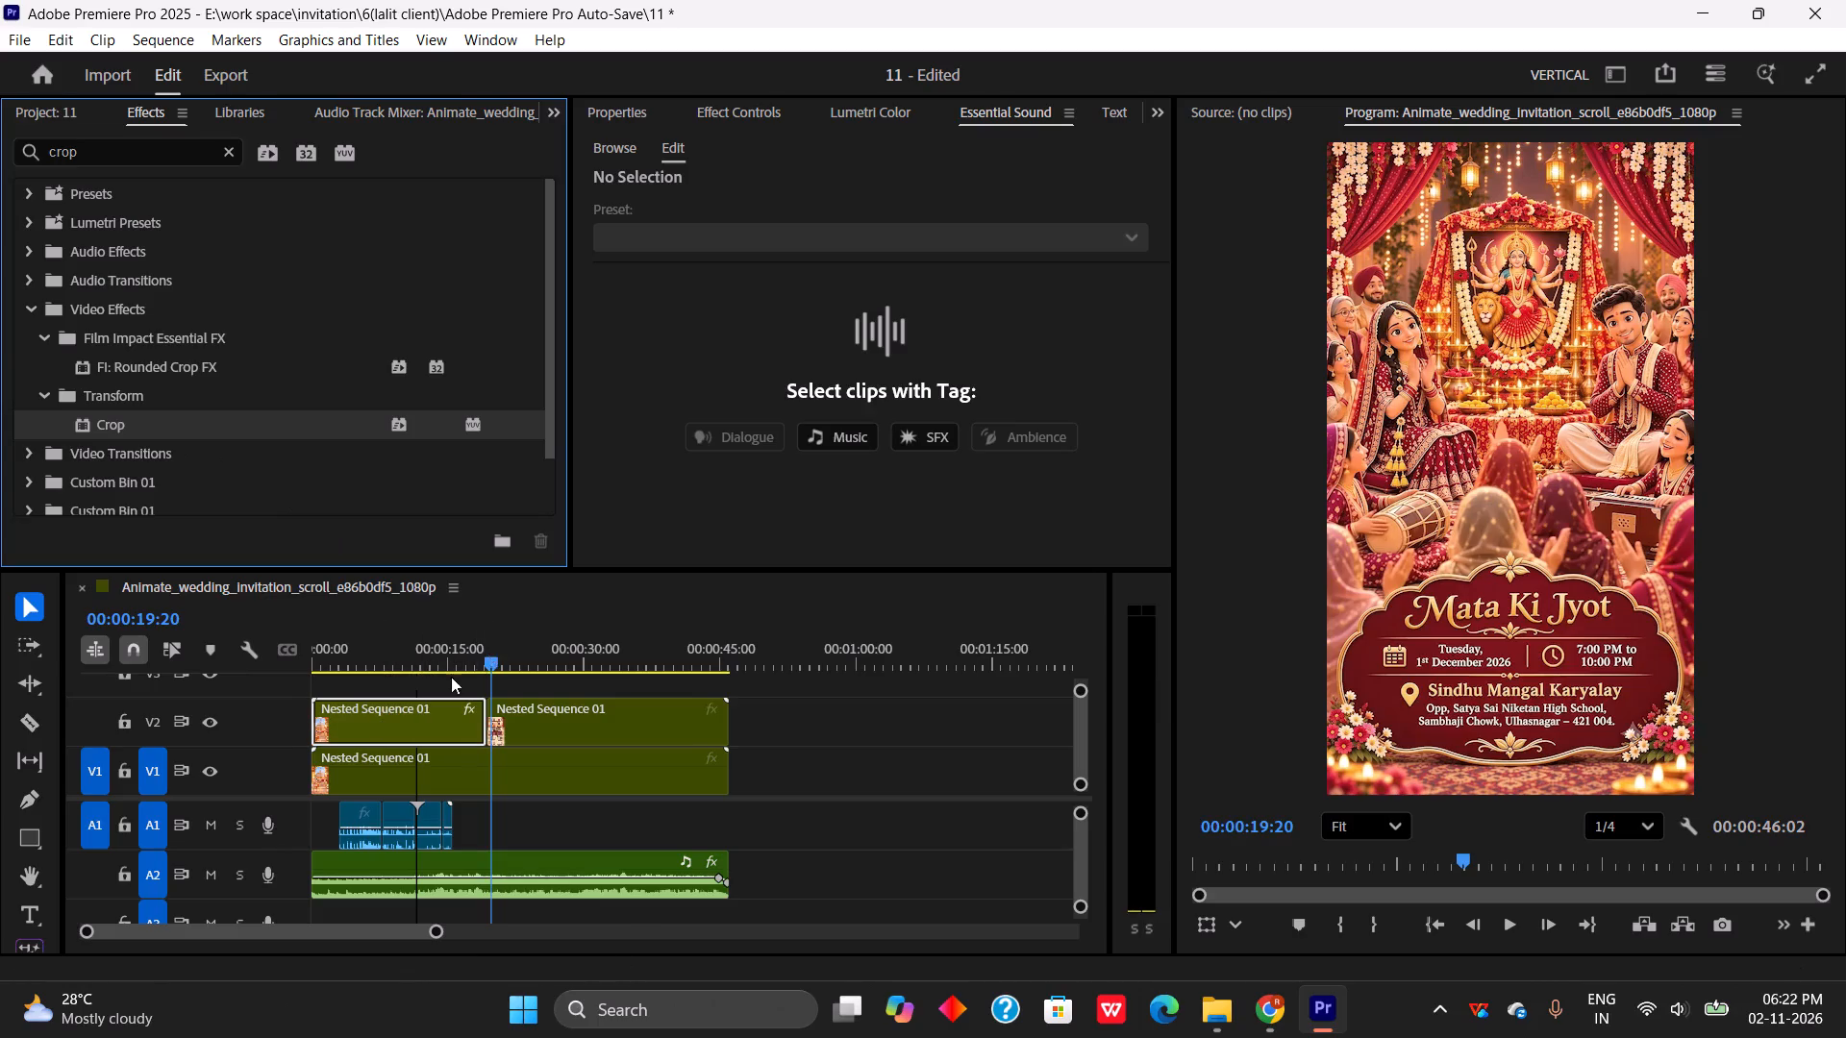
drag(451, 677, 522, 712)
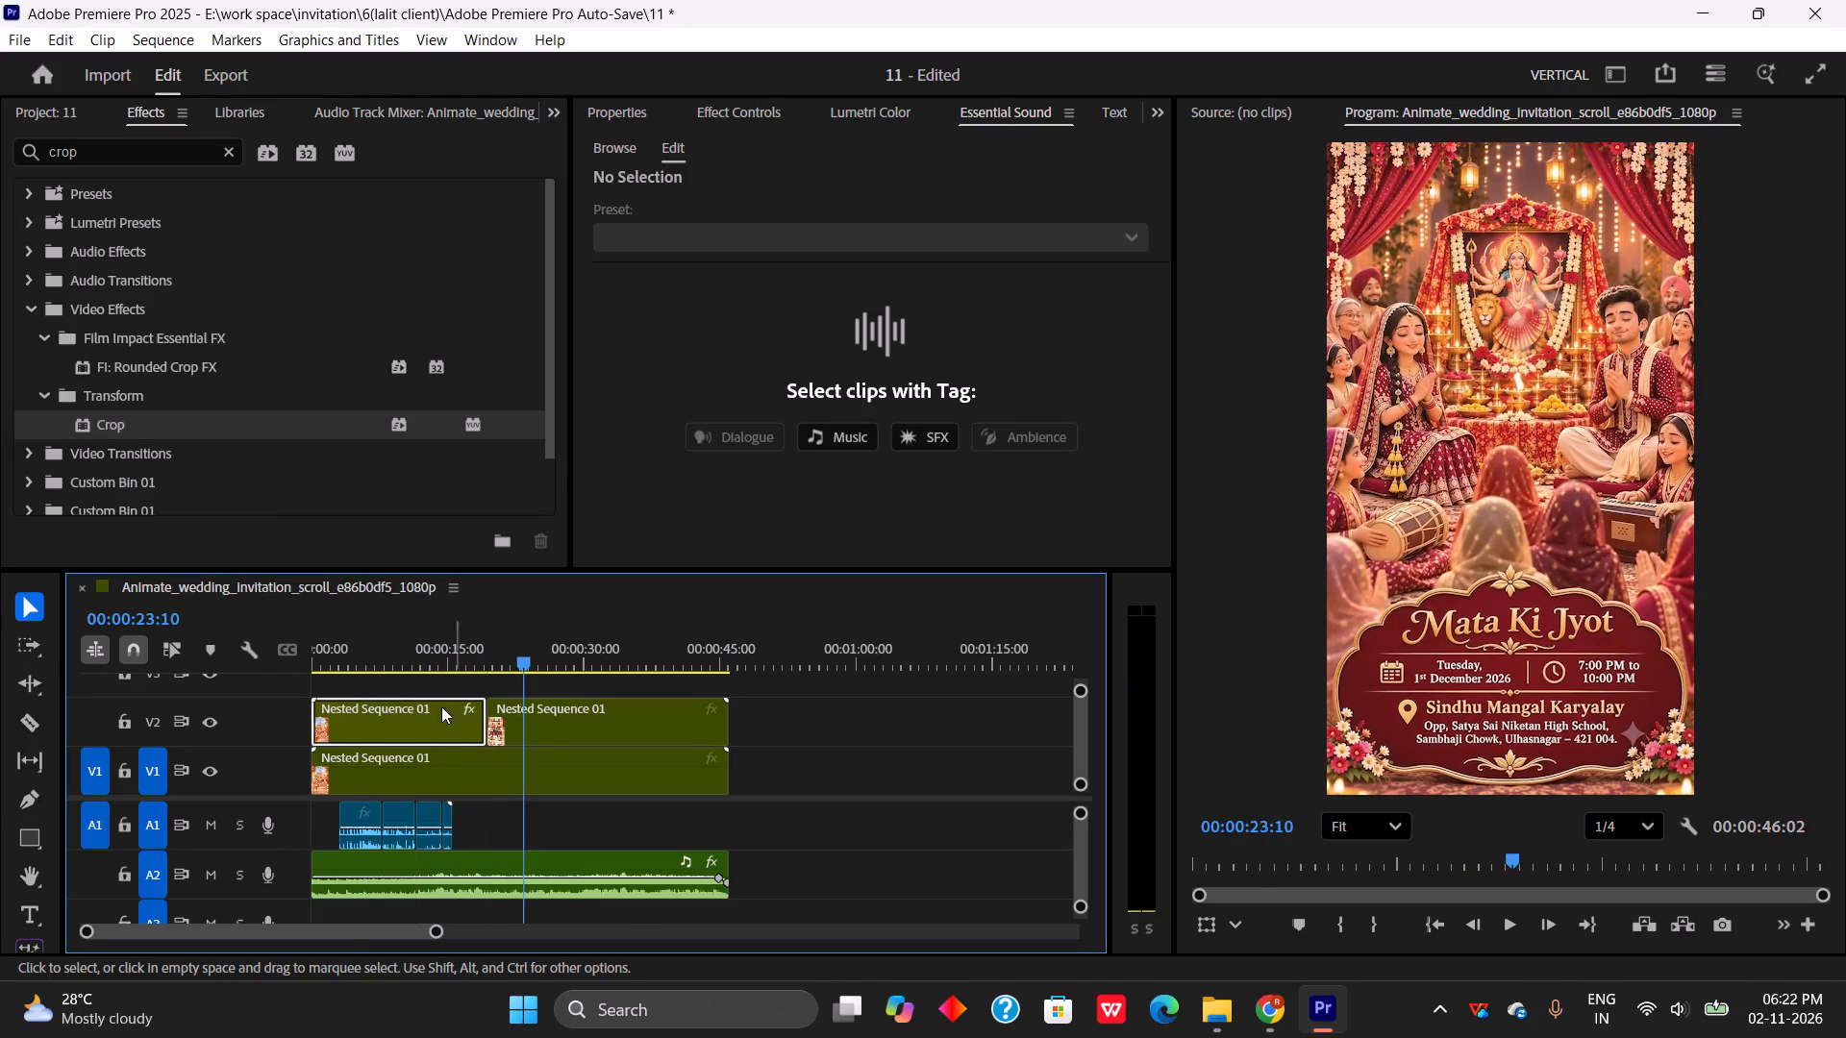
click(610, 108)
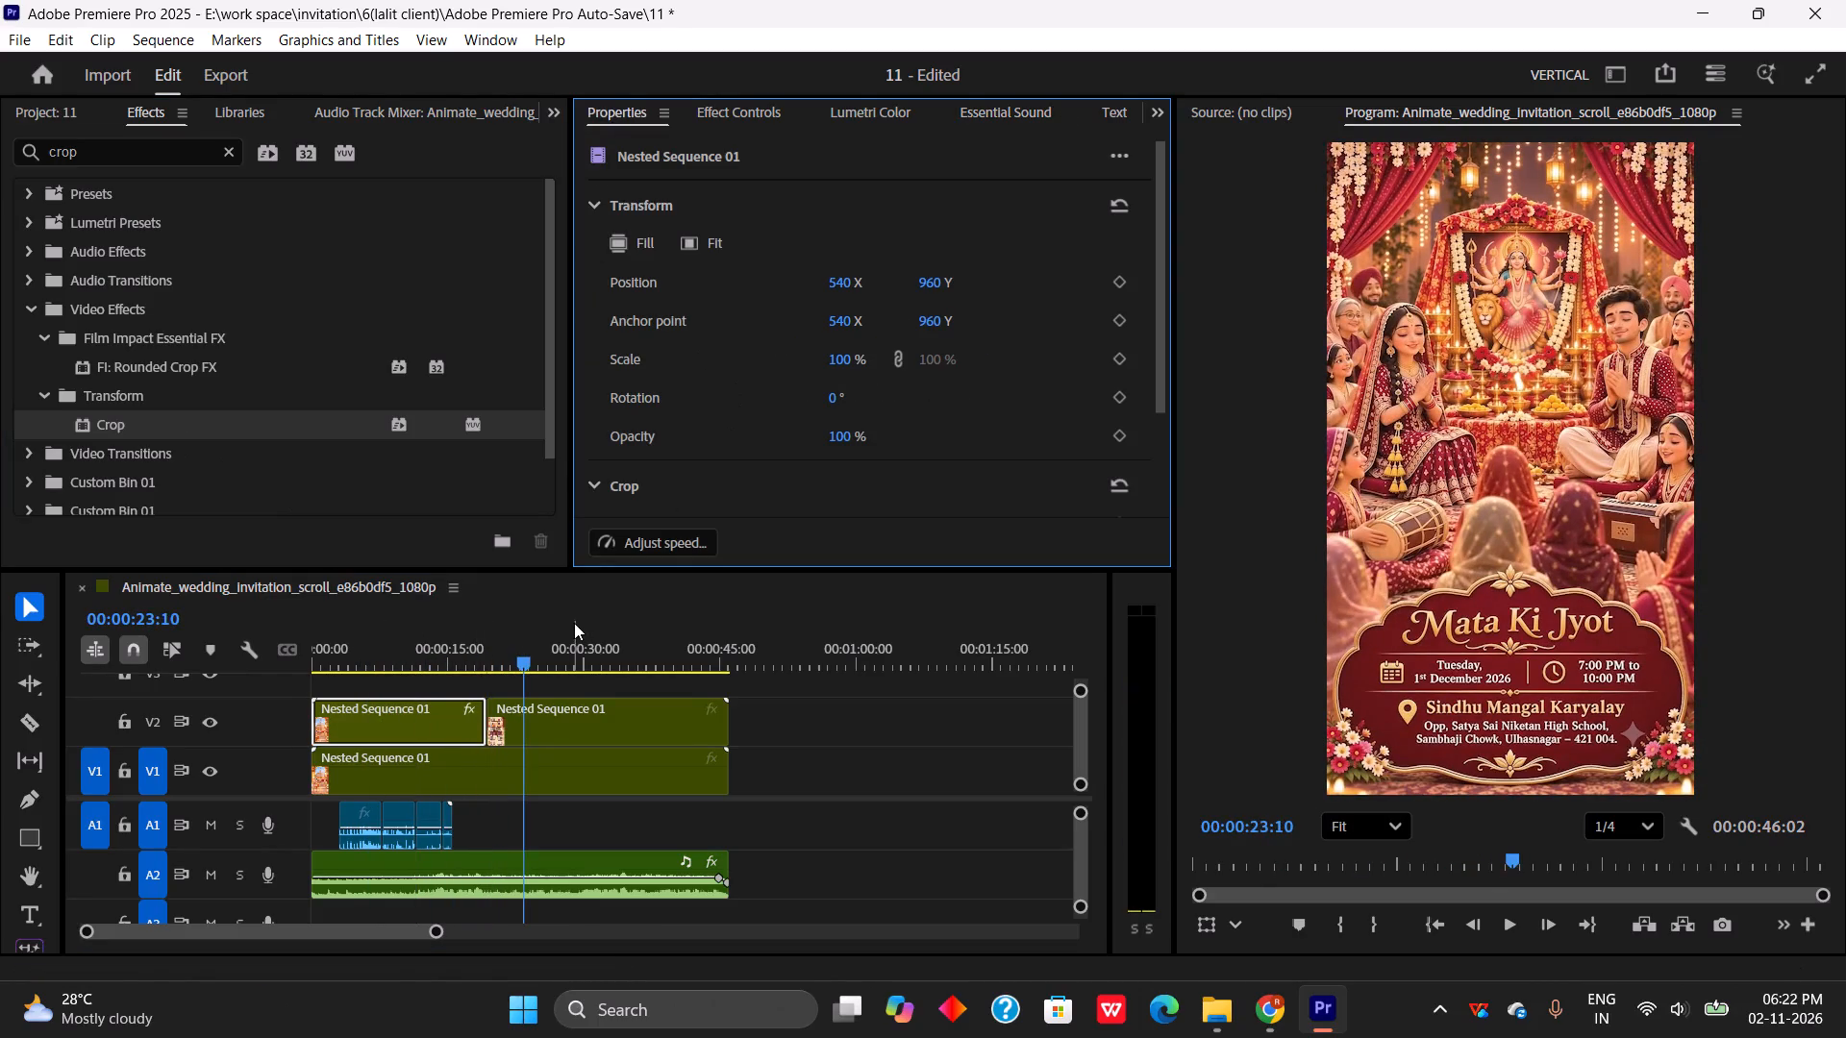
drag(531, 654, 420, 698)
scroll(769, 372, down, 7)
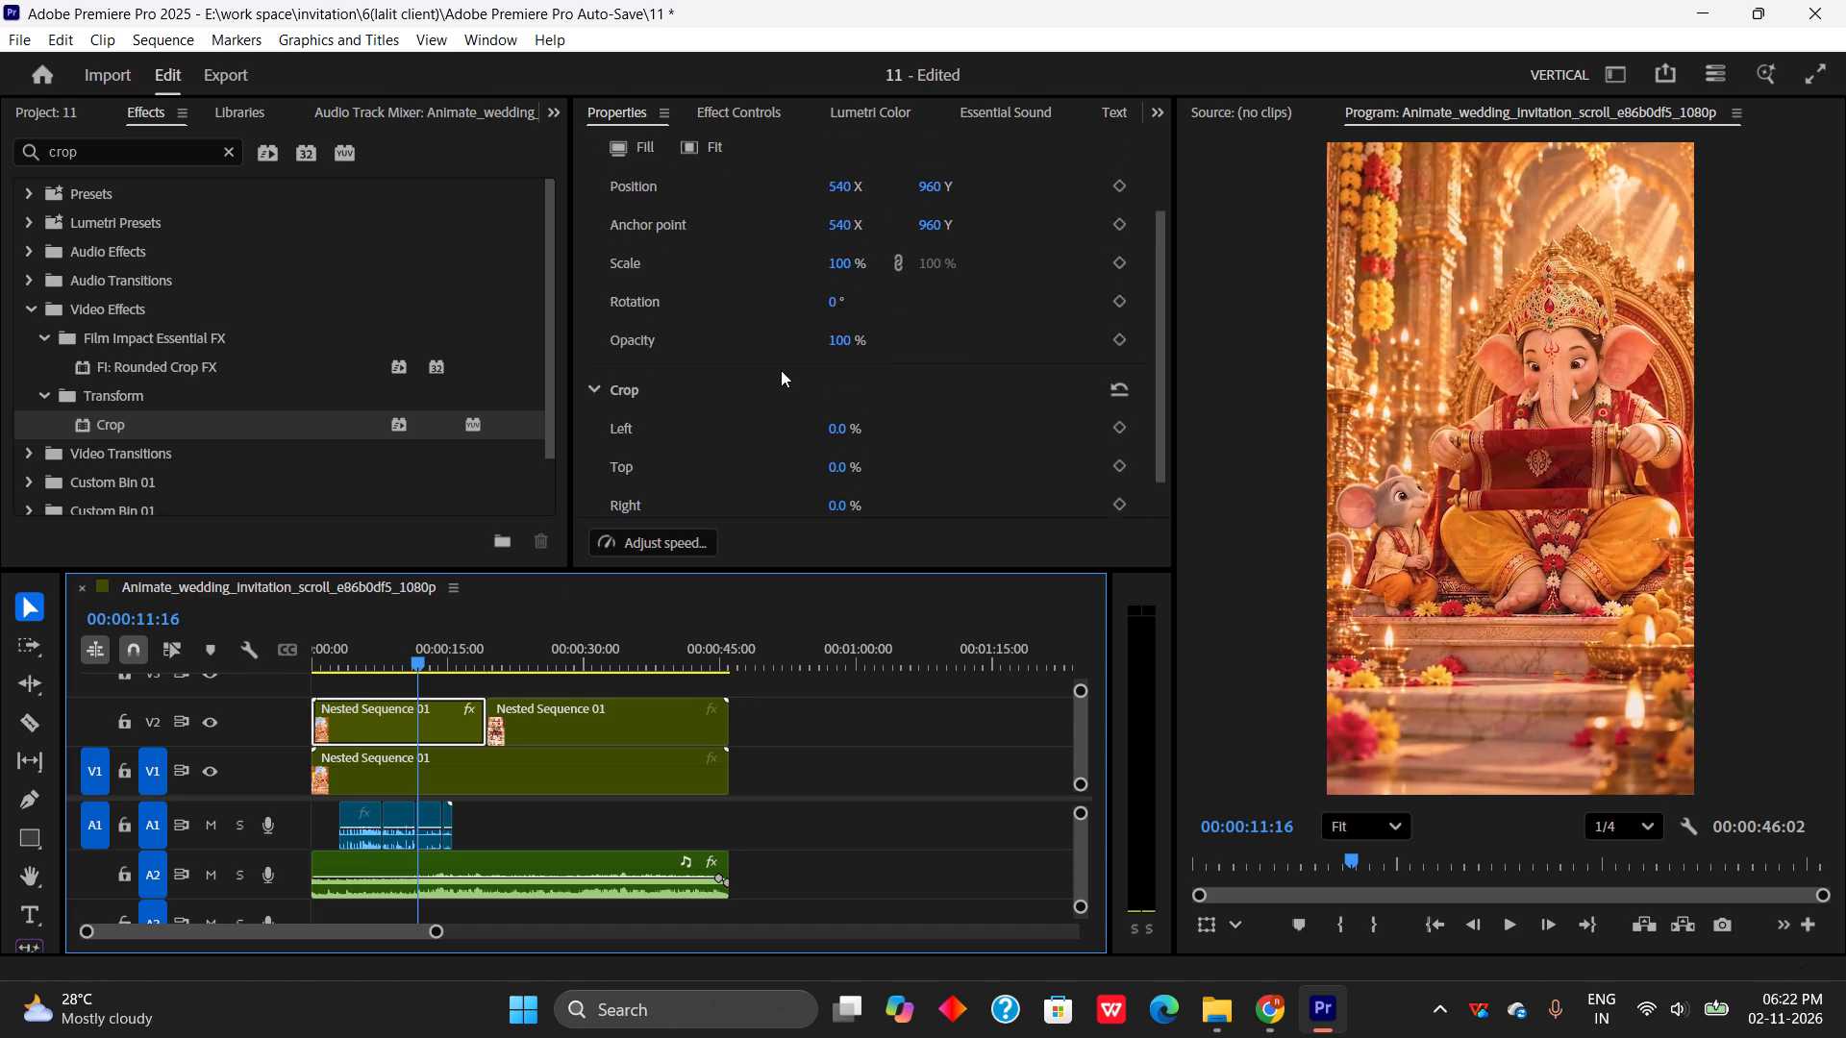
scroll(781, 370, down, 2)
click(742, 95)
click(743, 108)
scroll(797, 203, down, 4)
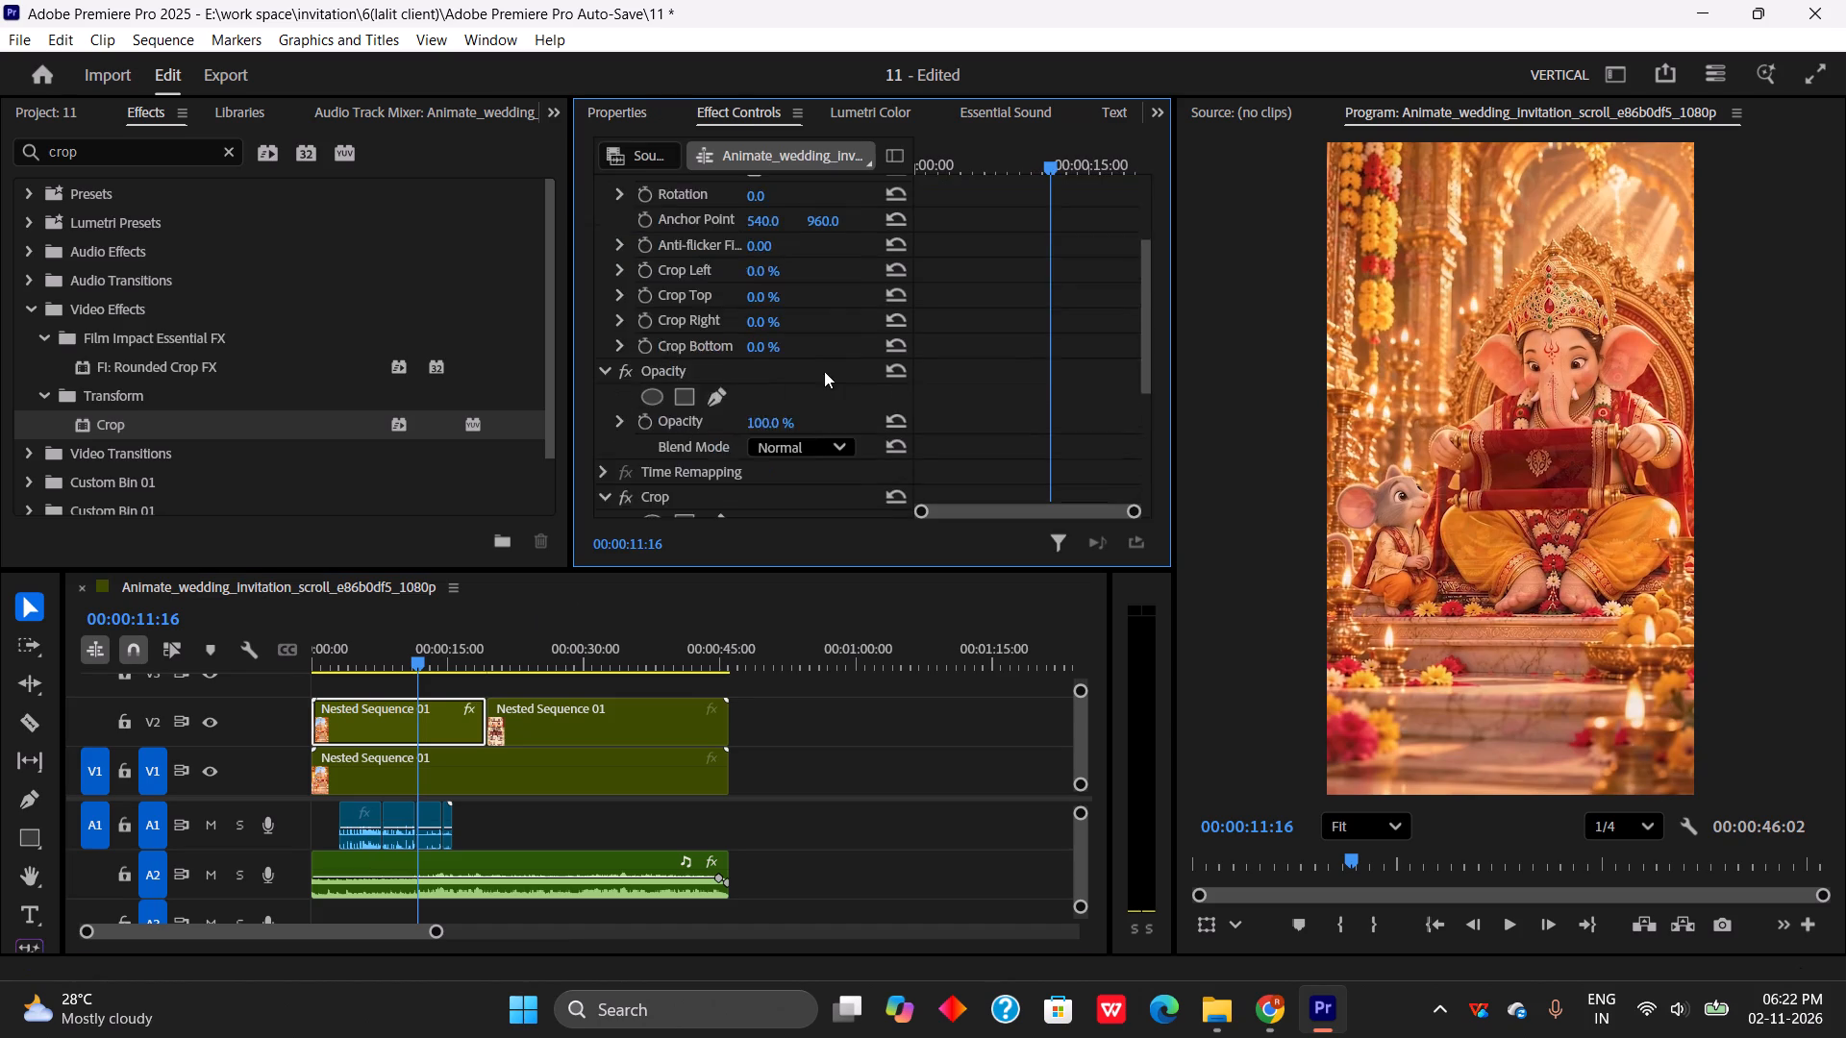
scroll(824, 371, down, 9)
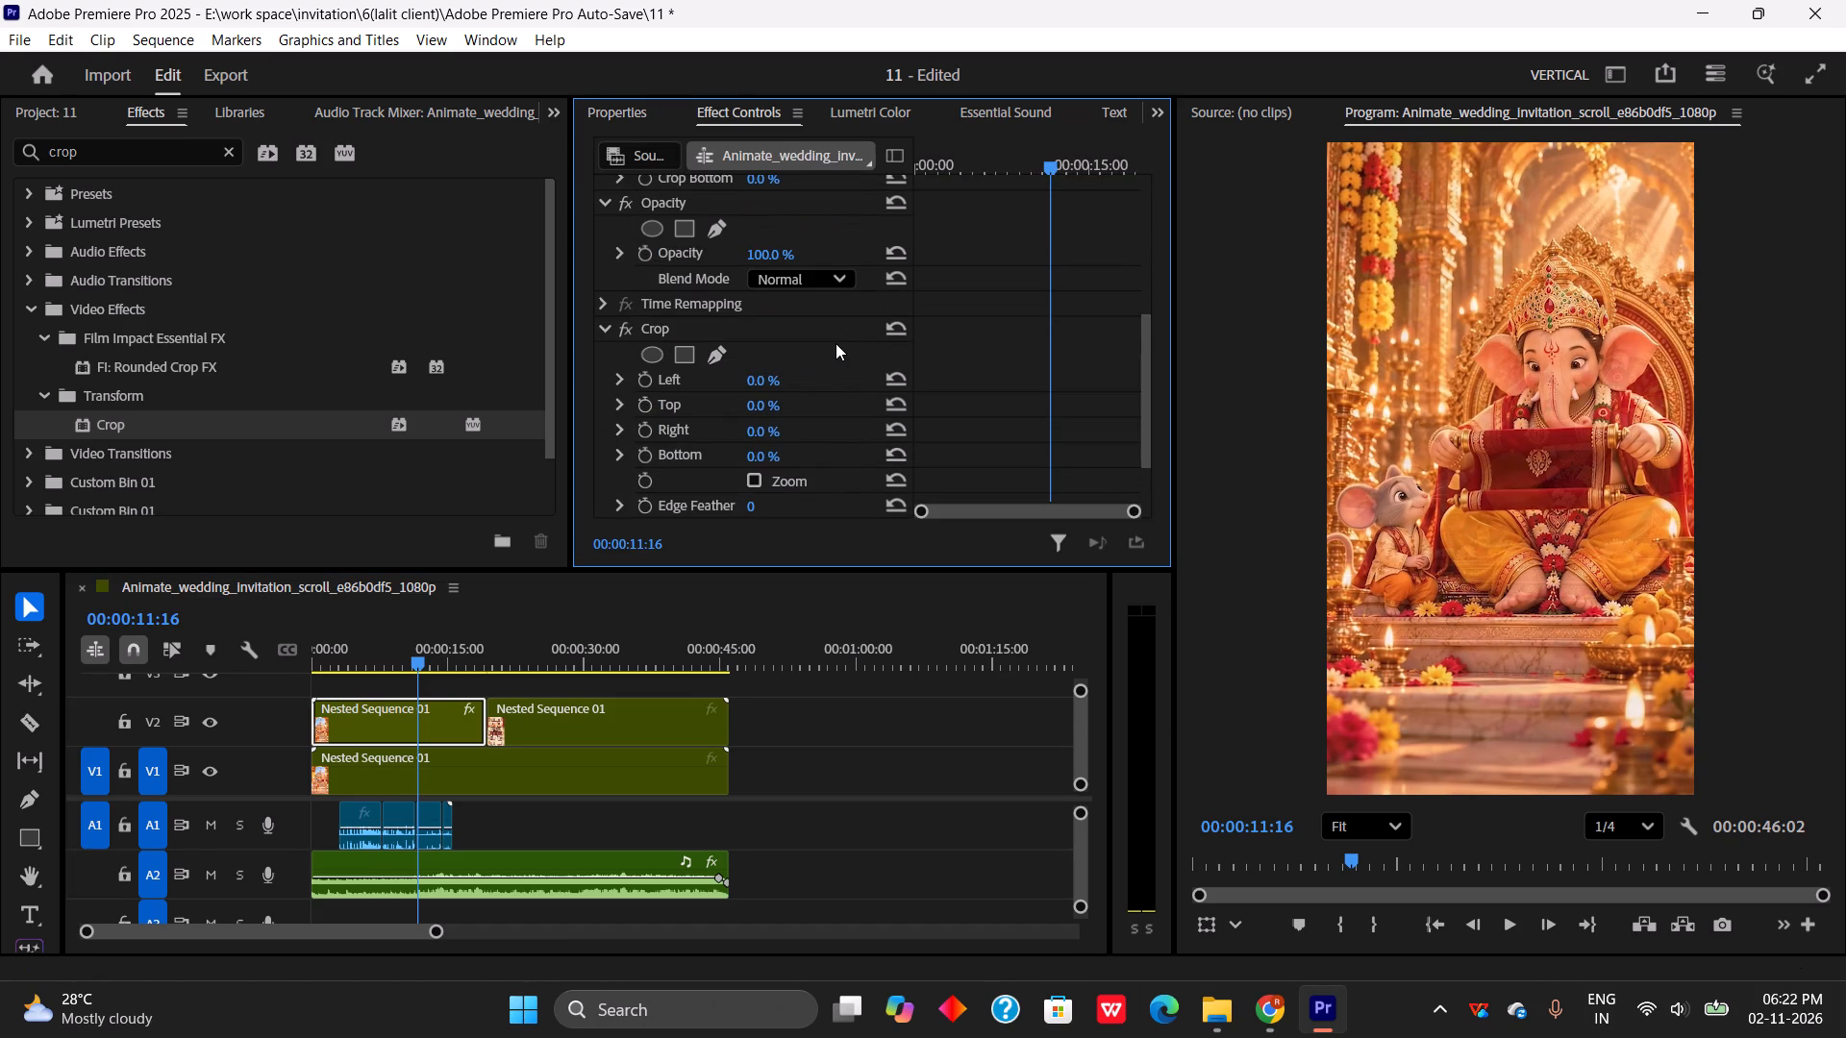
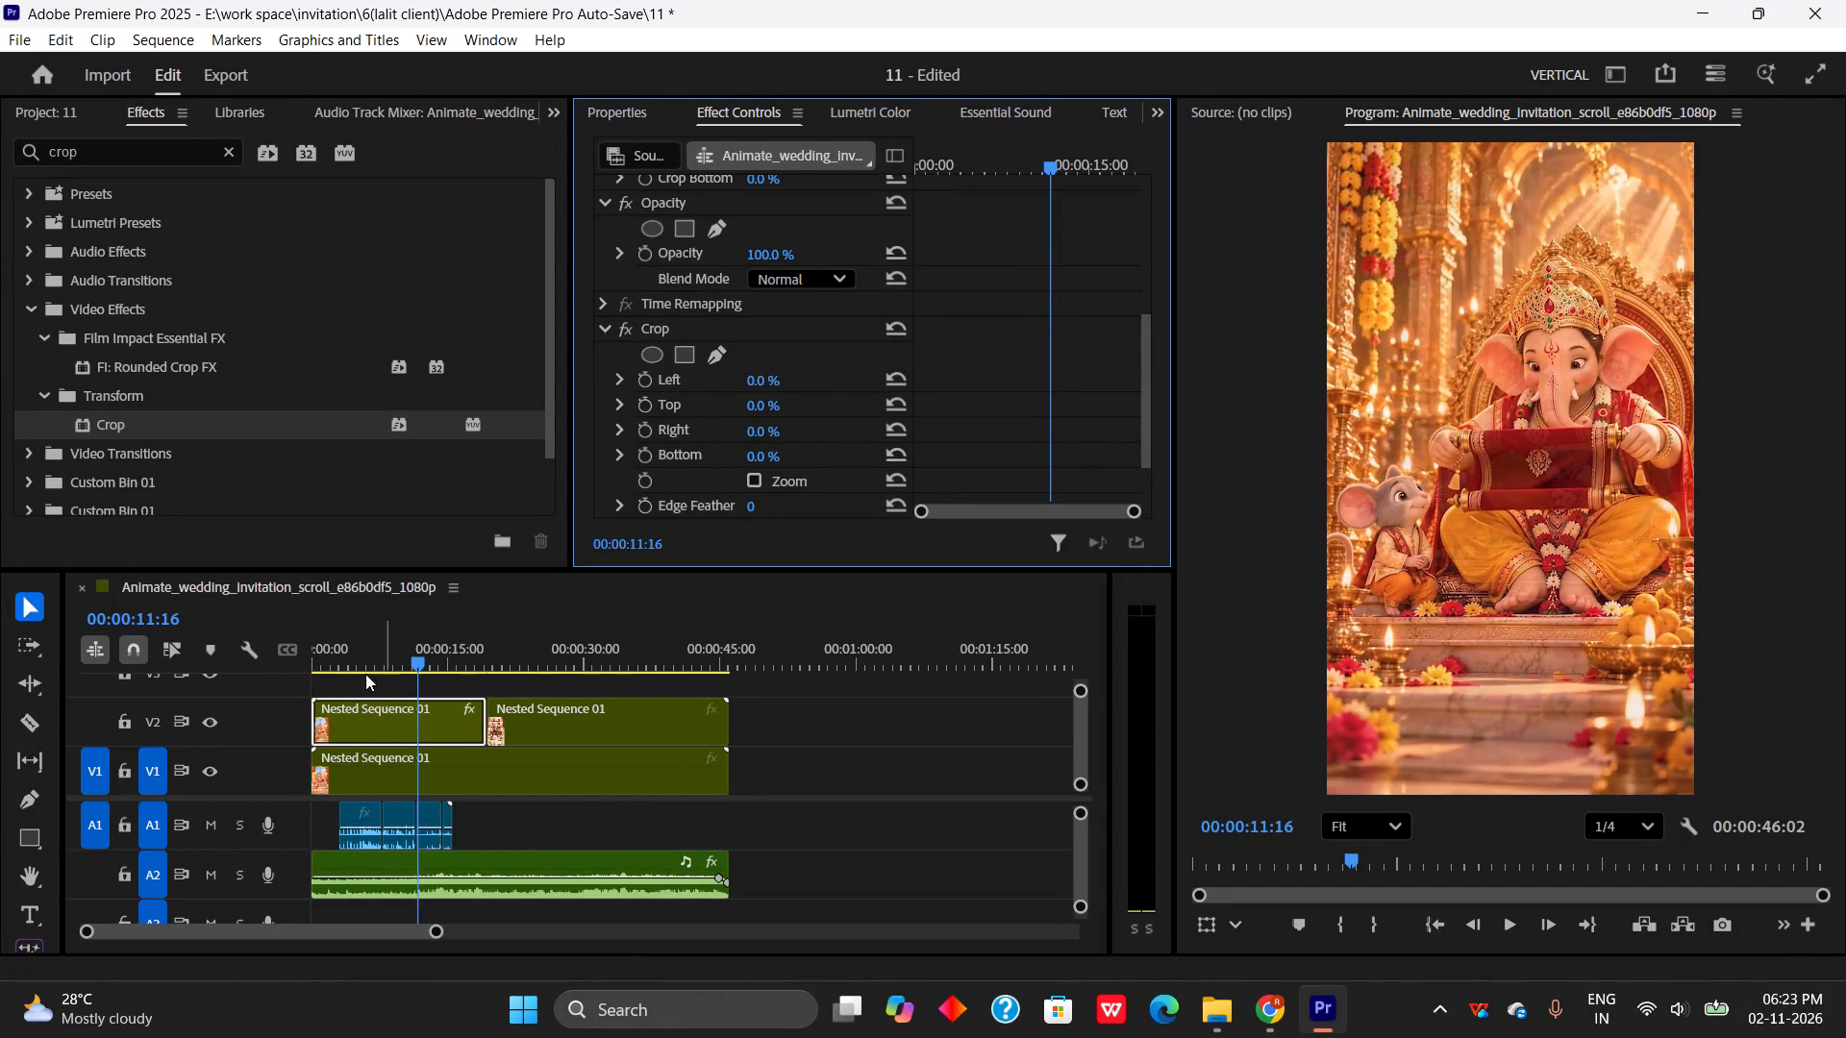
At 00:00:00:19, crop the first V2 segment to a small lower-right patch: left 88.5%, top 88.0%, right 2.6%, bottom 7.7%.
click(743, 332)
drag(420, 655, 338, 697)
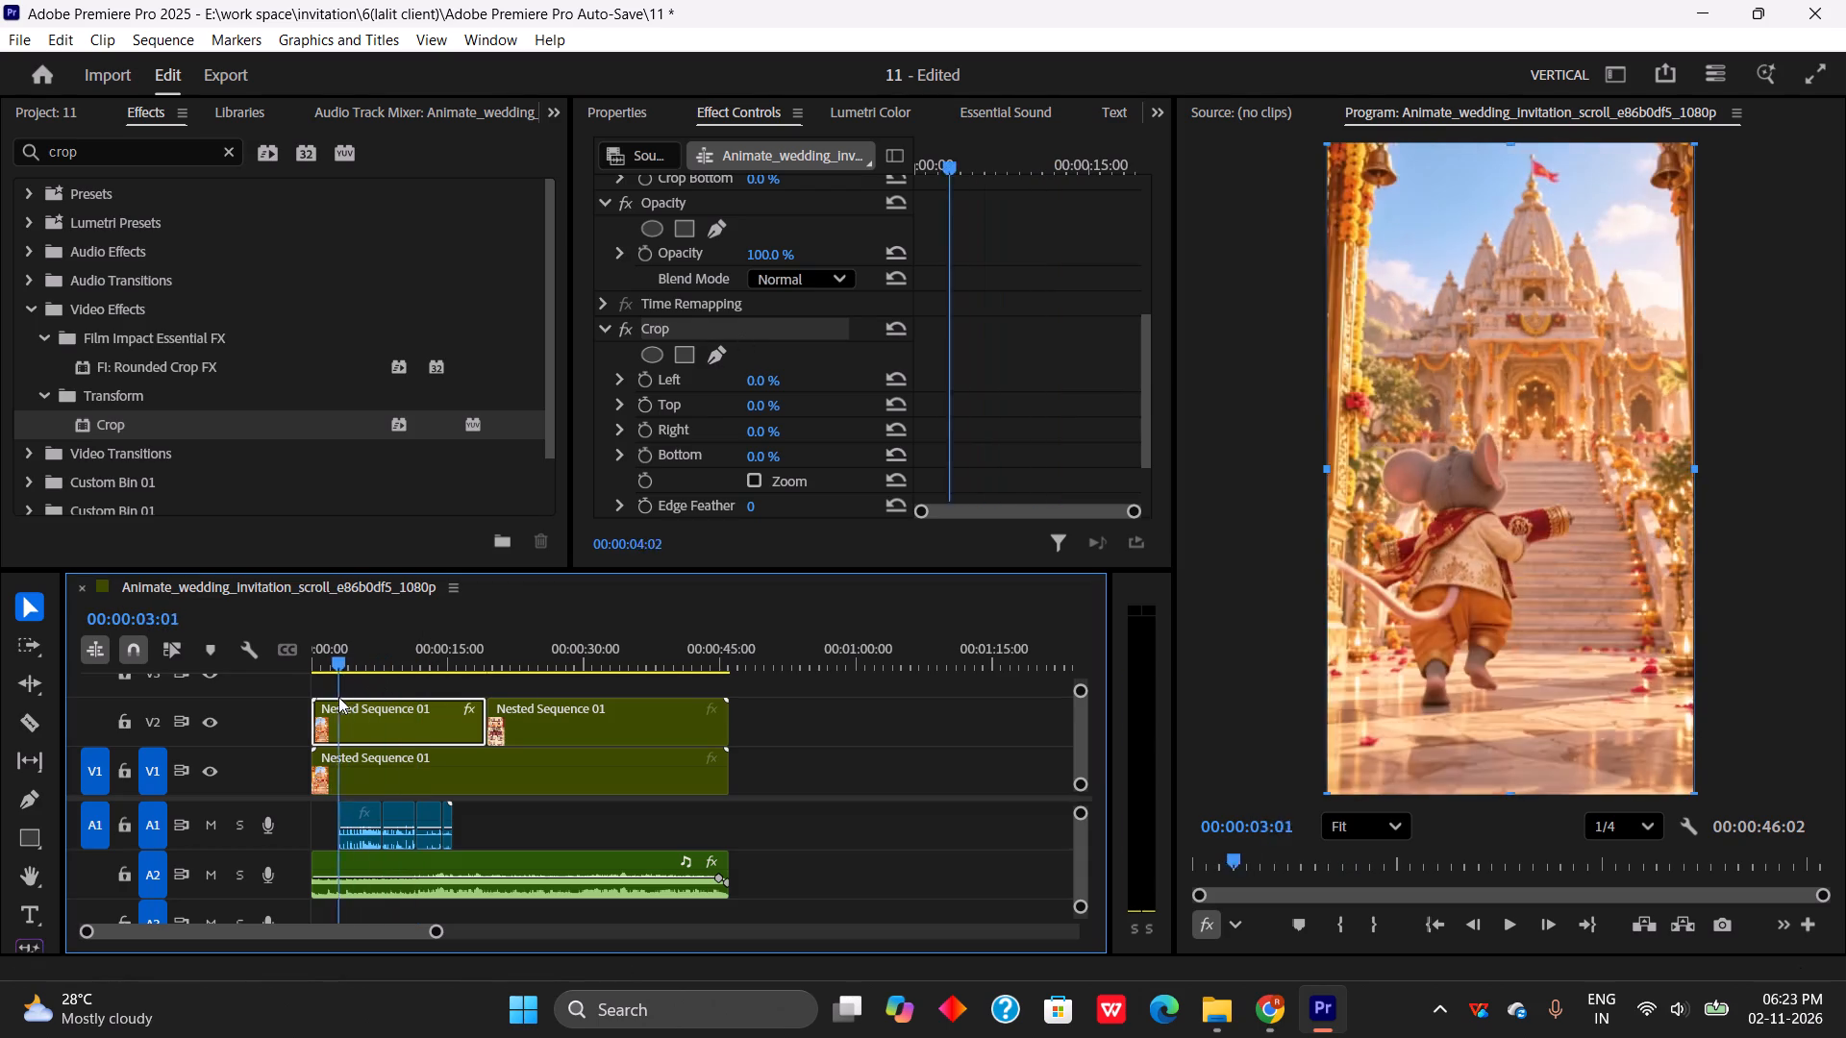
drag(338, 697, 321, 706)
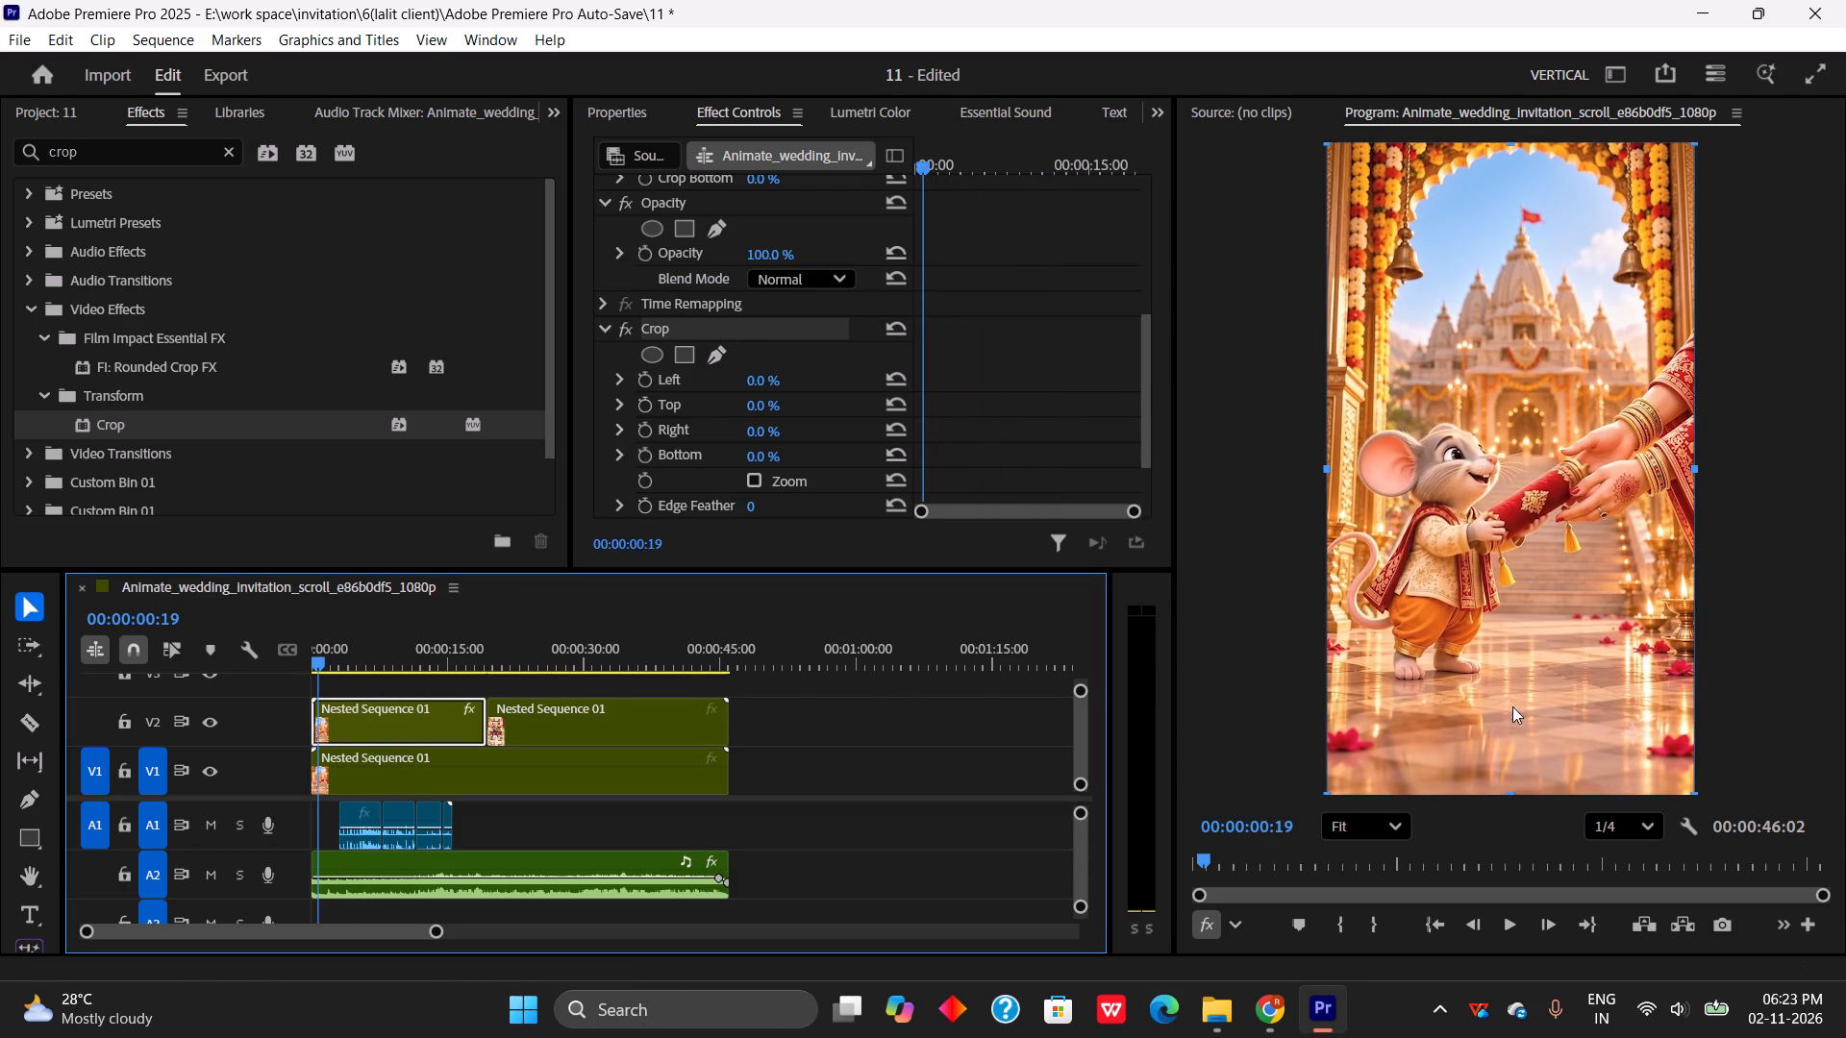
drag(1335, 471, 1613, 535)
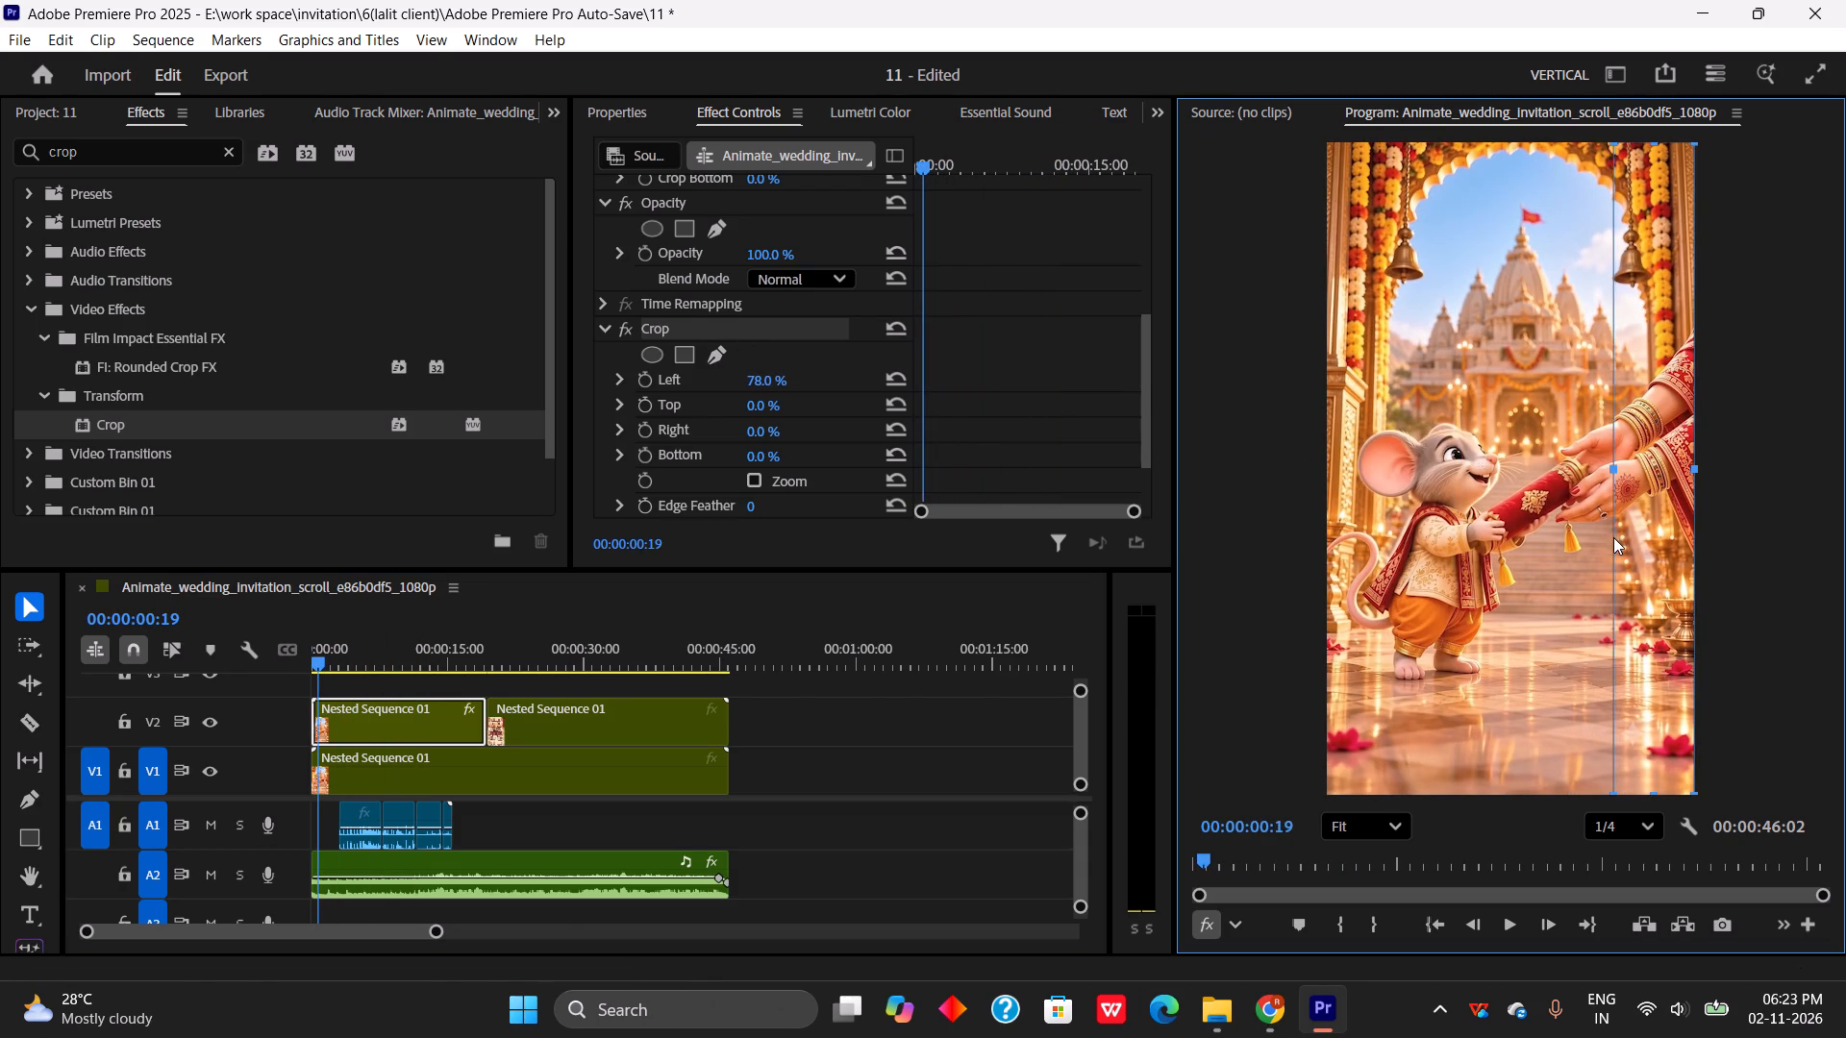
drag(1653, 152, 1705, 671)
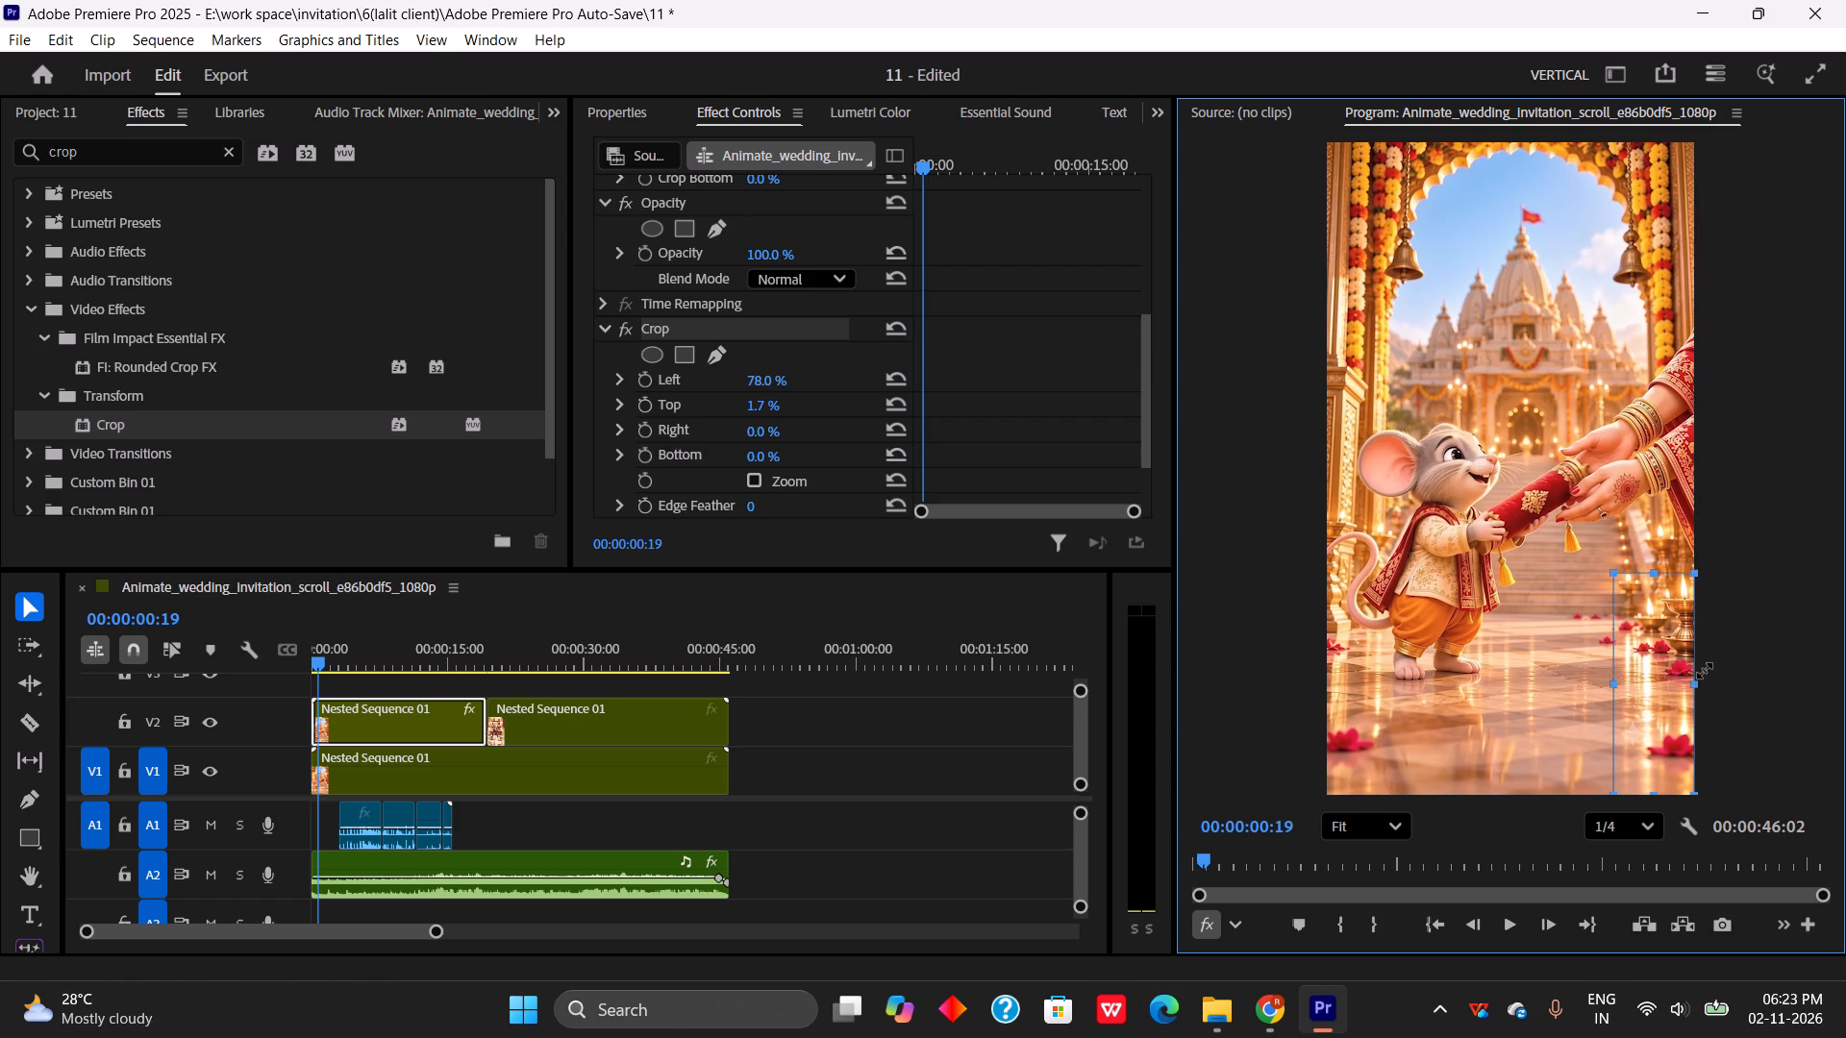
drag(1705, 671, 1698, 694)
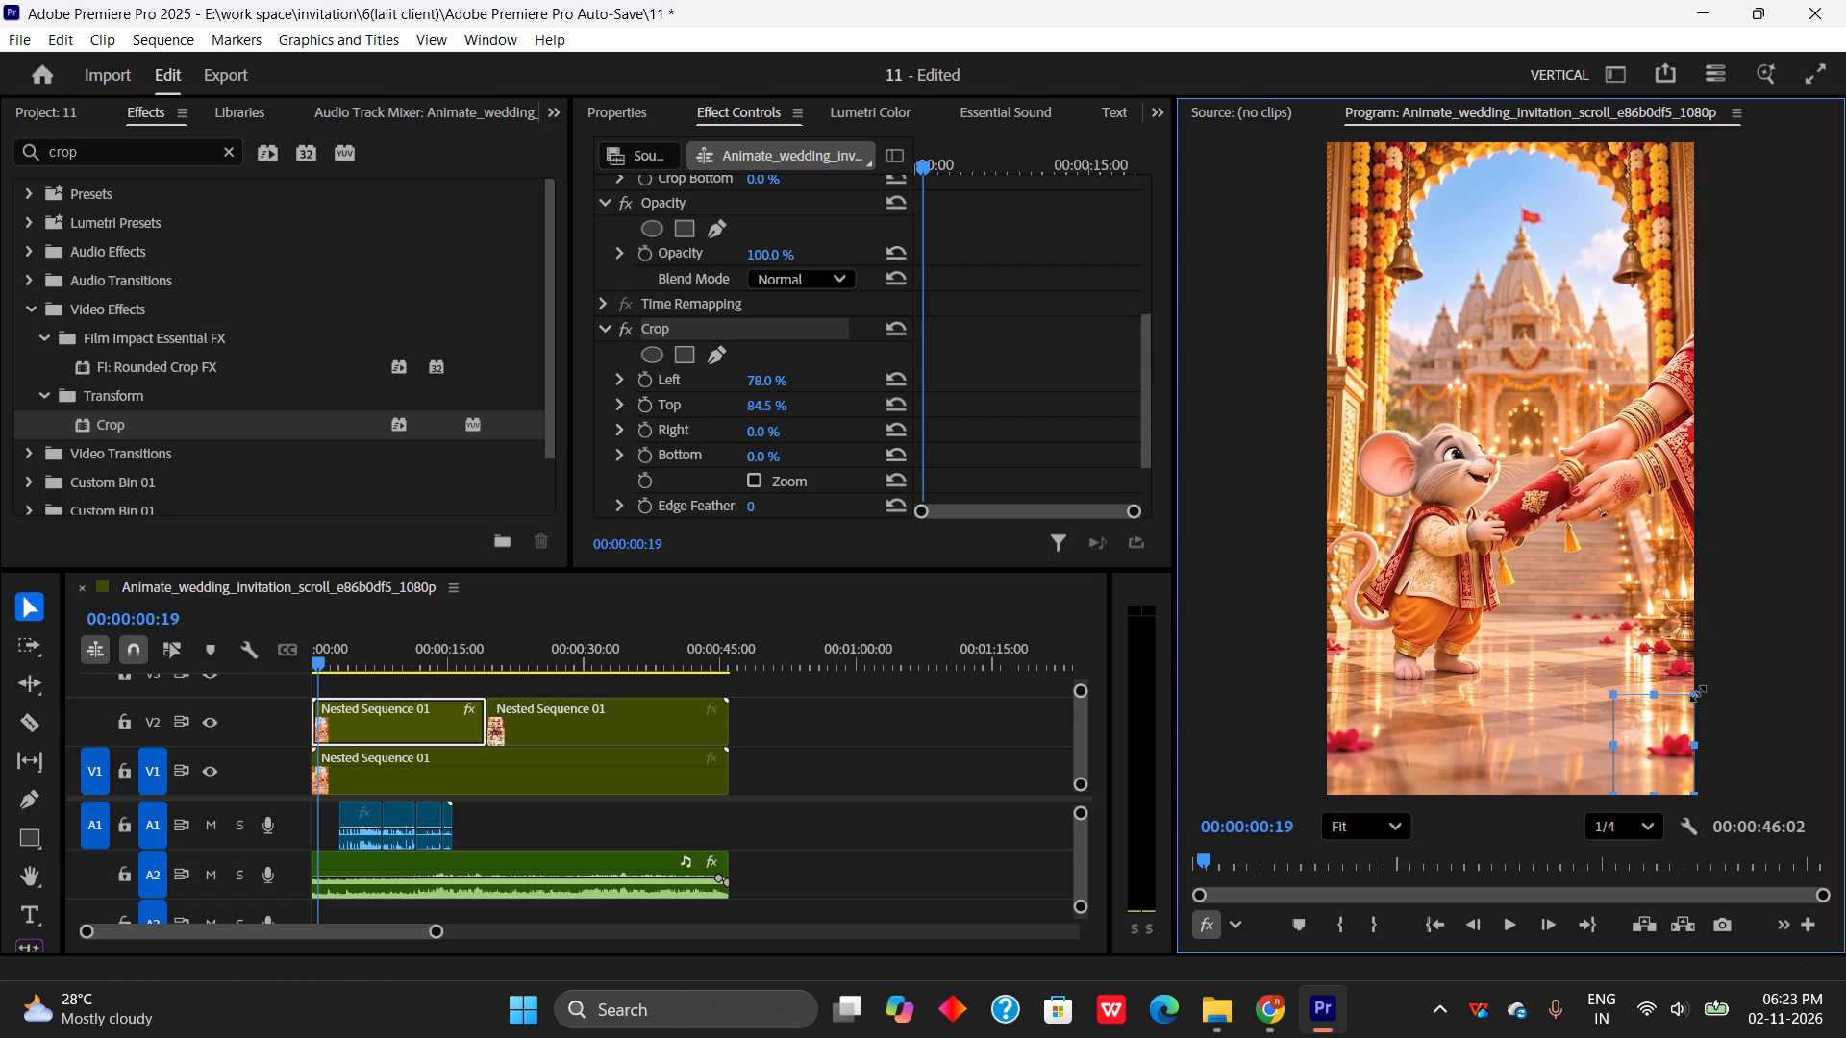
drag(1698, 694, 1699, 693)
drag(1650, 785, 1651, 752)
drag(1656, 703, 1659, 713)
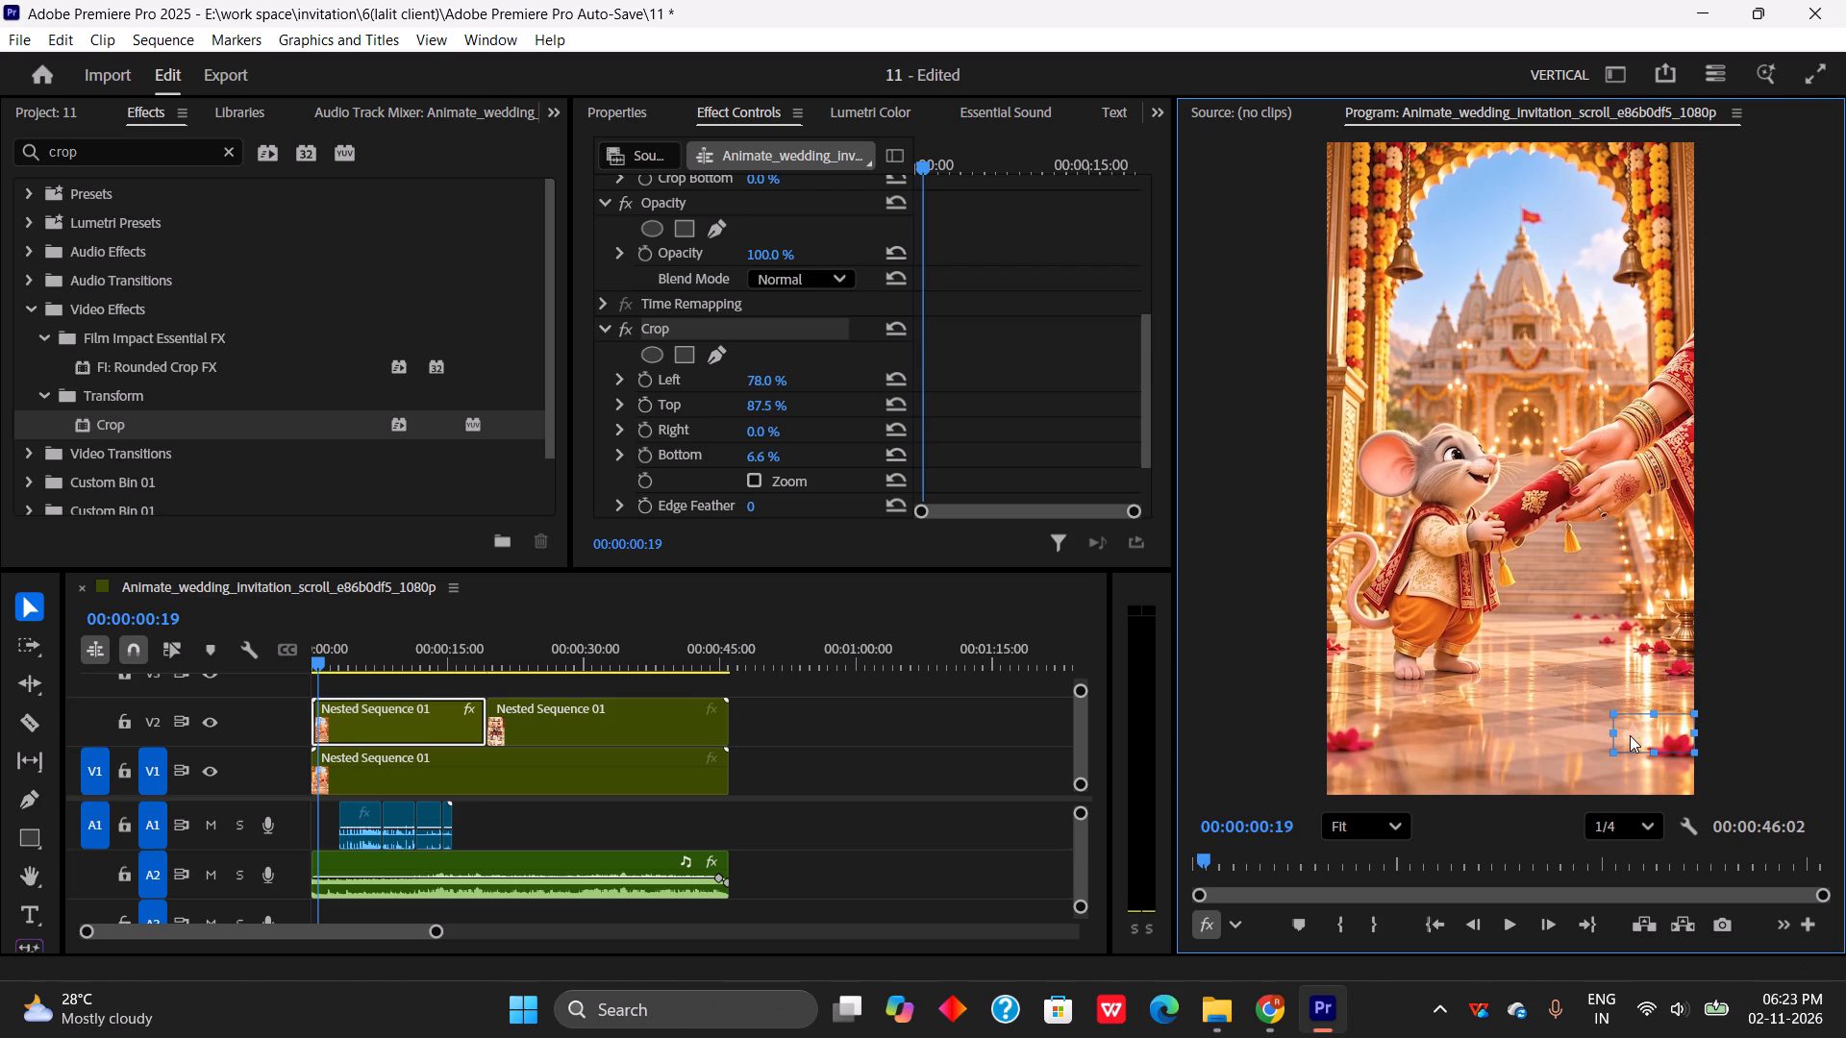
drag(1624, 735, 1651, 736)
drag(1651, 736, 1652, 736)
click(1689, 735)
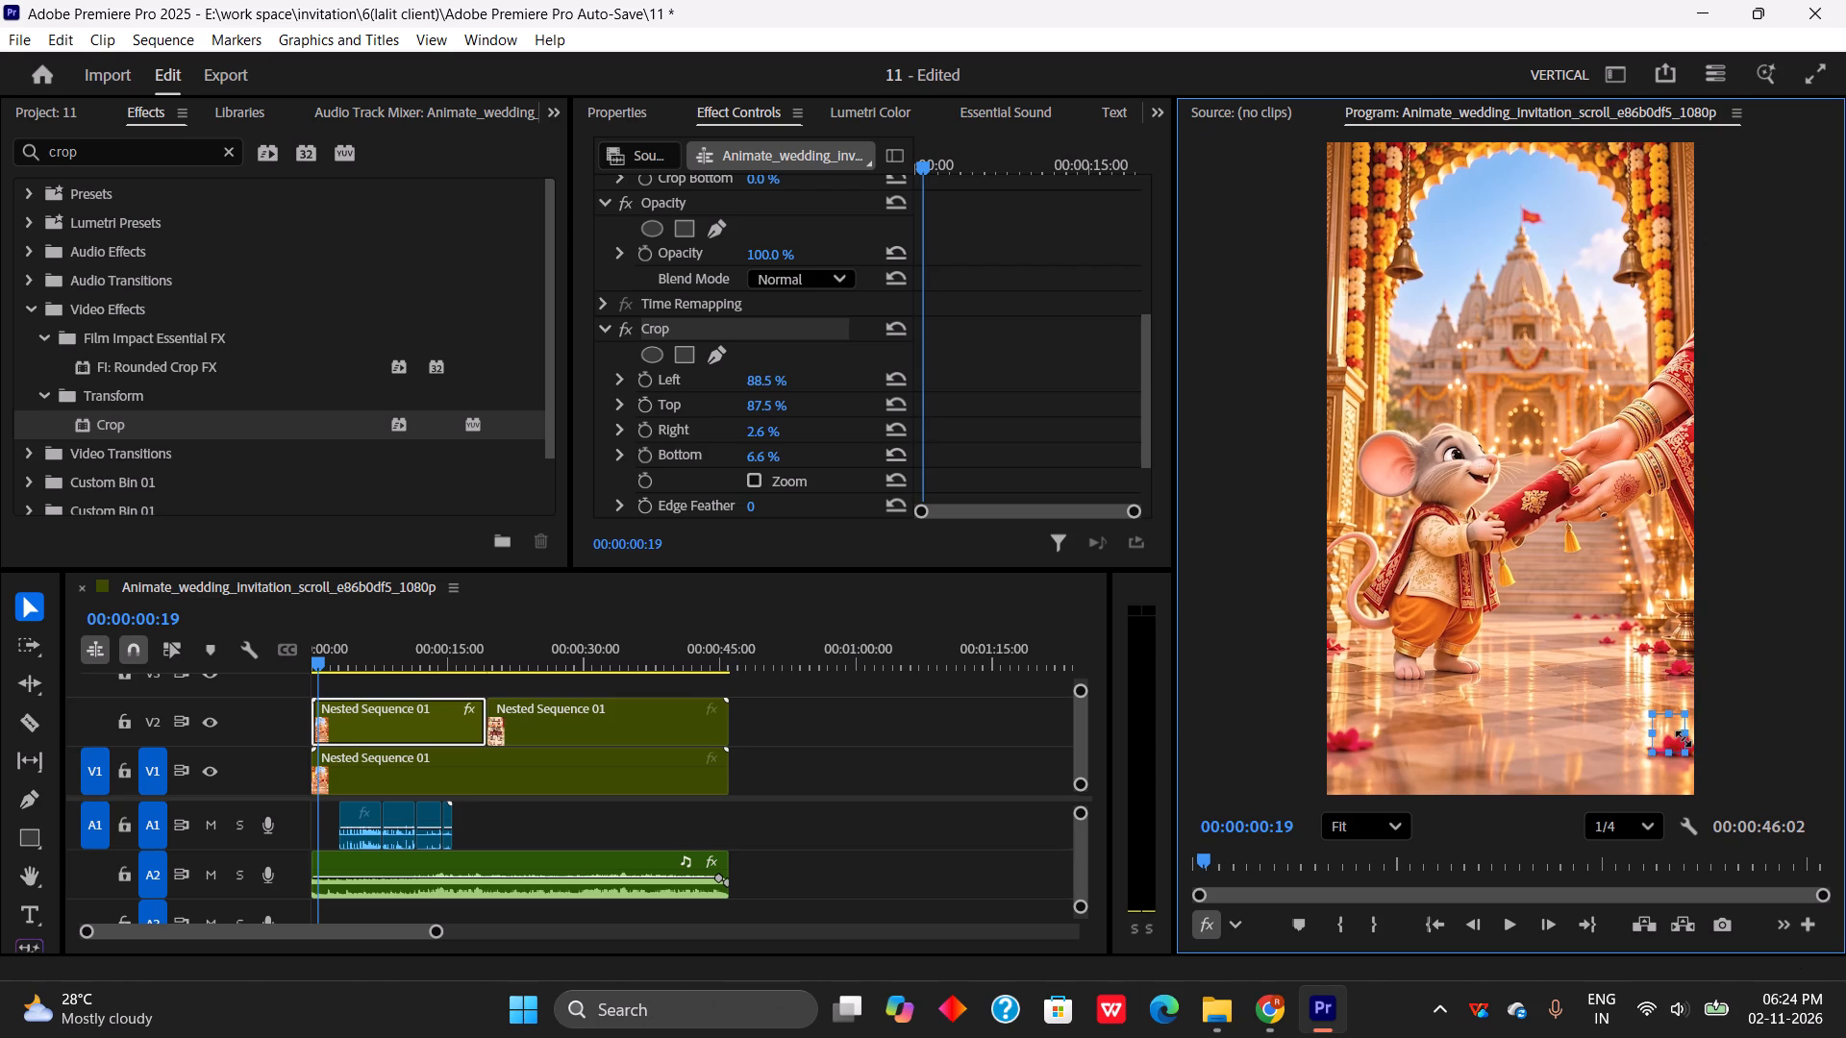
click(1670, 720)
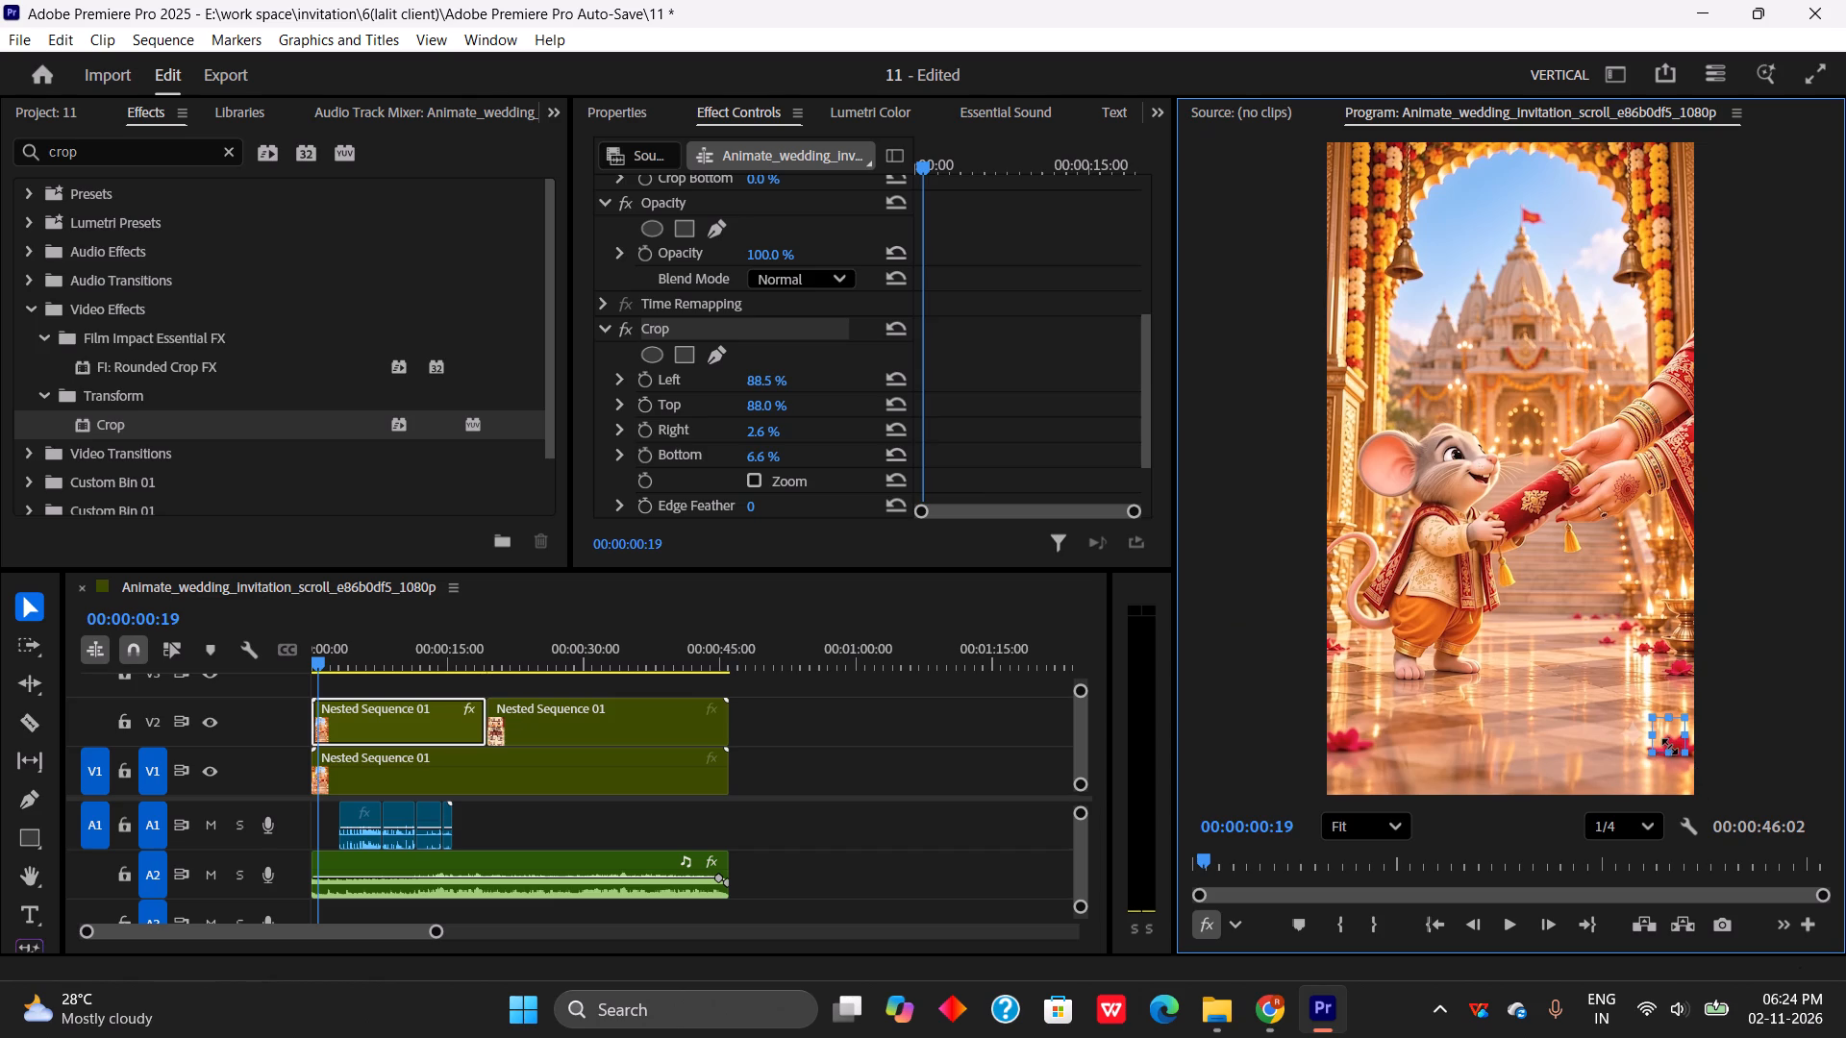
click(1669, 747)
Shift the cropped patch of the first V2 segment sideways by setting its horizontal position to 450, and briefly play it.
scroll(854, 458, up, 8)
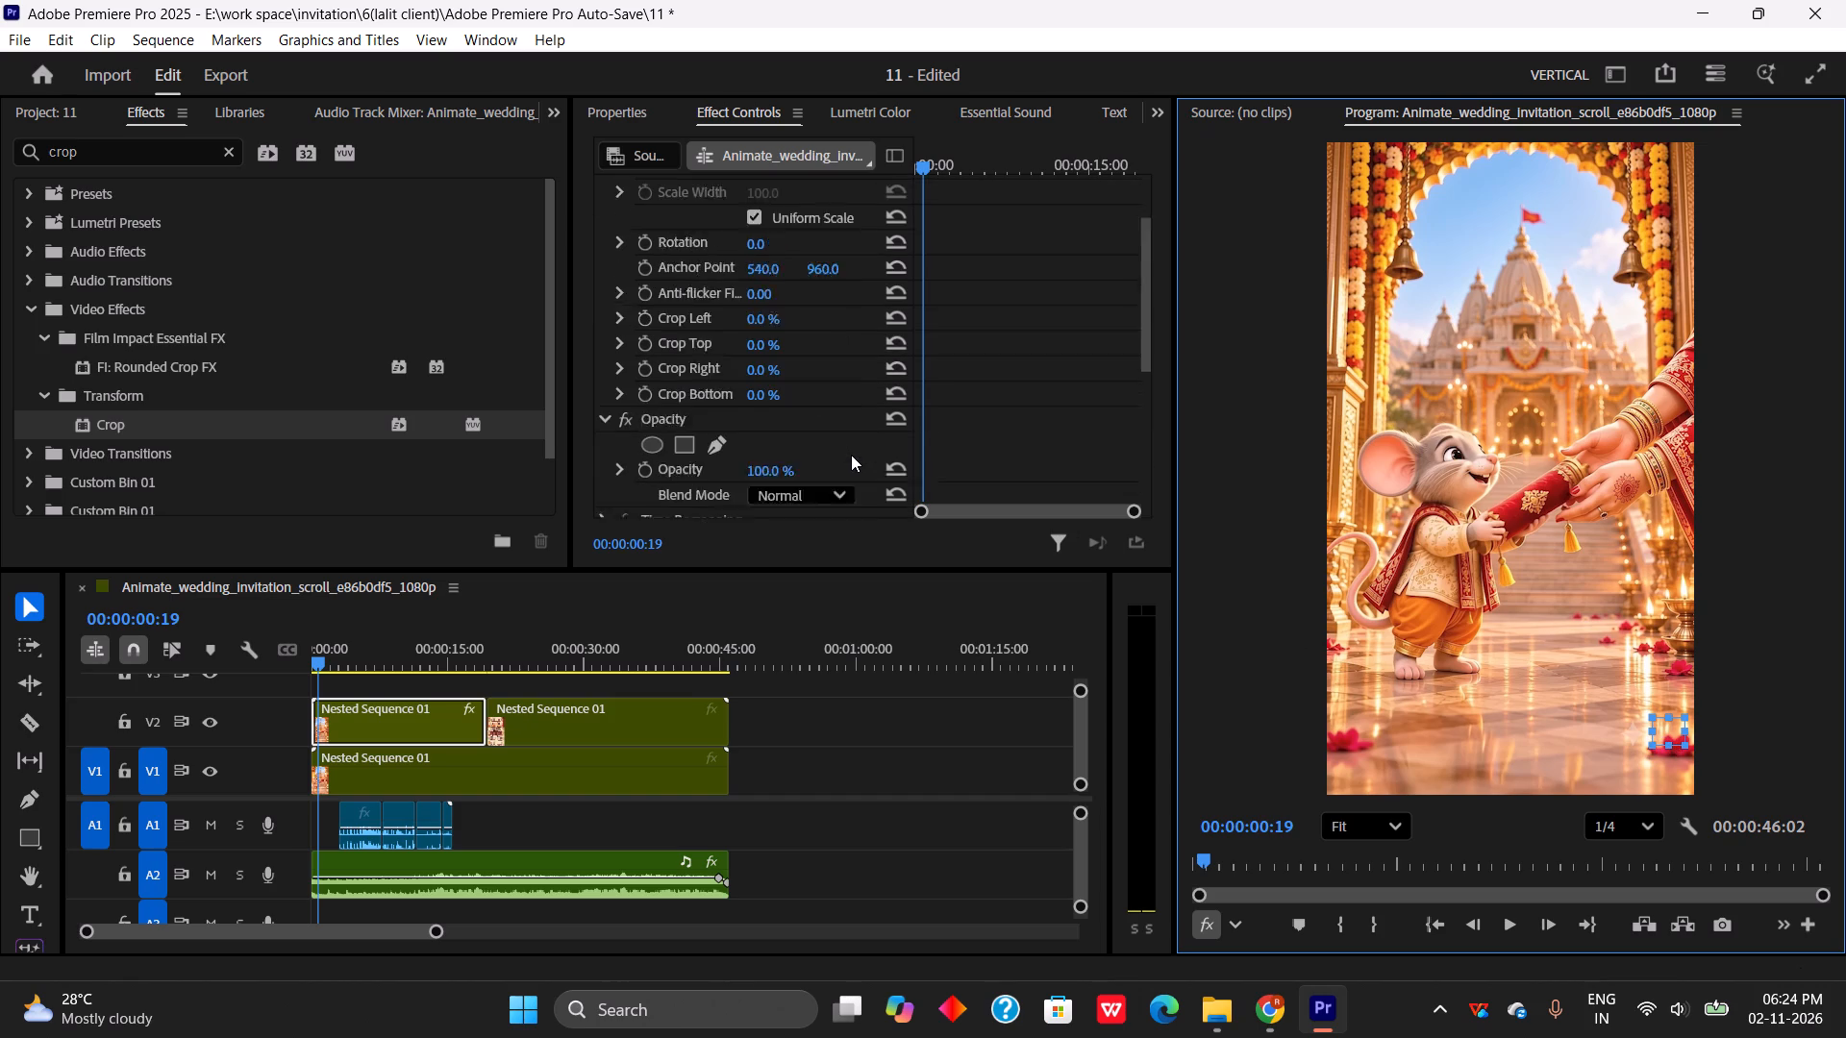
scroll(851, 455, up, 6)
click(836, 242)
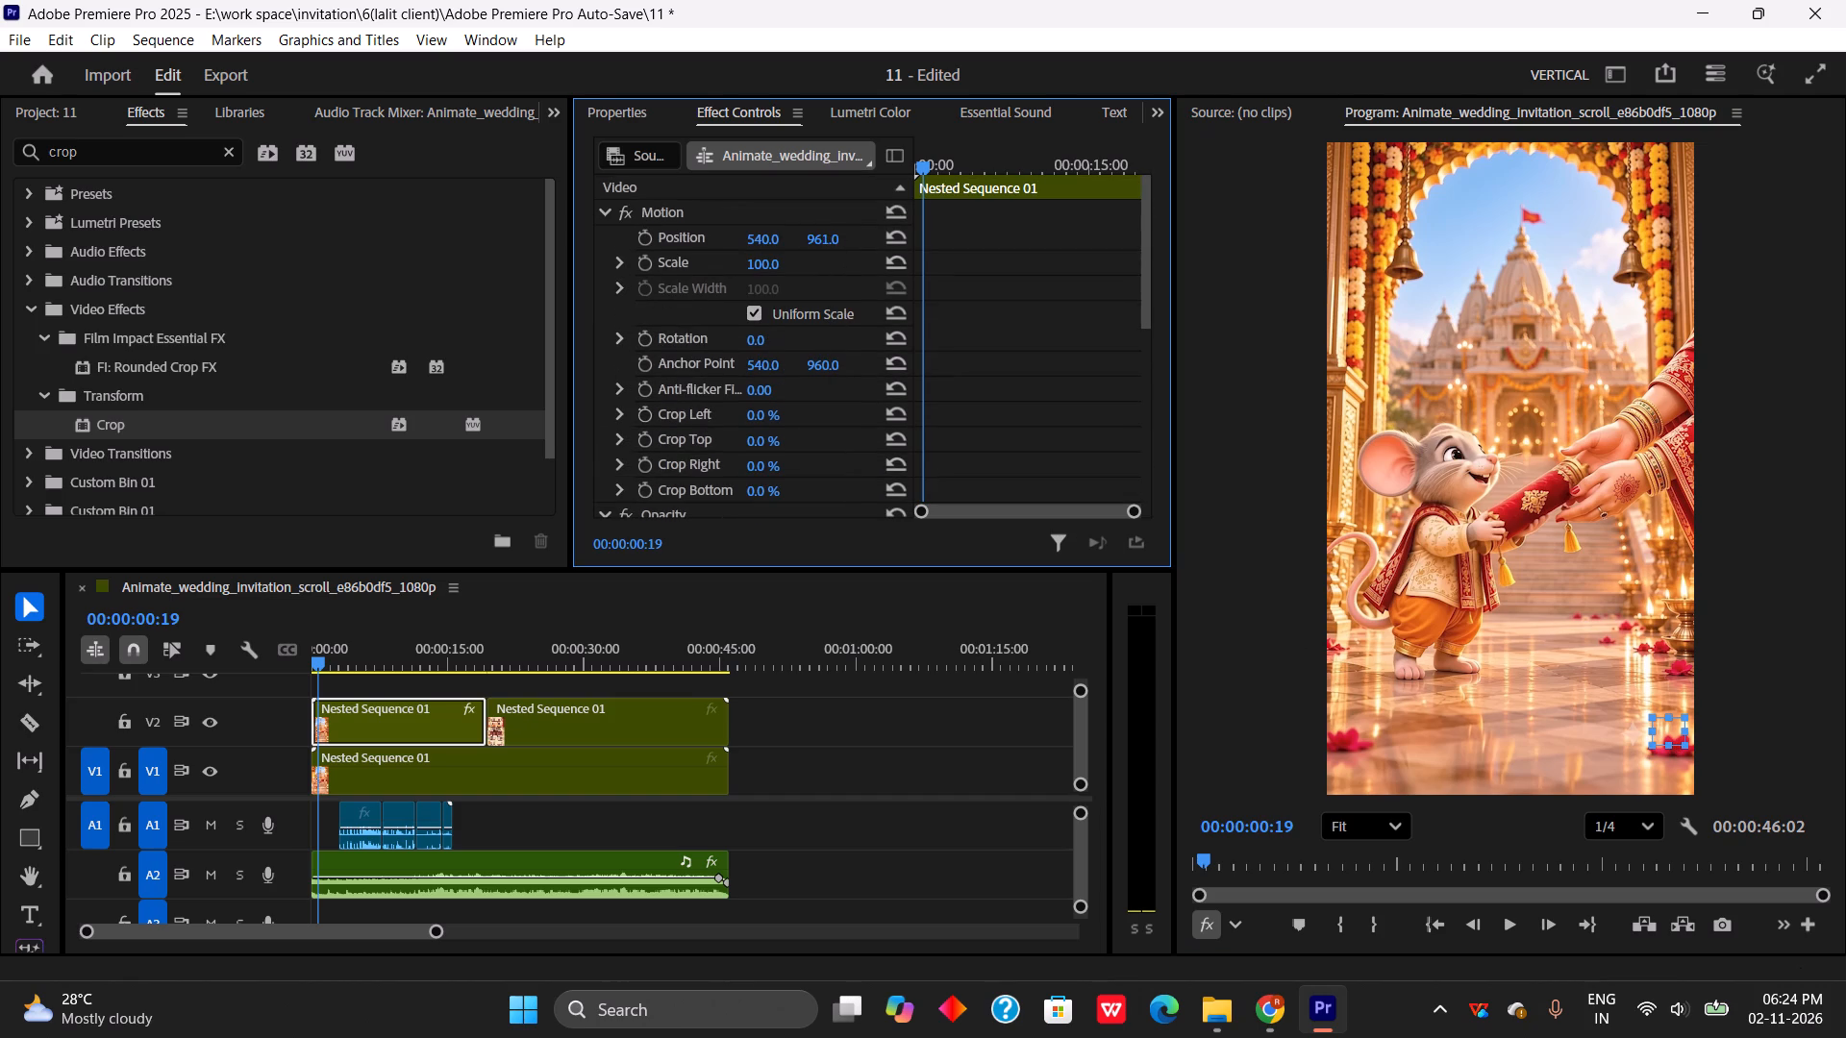
drag(762, 238, 729, 255)
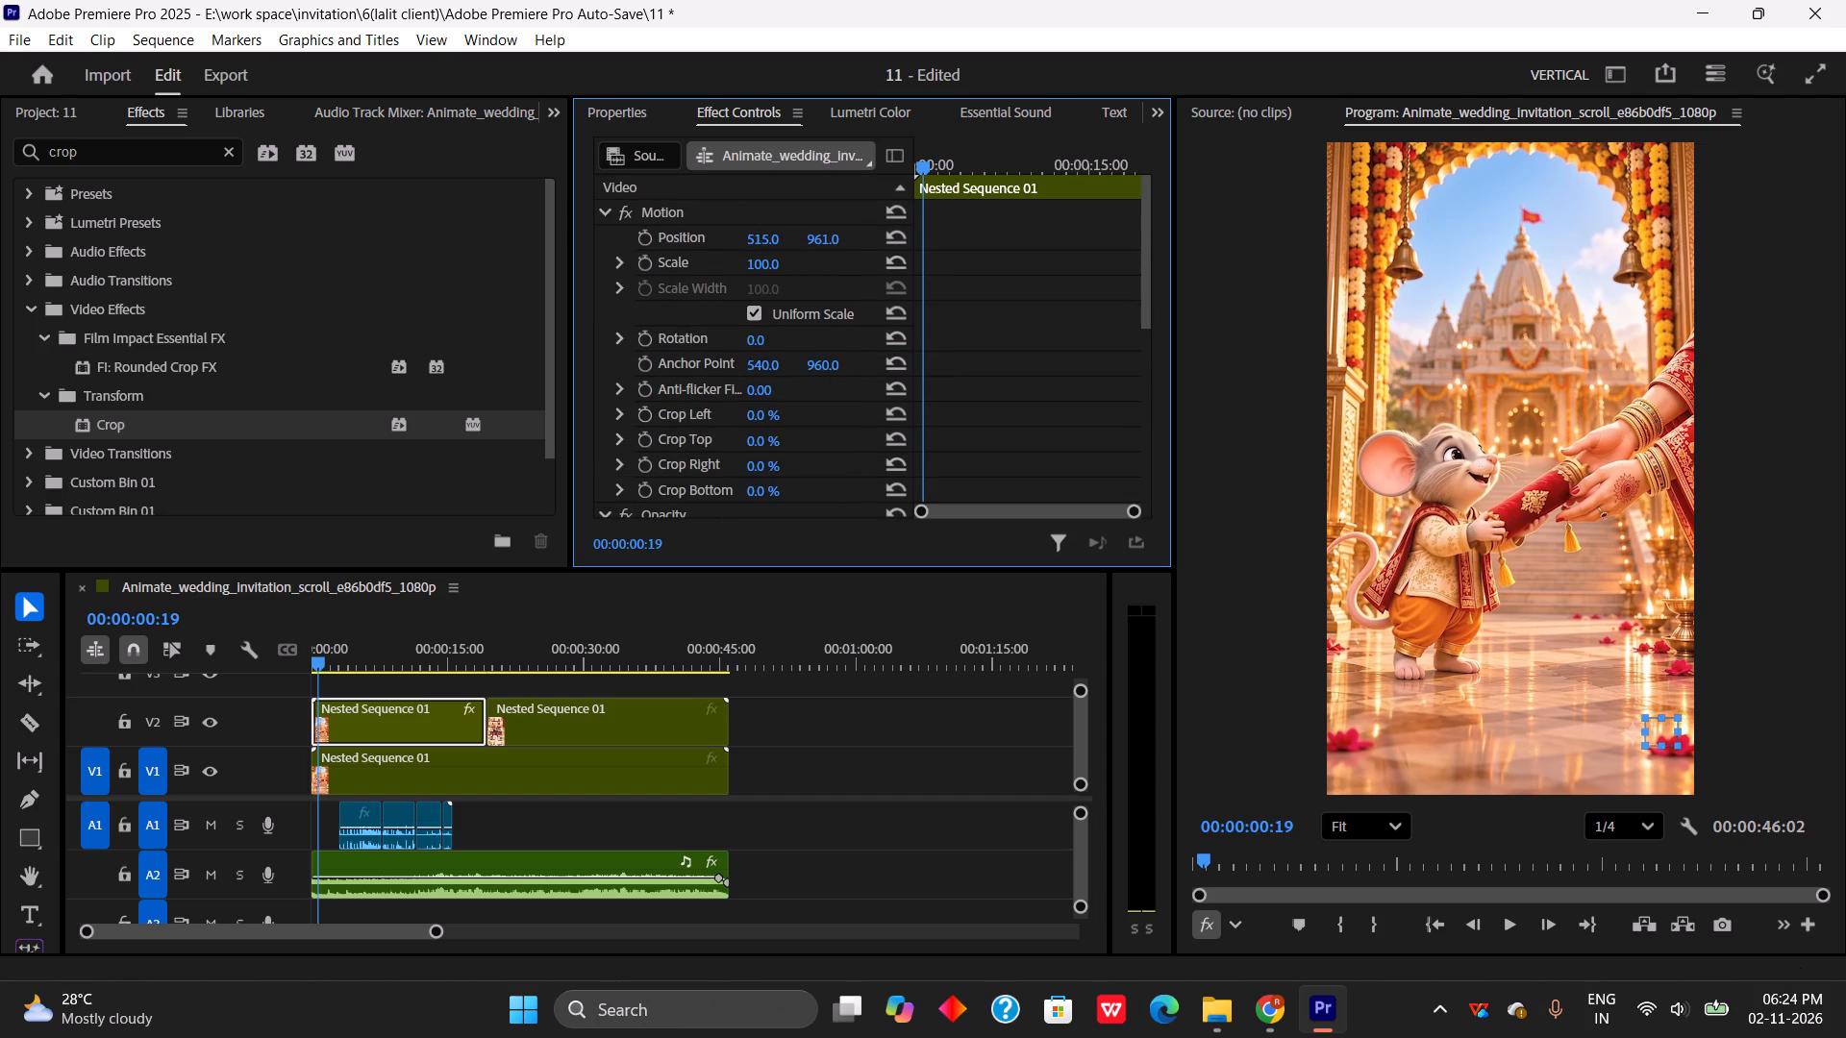
drag(729, 255, 661, 283)
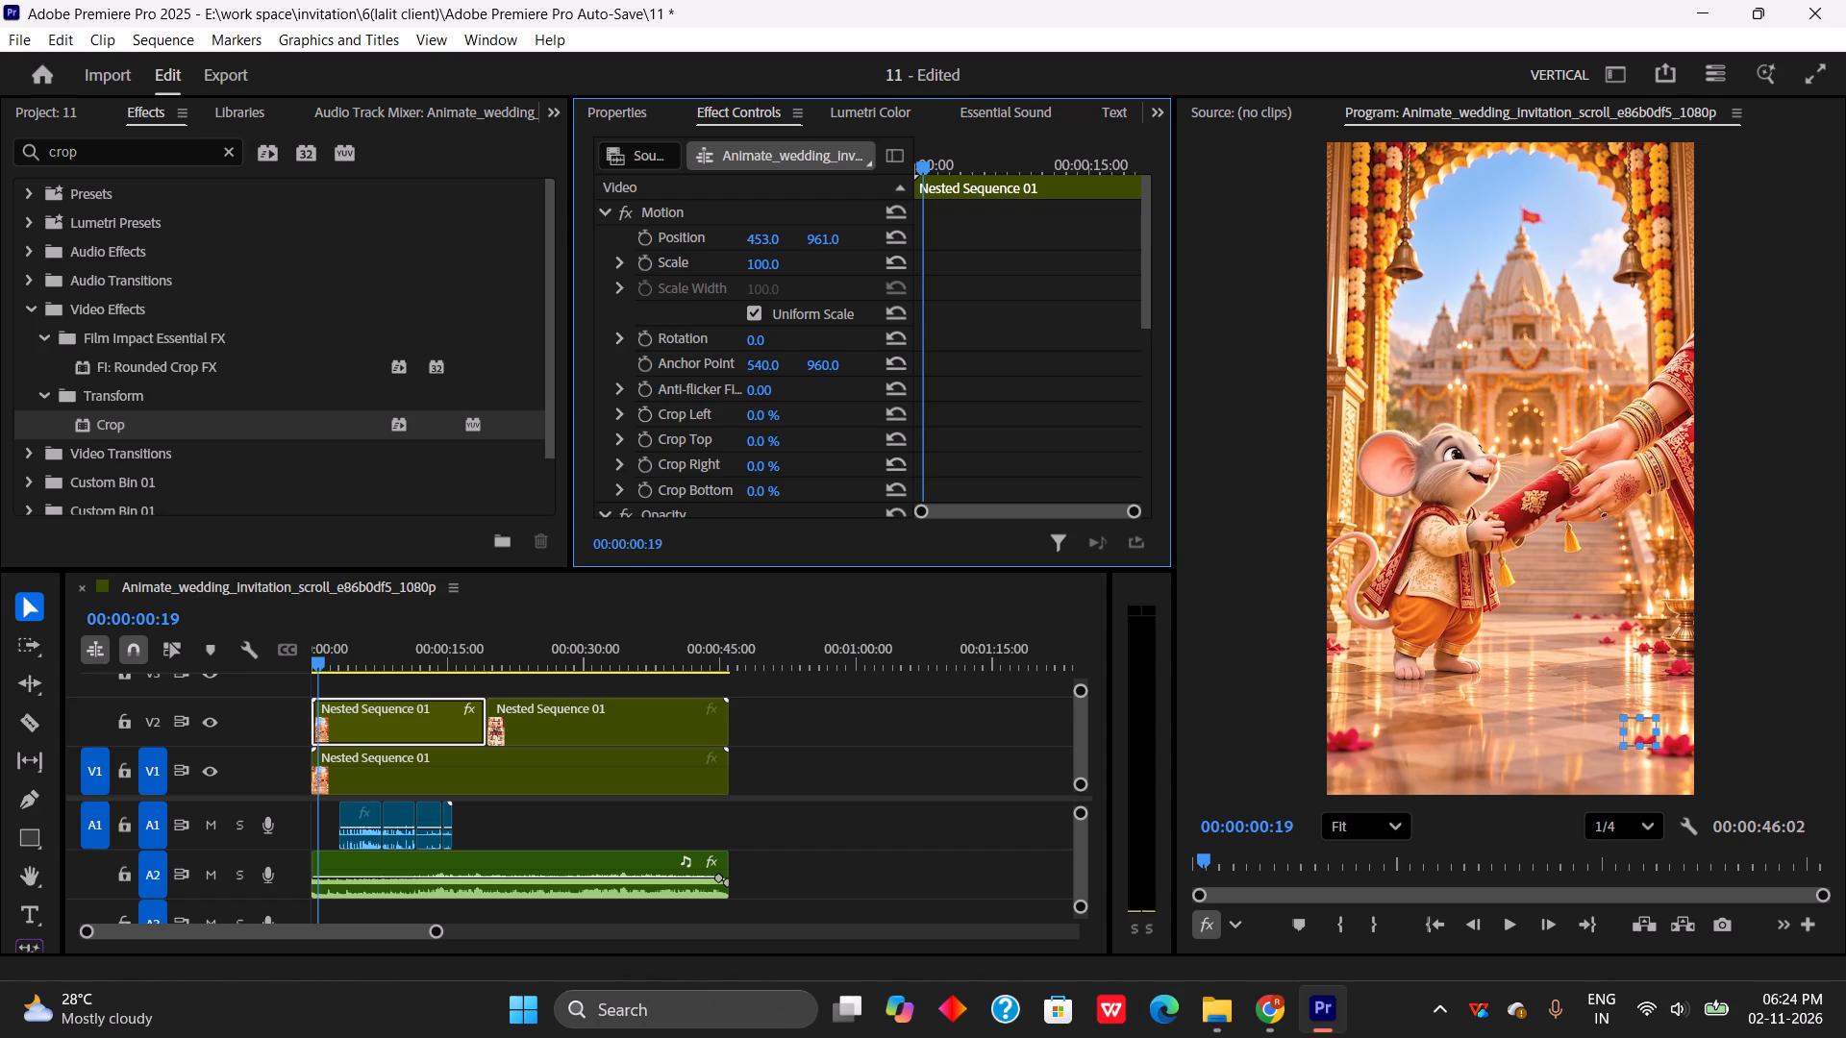
drag(661, 283, 657, 284)
key(space)
key(space)
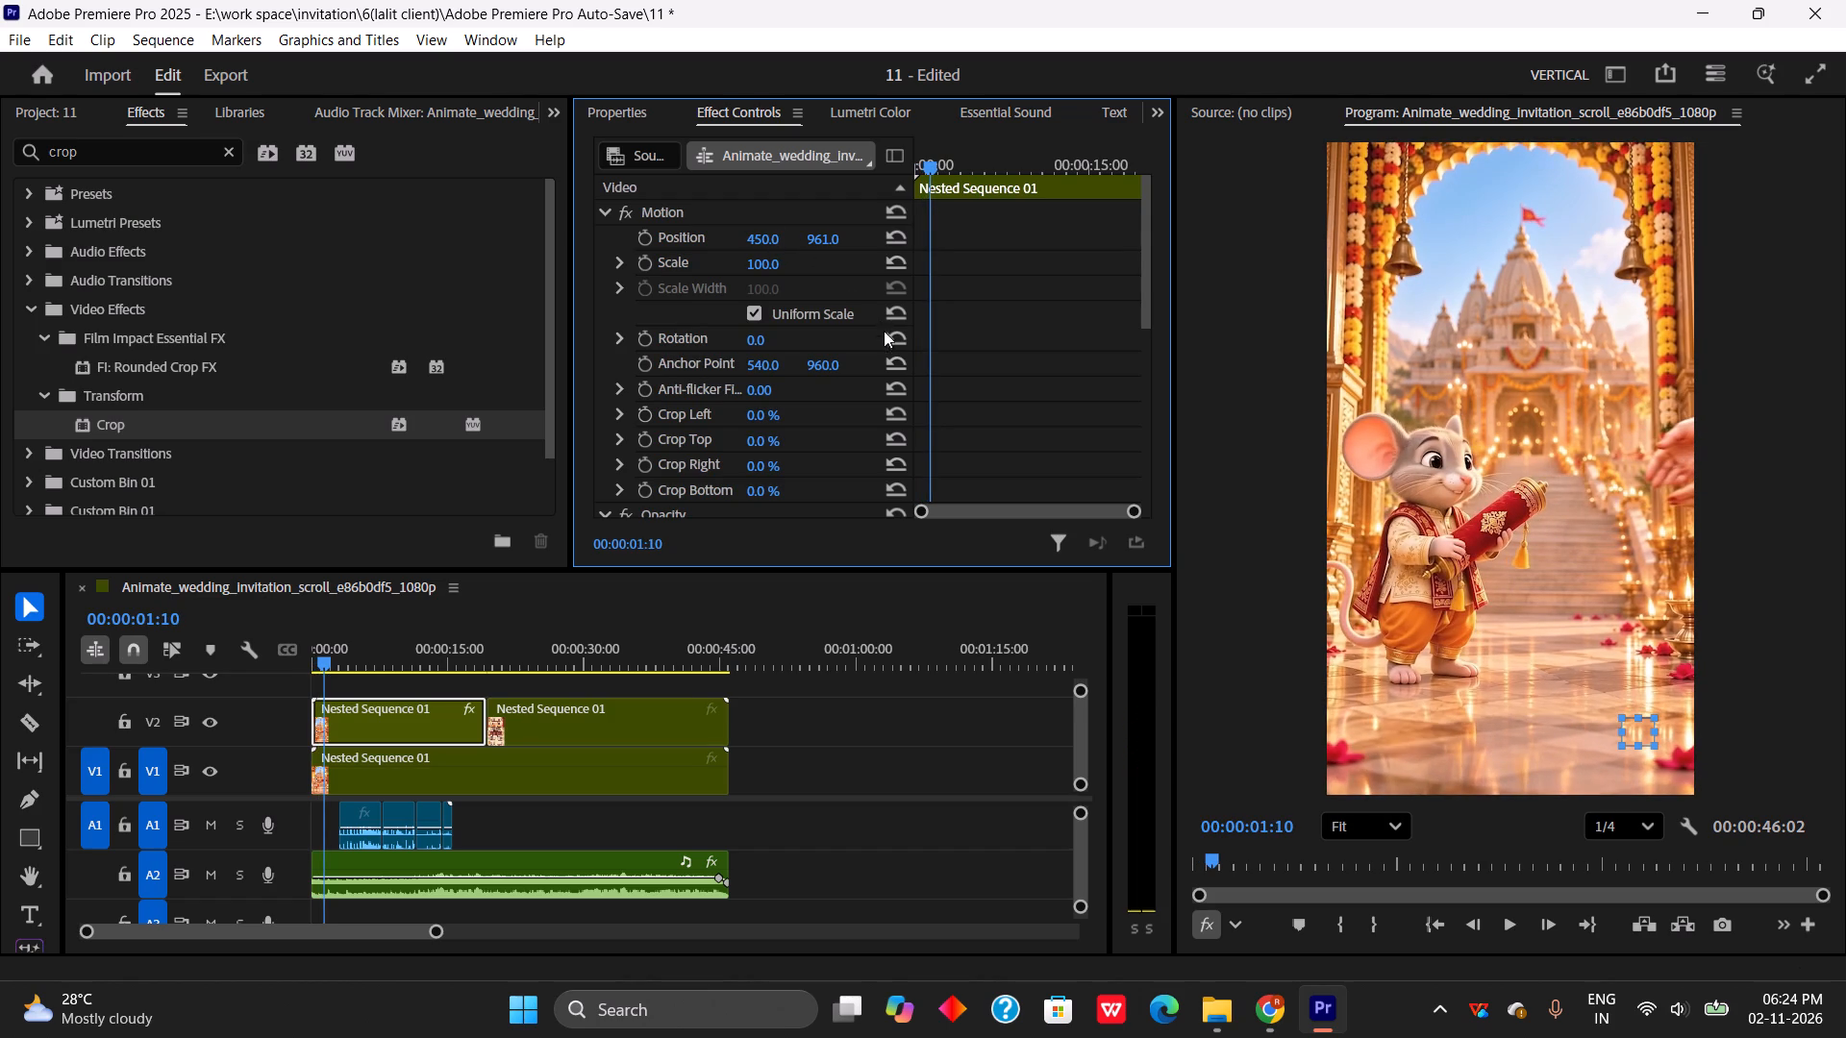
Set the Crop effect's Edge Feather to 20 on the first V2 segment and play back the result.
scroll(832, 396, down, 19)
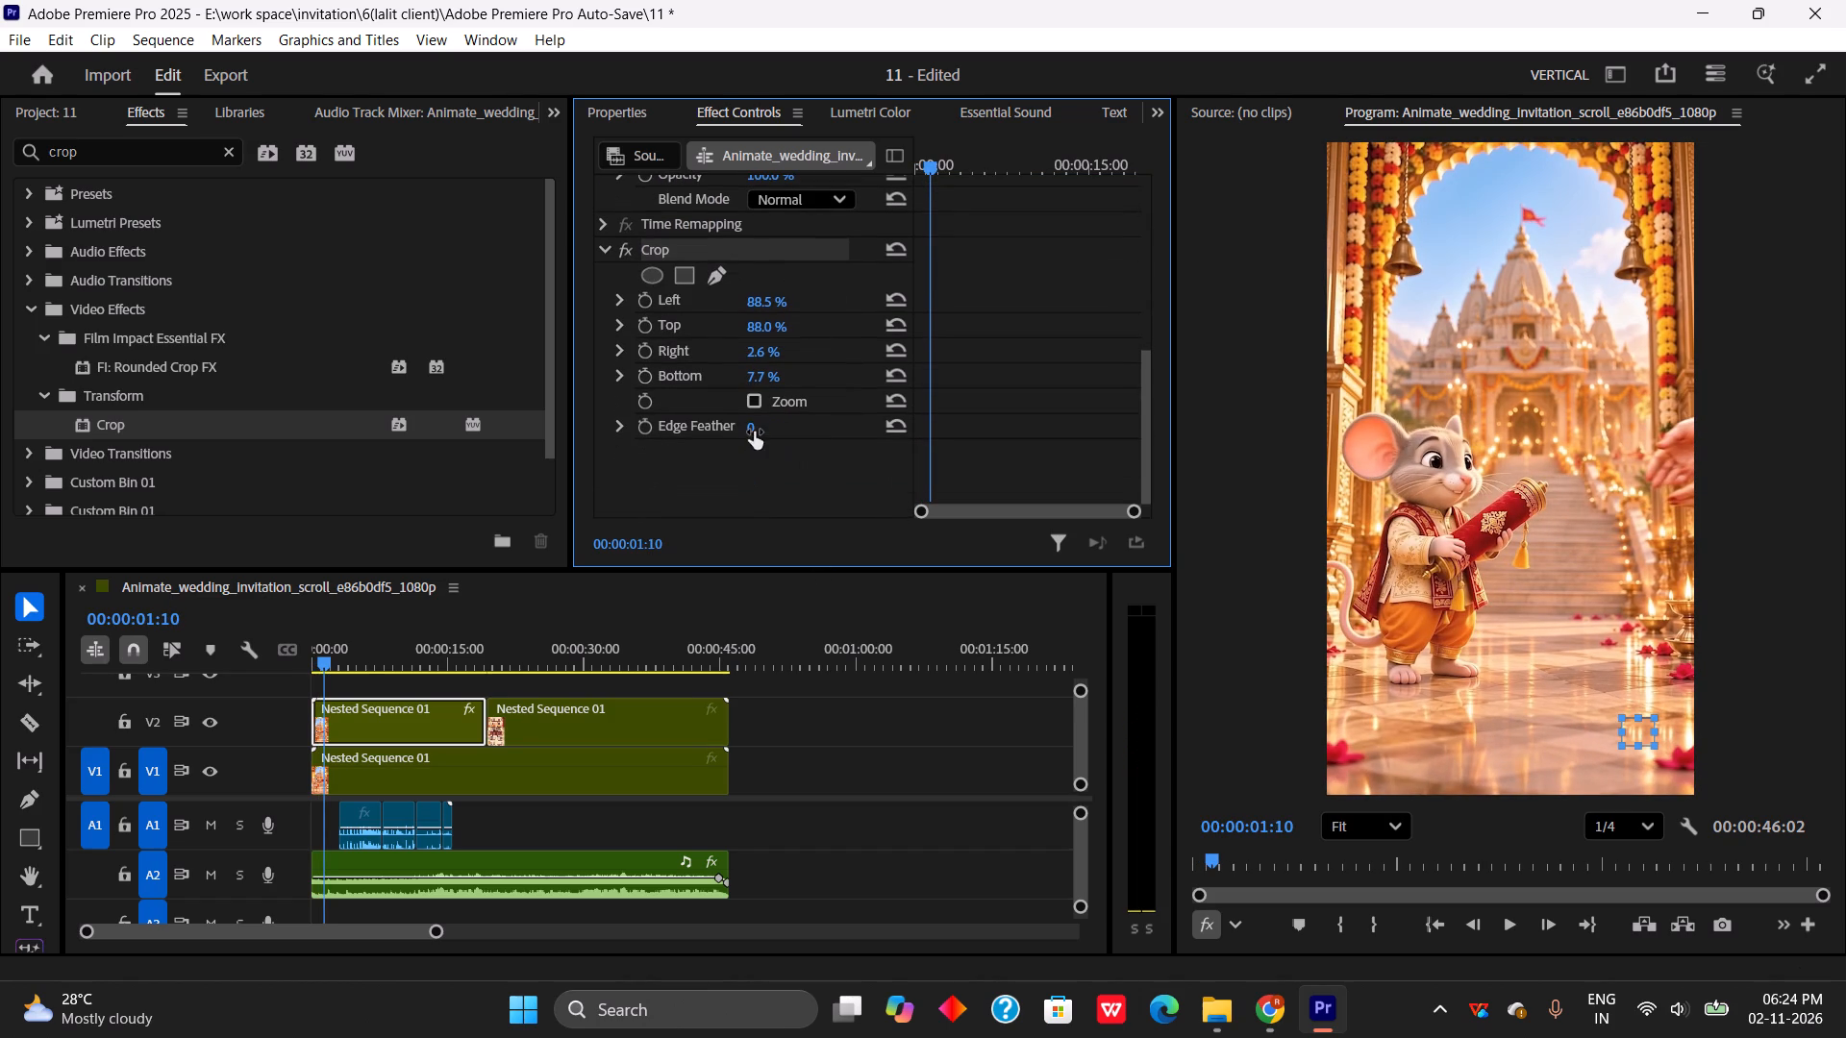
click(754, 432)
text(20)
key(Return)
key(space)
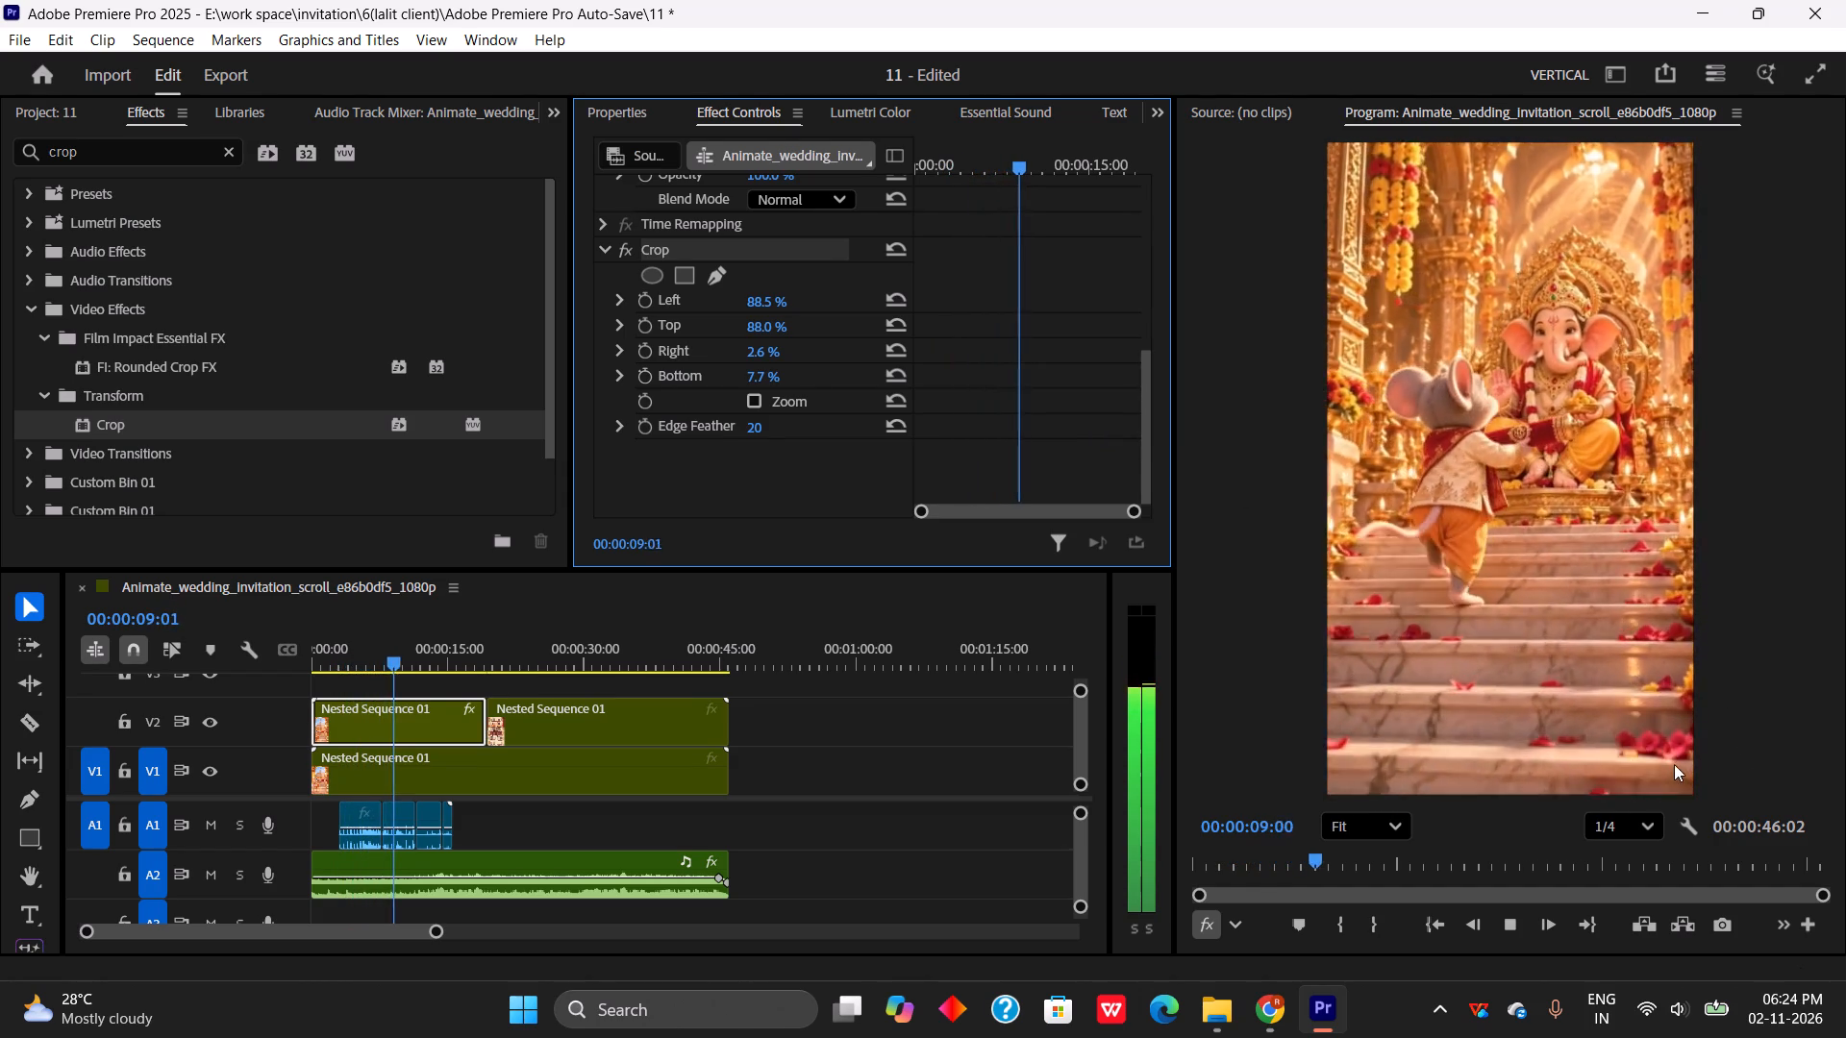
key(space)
Set the first V2 segment's Crop Edge Feather to 25 and play the sequence from the start through the Mata Ki Jyot scene.
click(771, 421)
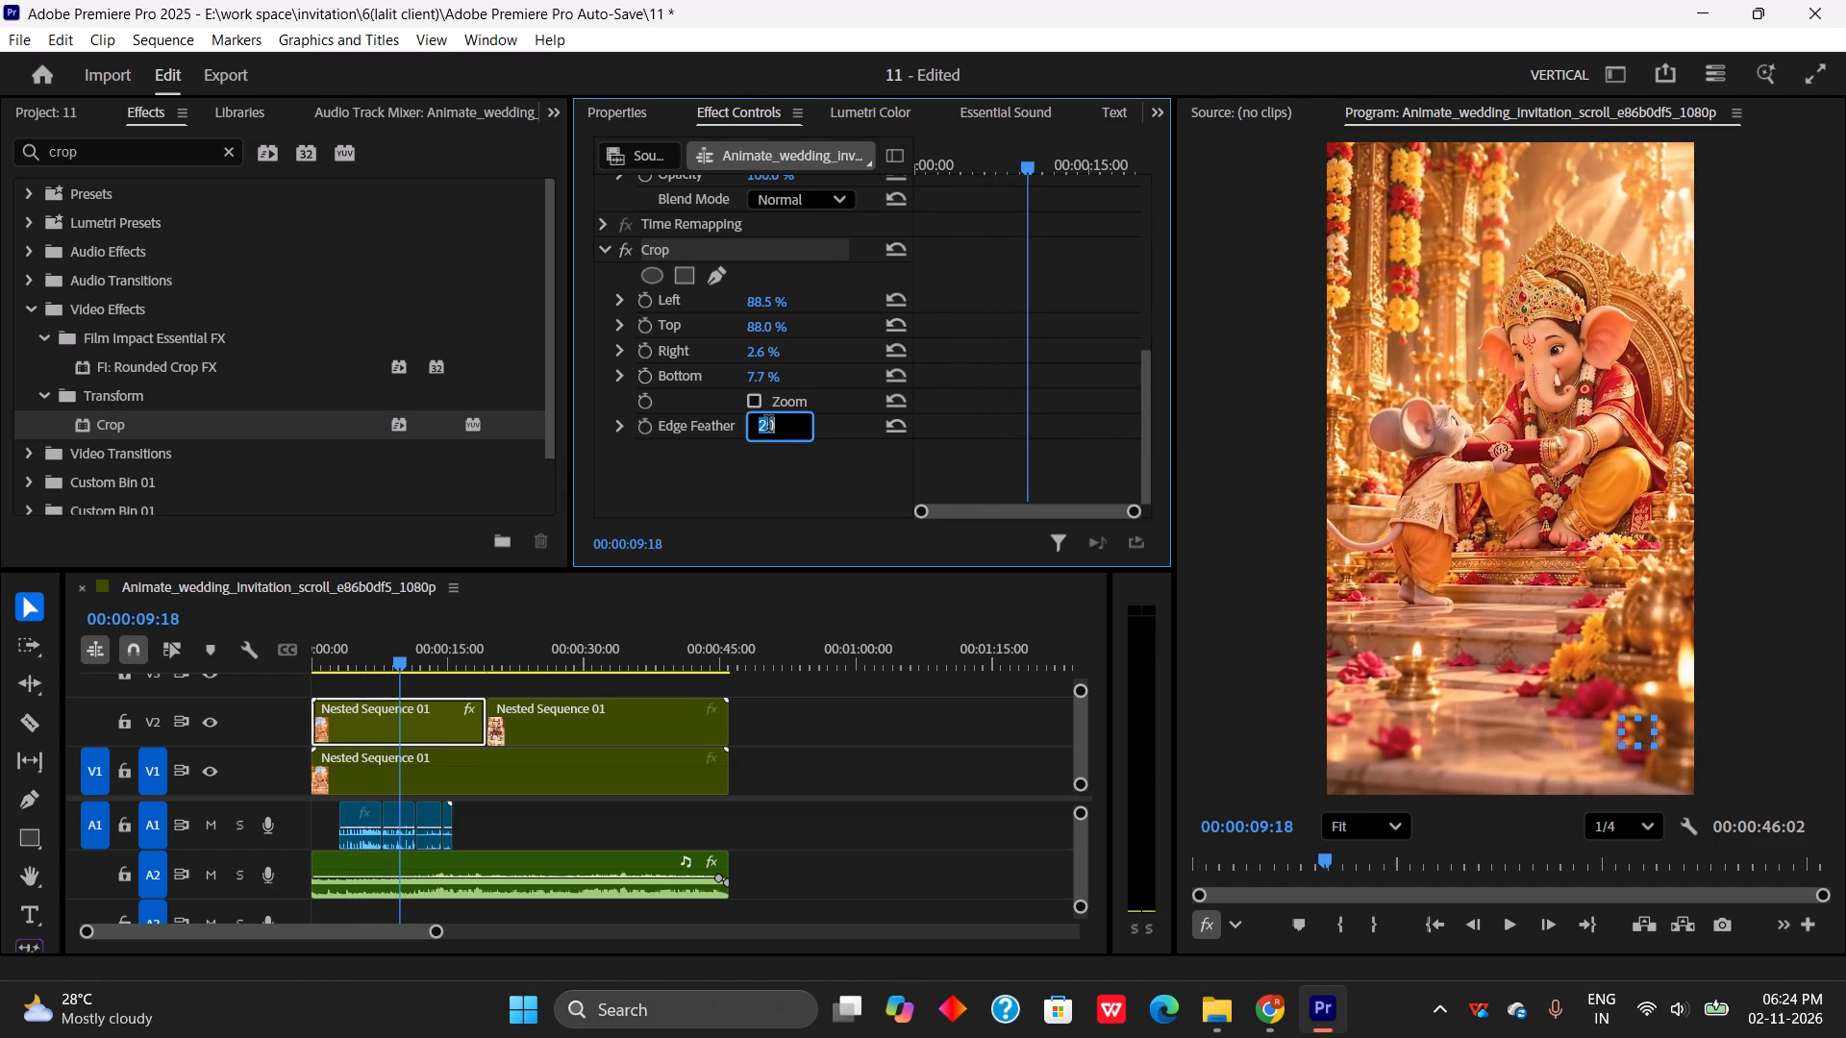
text(25)
key(Return)
key(space)
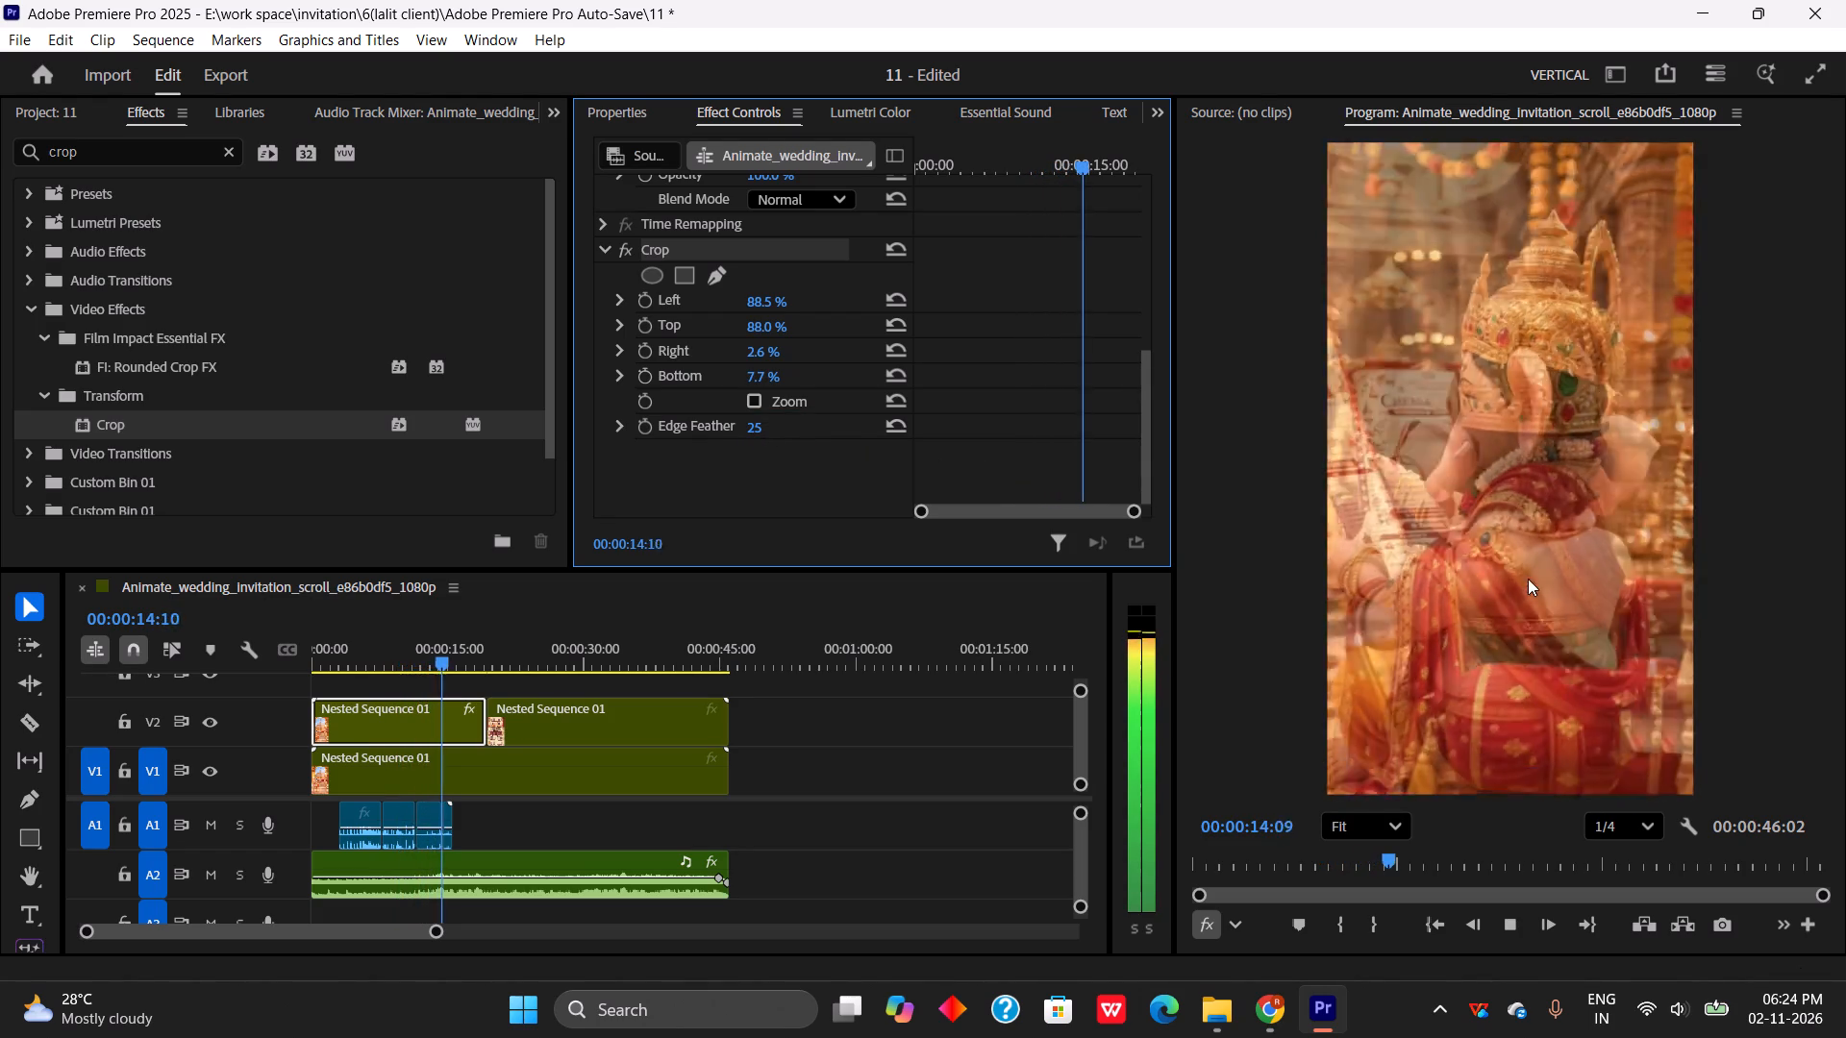
key(space)
drag(1384, 853, 1026, 853)
key(space)
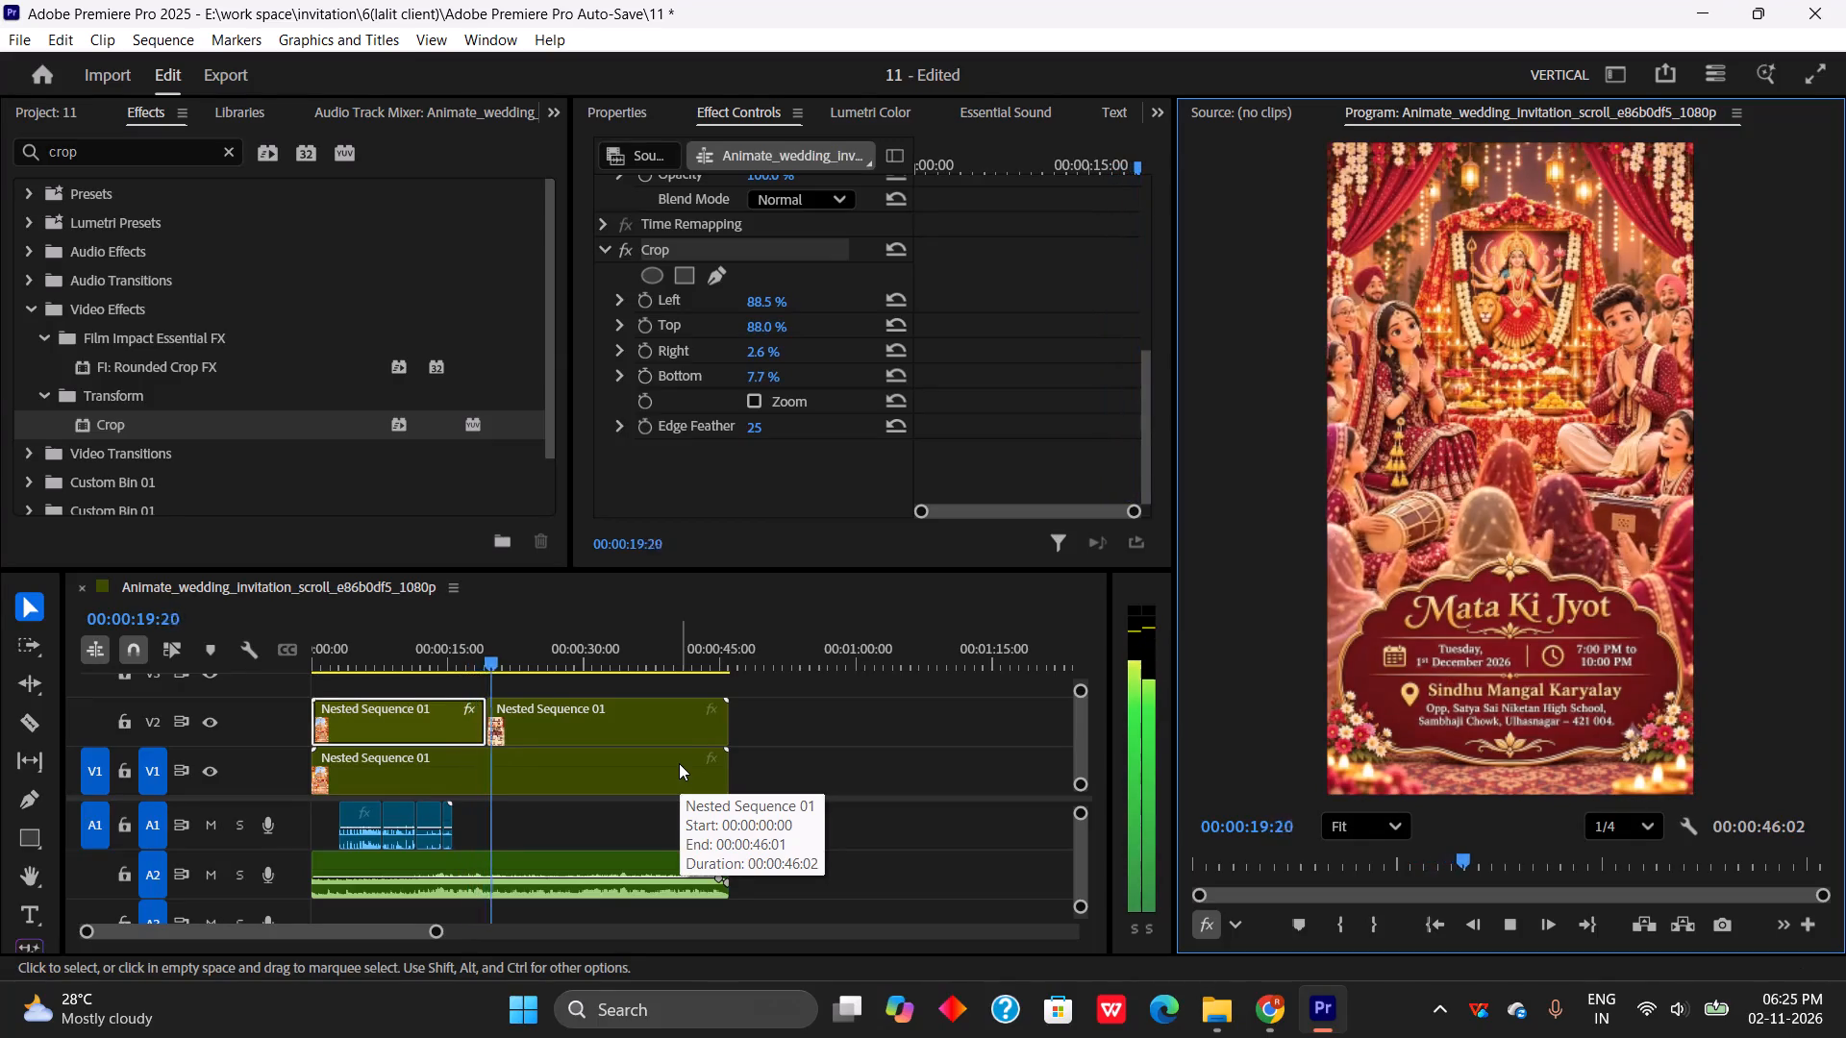
key(space)
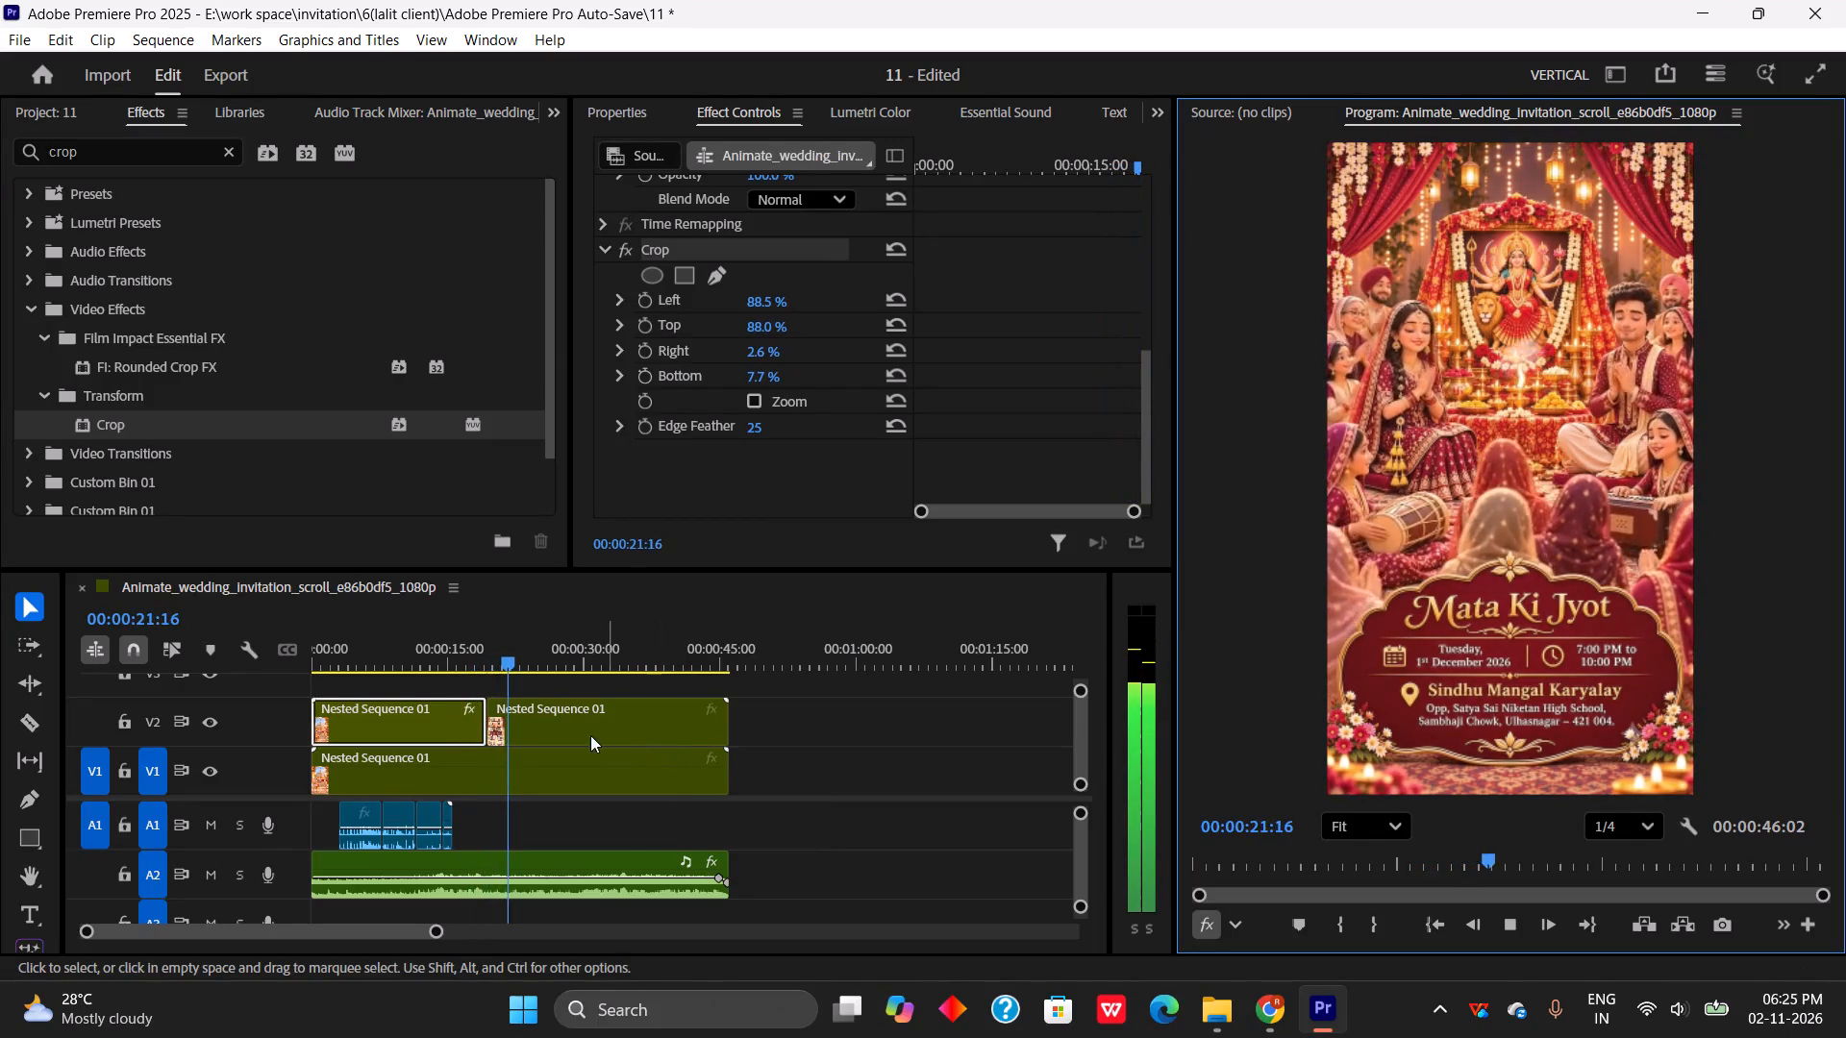
Apply the Crop video effect to the second nested sequence segment on V2.
click(540, 730)
drag(169, 424, 243, 465)
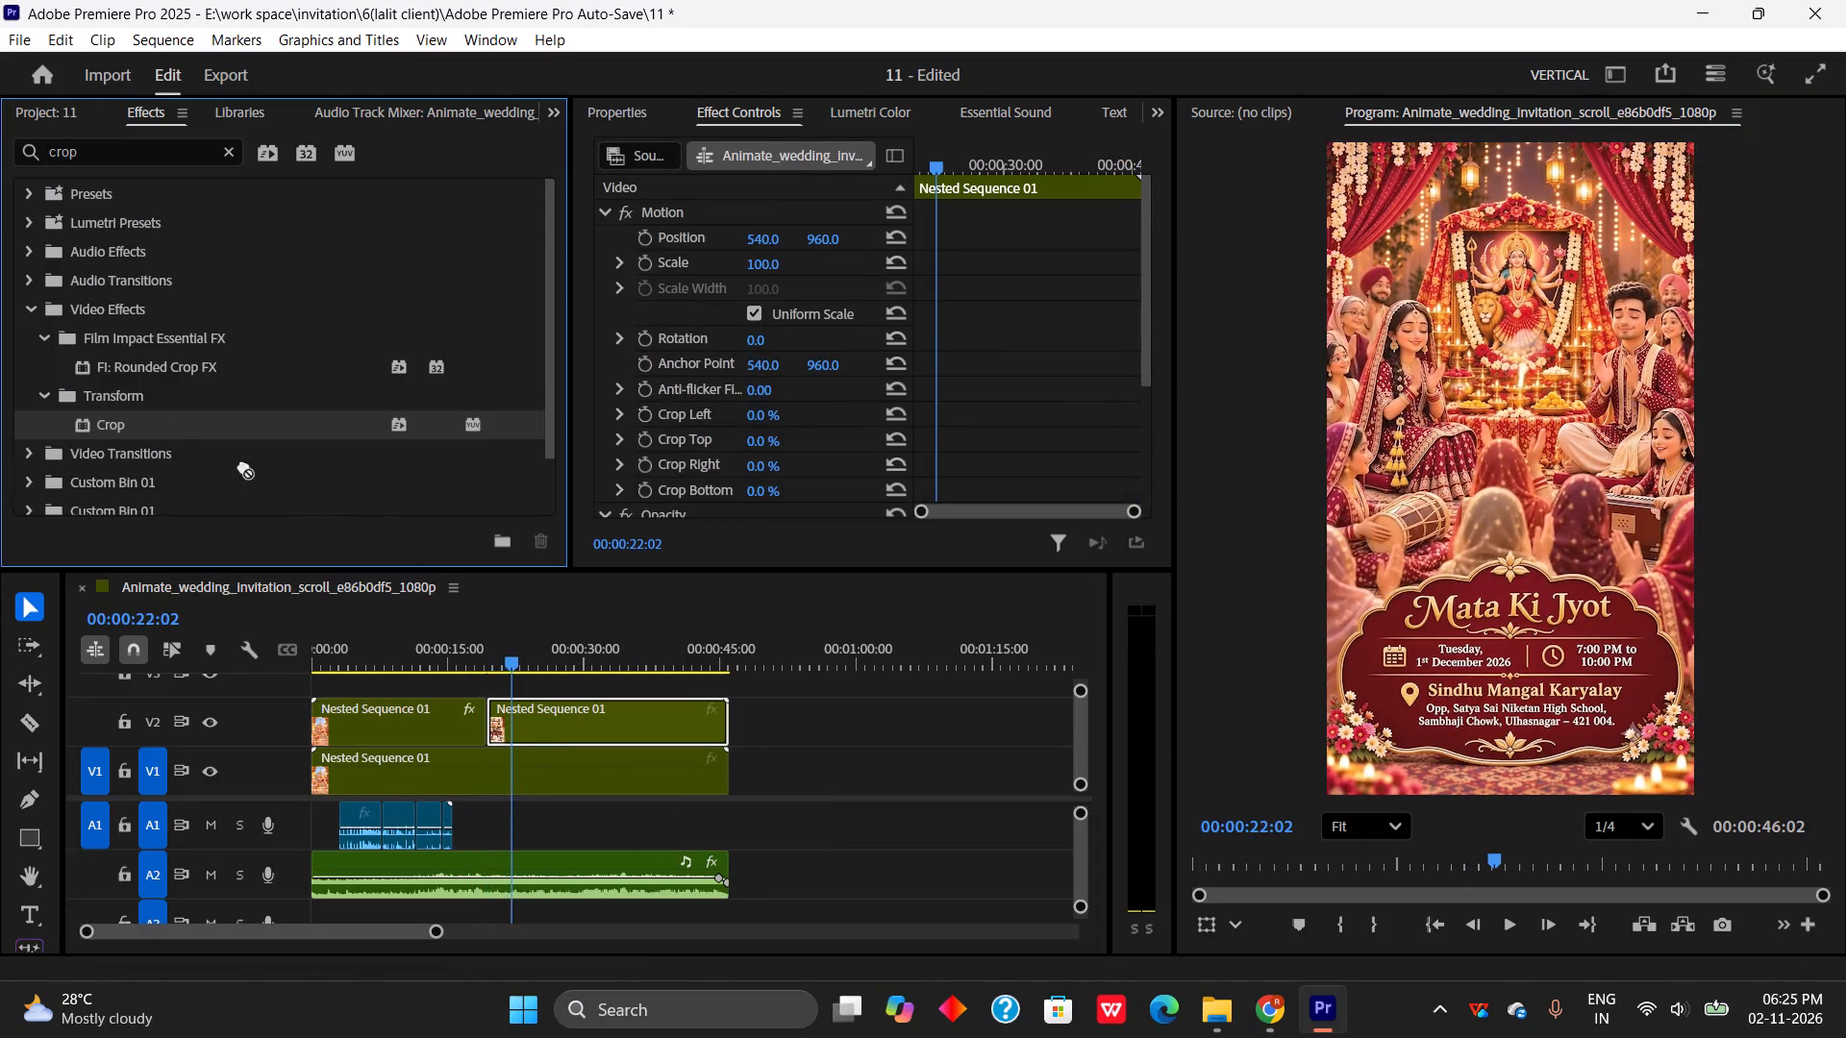
drag(243, 465, 607, 725)
Crop the second V2 segment to a narrow vertical strip, about 81.6% from the left and 5.2% from the right.
scroll(718, 389, down, 13)
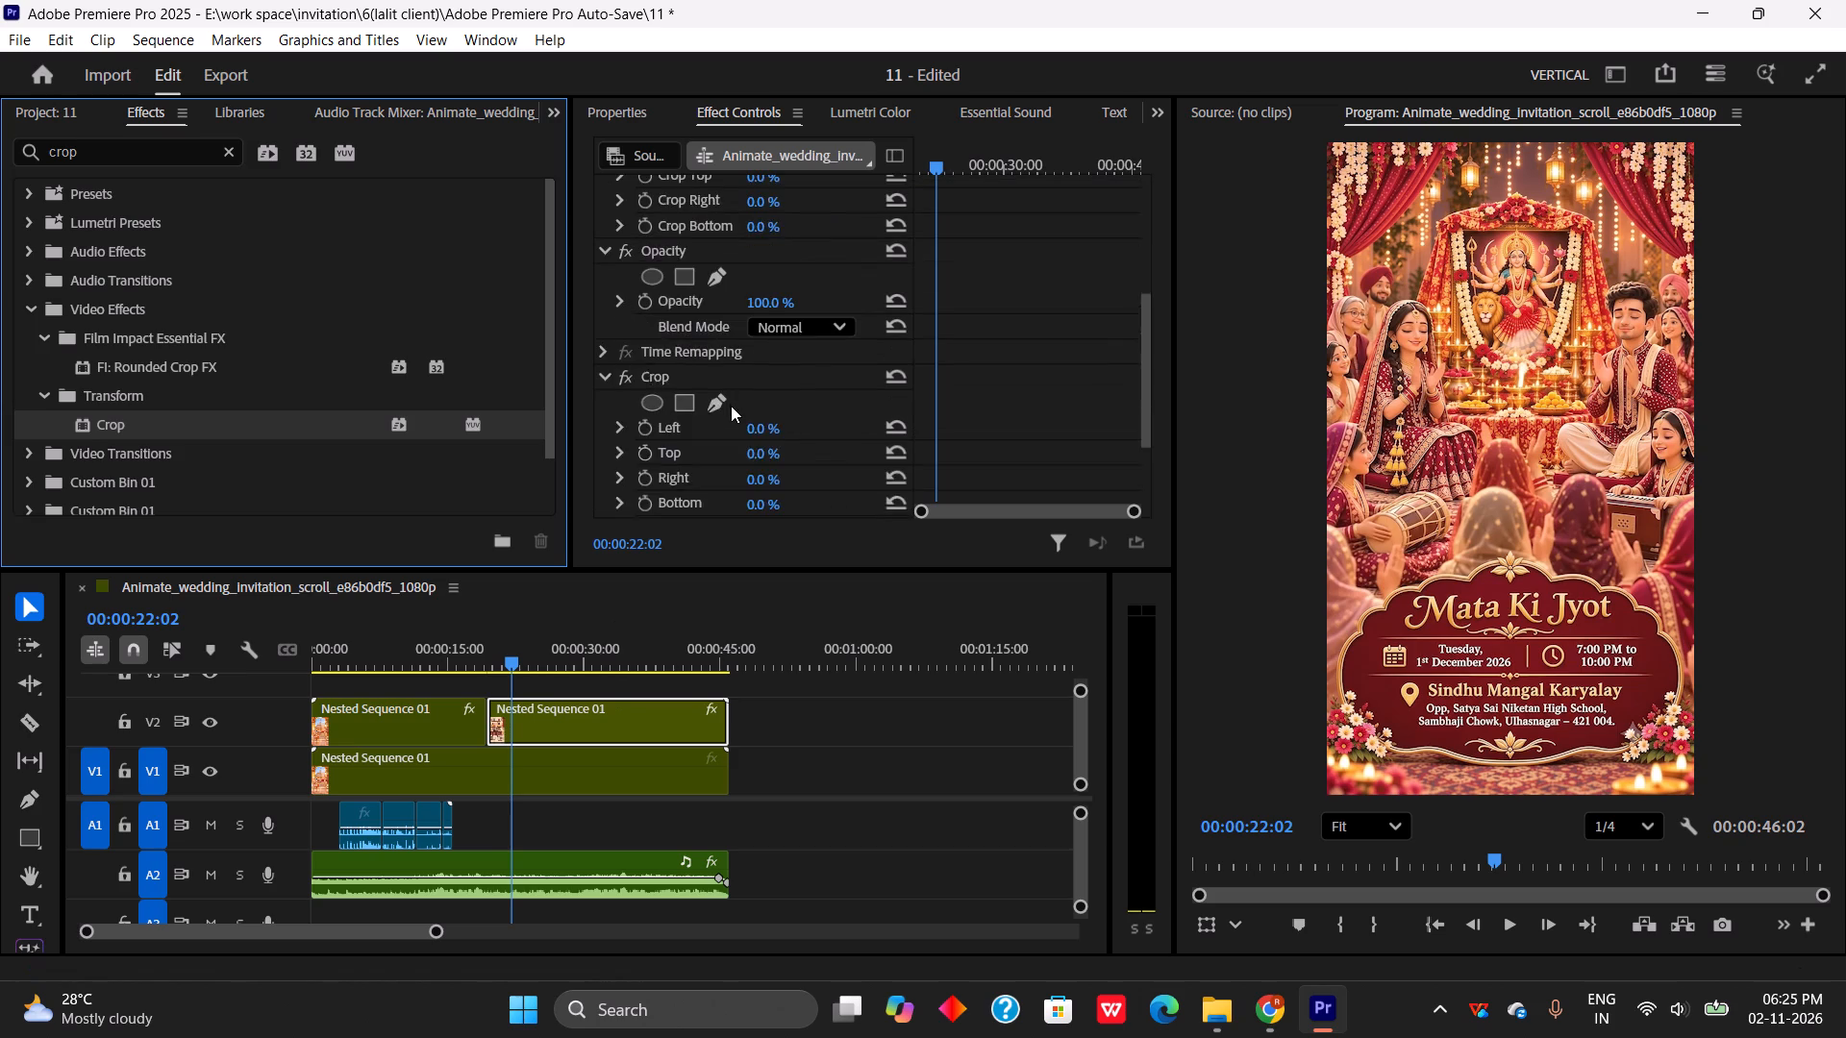
scroll(731, 406, down, 4)
click(736, 243)
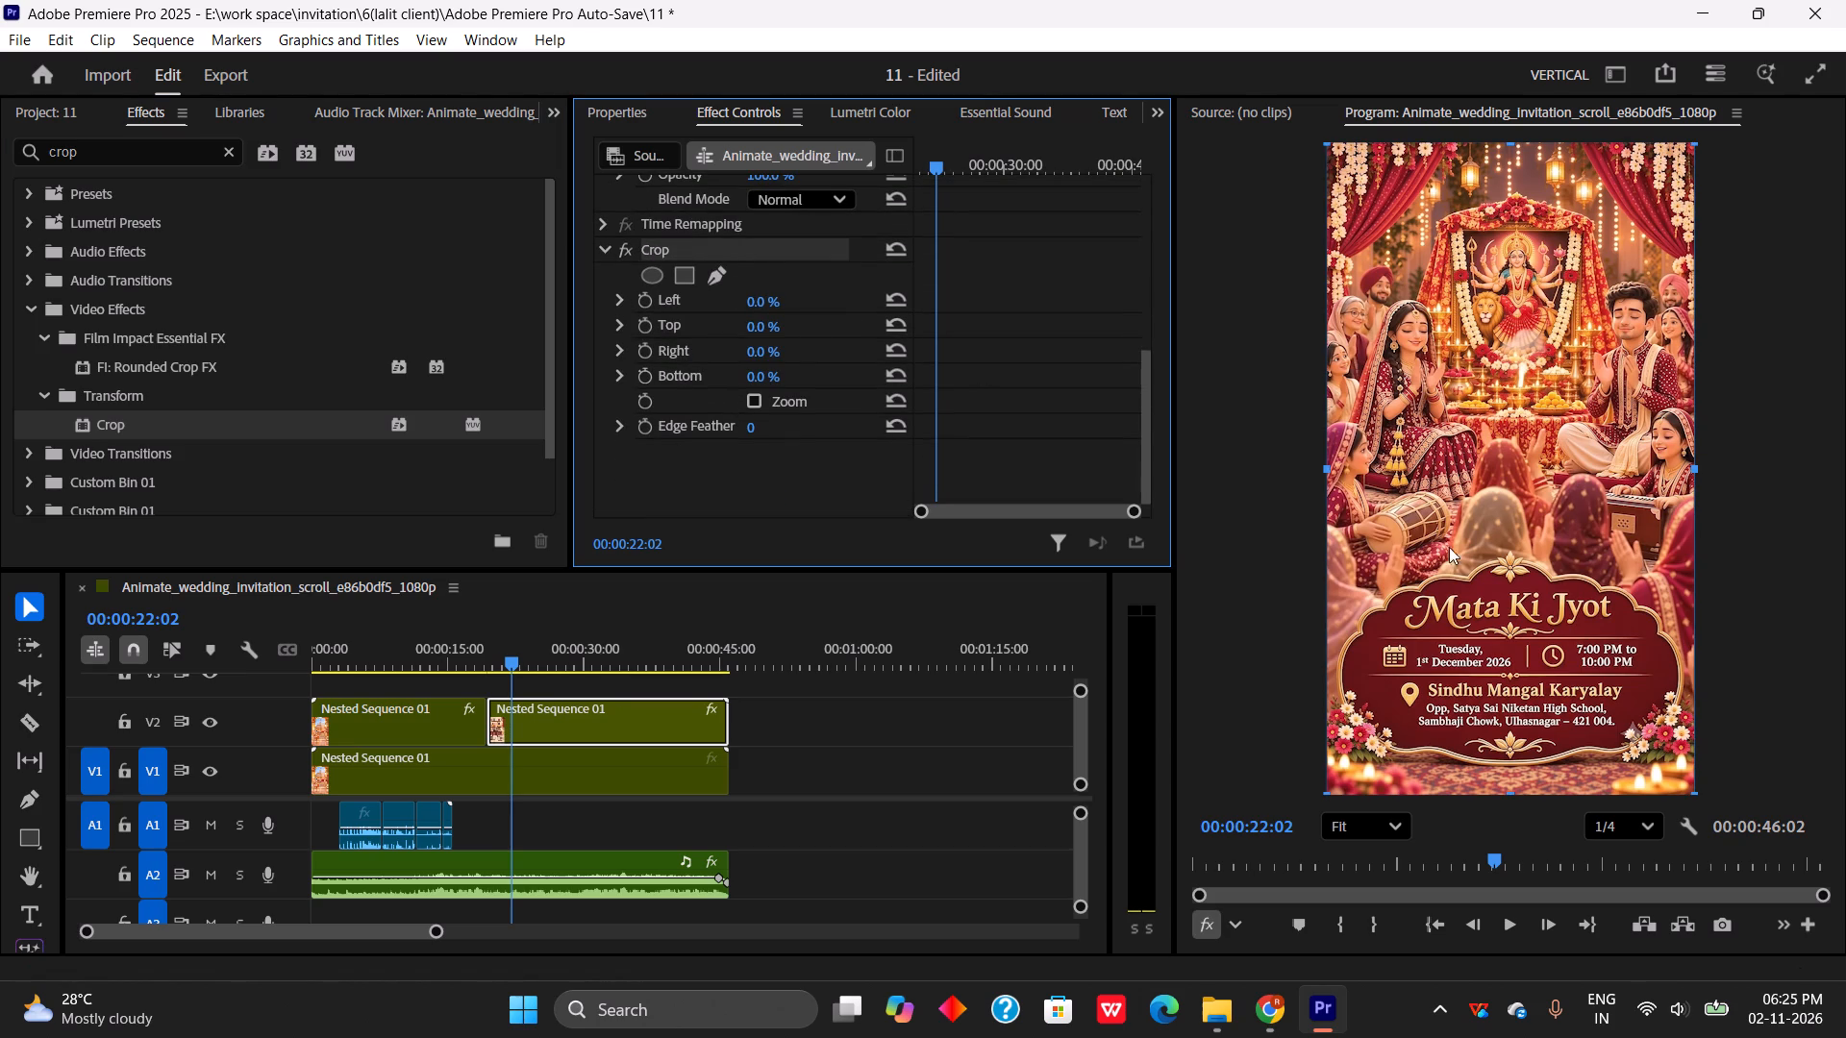
drag(1331, 469, 1692, 556)
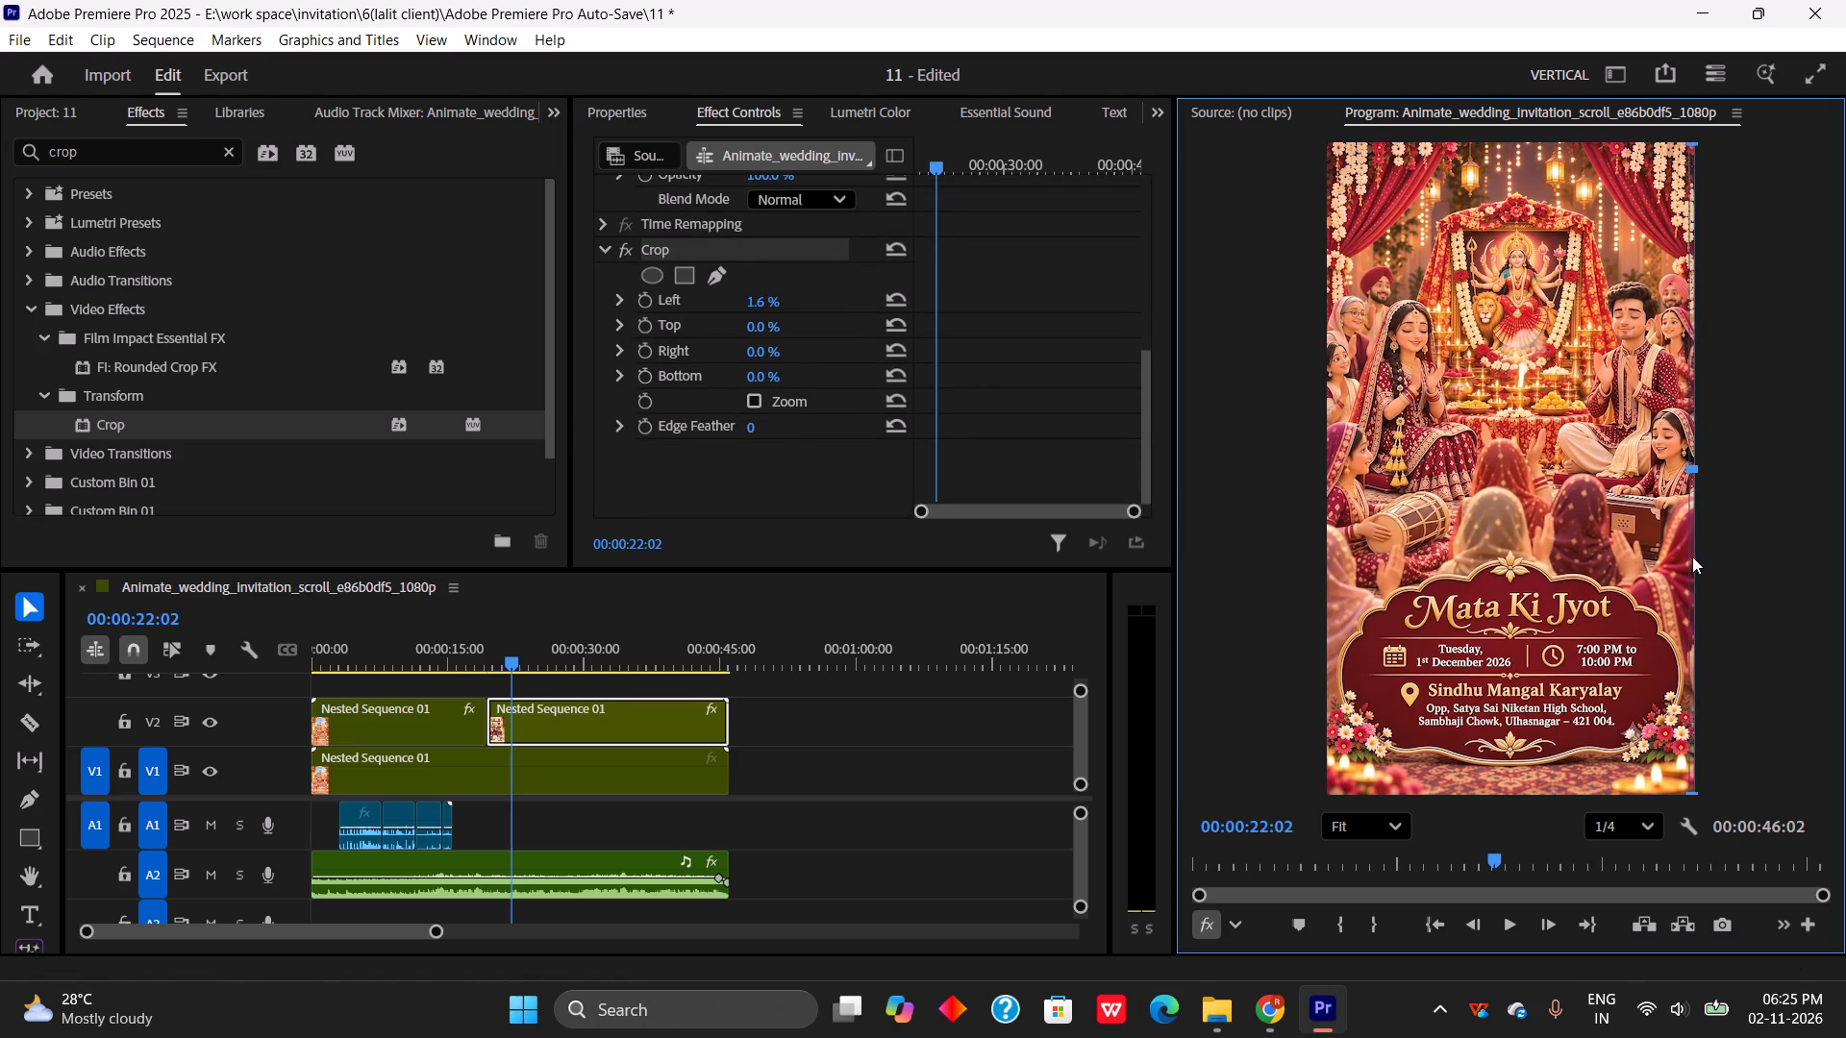
drag(1692, 556, 1645, 569)
key(space)
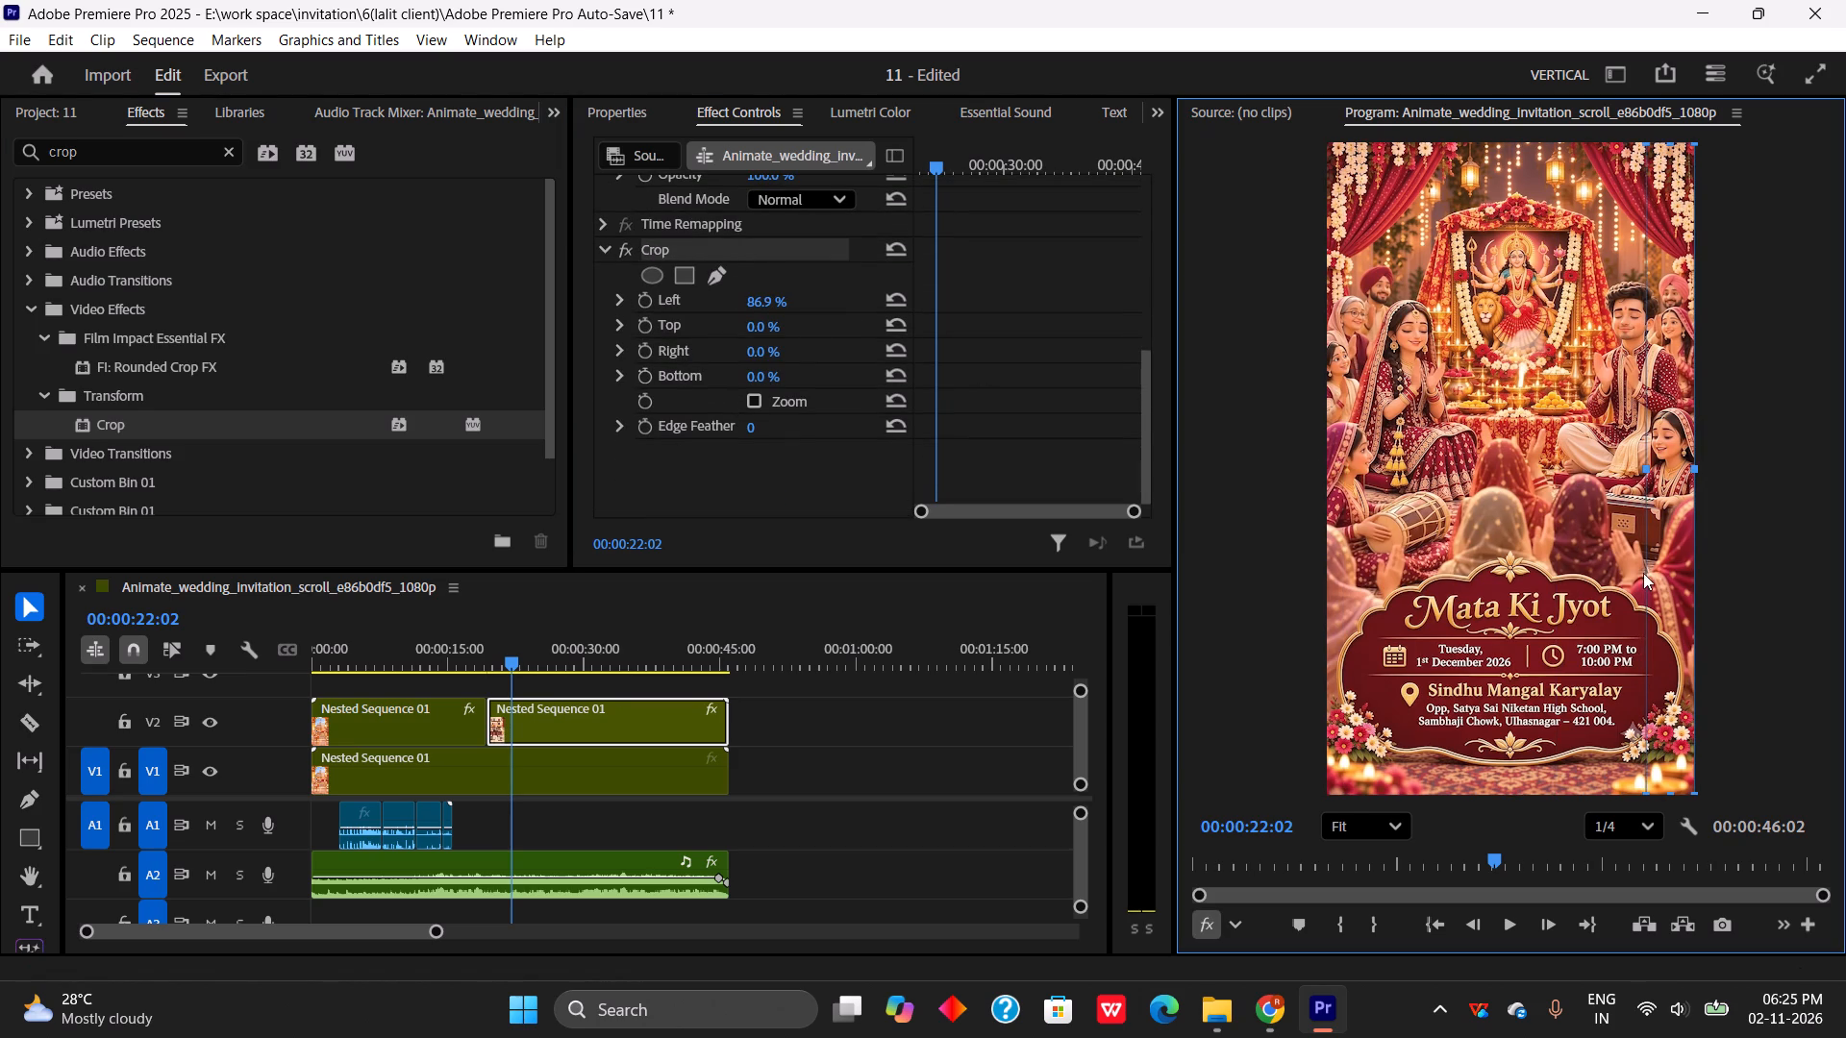
key(space)
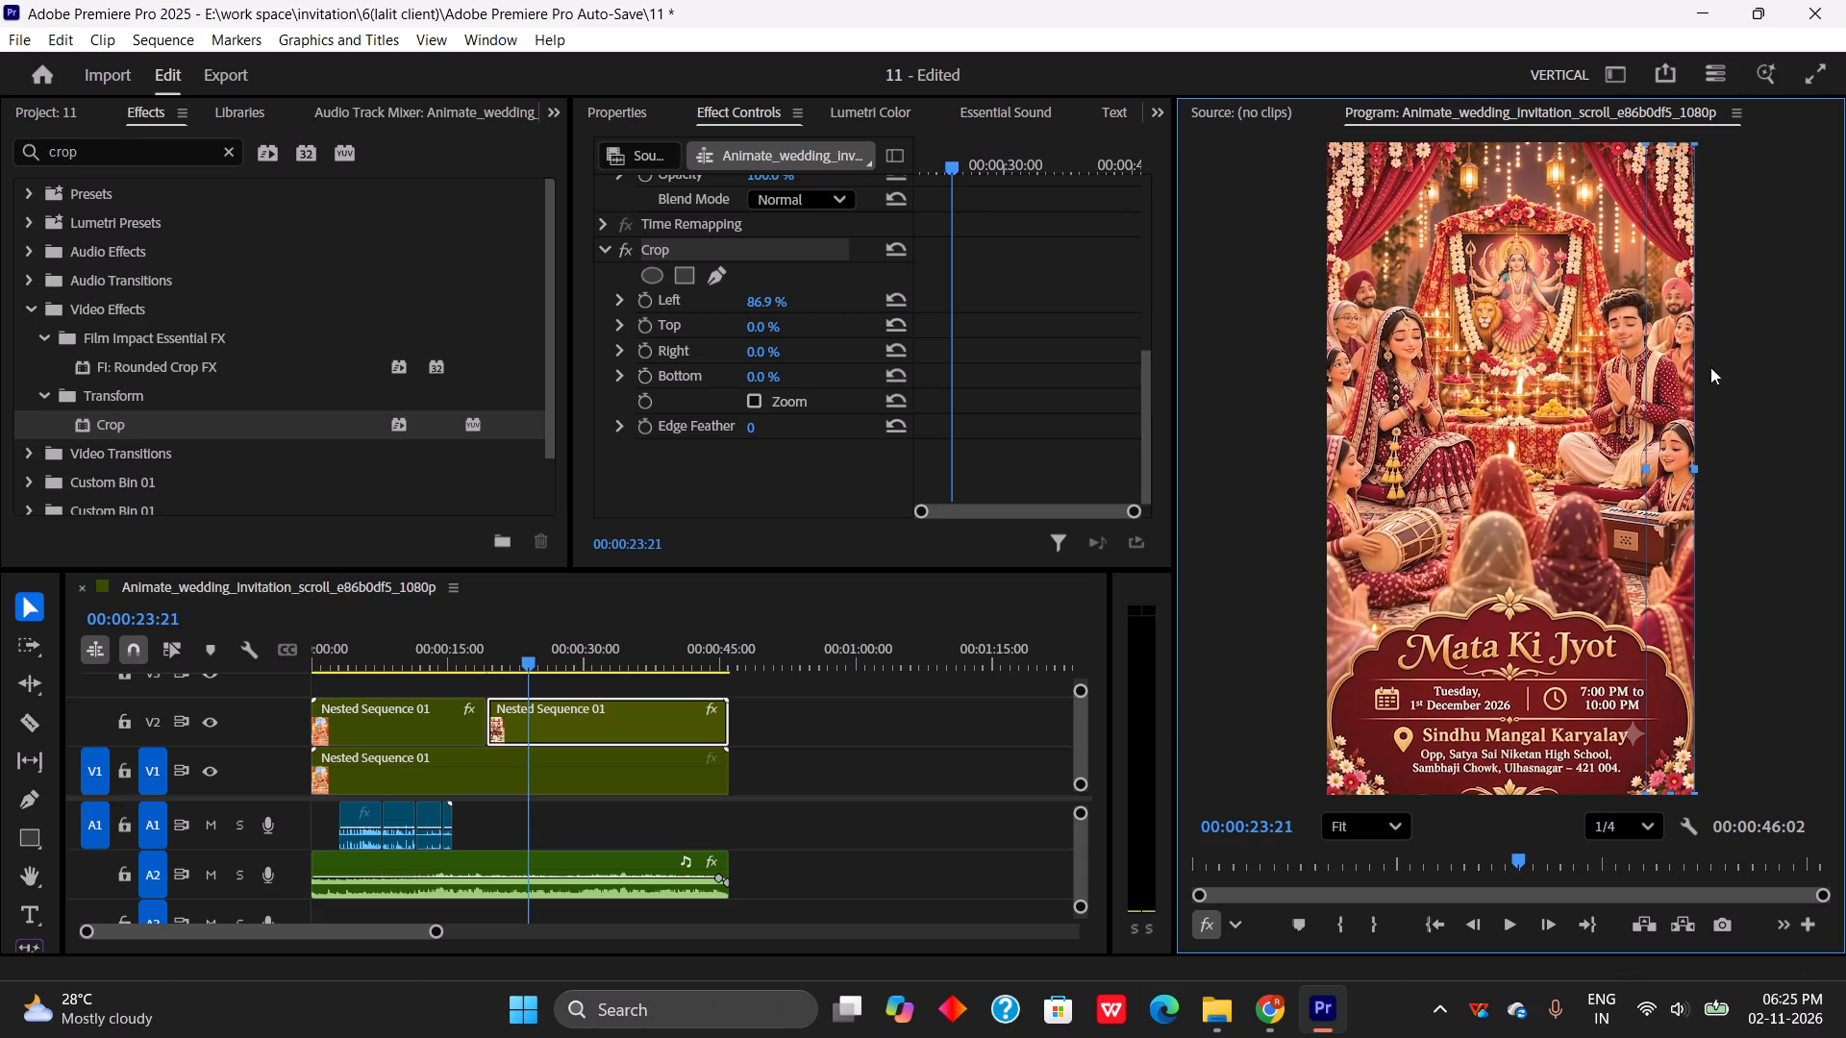
drag(1649, 141, 1605, 165)
drag(1605, 165, 1604, 166)
drag(1655, 786, 1625, 726)
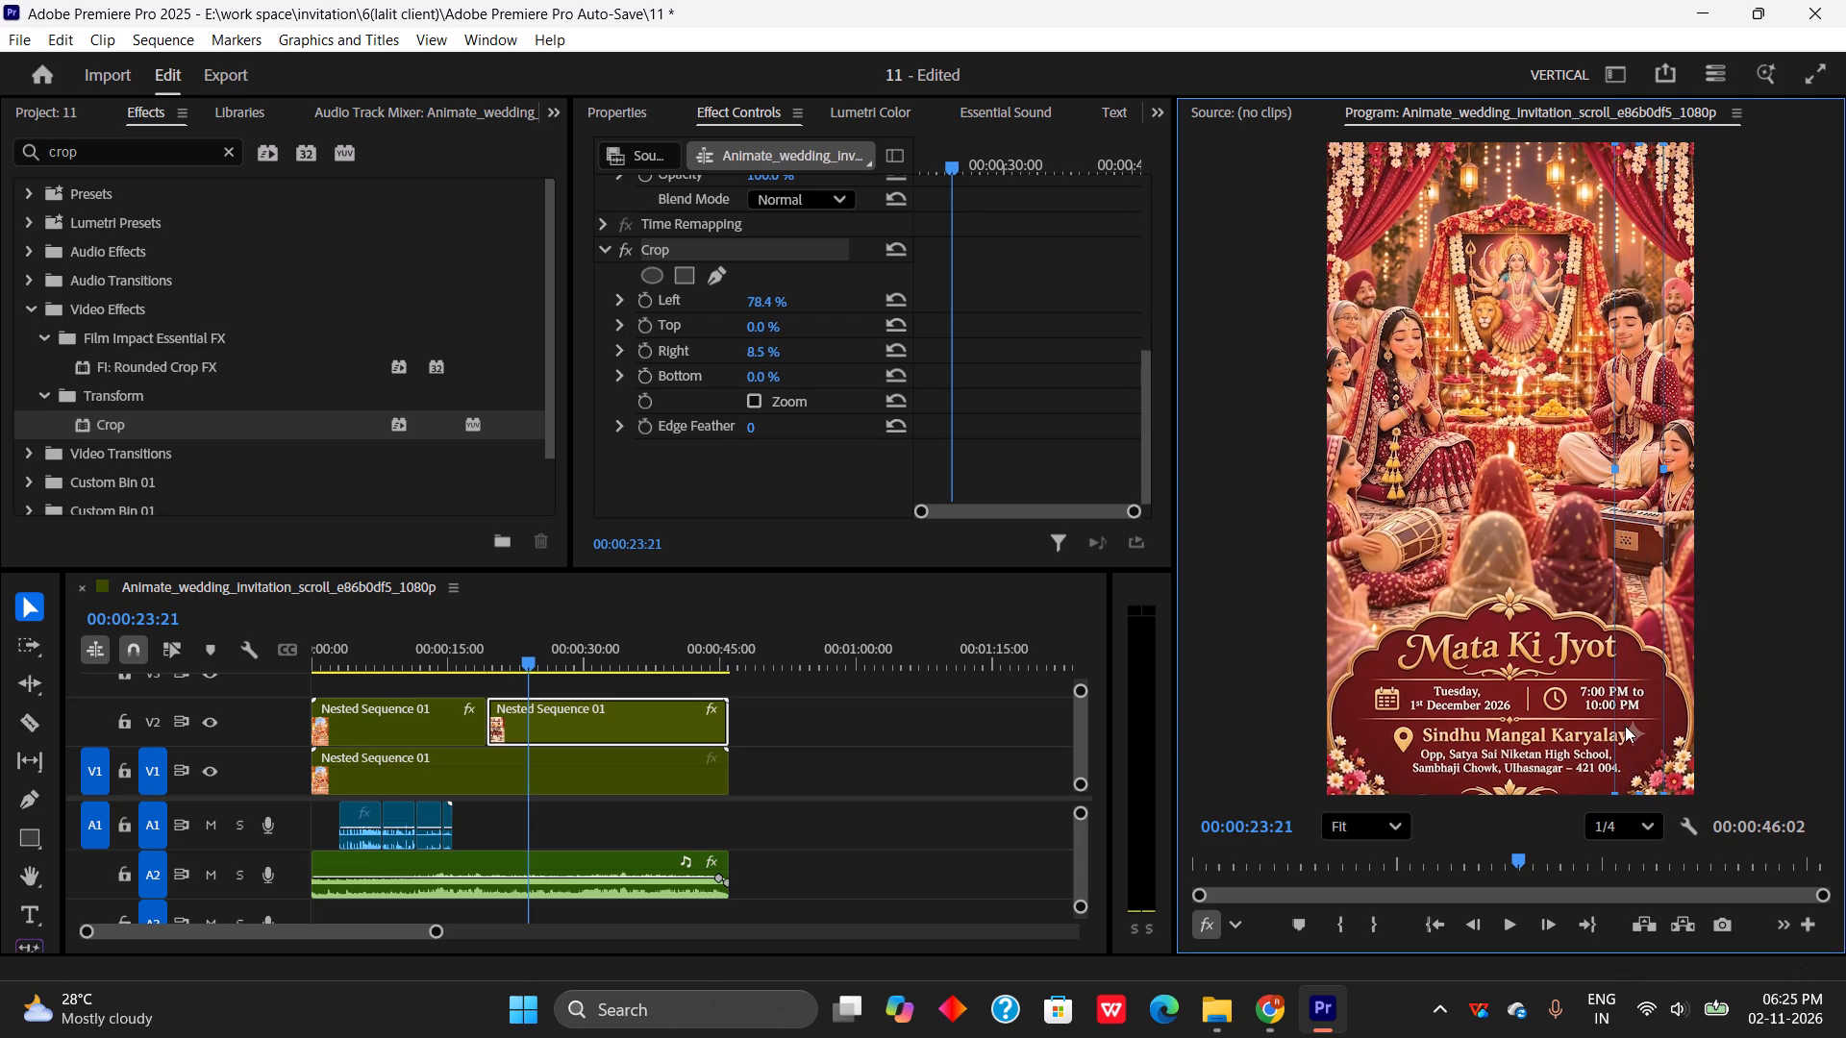
drag(1625, 726, 1638, 725)
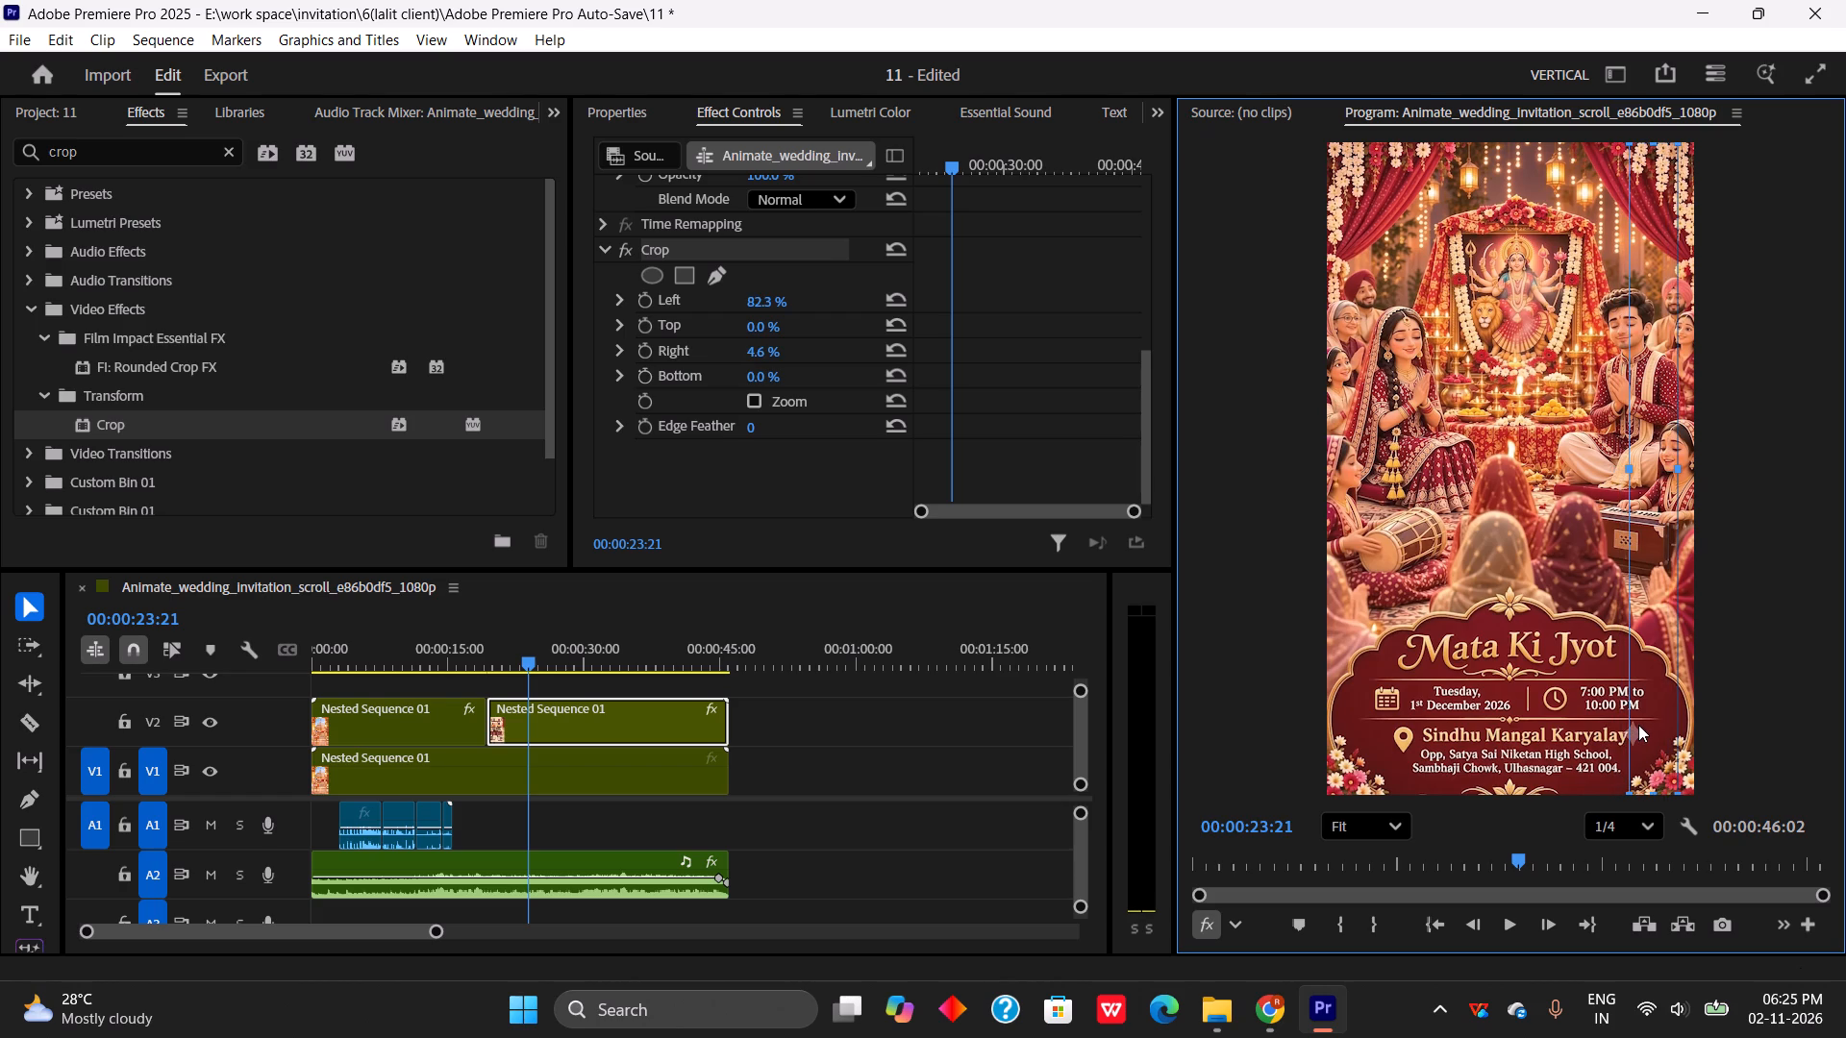
drag(1638, 725, 1635, 727)
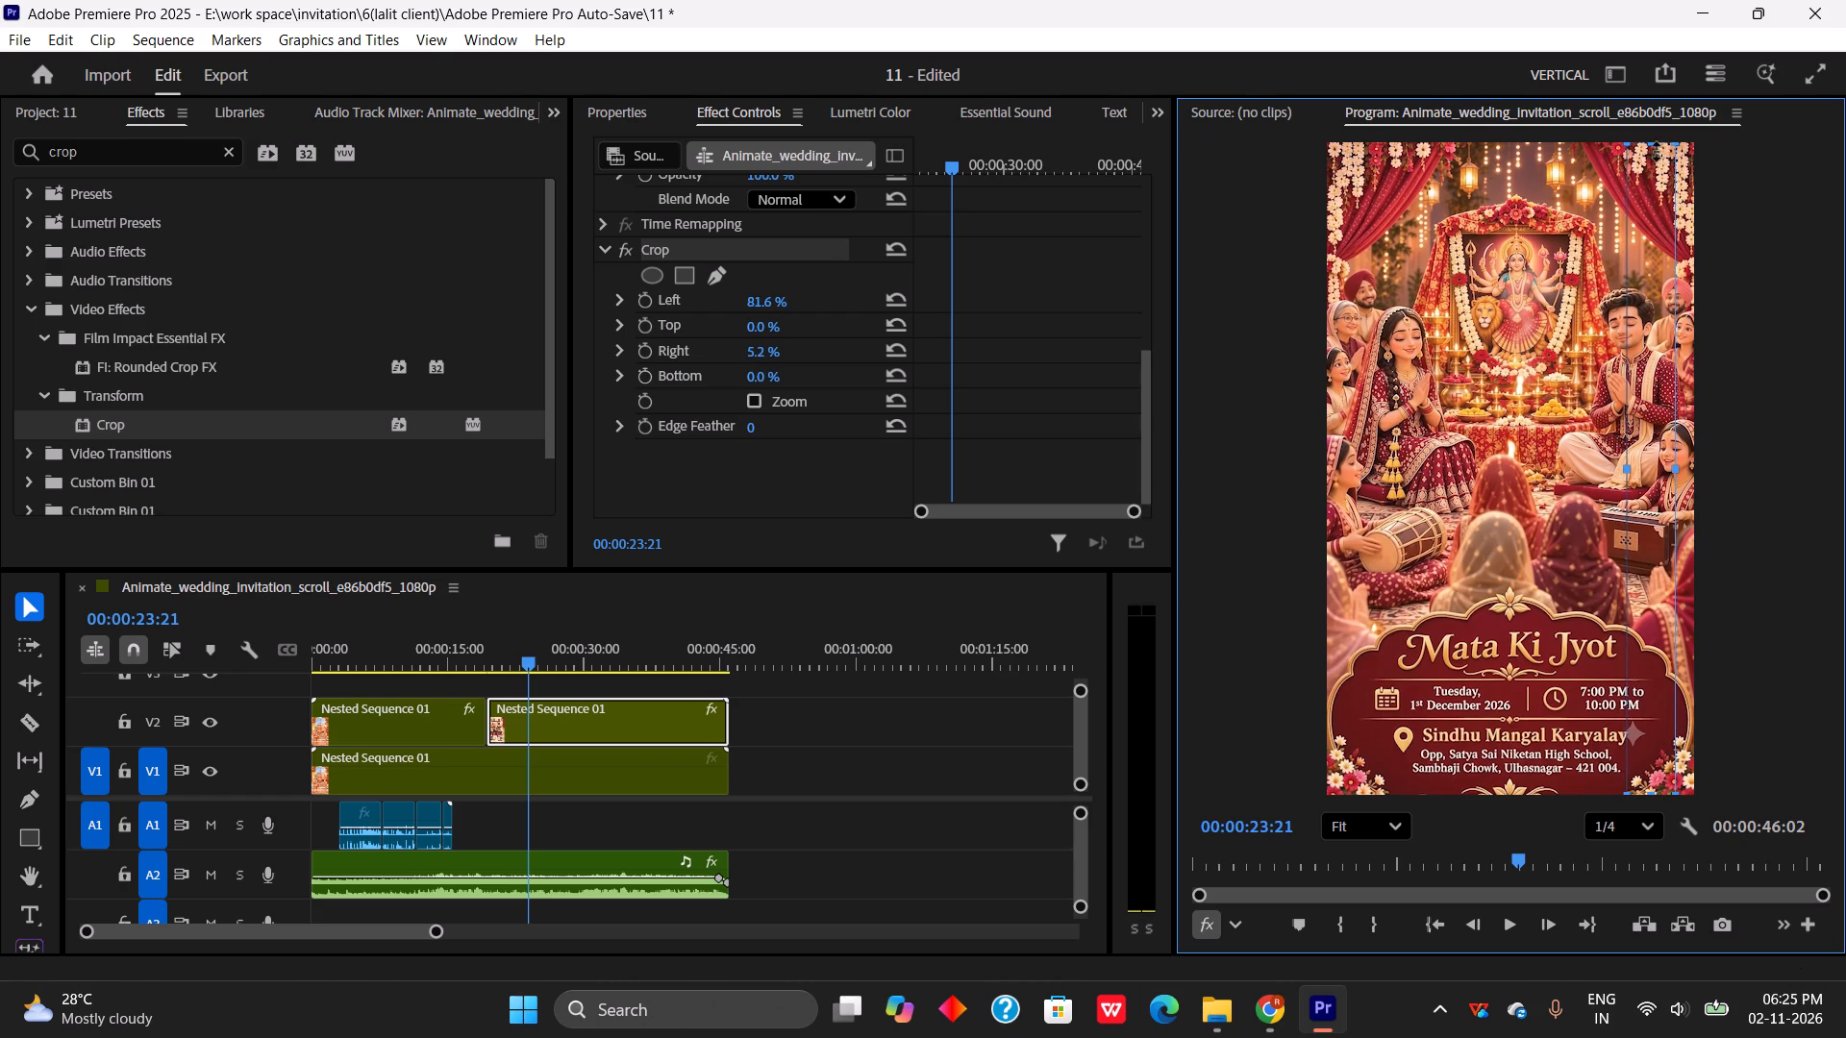
Trim the second V2 segment's strip to a lower-corner patch, with Crop Top about 87.8% and Left about 87.5%.
drag(1652, 146, 1653, 709)
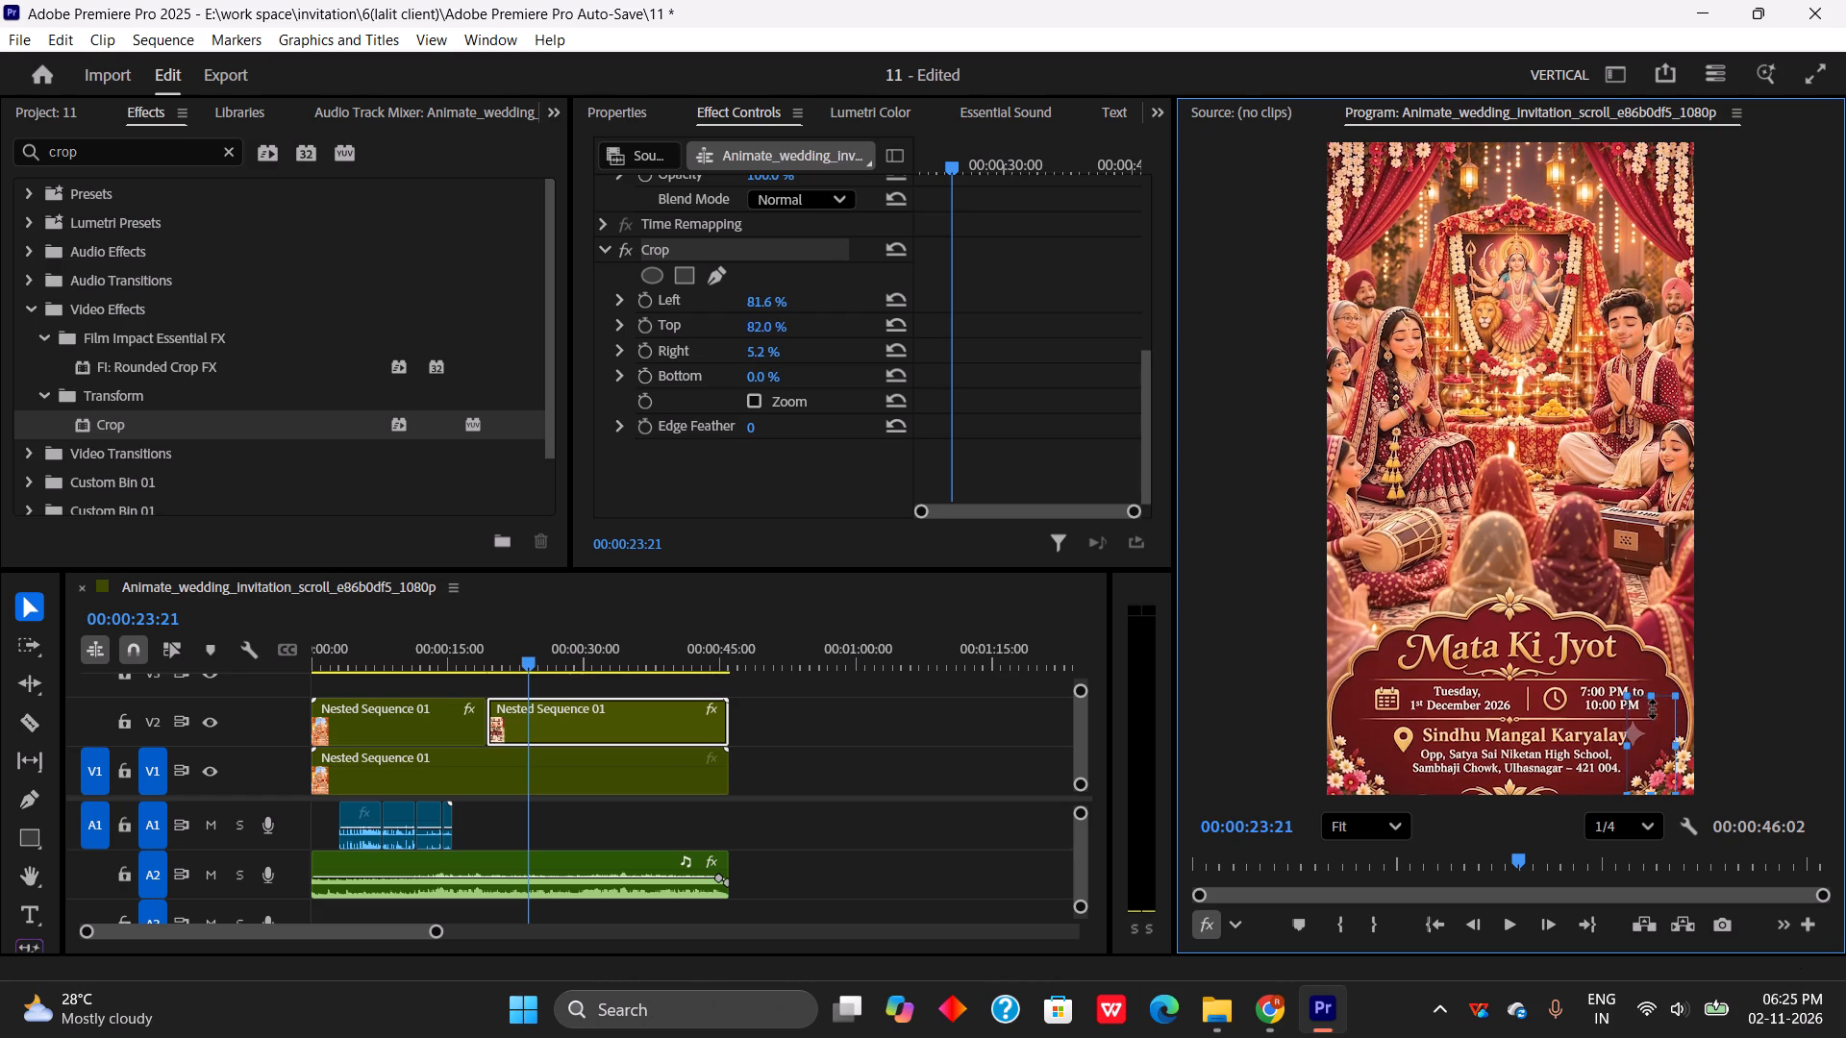
drag(1653, 709, 1653, 716)
drag(1634, 757, 1641, 755)
drag(1641, 755, 1648, 753)
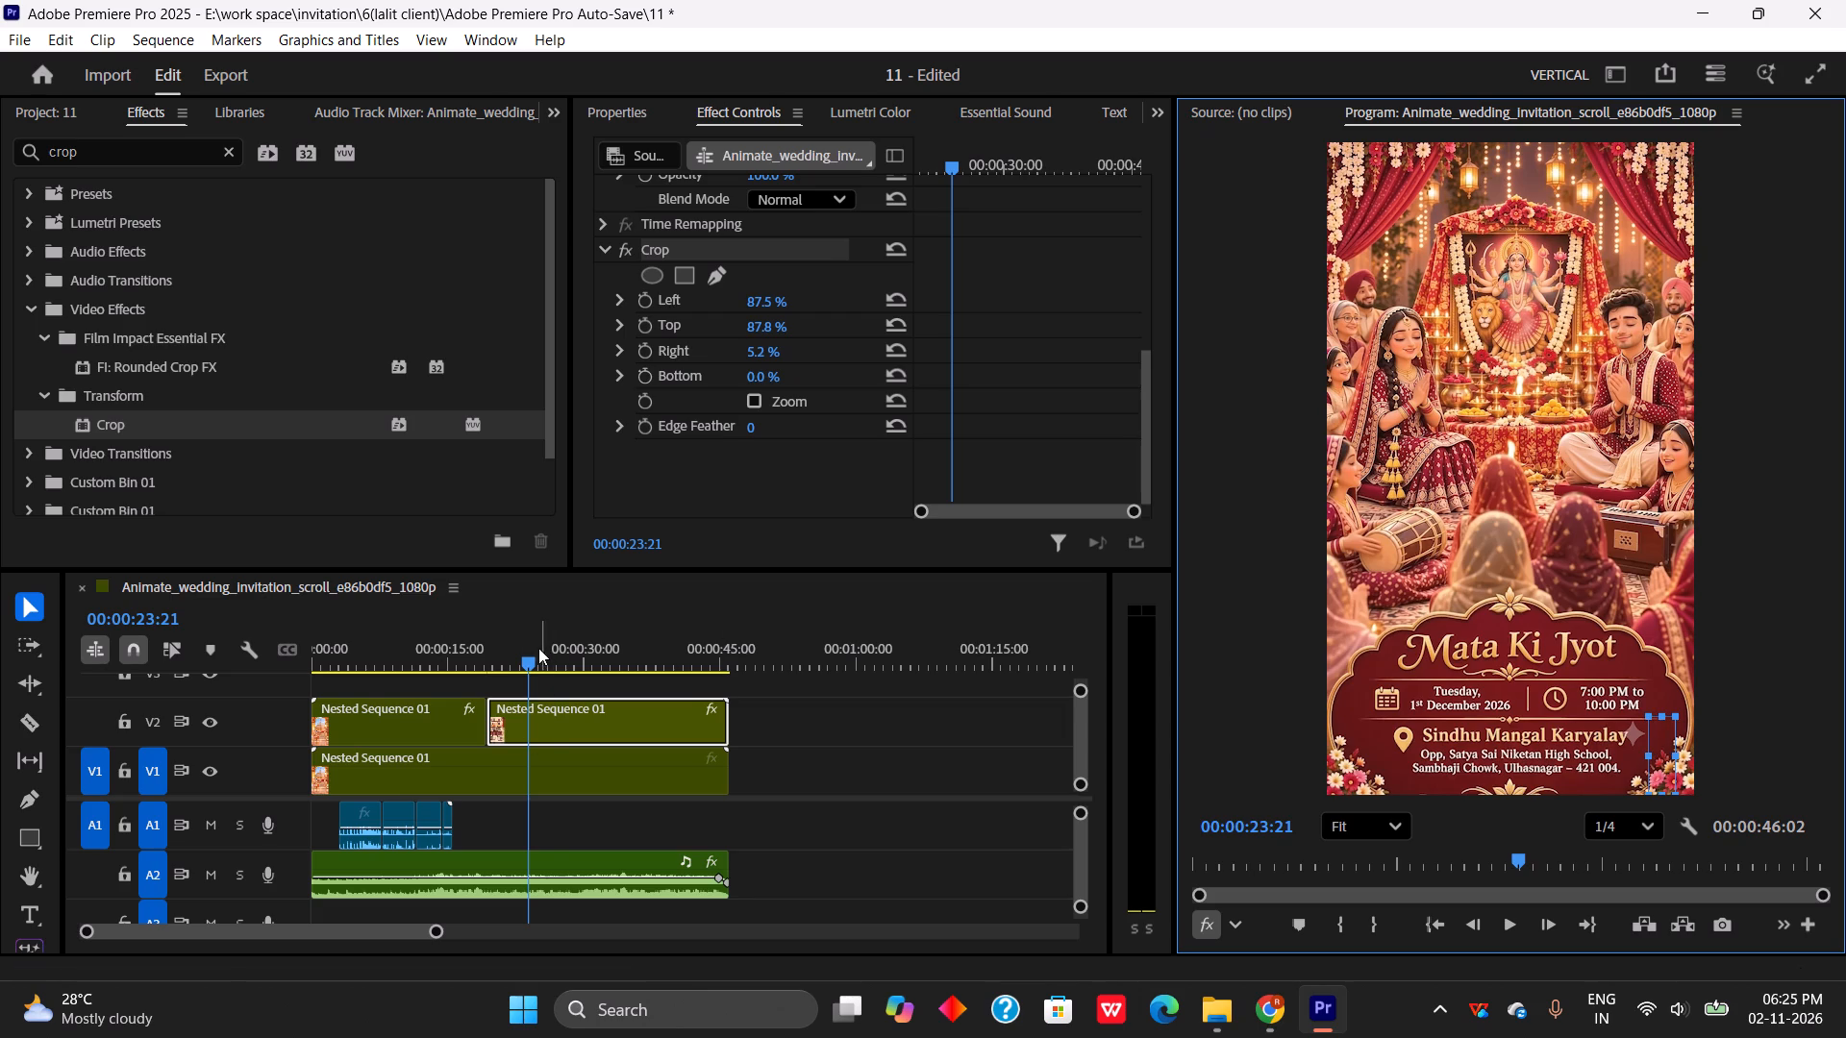
Split the second V2 segment at 00:00:34:16, where the Reception scene begins.
drag(534, 653, 640, 673)
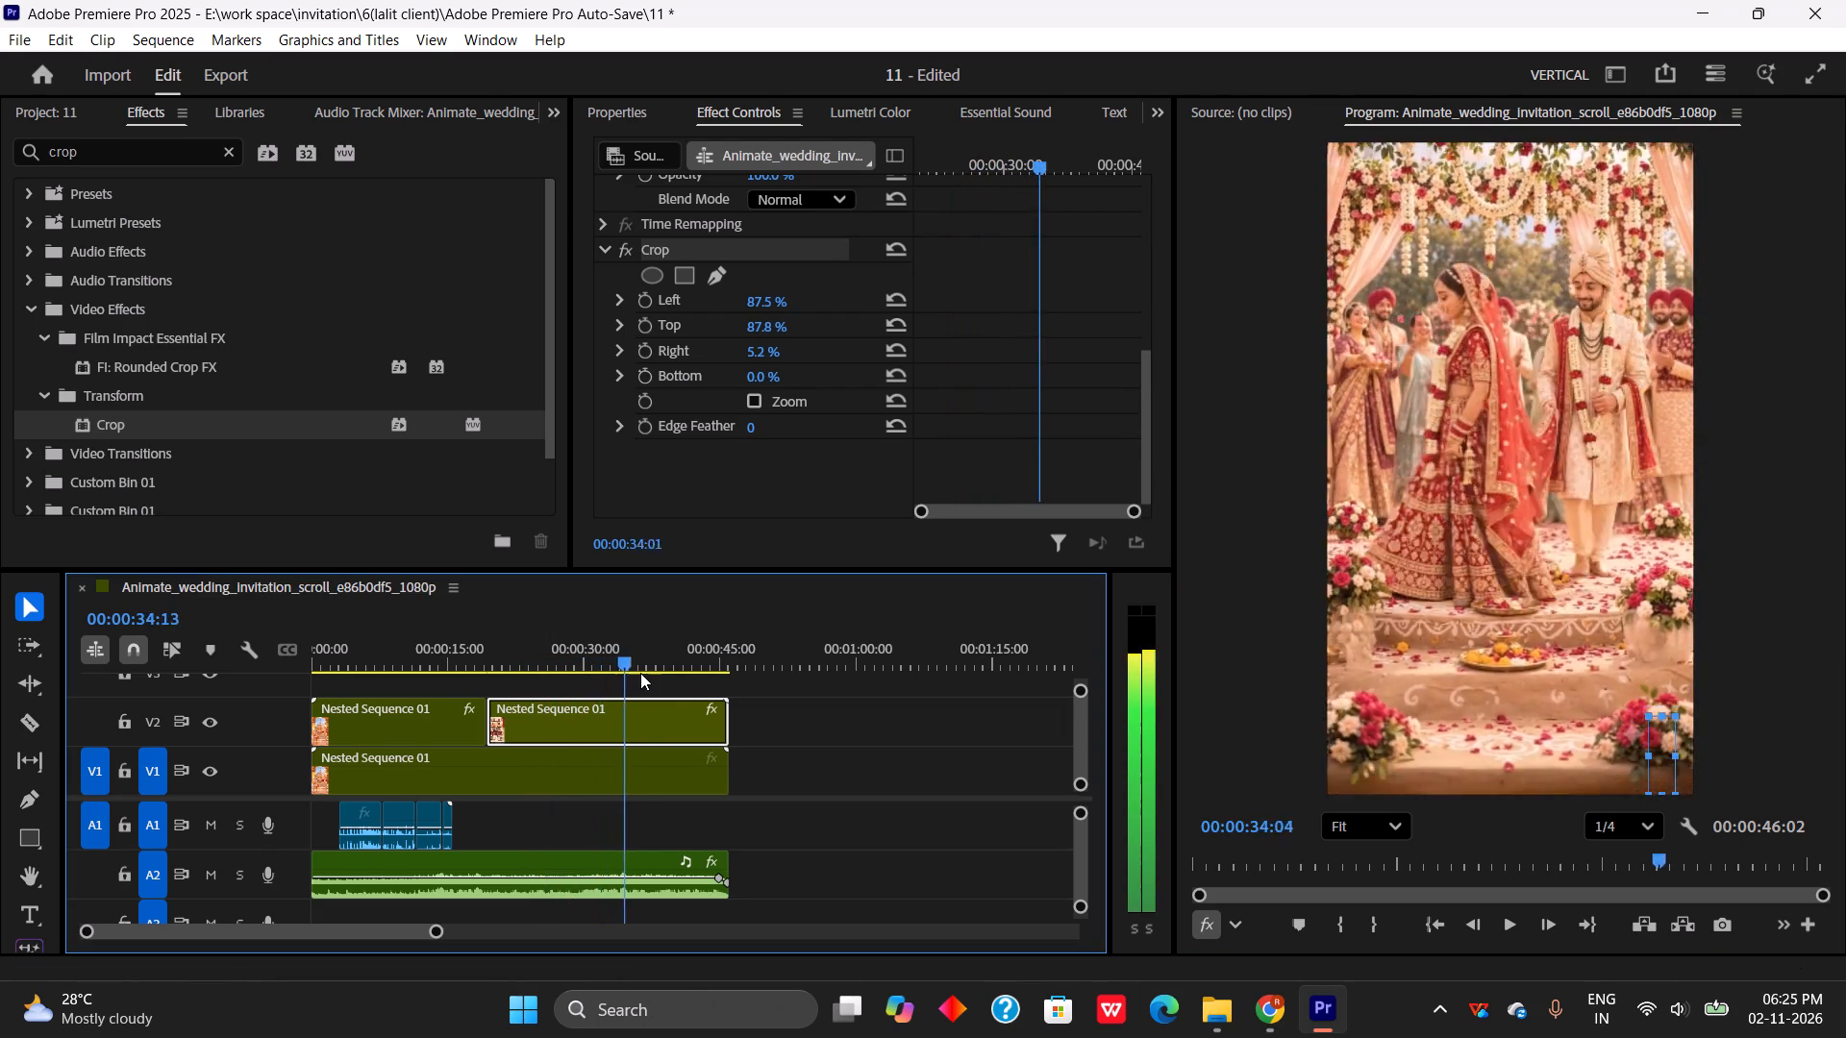
drag(640, 673, 634, 688)
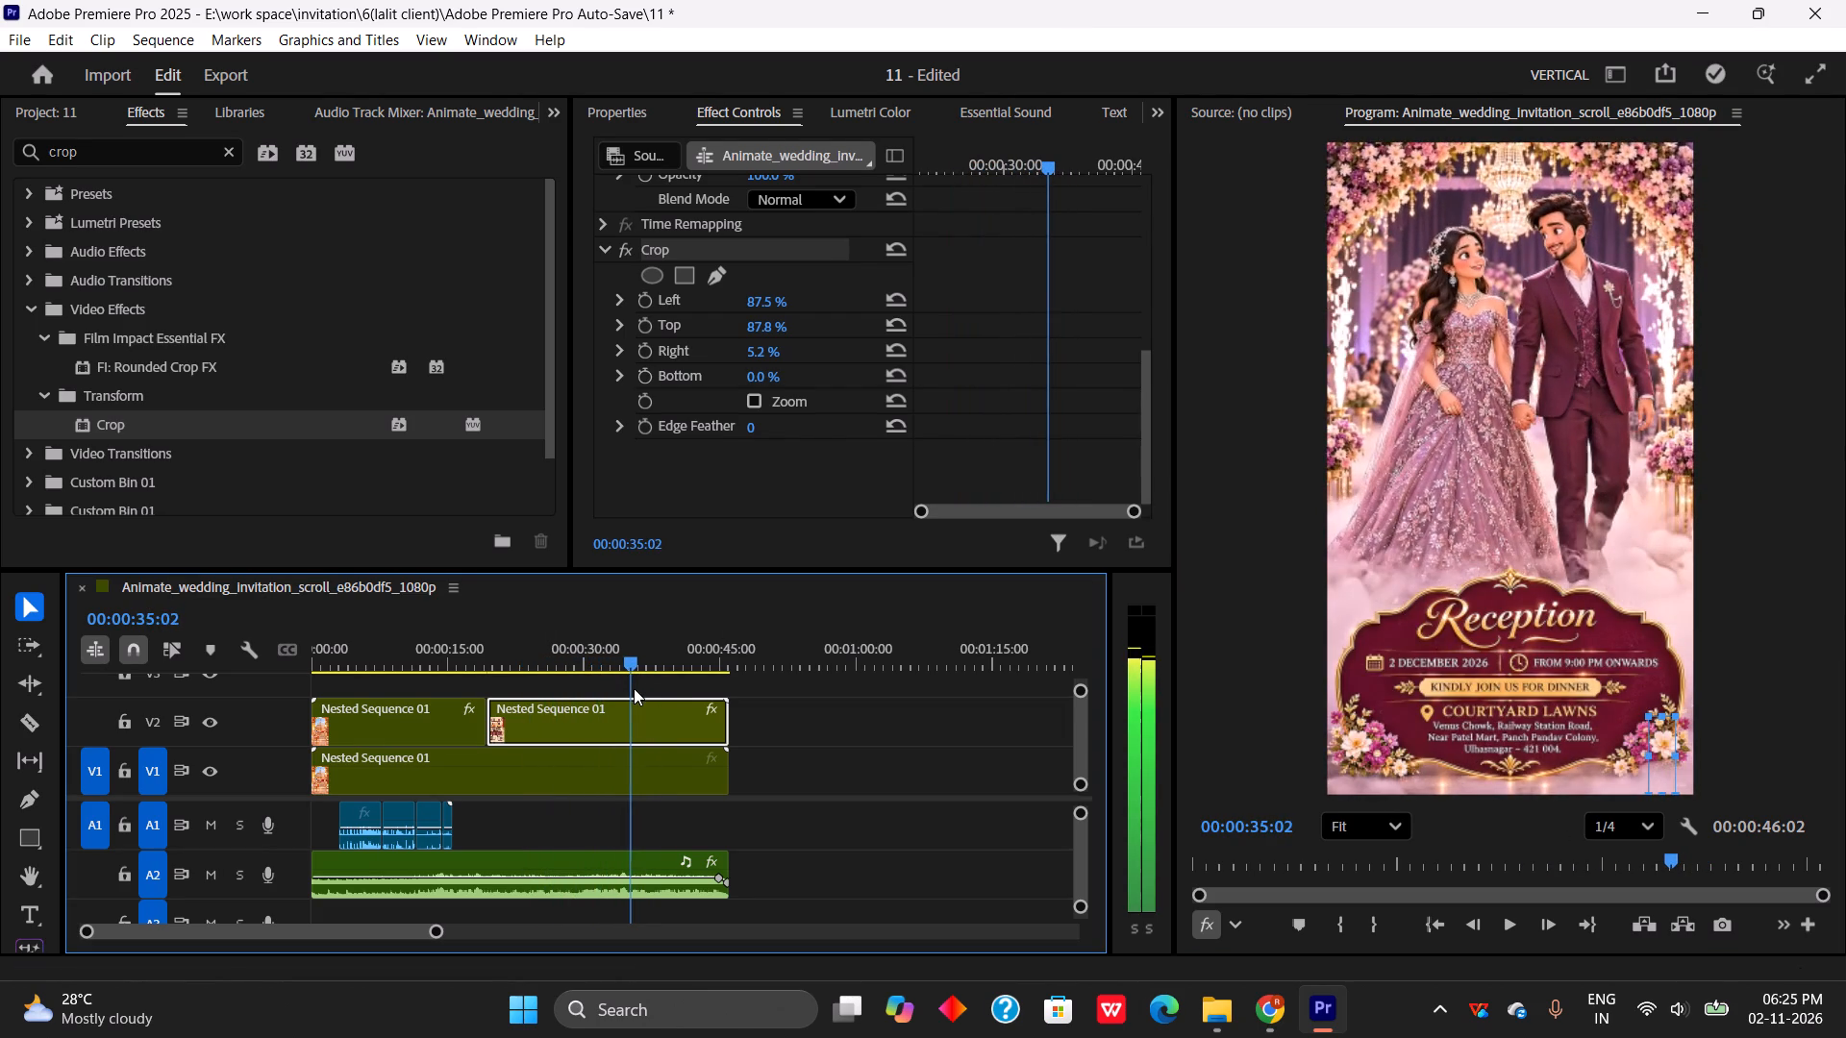
drag(634, 688, 627, 692)
key(space)
key(space)
key(space)
key(space)
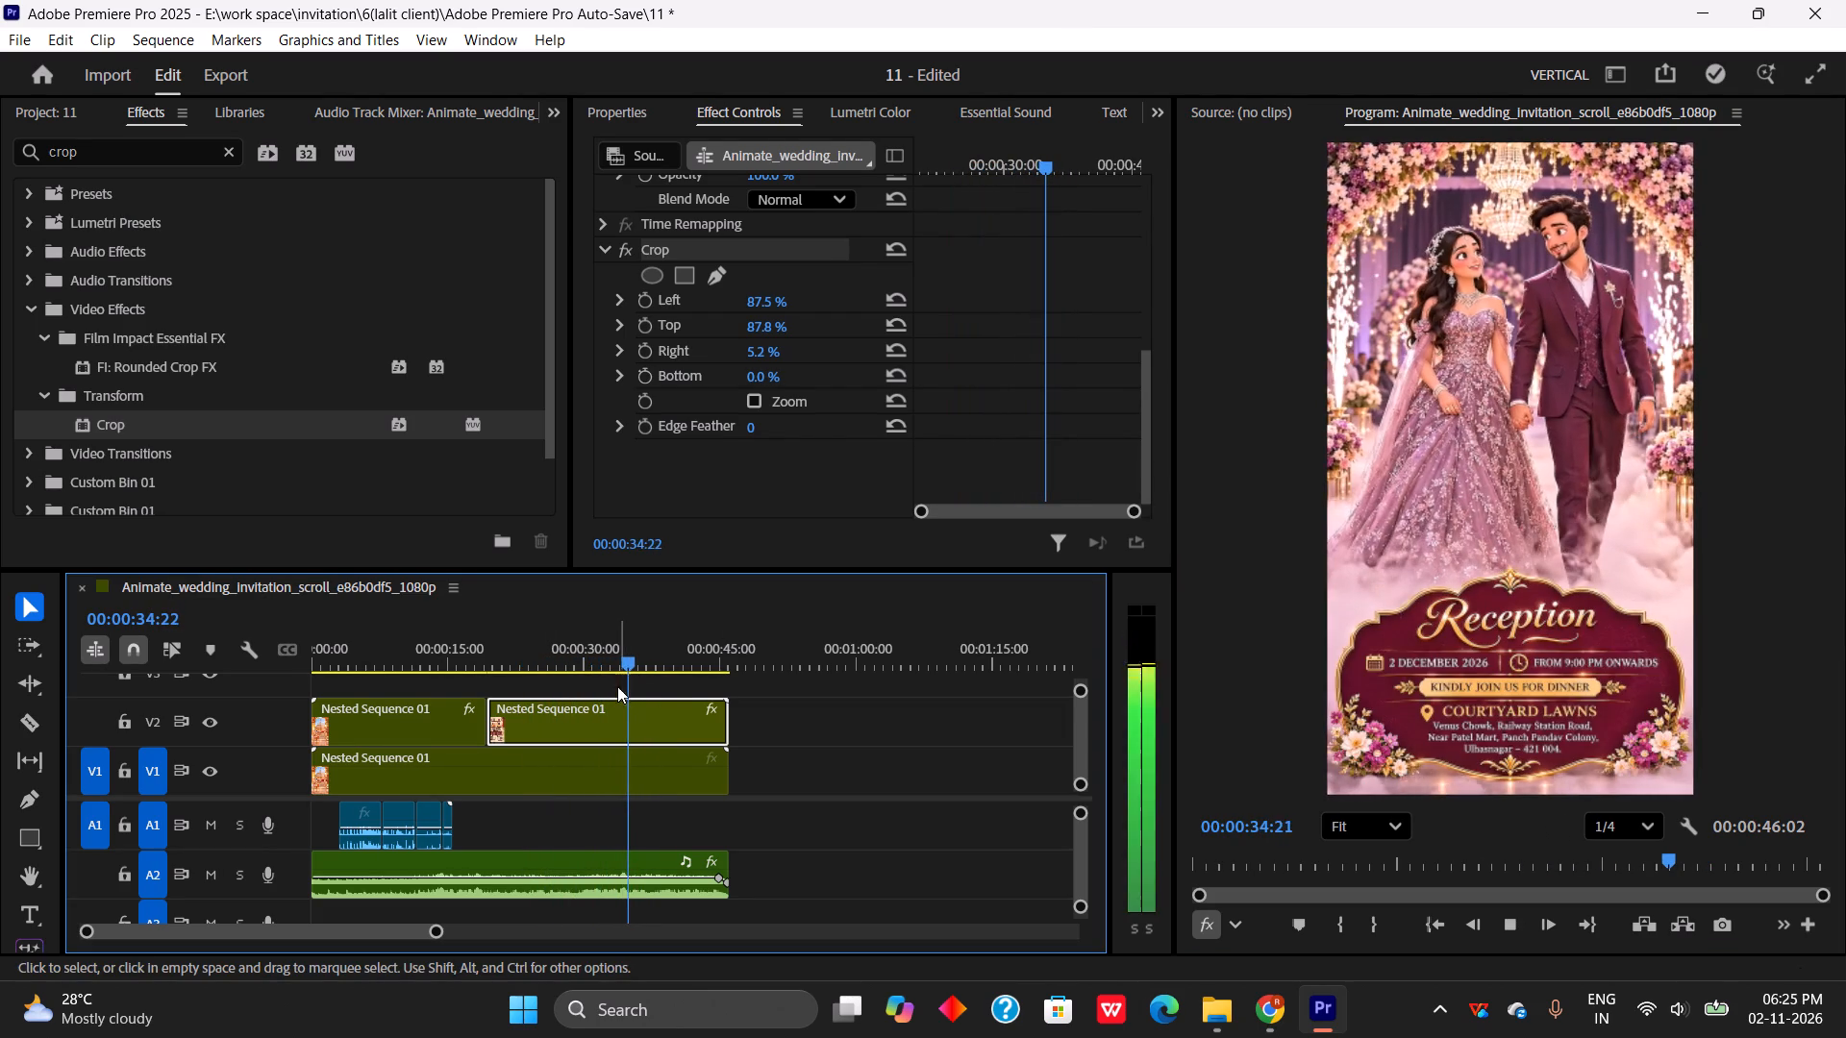
drag(618, 658, 625, 661)
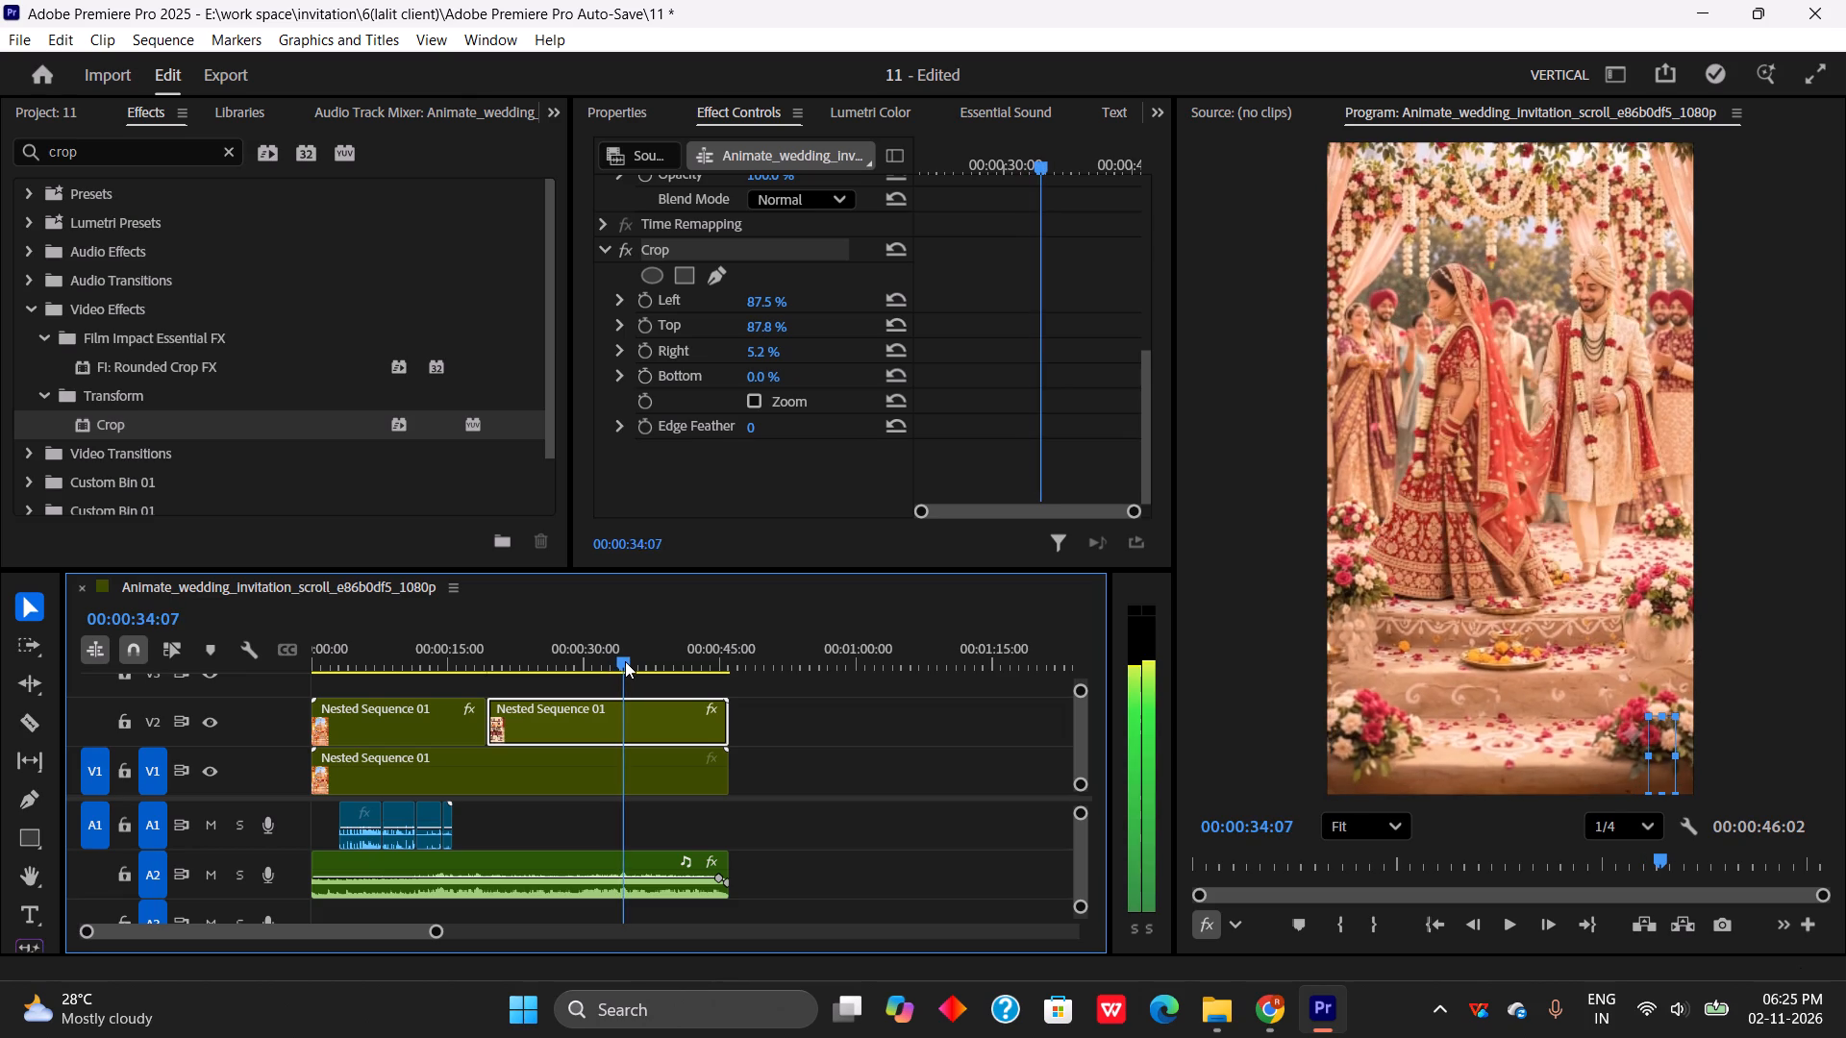
drag(625, 661, 629, 661)
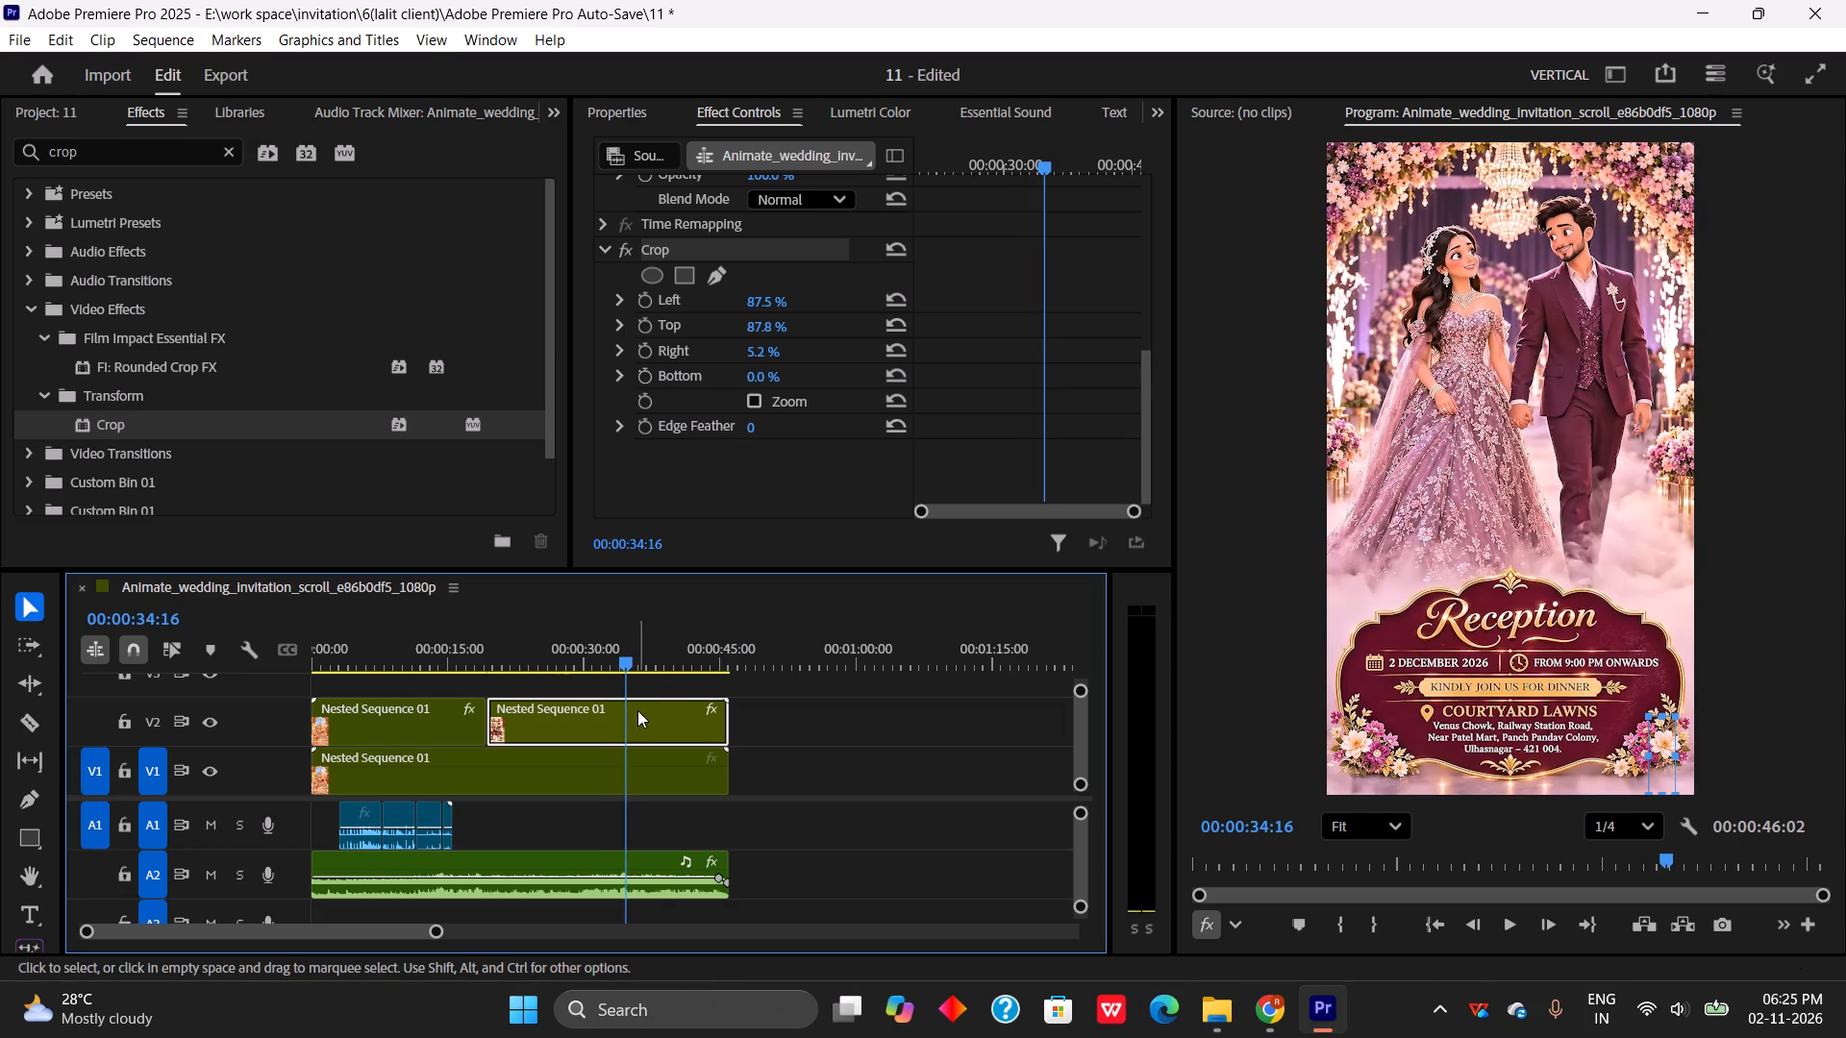
key(c)
click(627, 724)
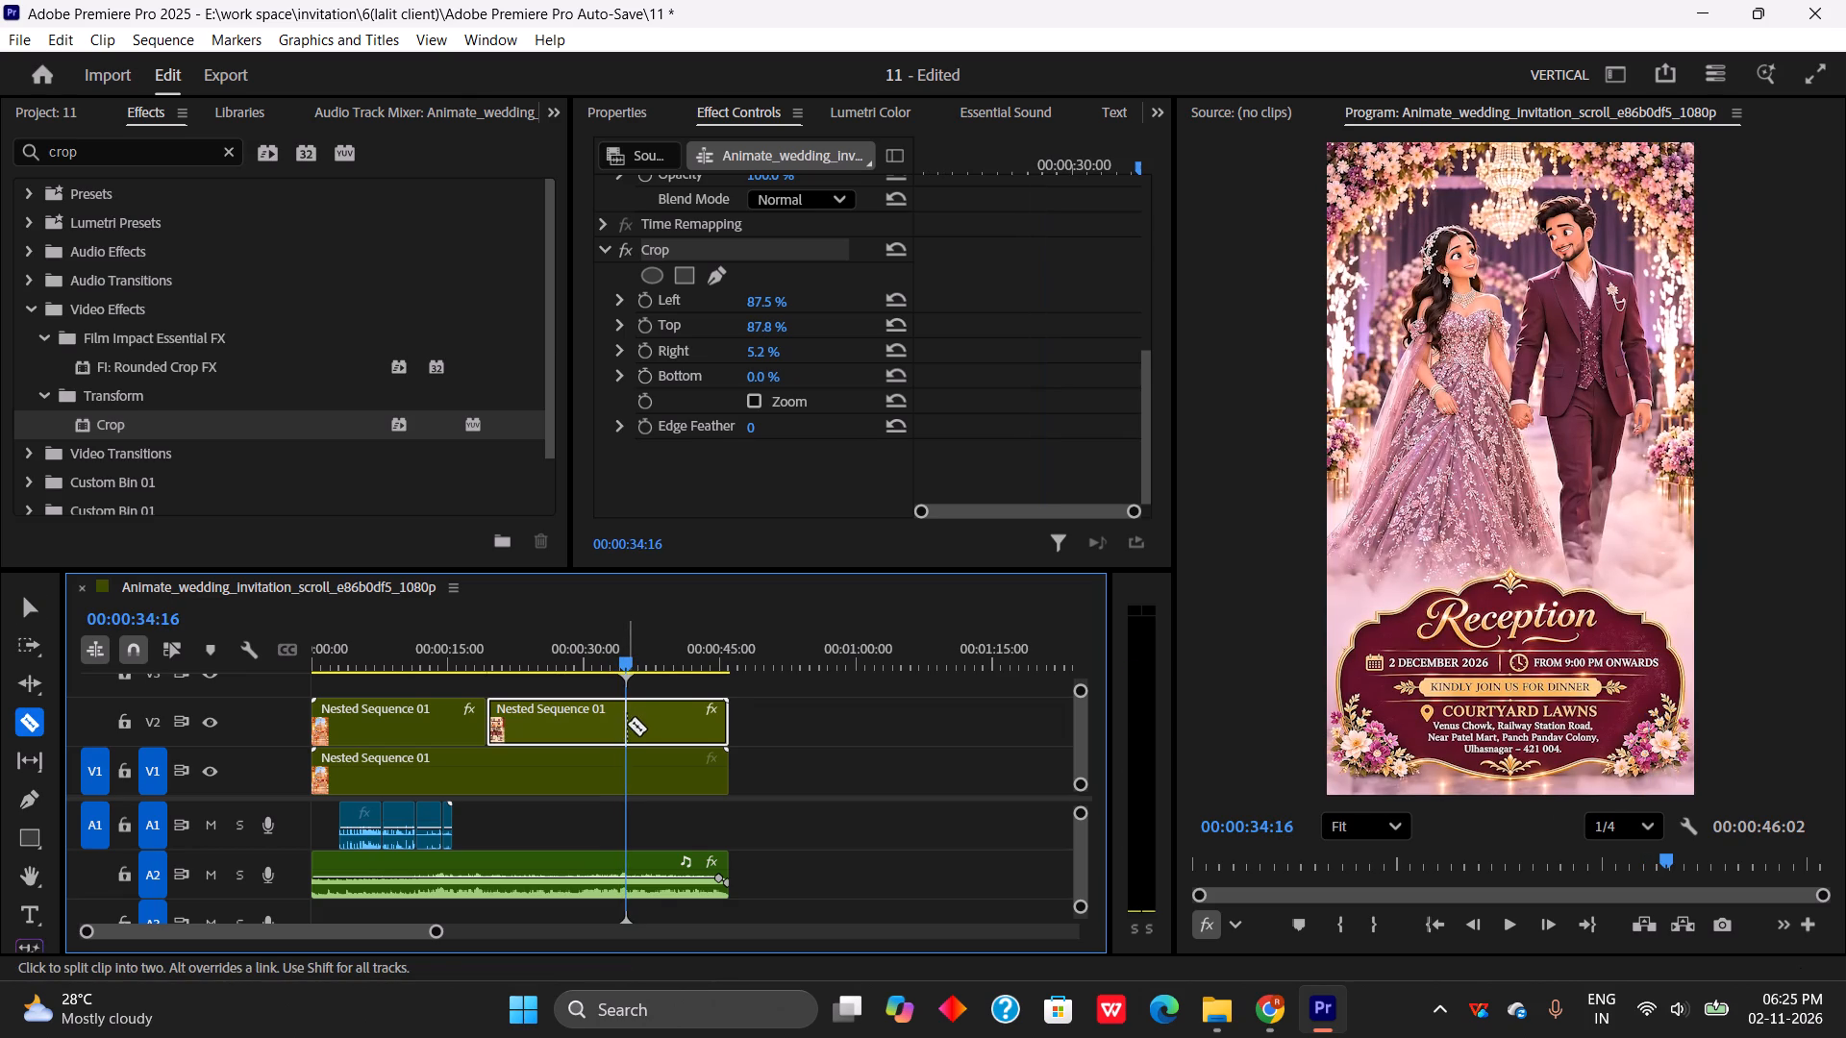
key(v)
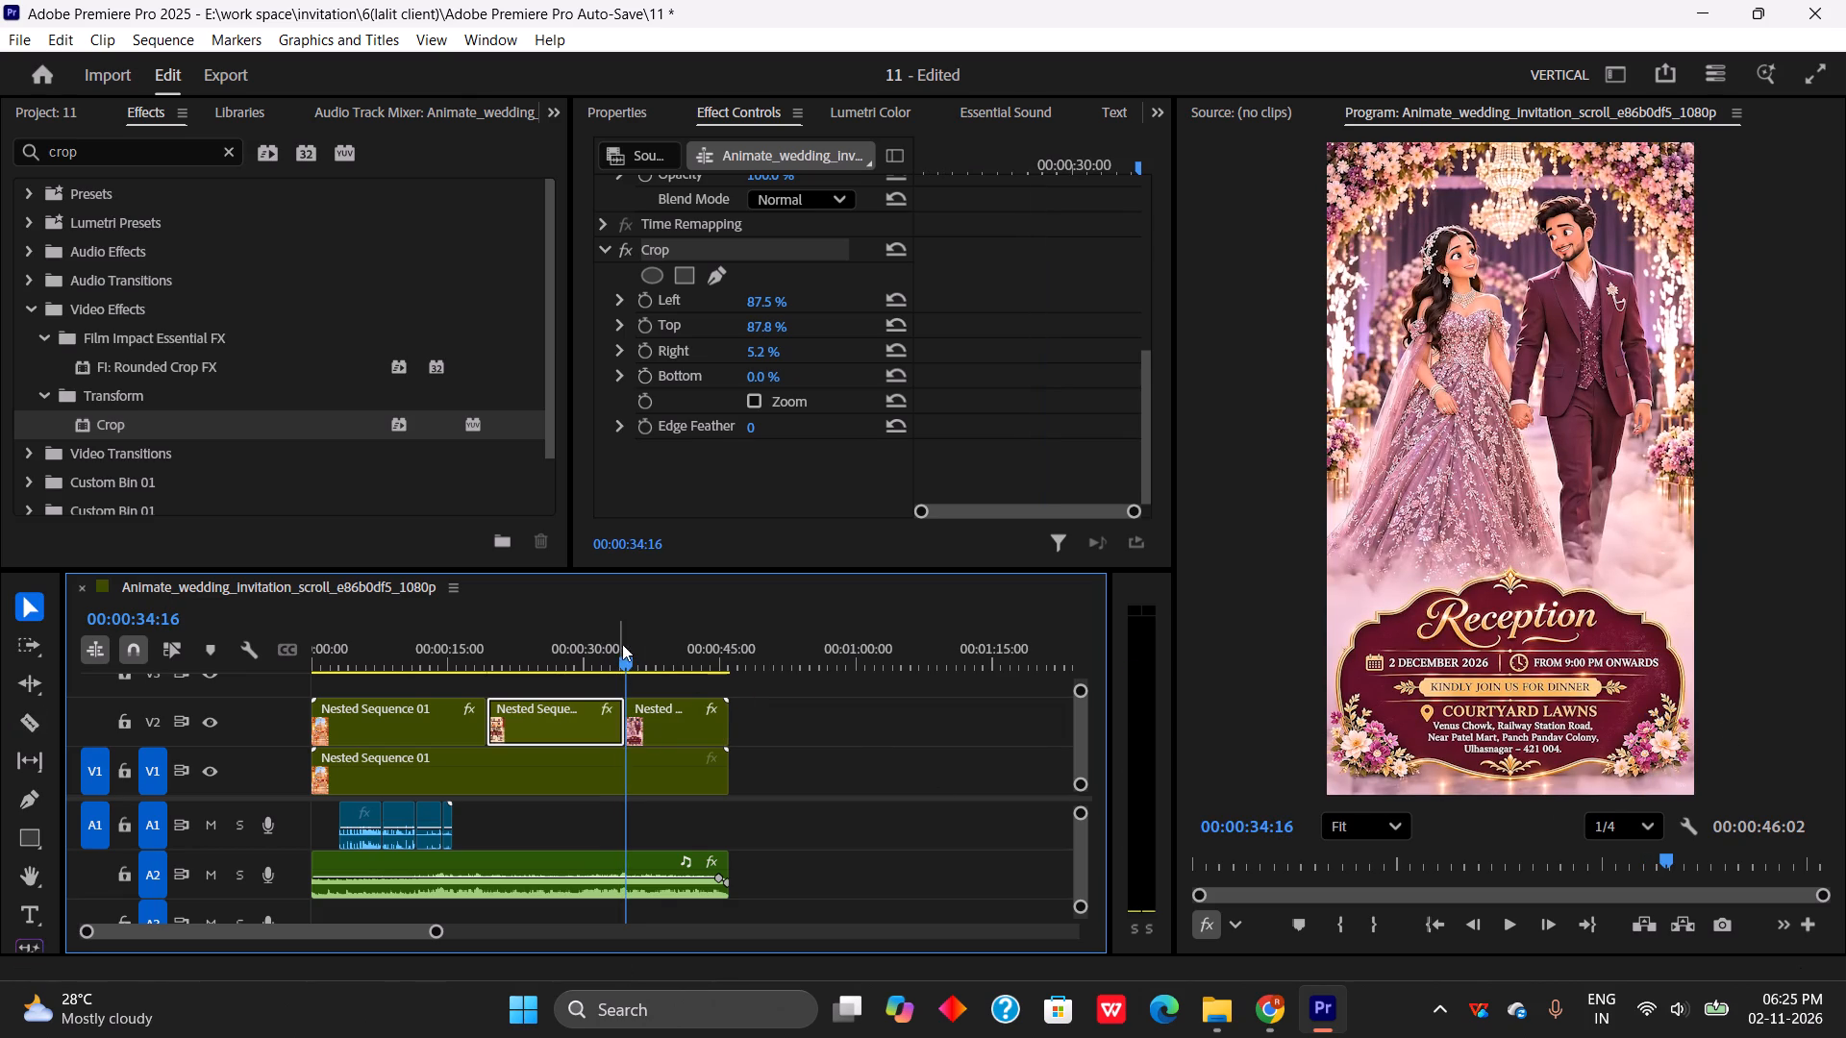
Crop the bottom of the second V2 segment's patch to about 7.2%, checking it against the wedding ceremony scene.
drag(623, 645, 607, 662)
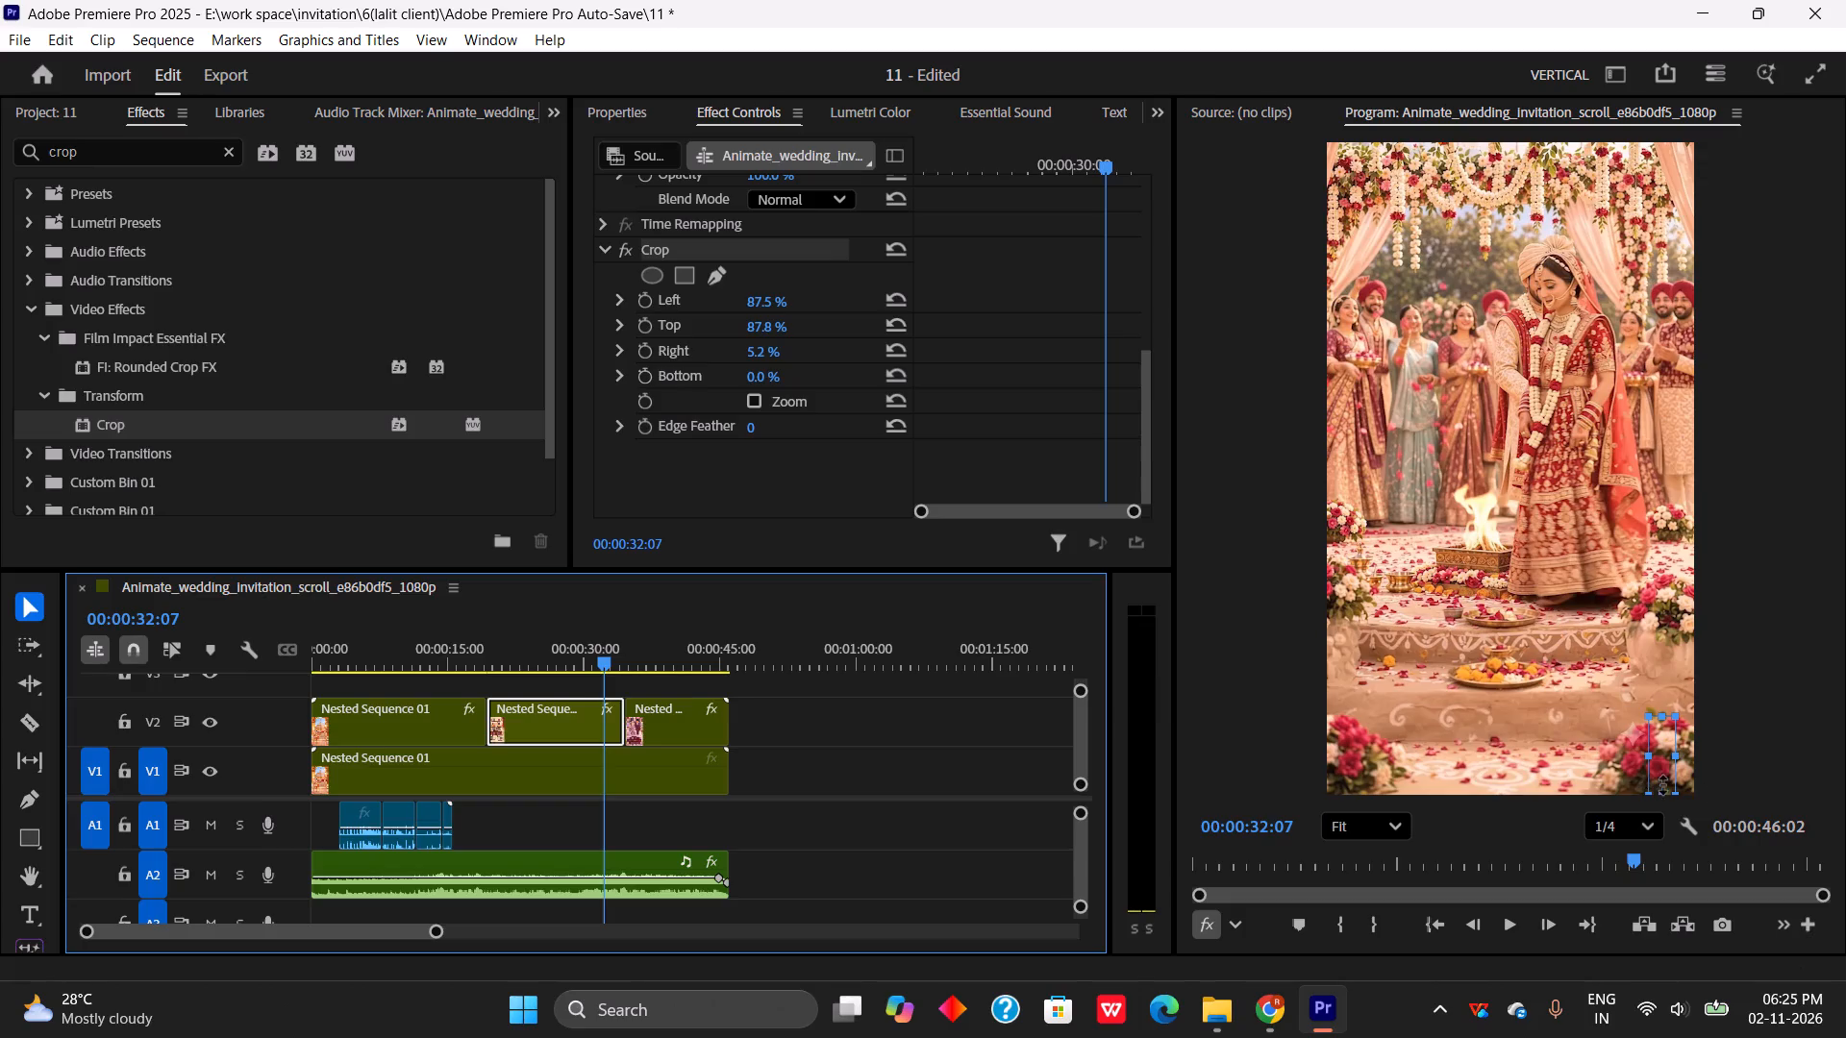
drag(1659, 789, 1668, 765)
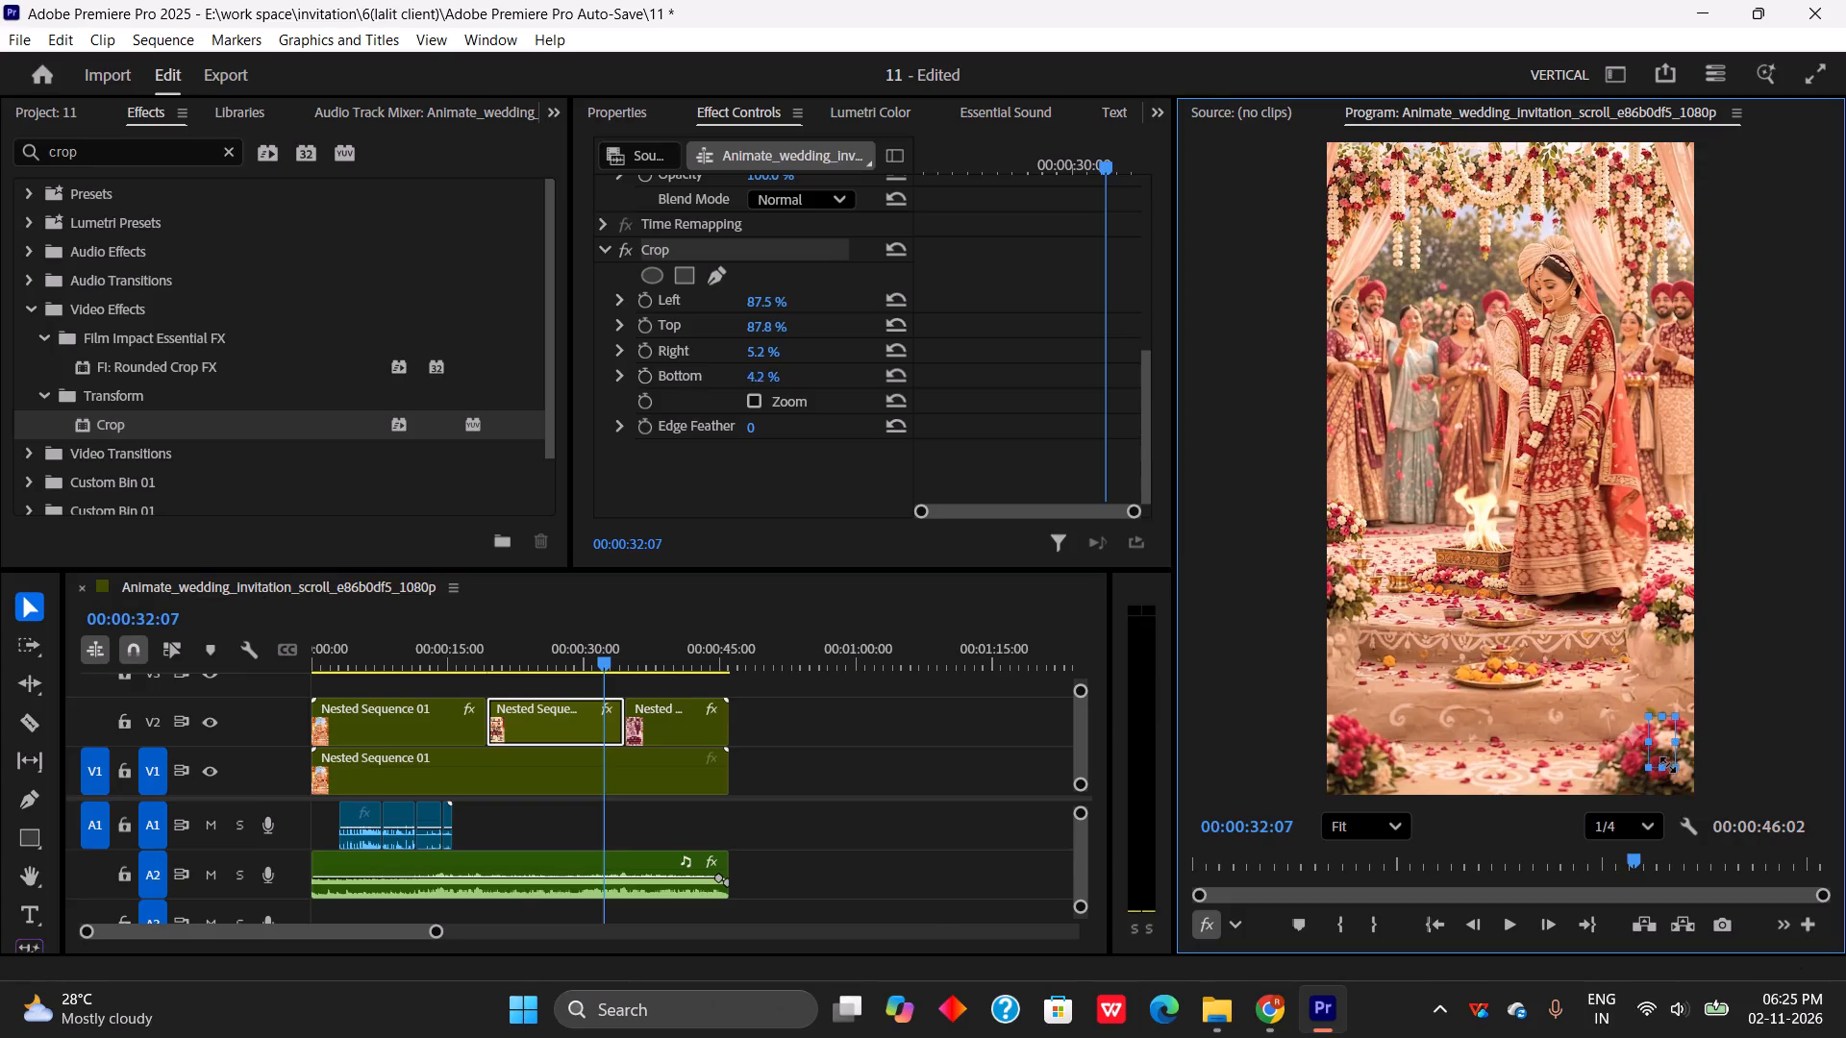
drag(1668, 765, 1673, 752)
drag(1673, 752, 1678, 748)
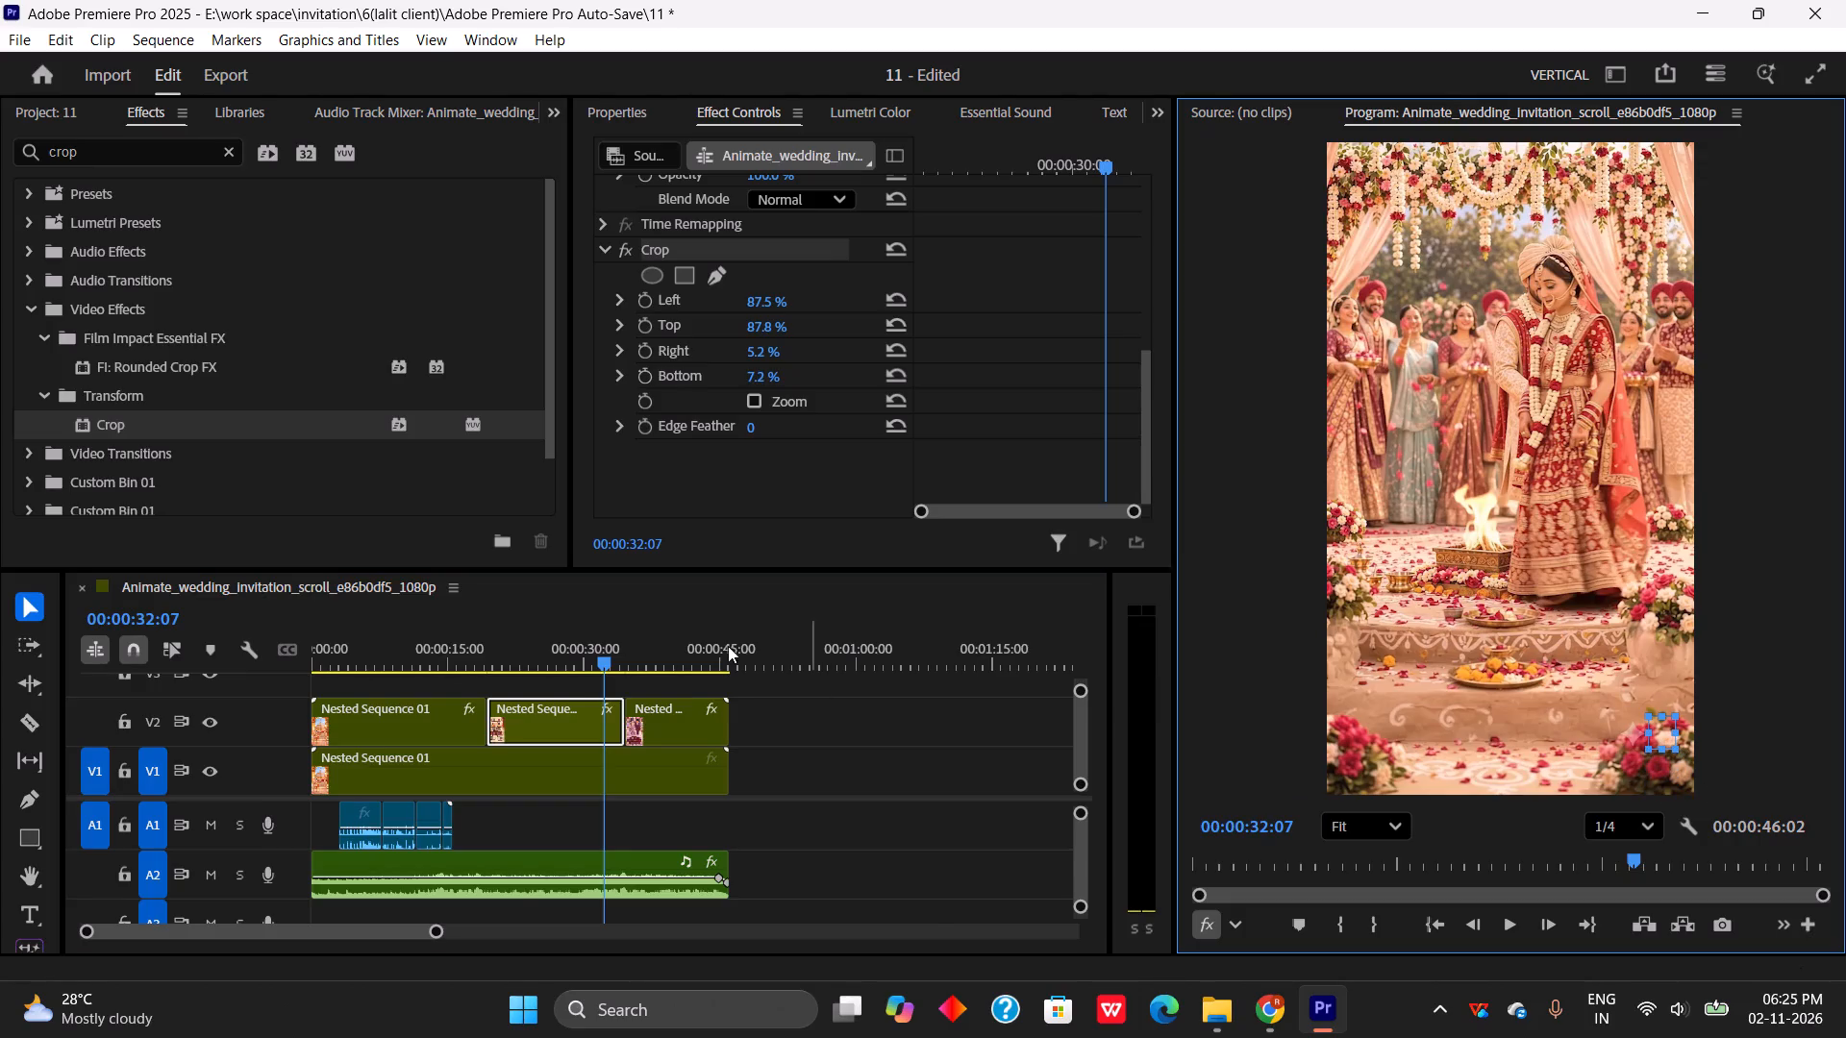
Shift the second V2 segment's patch over the corner mark in the Mata Ki Jyot scene, setting its position to 447, 954.
drag(601, 643, 511, 693)
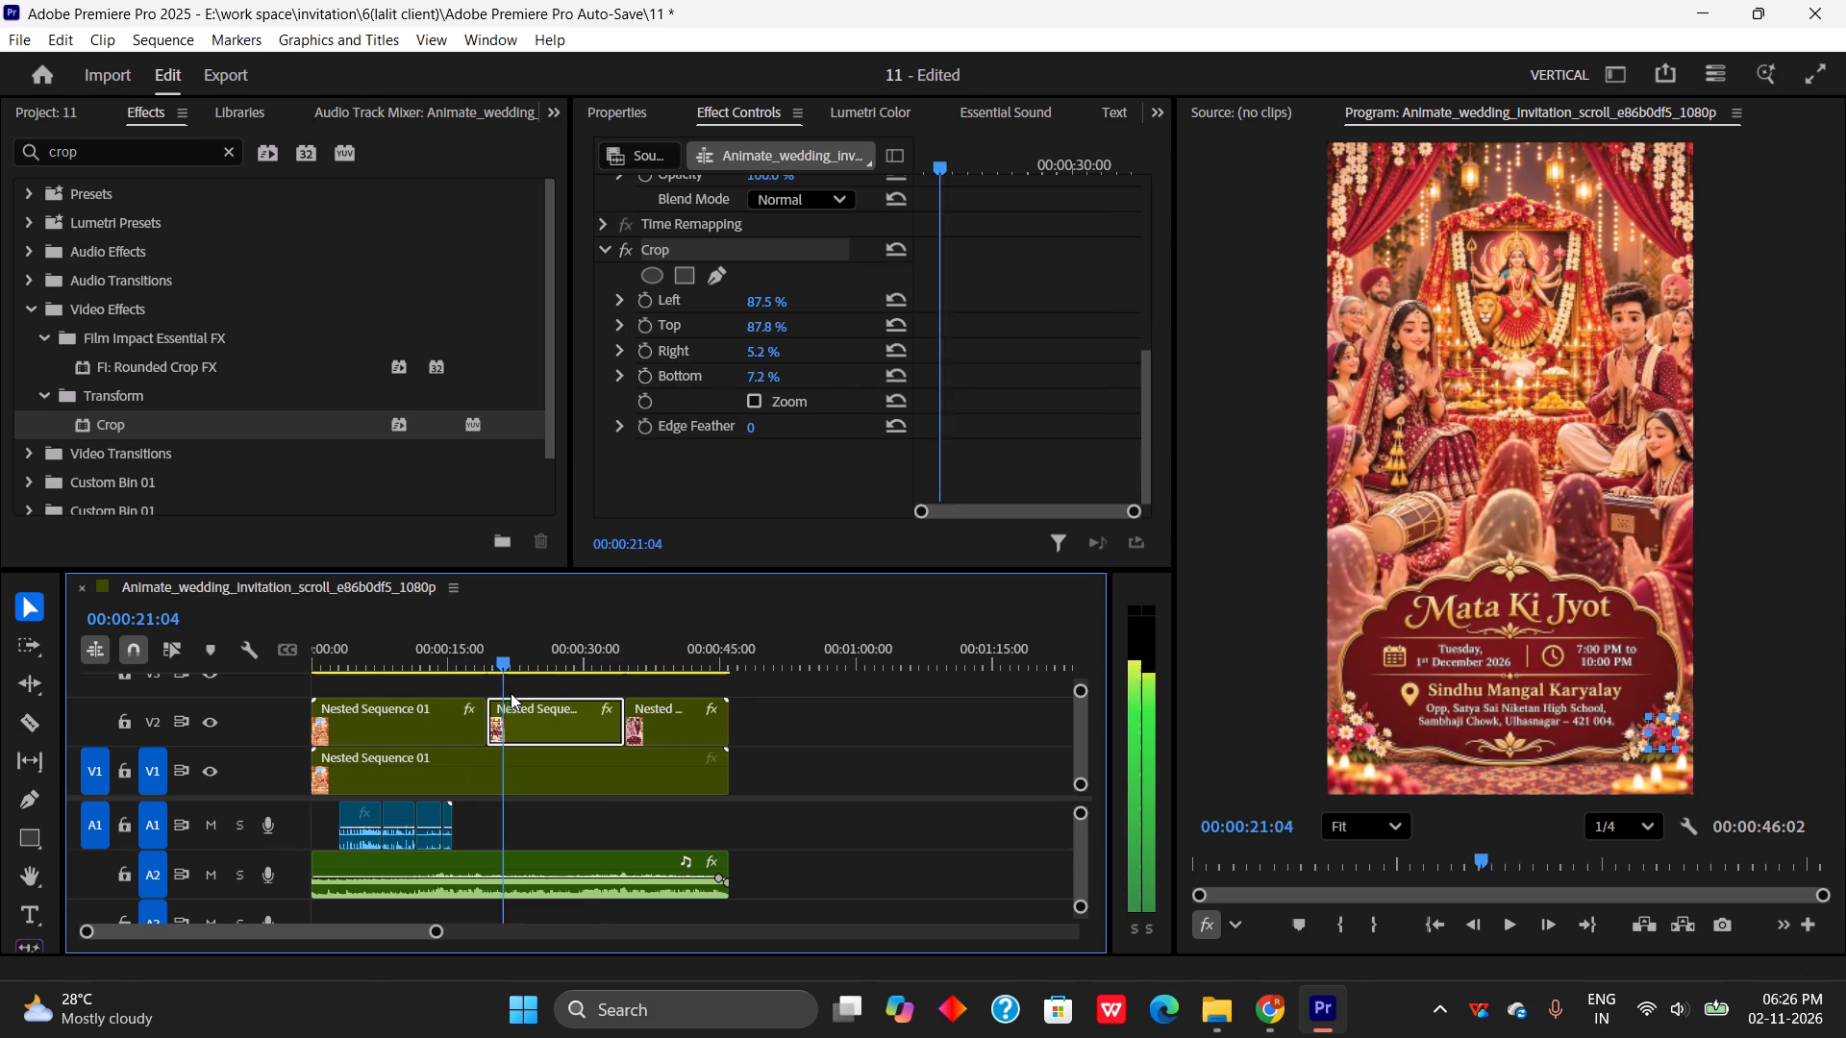
drag(511, 693, 504, 693)
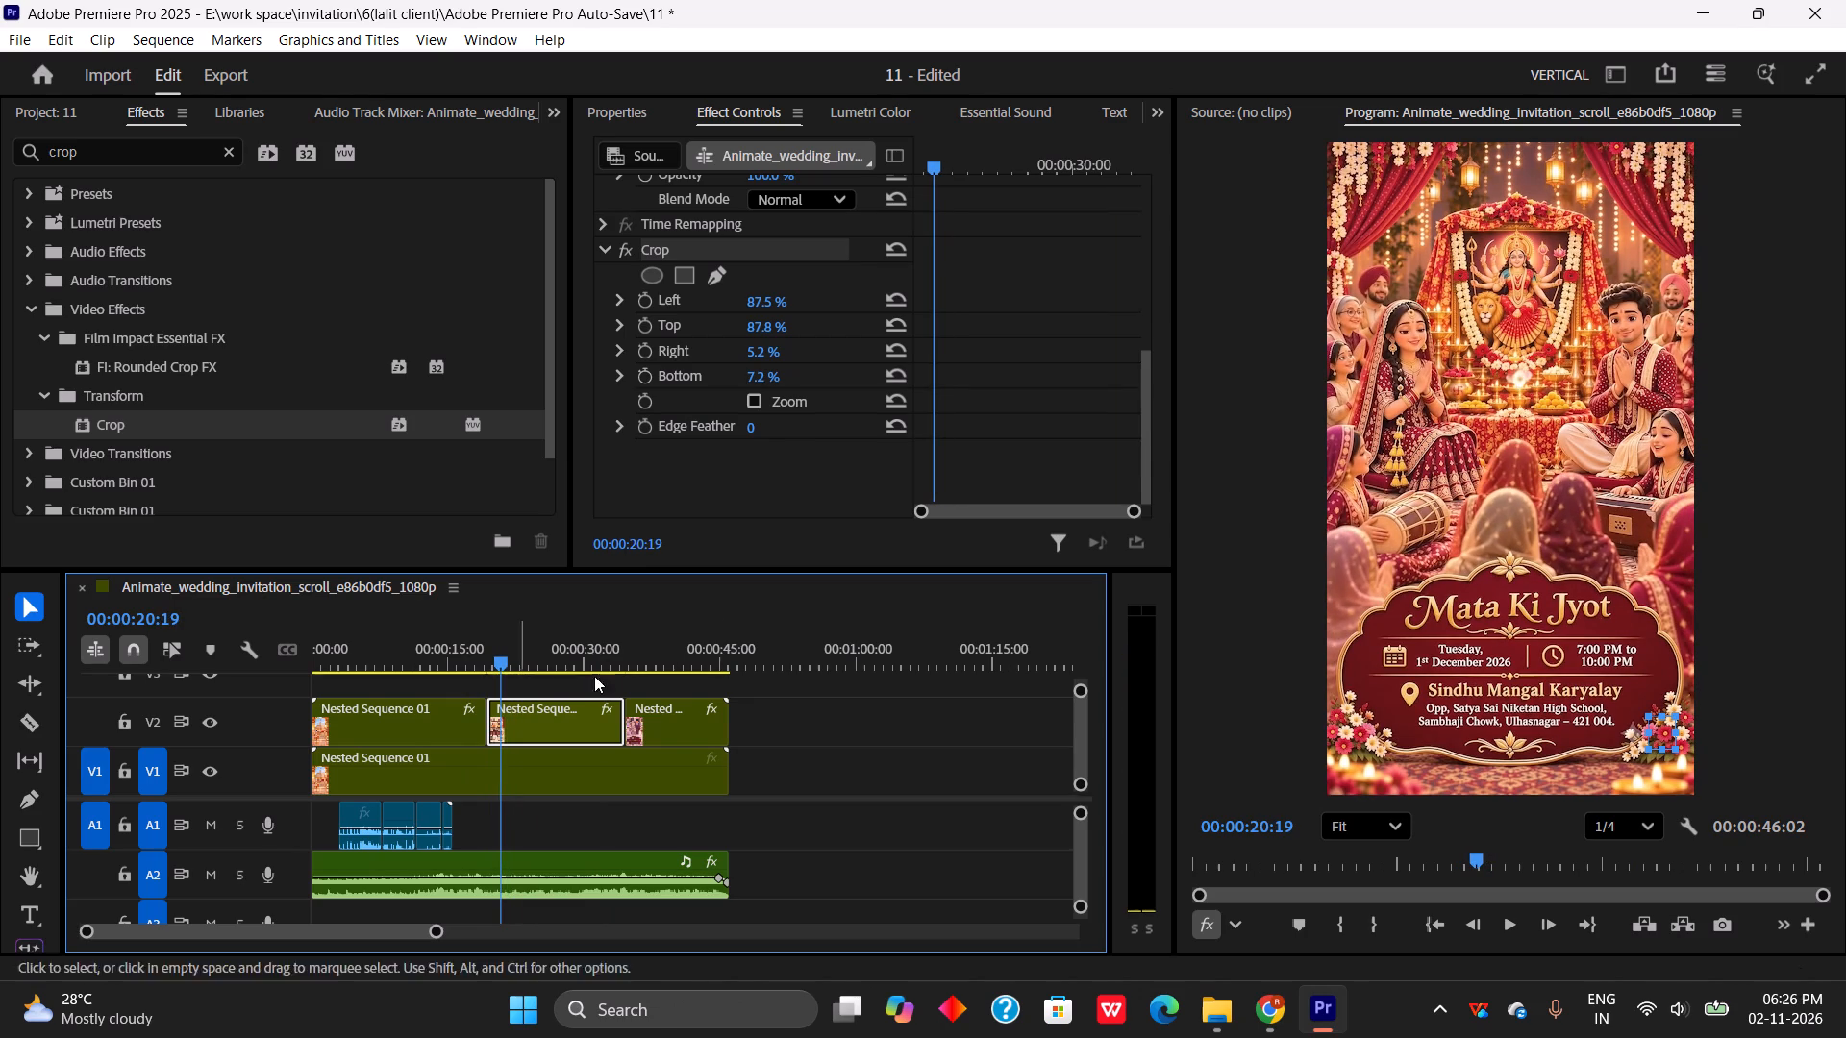
scroll(786, 306, up, 14)
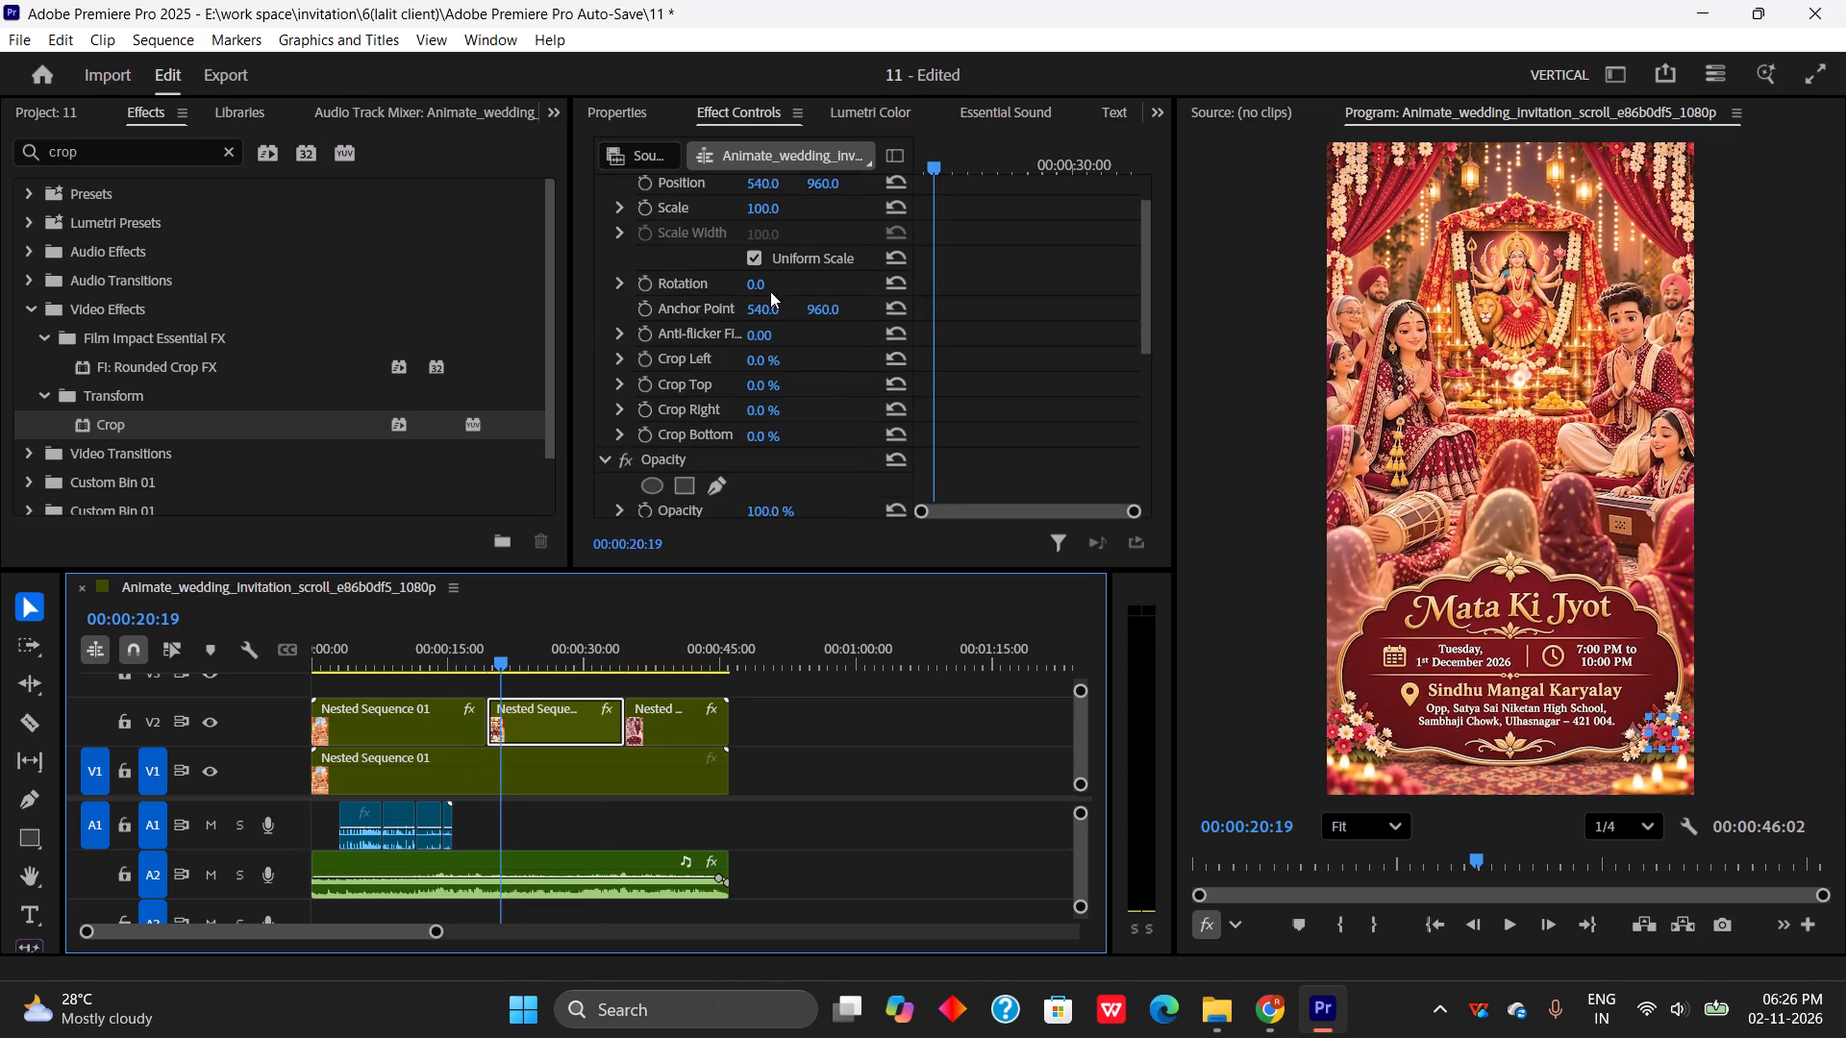
scroll(816, 229, up, 4)
click(833, 242)
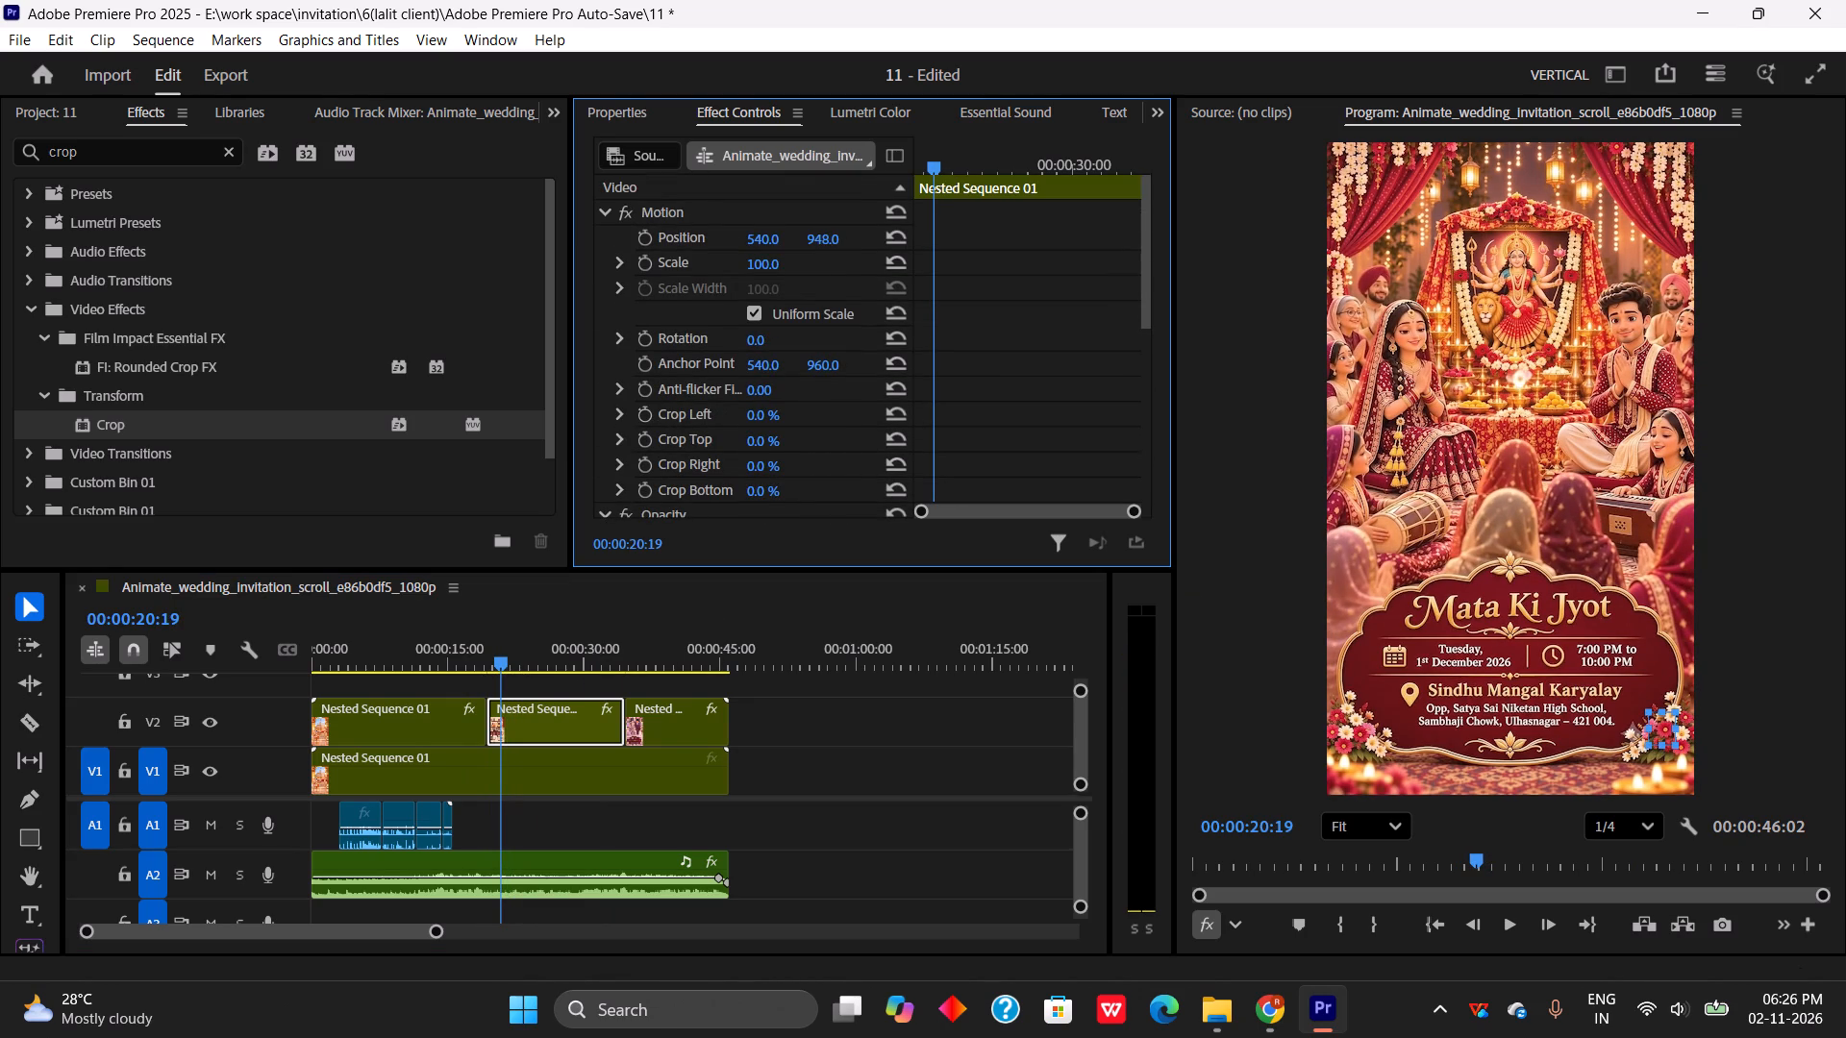
drag(766, 235, 766, 236)
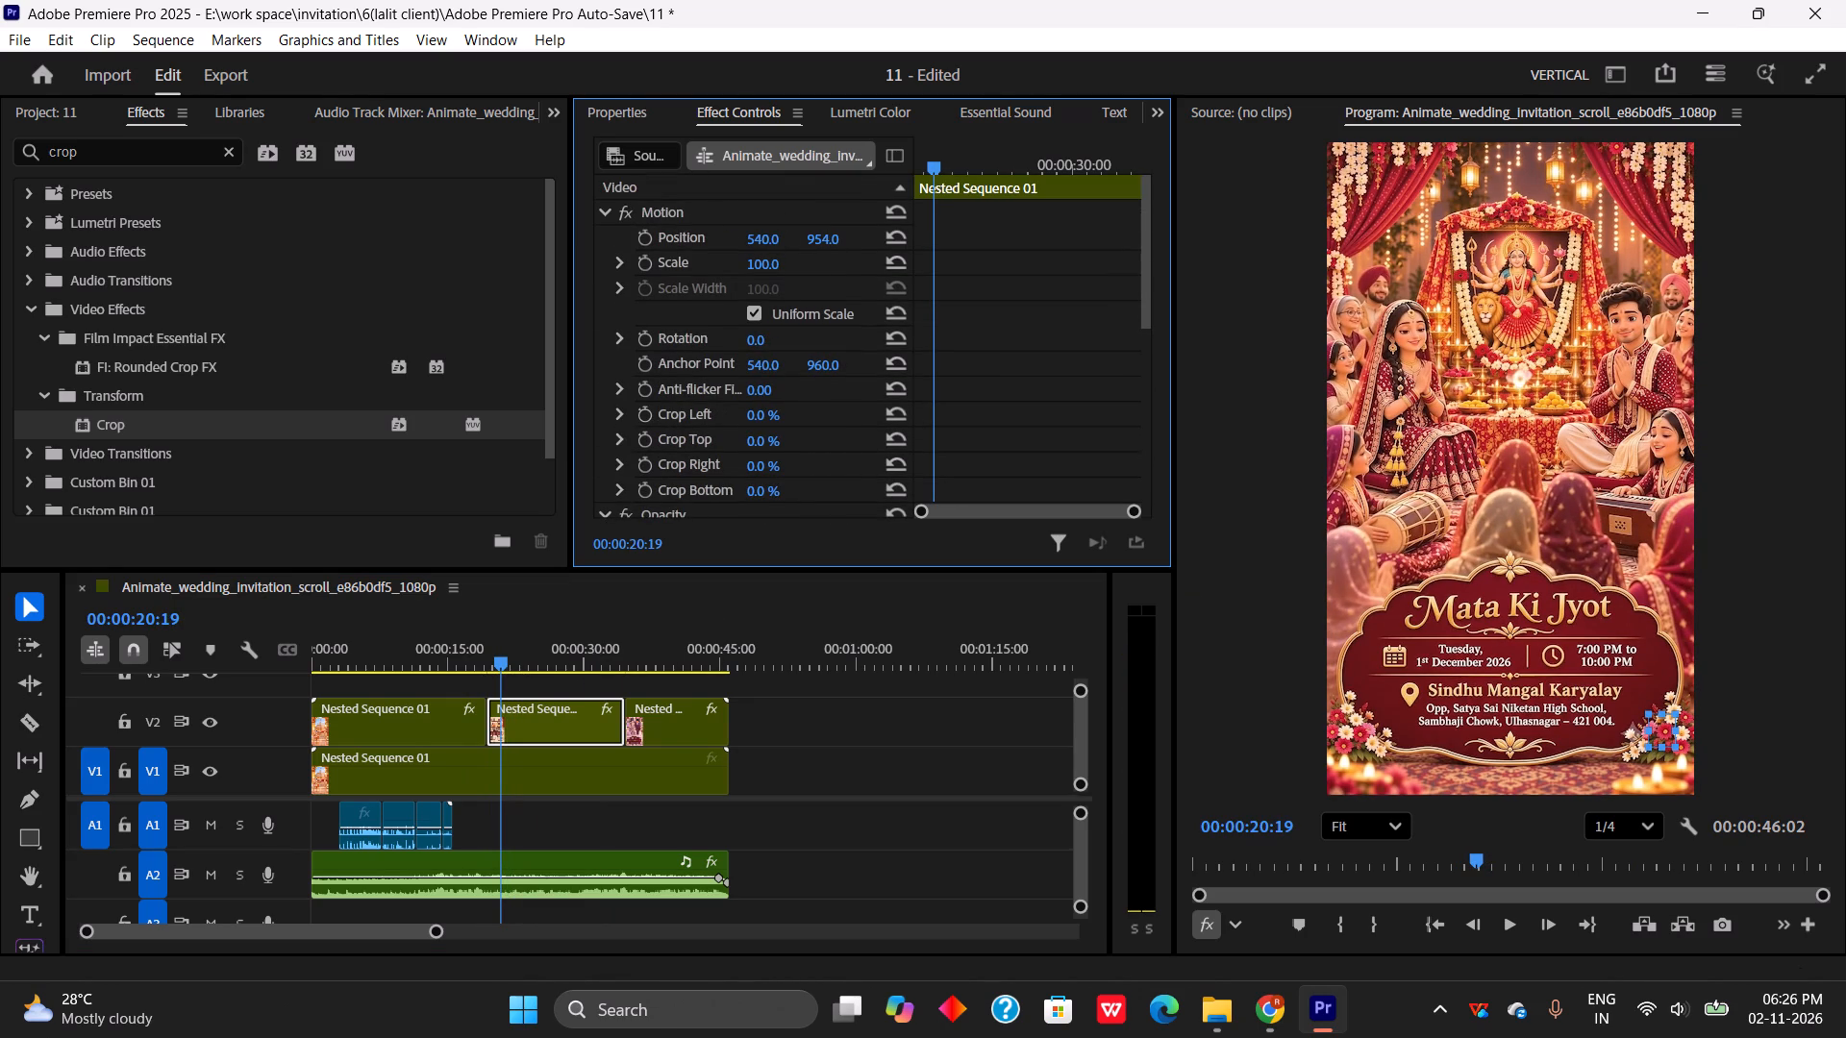
drag(766, 236, 702, 254)
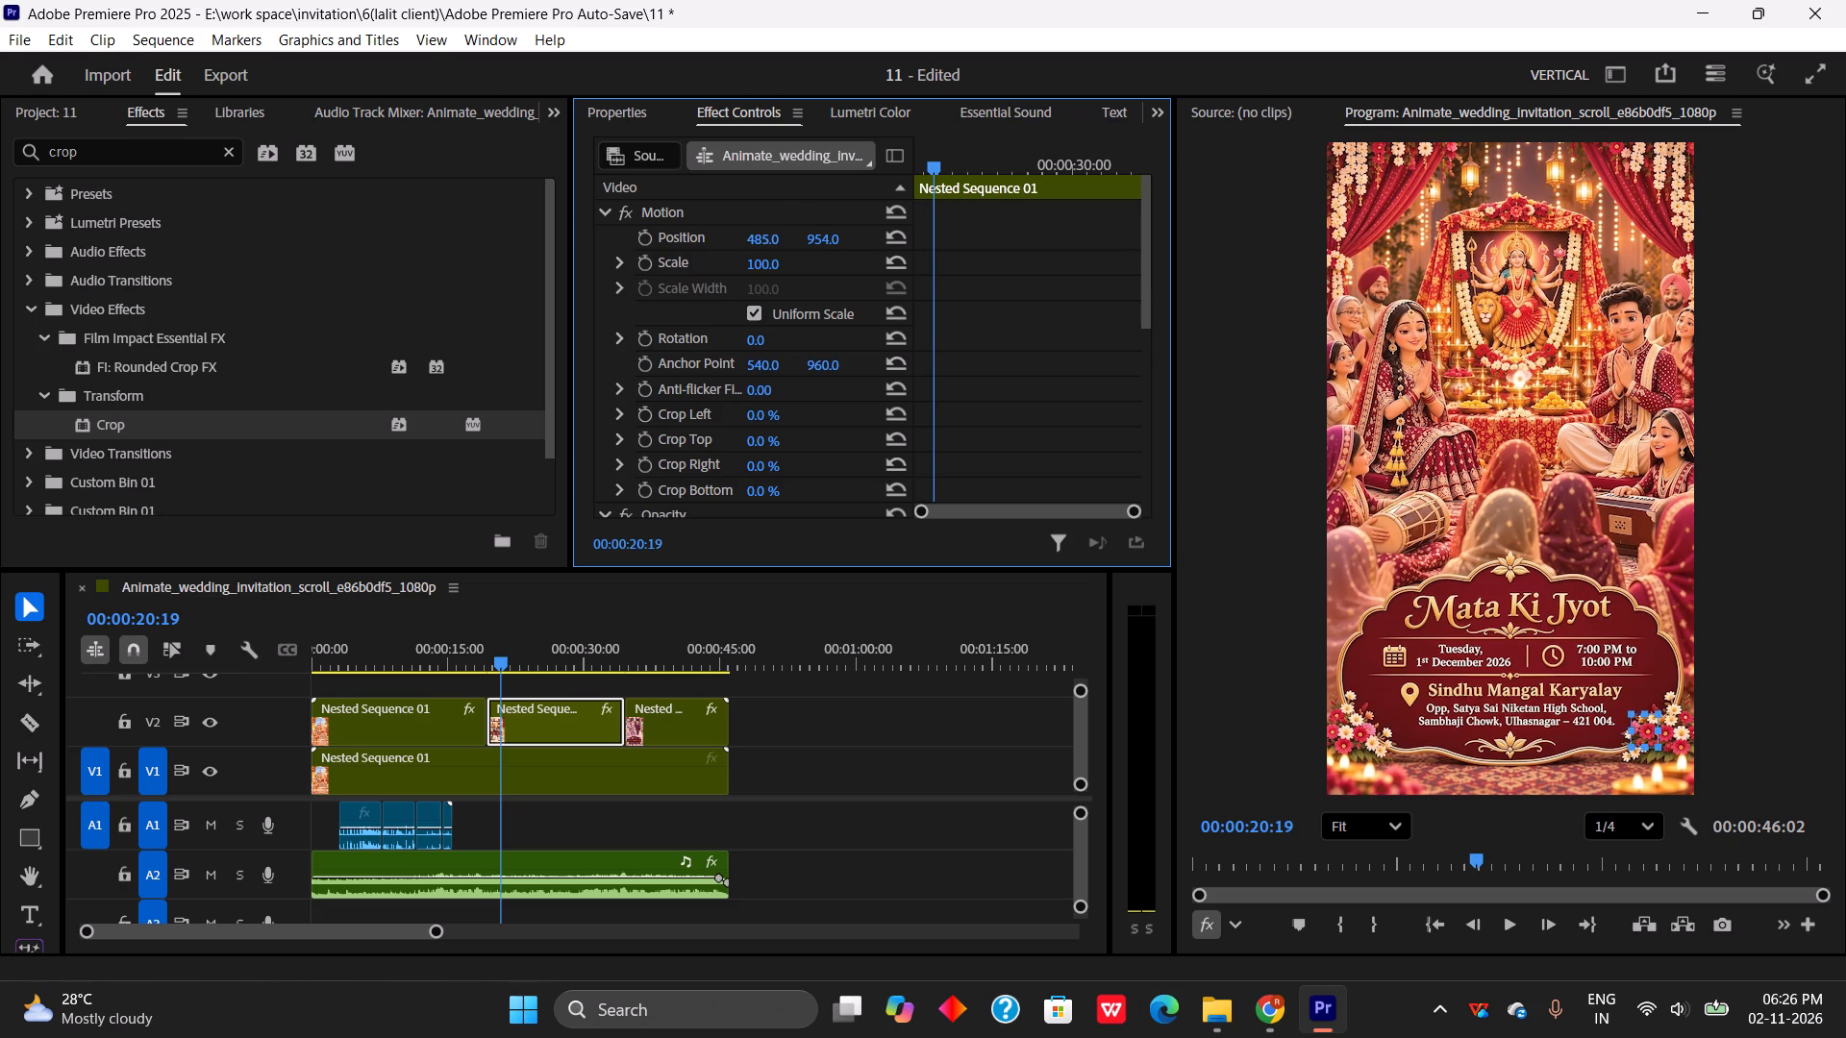
drag(702, 254, 658, 264)
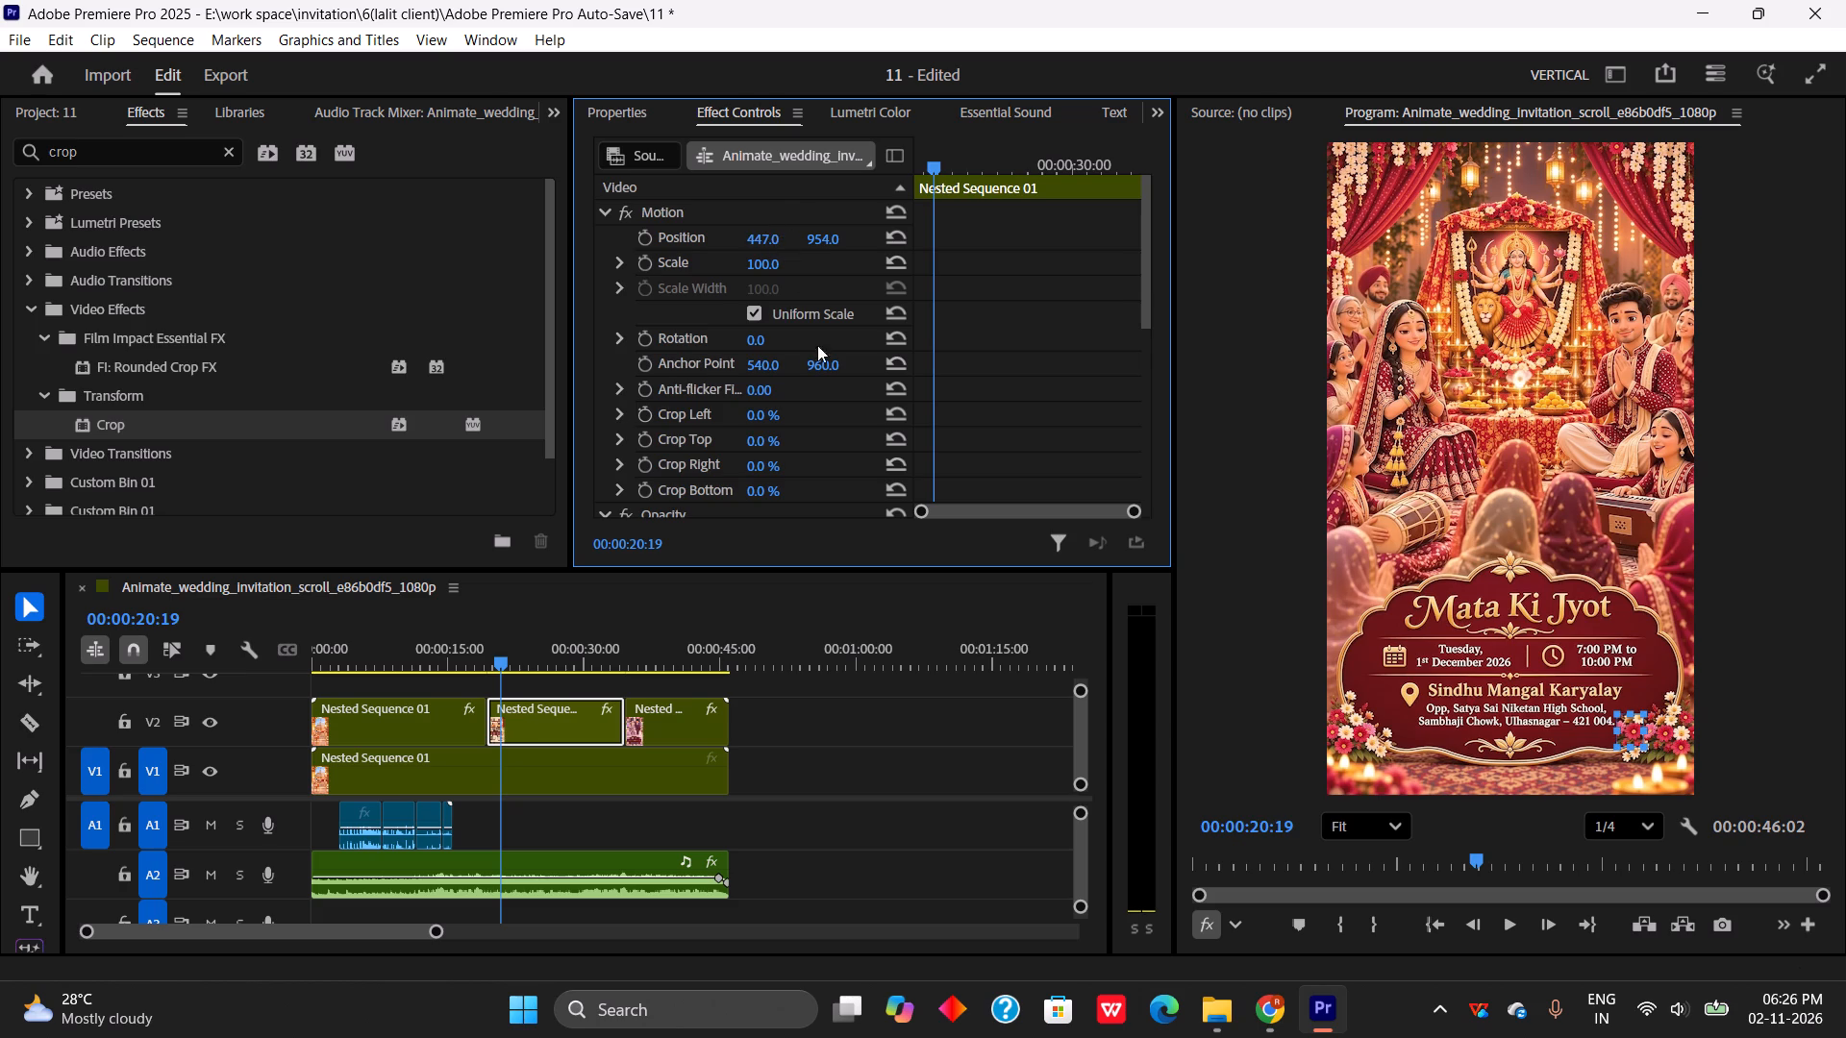
Set the second V2 segment's Crop Edge Feather to 25 and play back the transition into the Reception scene.
scroll(846, 395, down, 18)
drag(751, 427, 779, 430)
key(space)
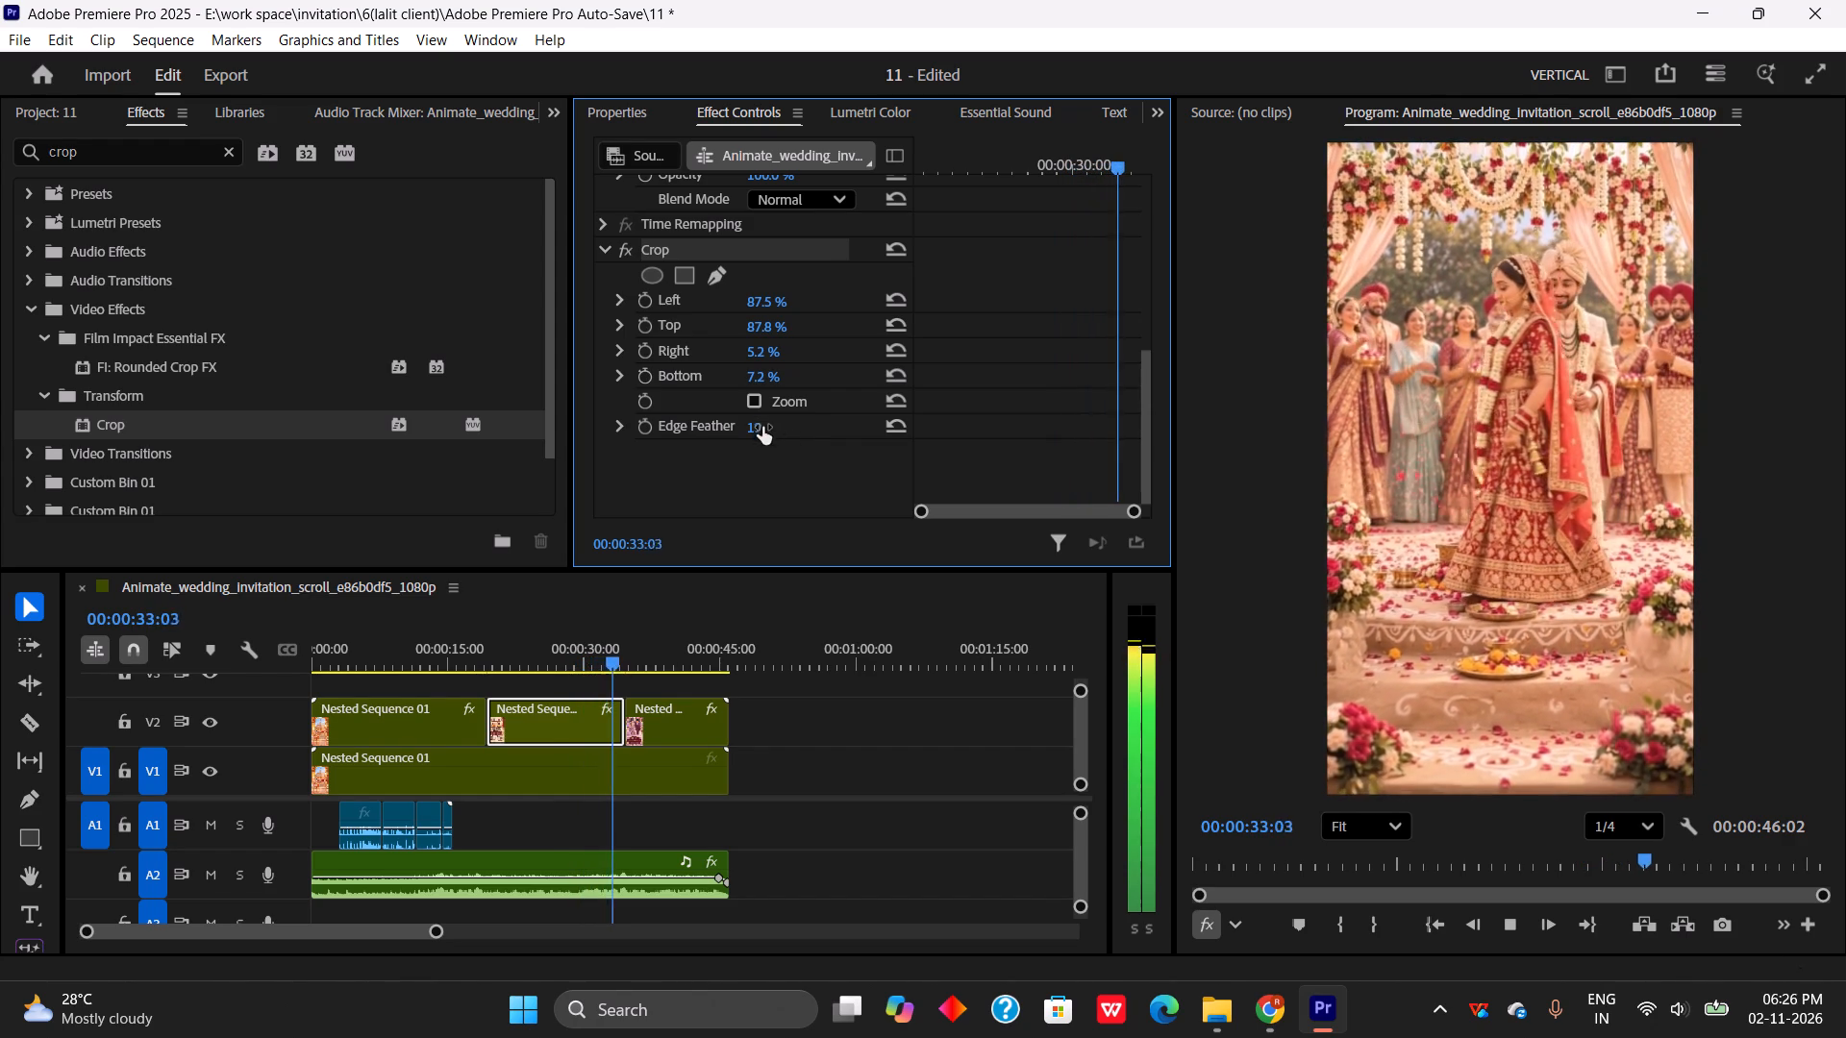
click(762, 427)
text(25)
key(space)
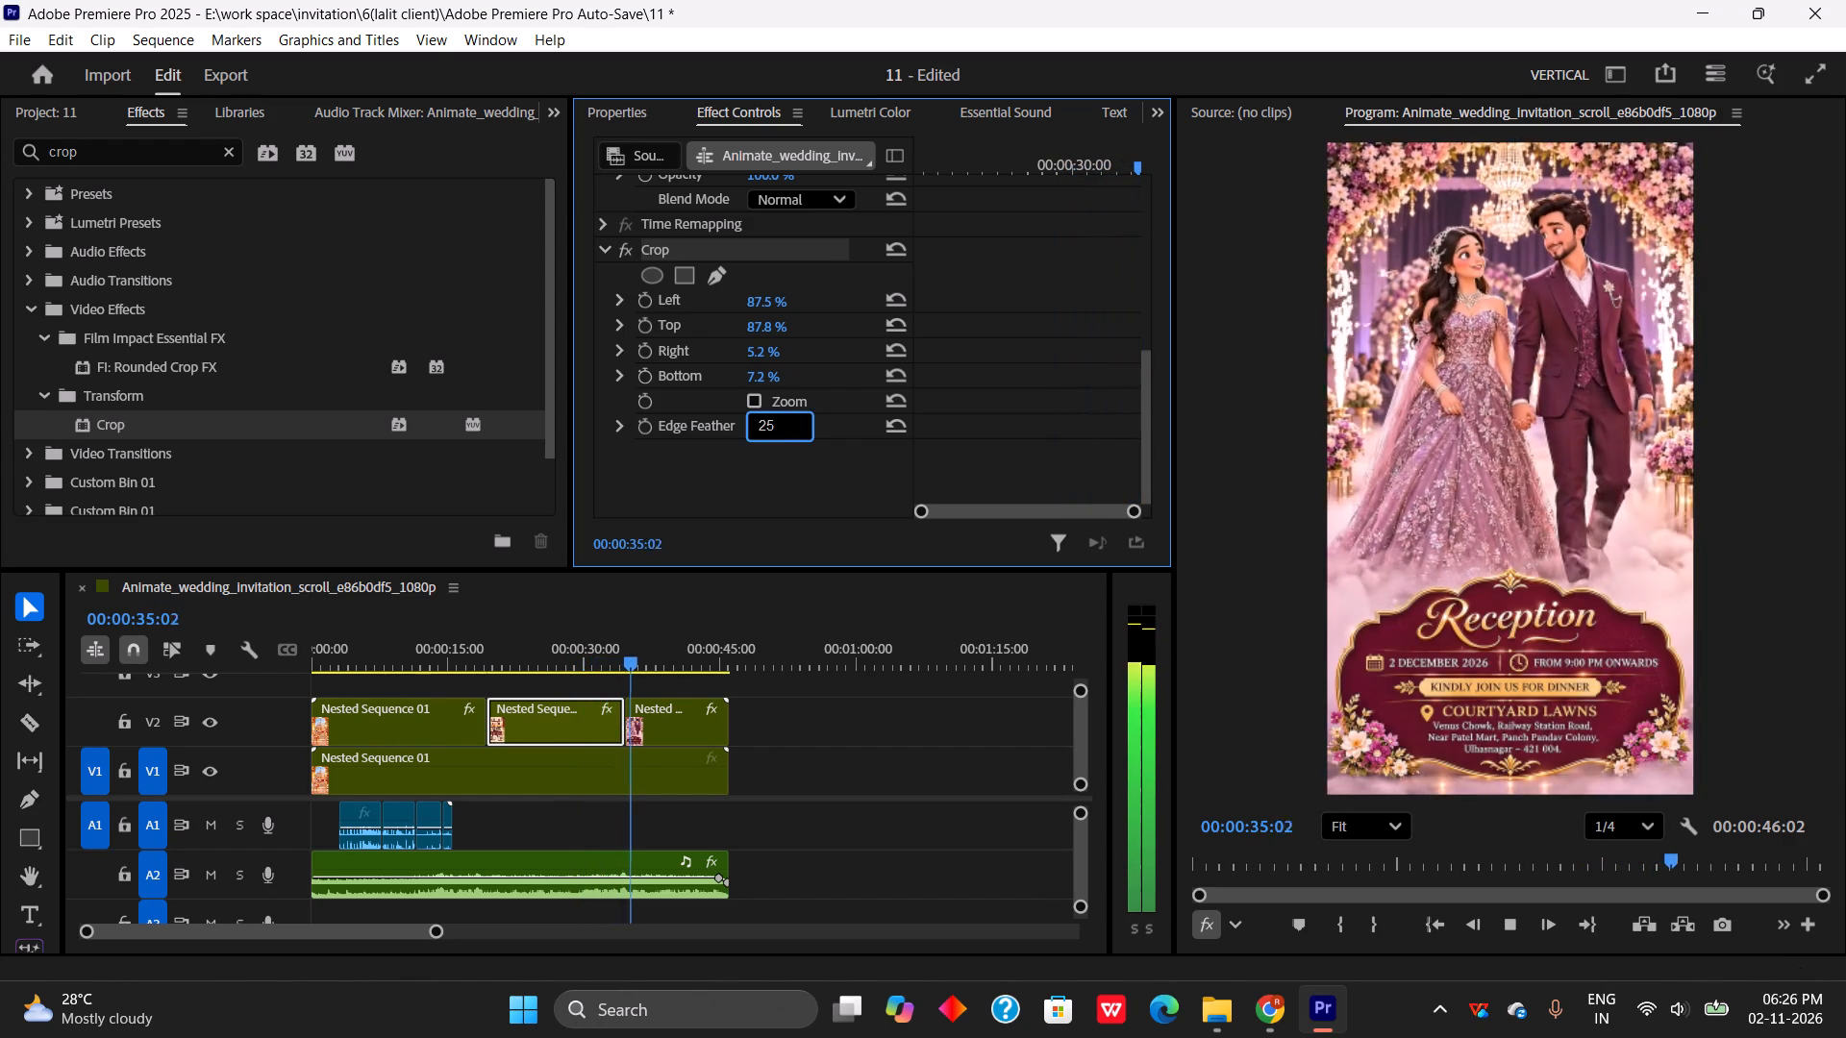
key(space)
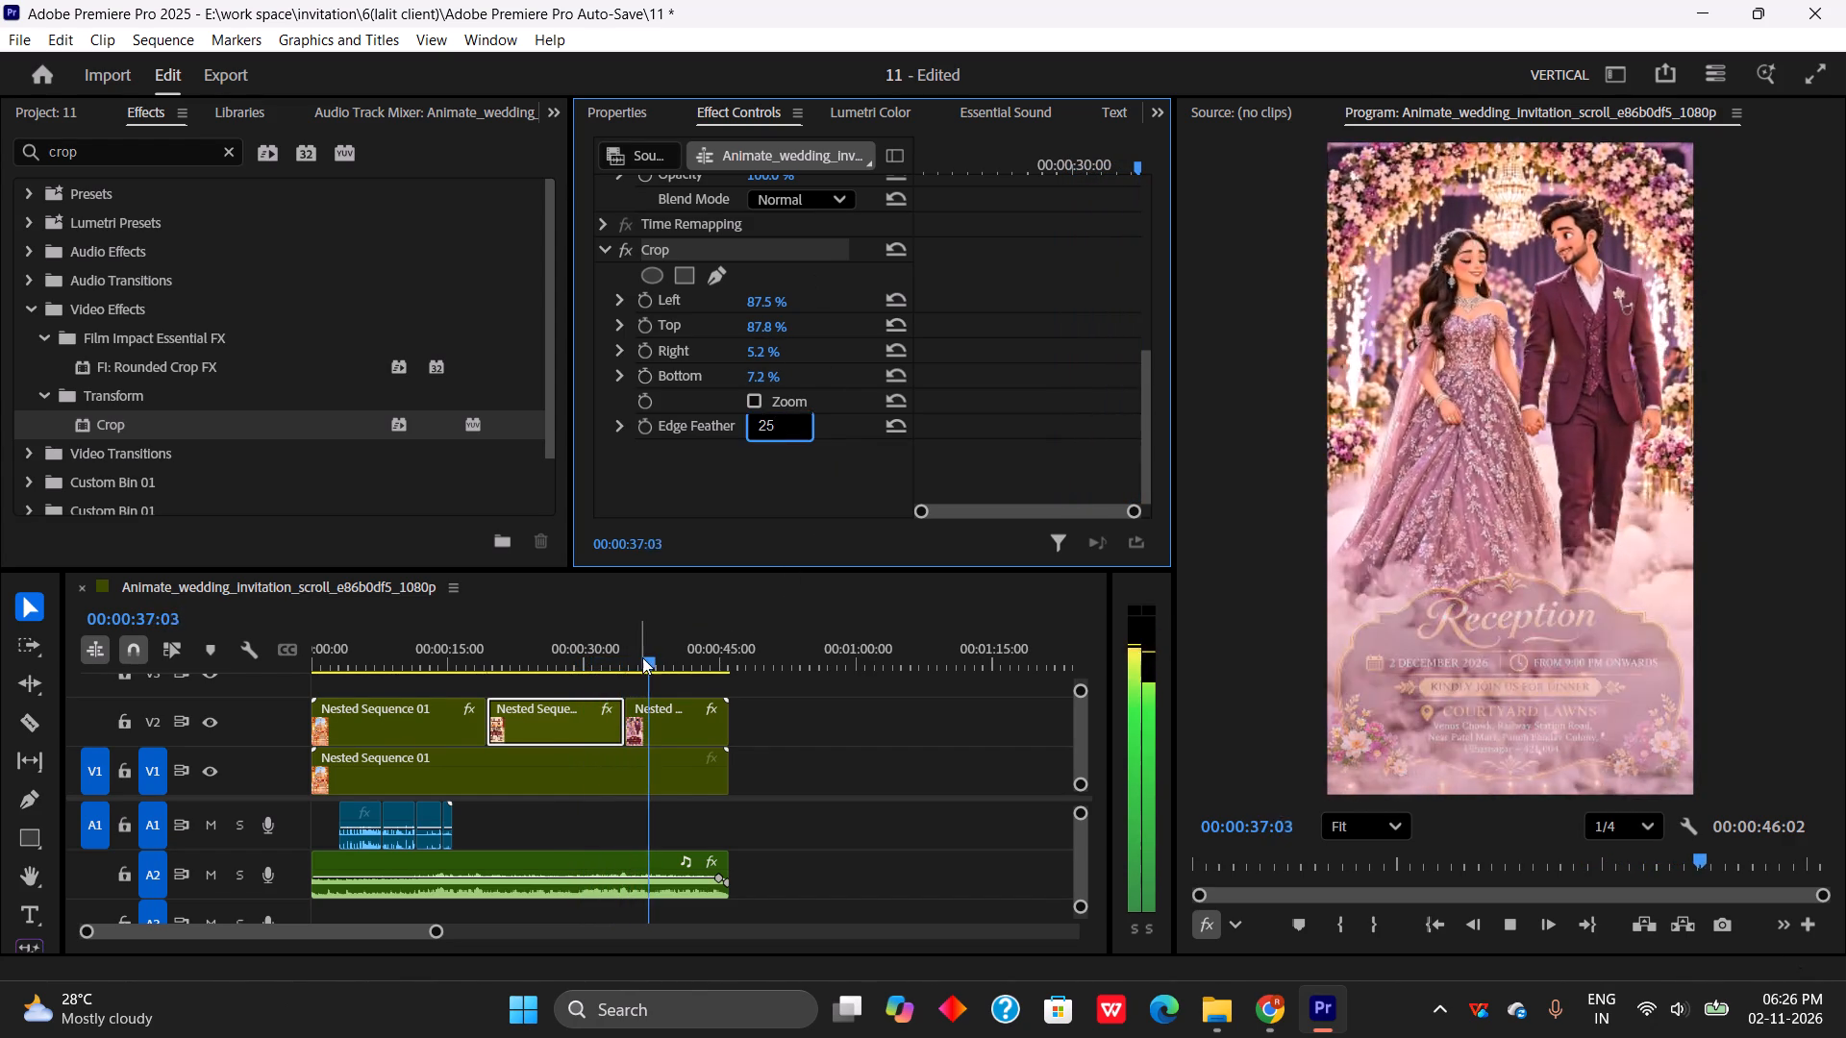
key(space)
drag(655, 660, 608, 670)
key(space)
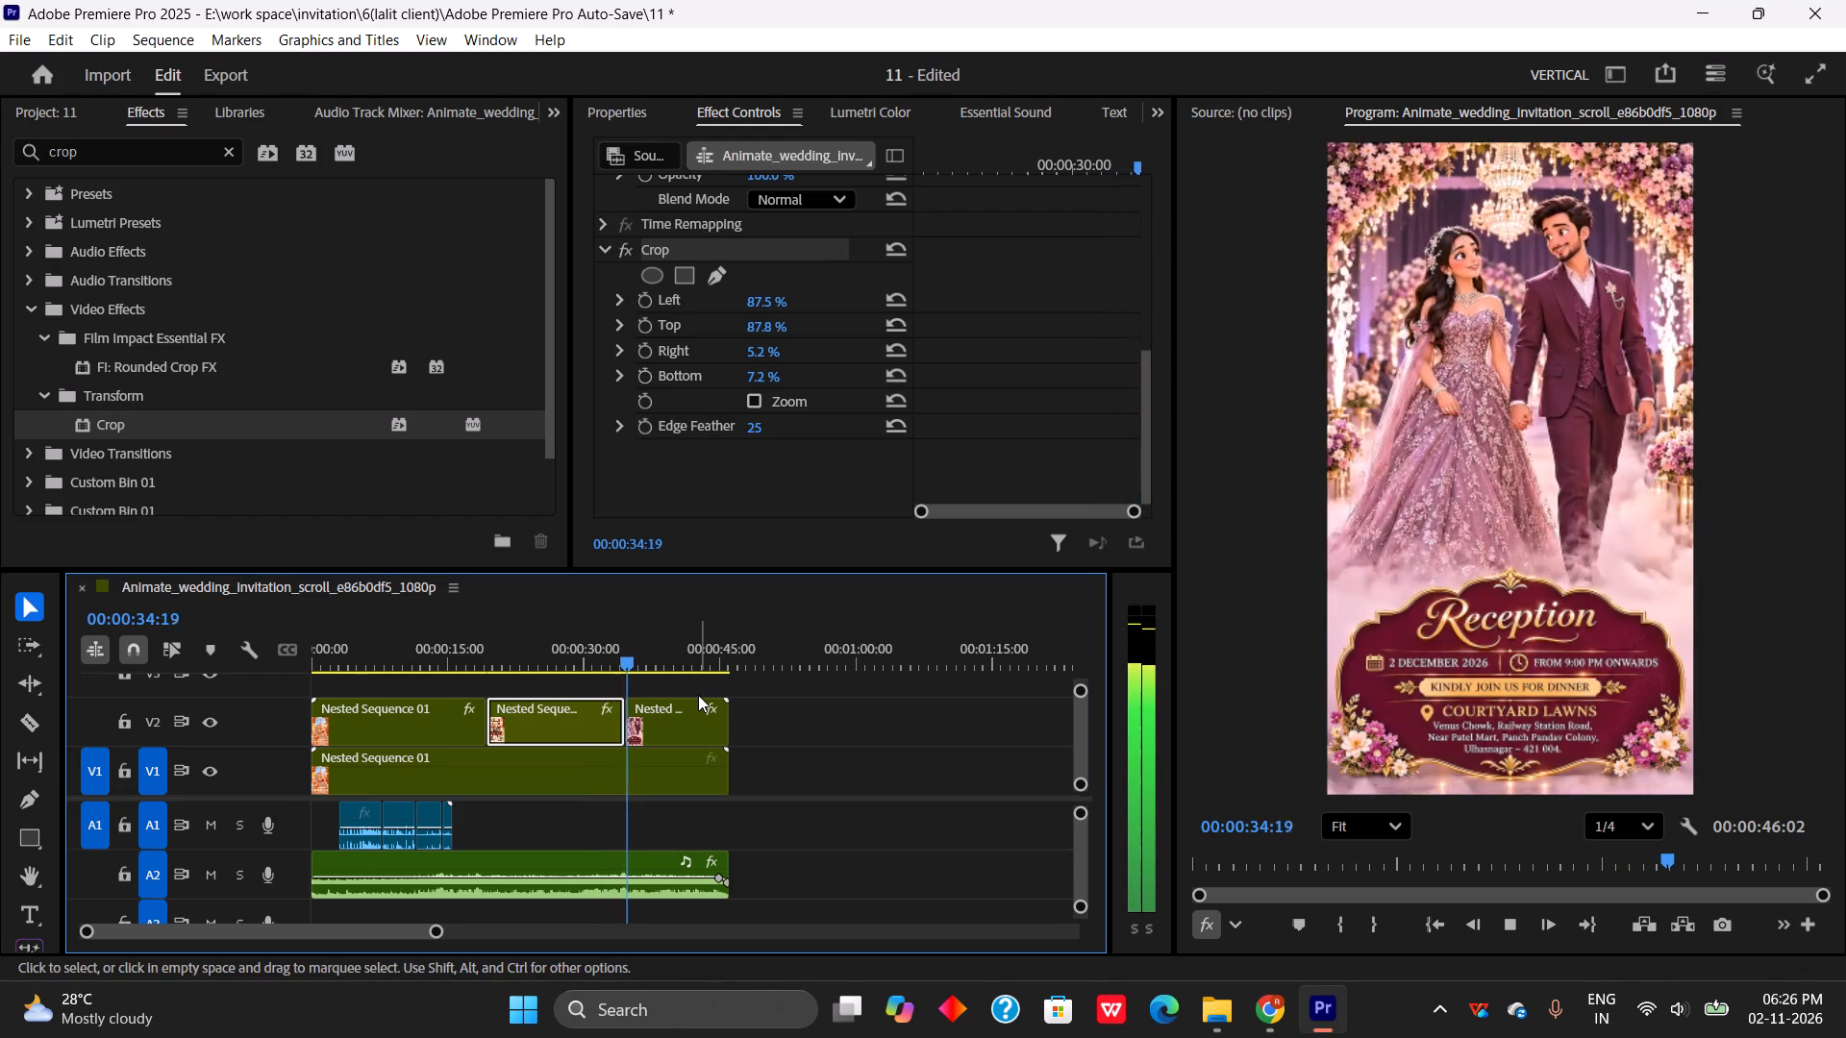
Examine the transition from the wedding ceremony into the Reception scene around 00:00:34, checking when the corner patch should end.
key(space)
drag(643, 661, 625, 689)
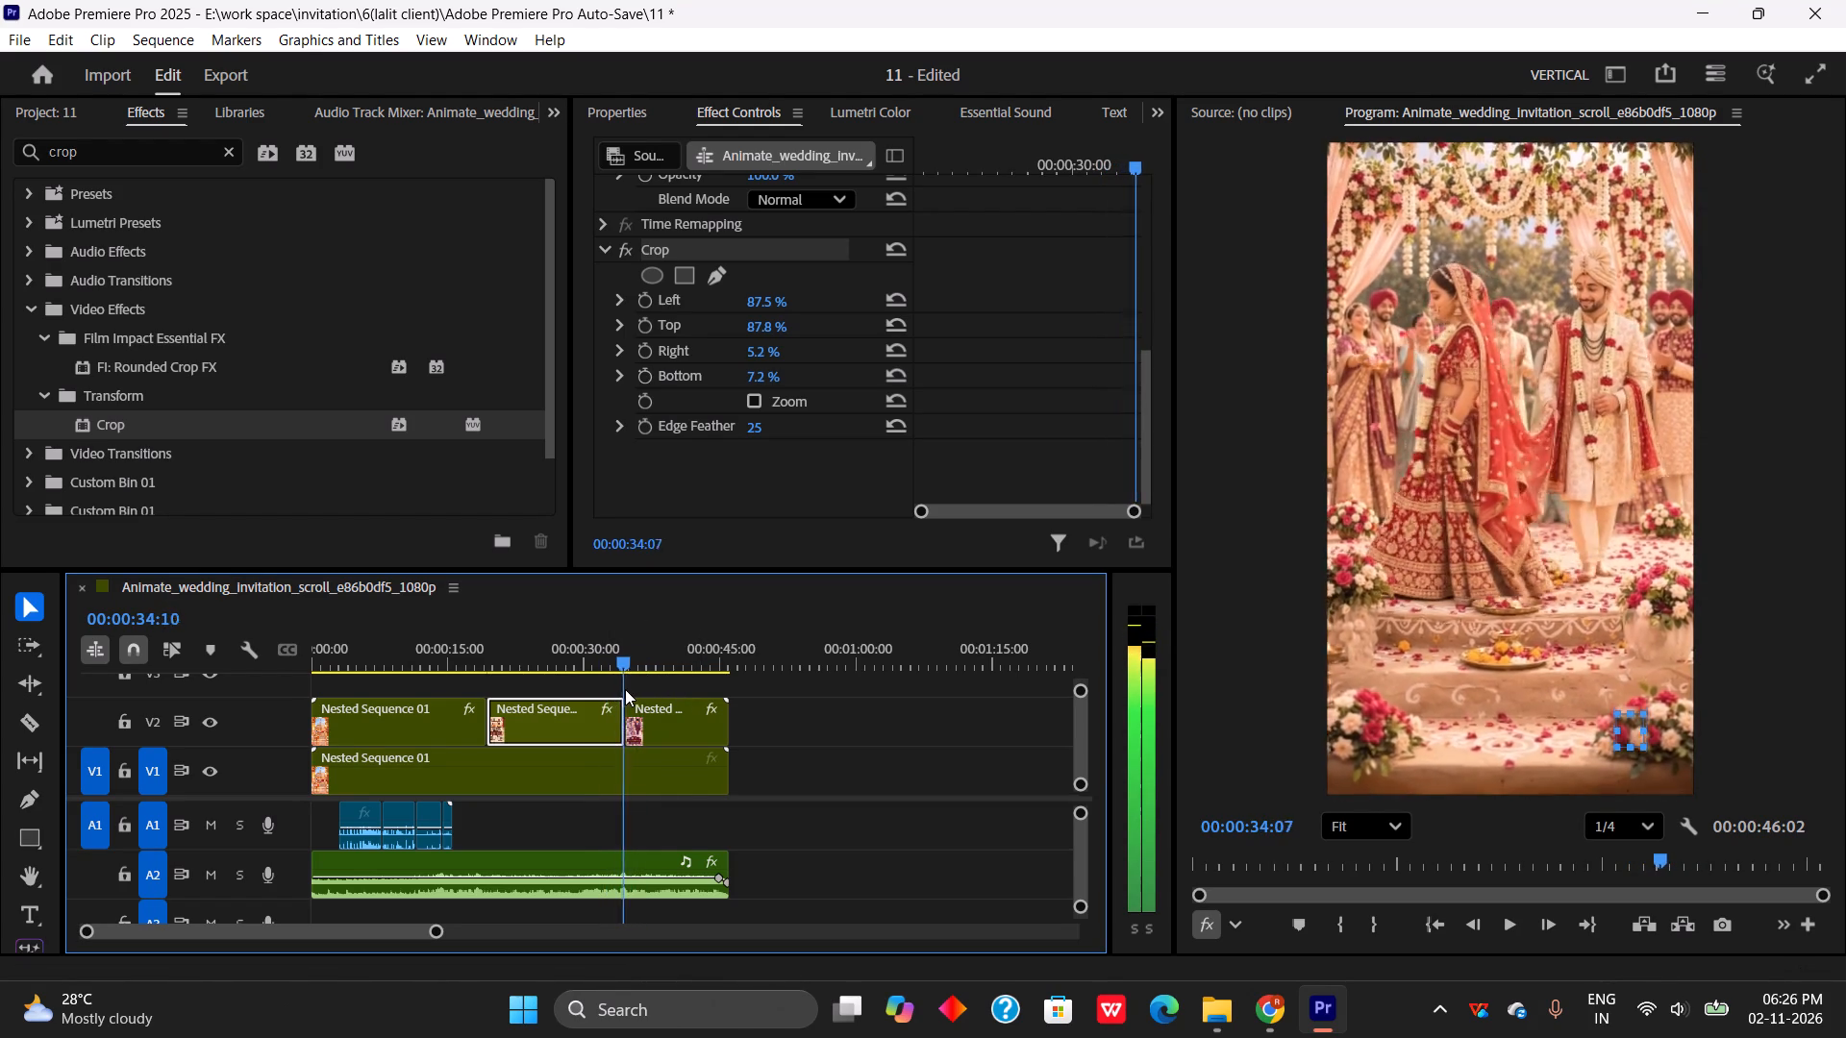
drag(625, 689, 621, 697)
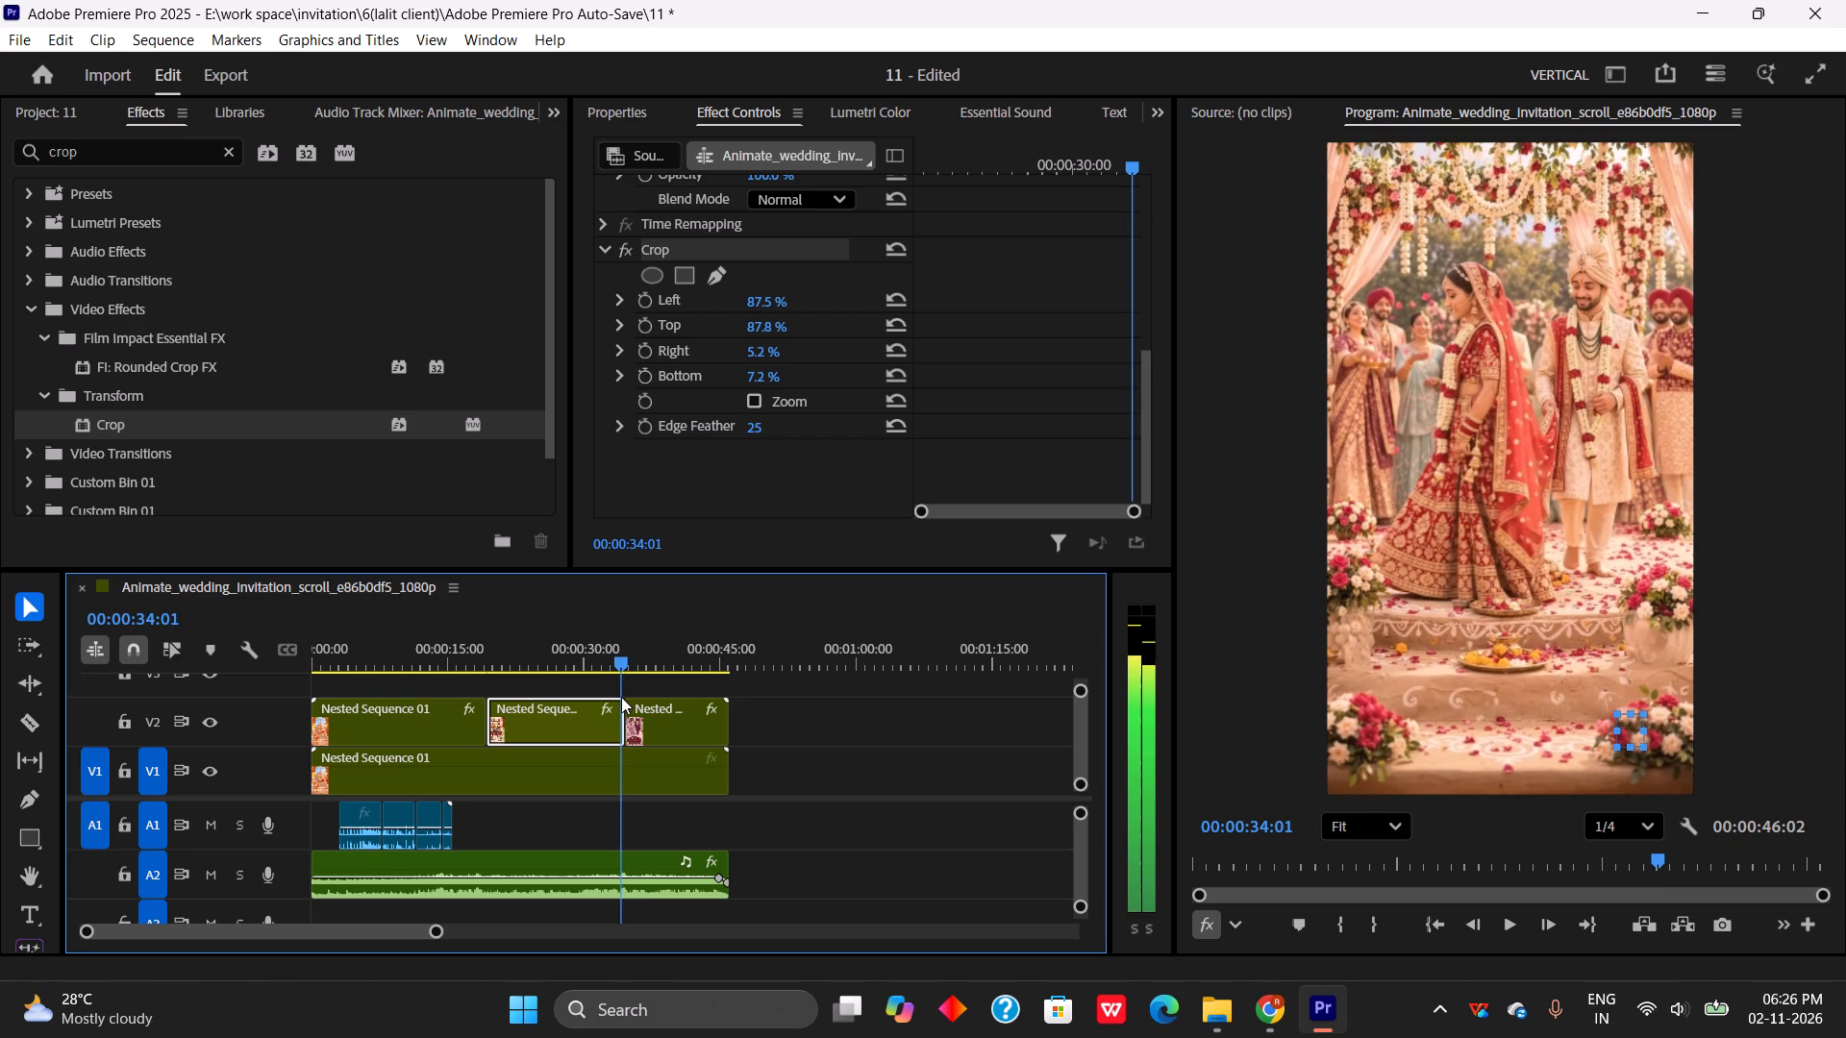
drag(621, 697, 626, 698)
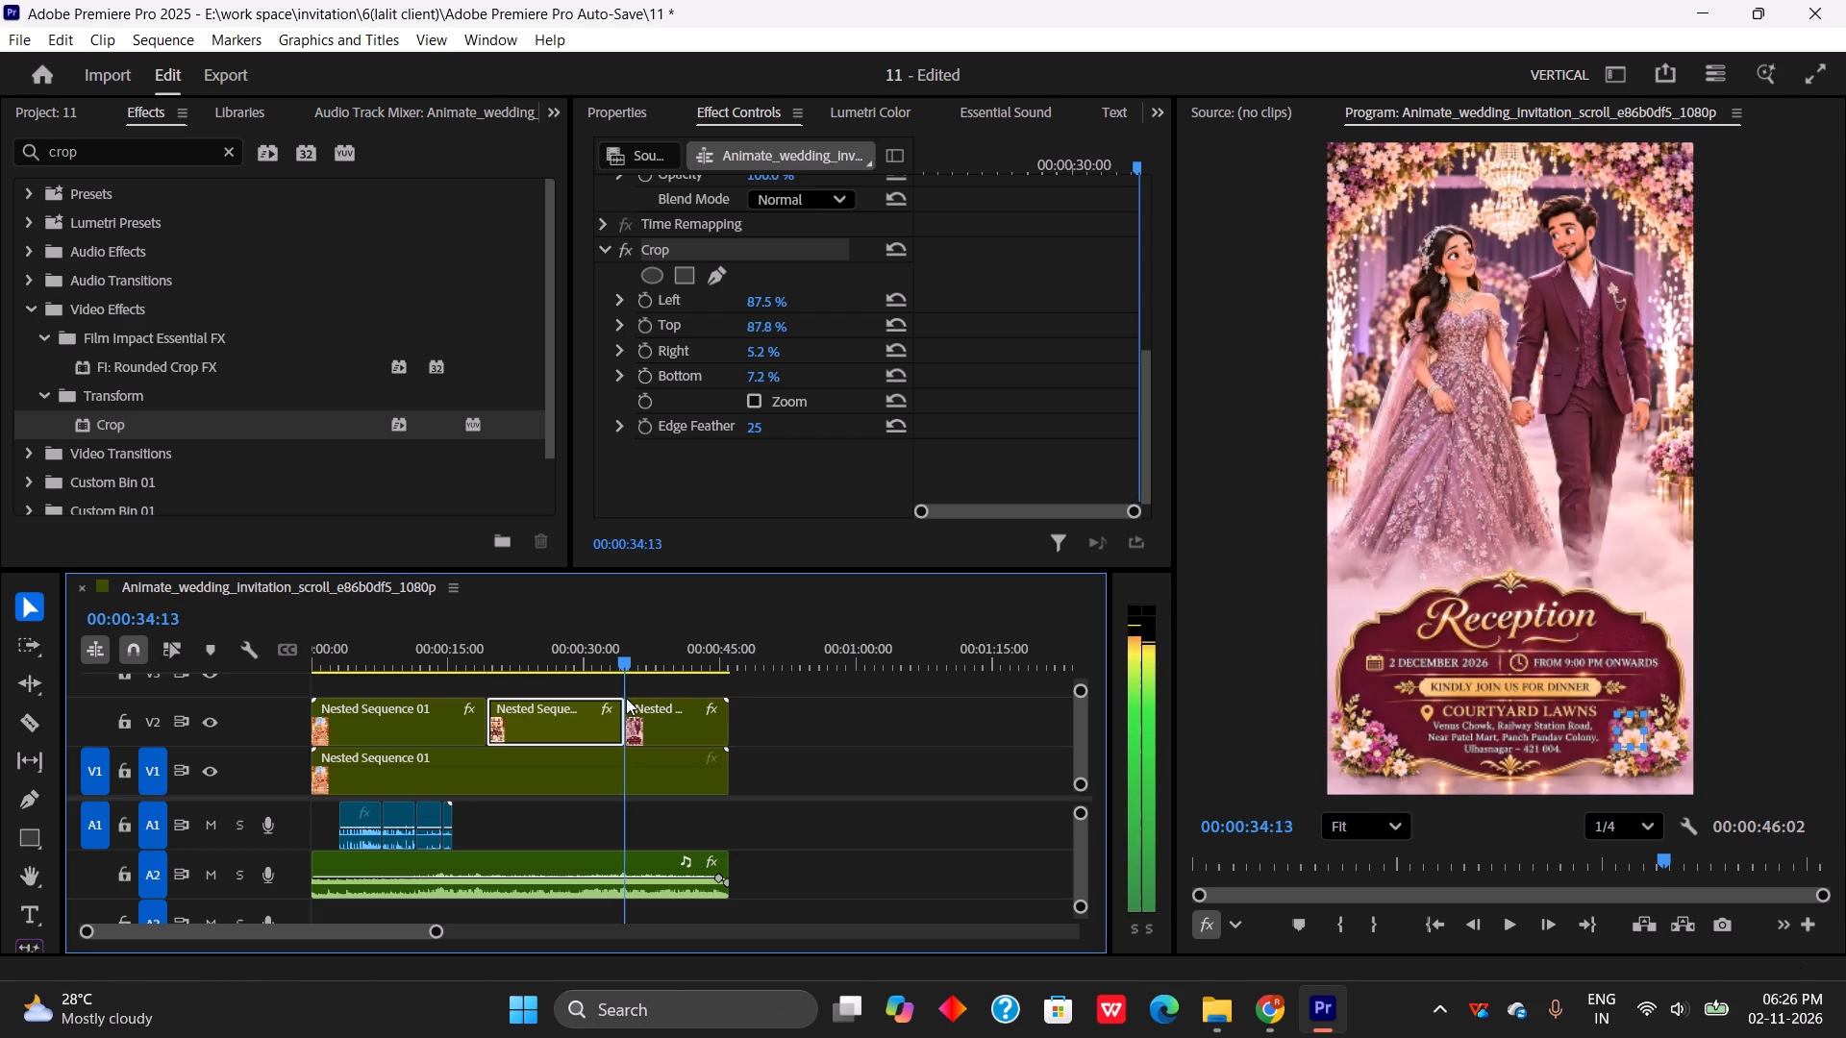
drag(626, 698, 624, 702)
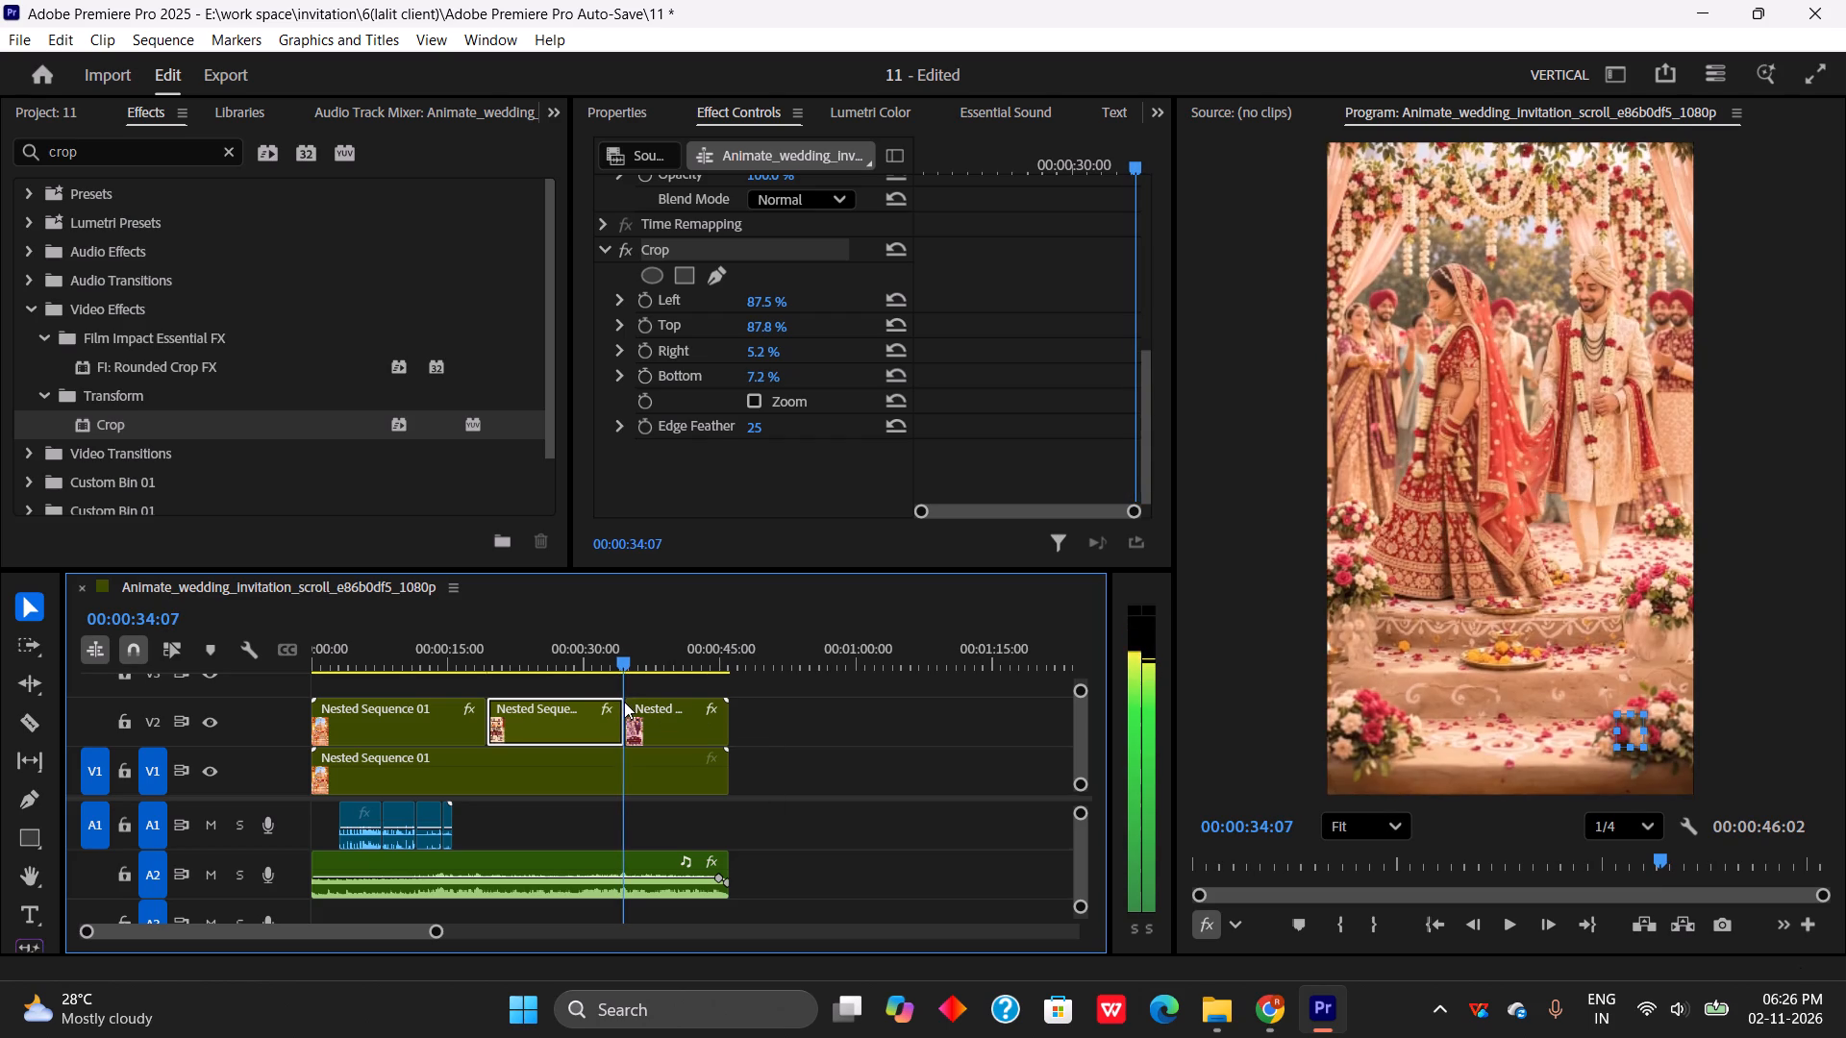
drag(624, 702, 622, 704)
drag(618, 660, 620, 661)
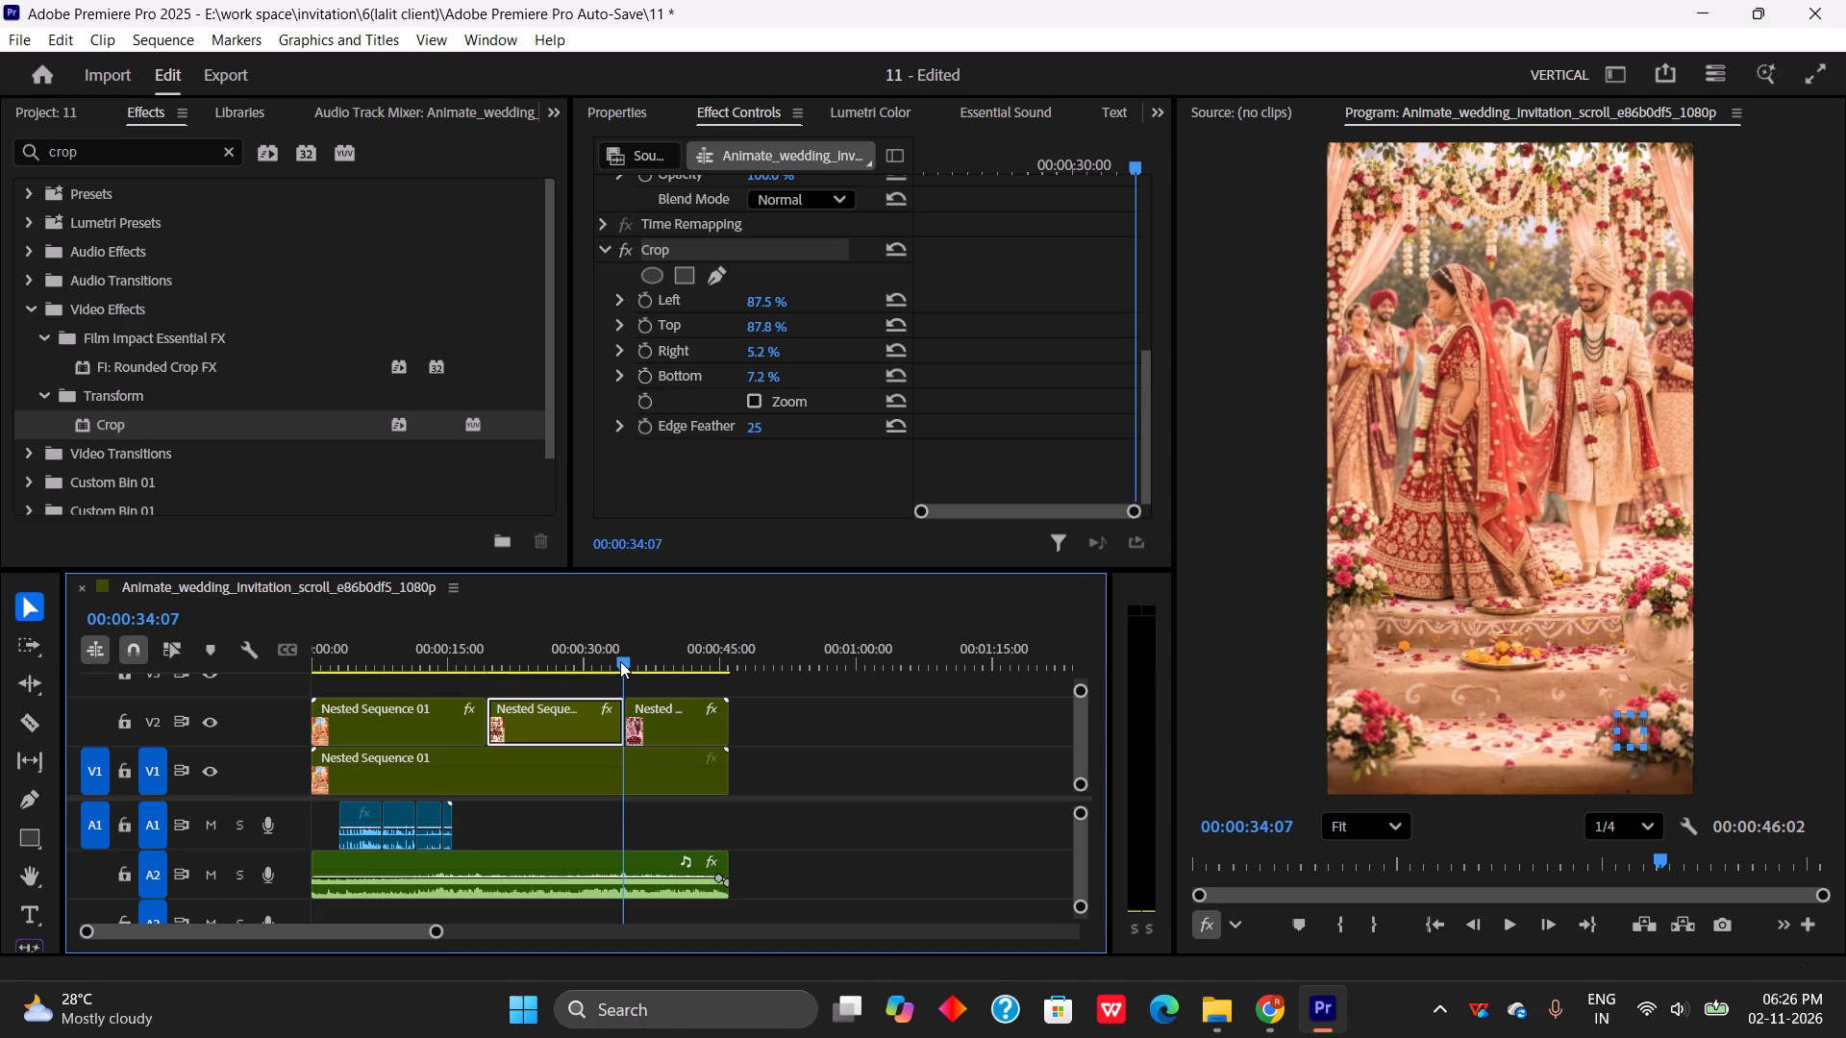
drag(620, 661, 622, 662)
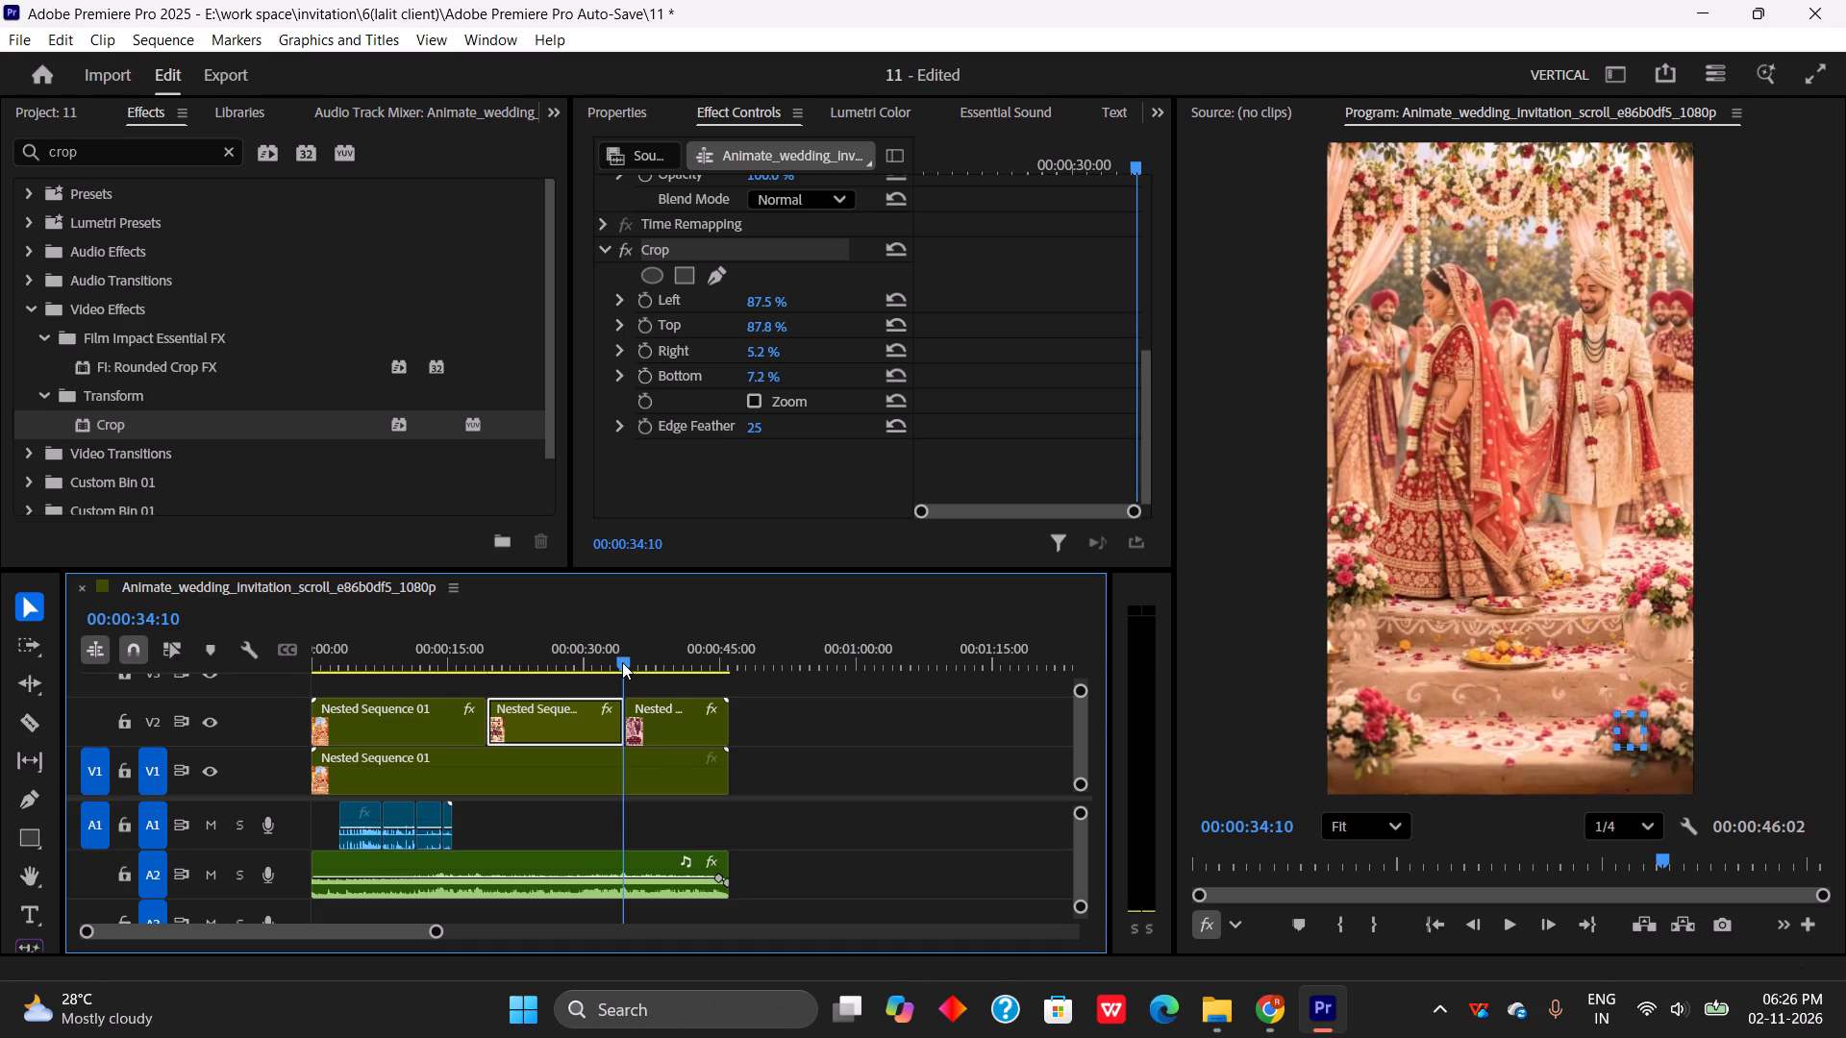
drag(622, 662, 624, 664)
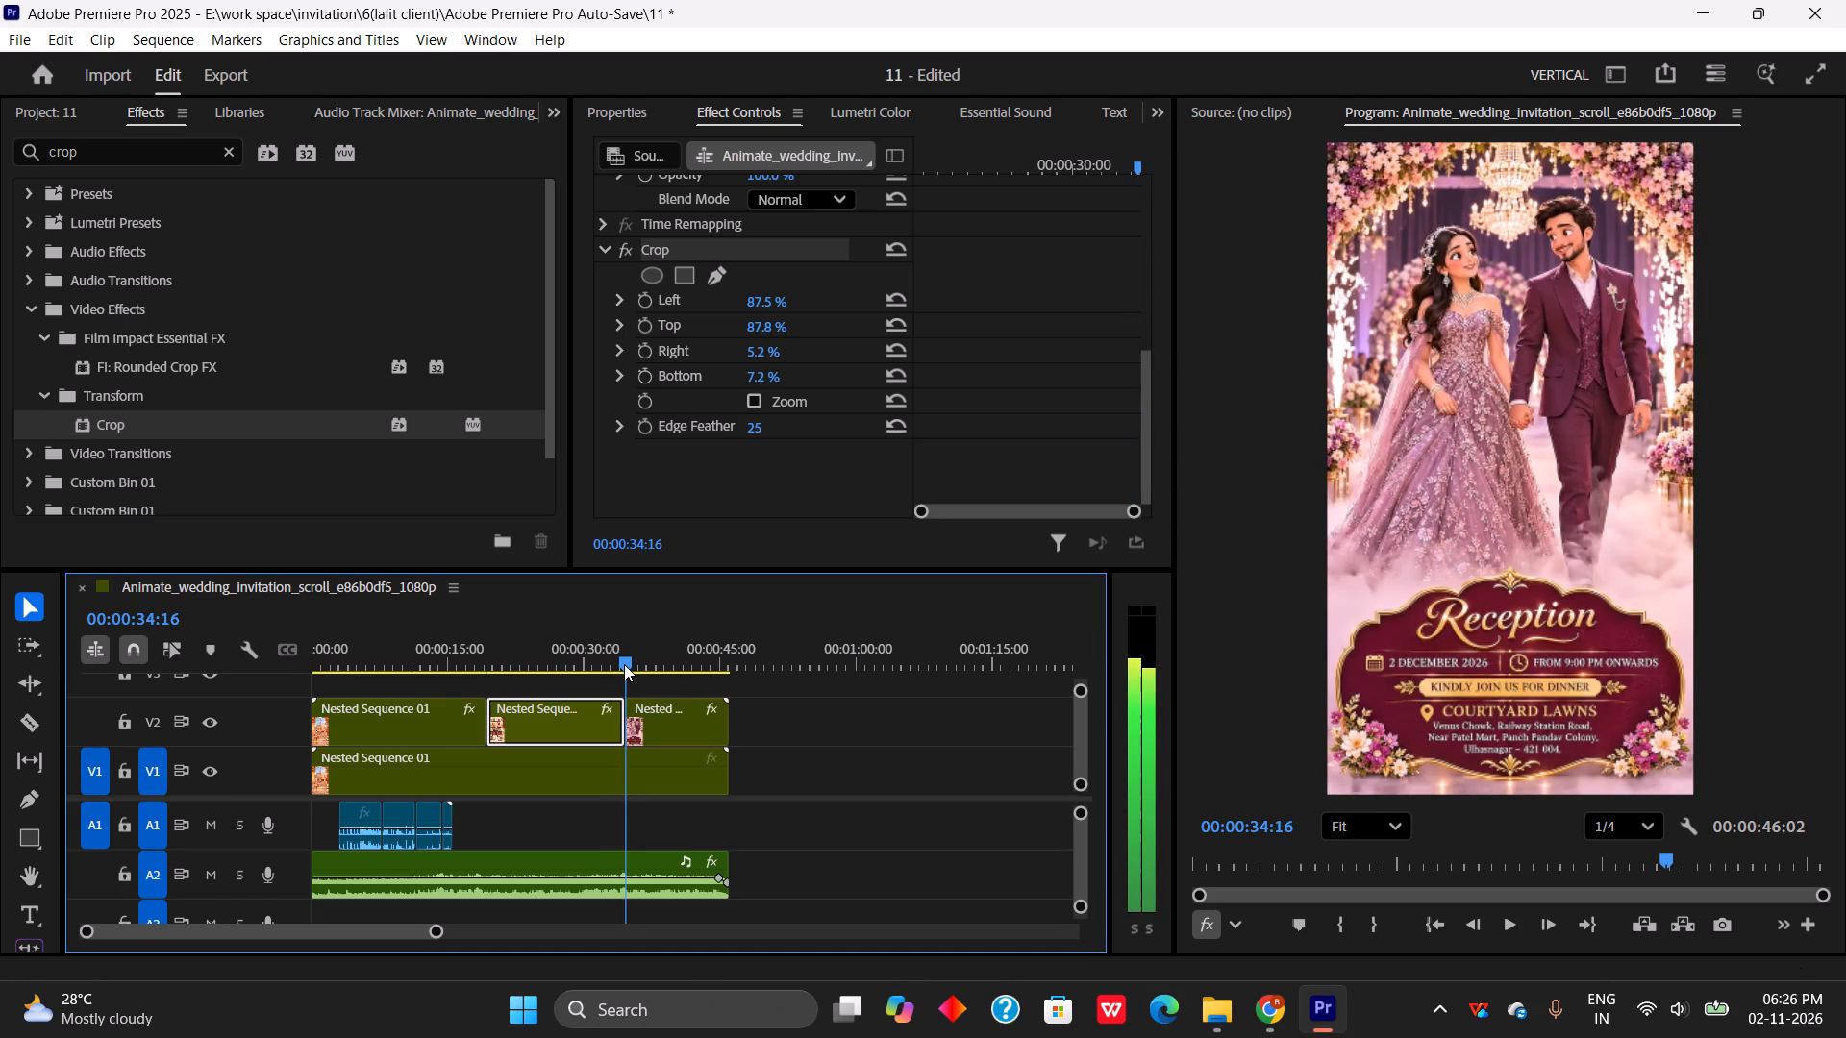
drag(624, 664, 617, 669)
key(space)
key(space)
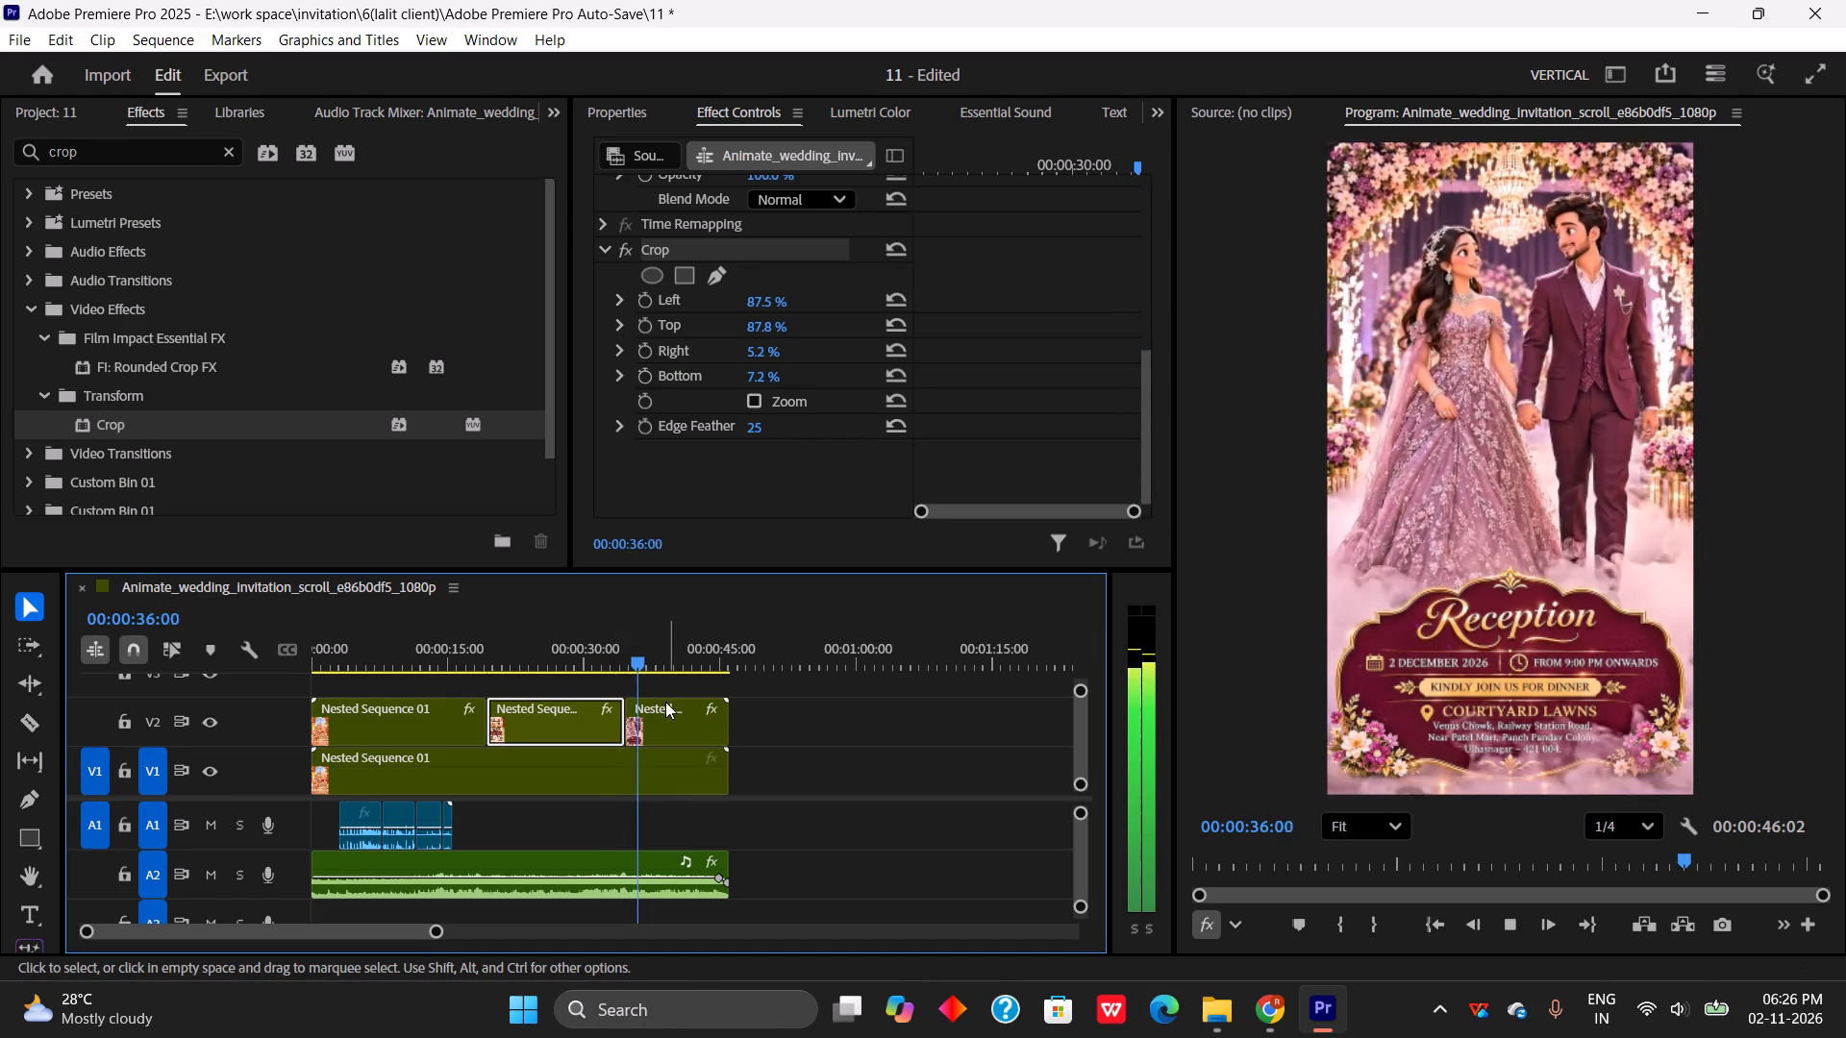
key(space)
drag(635, 656, 618, 684)
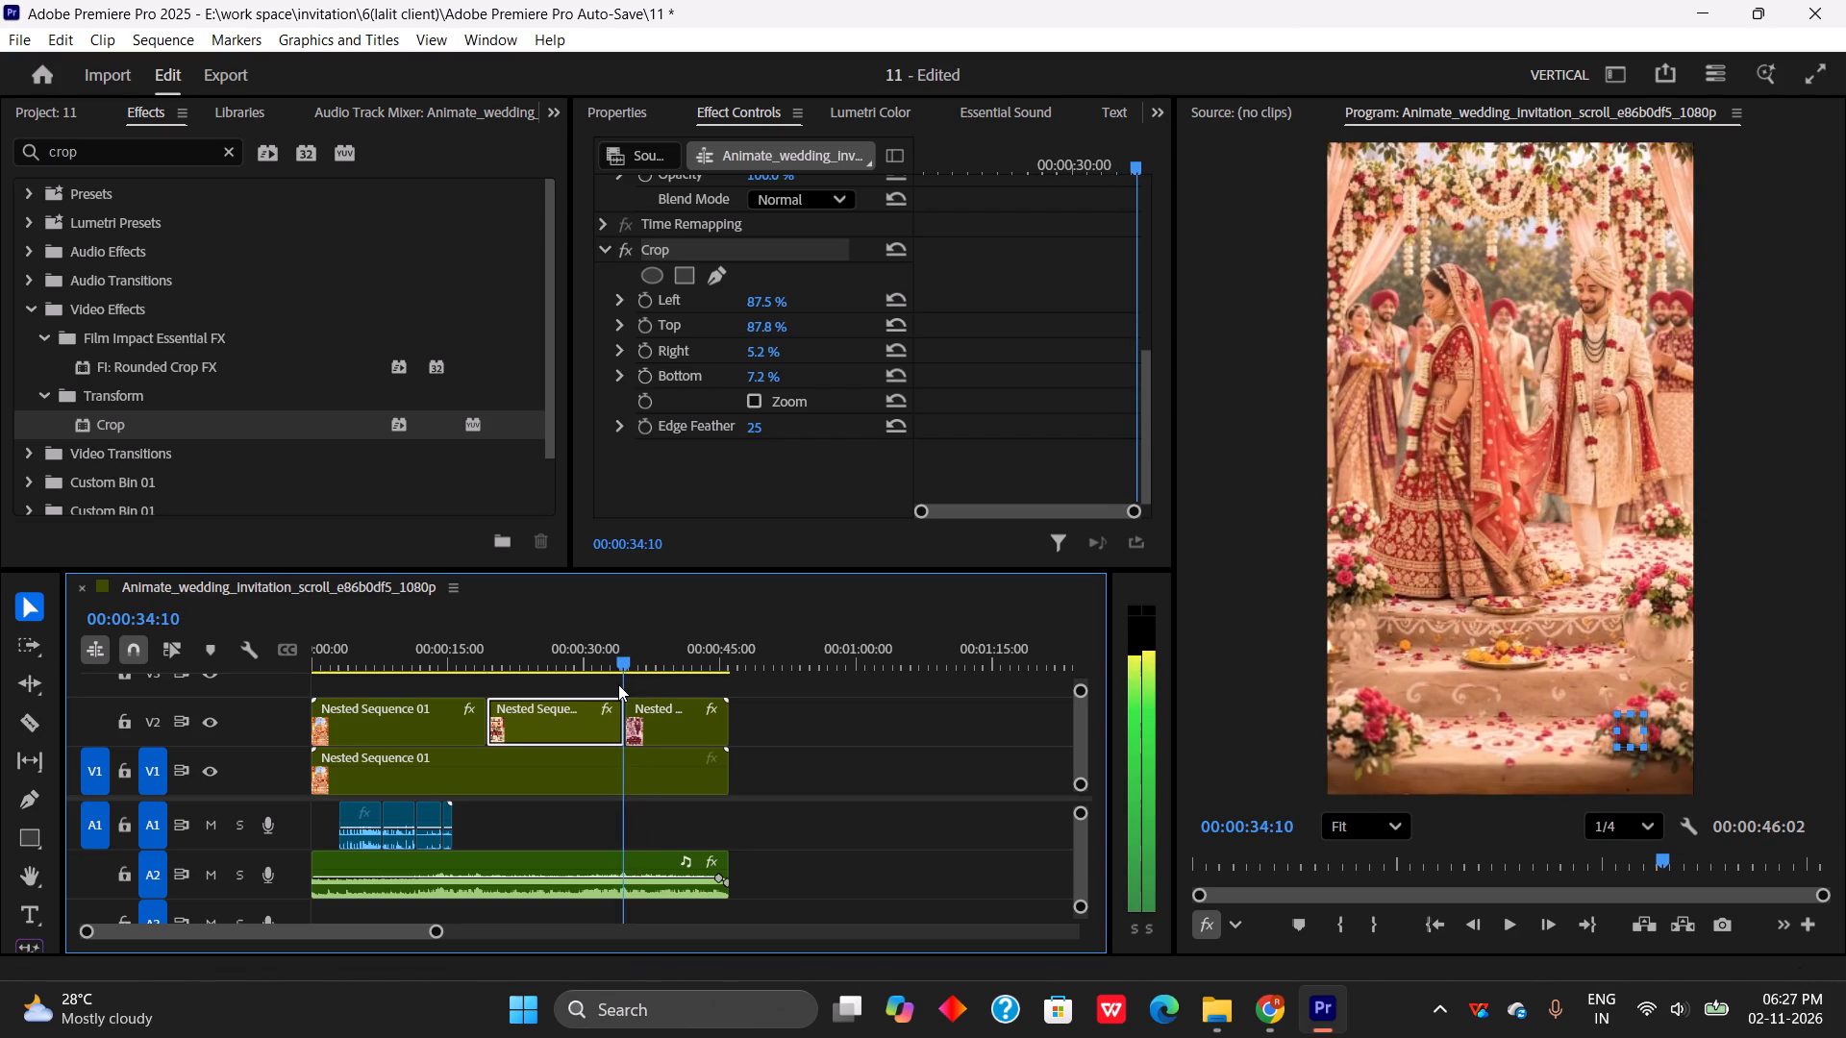
drag(618, 684, 620, 684)
Split the second V2 segment at 00:00:34:07, just before the Reception scene.
drag(623, 662, 618, 667)
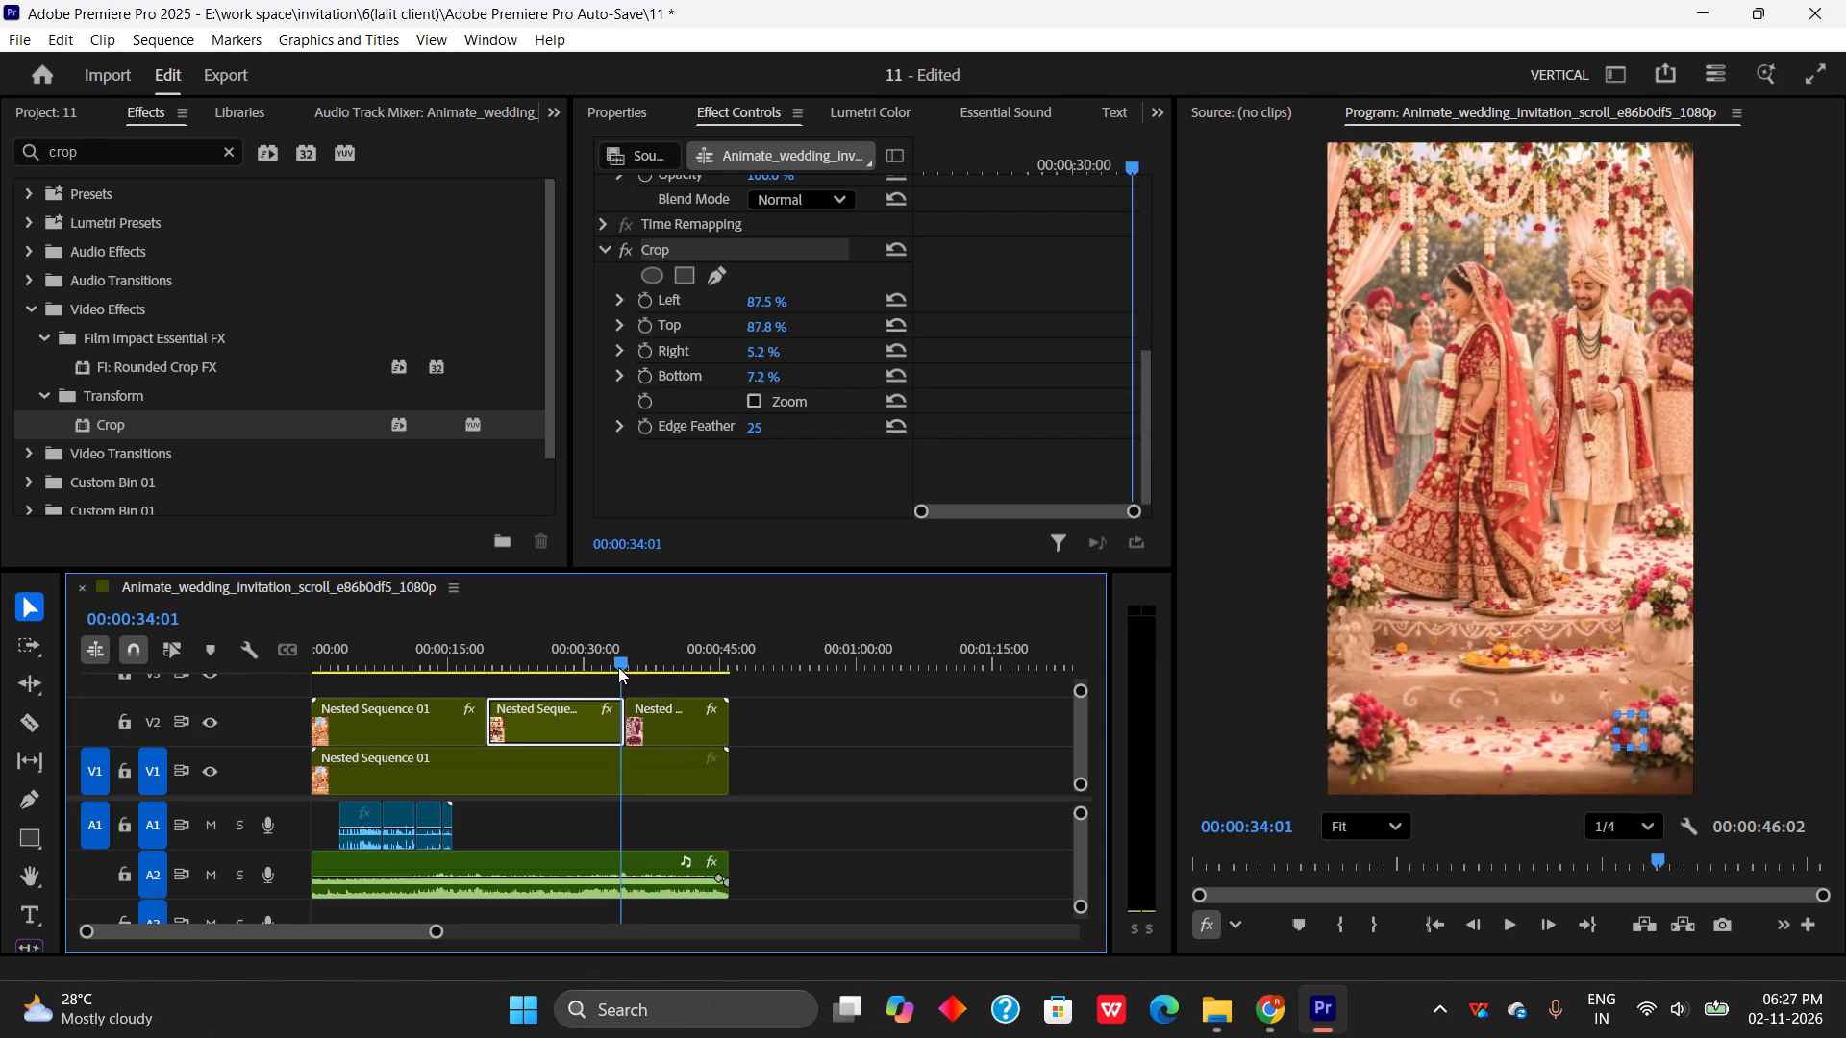
drag(618, 667, 620, 671)
click(622, 649)
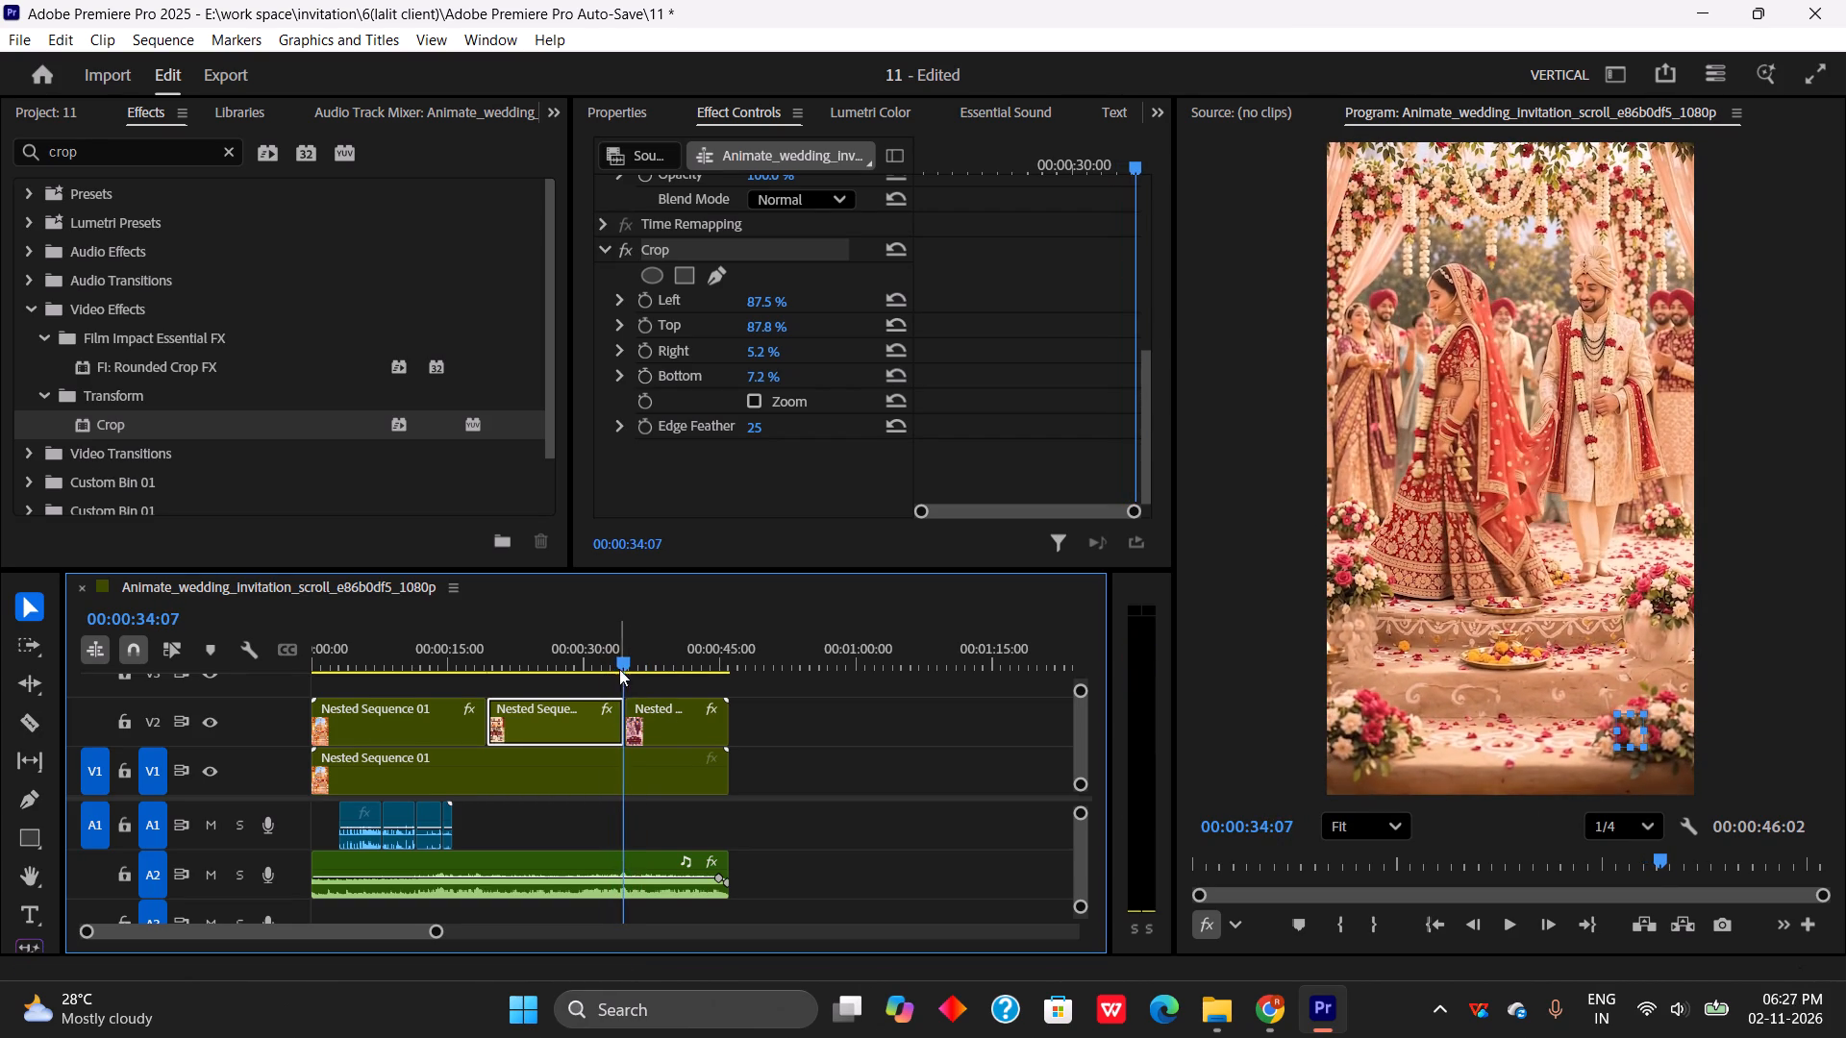
key(c)
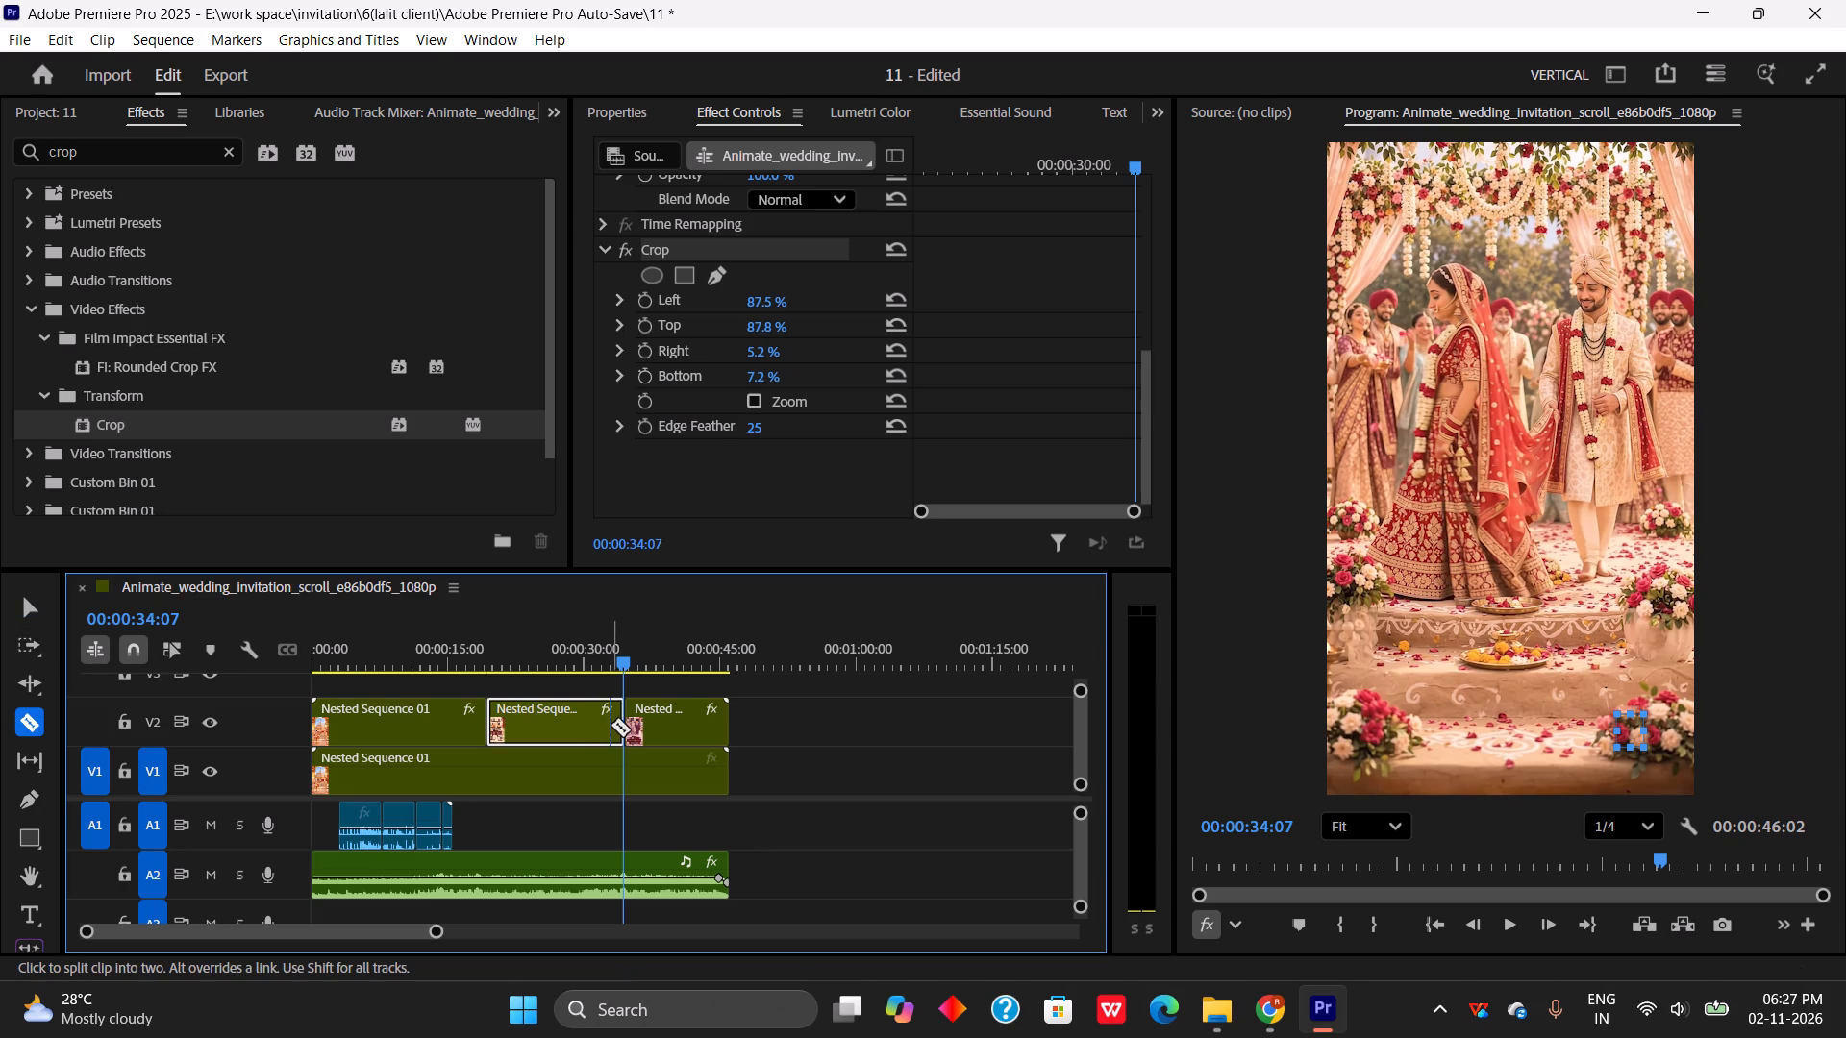
click(622, 718)
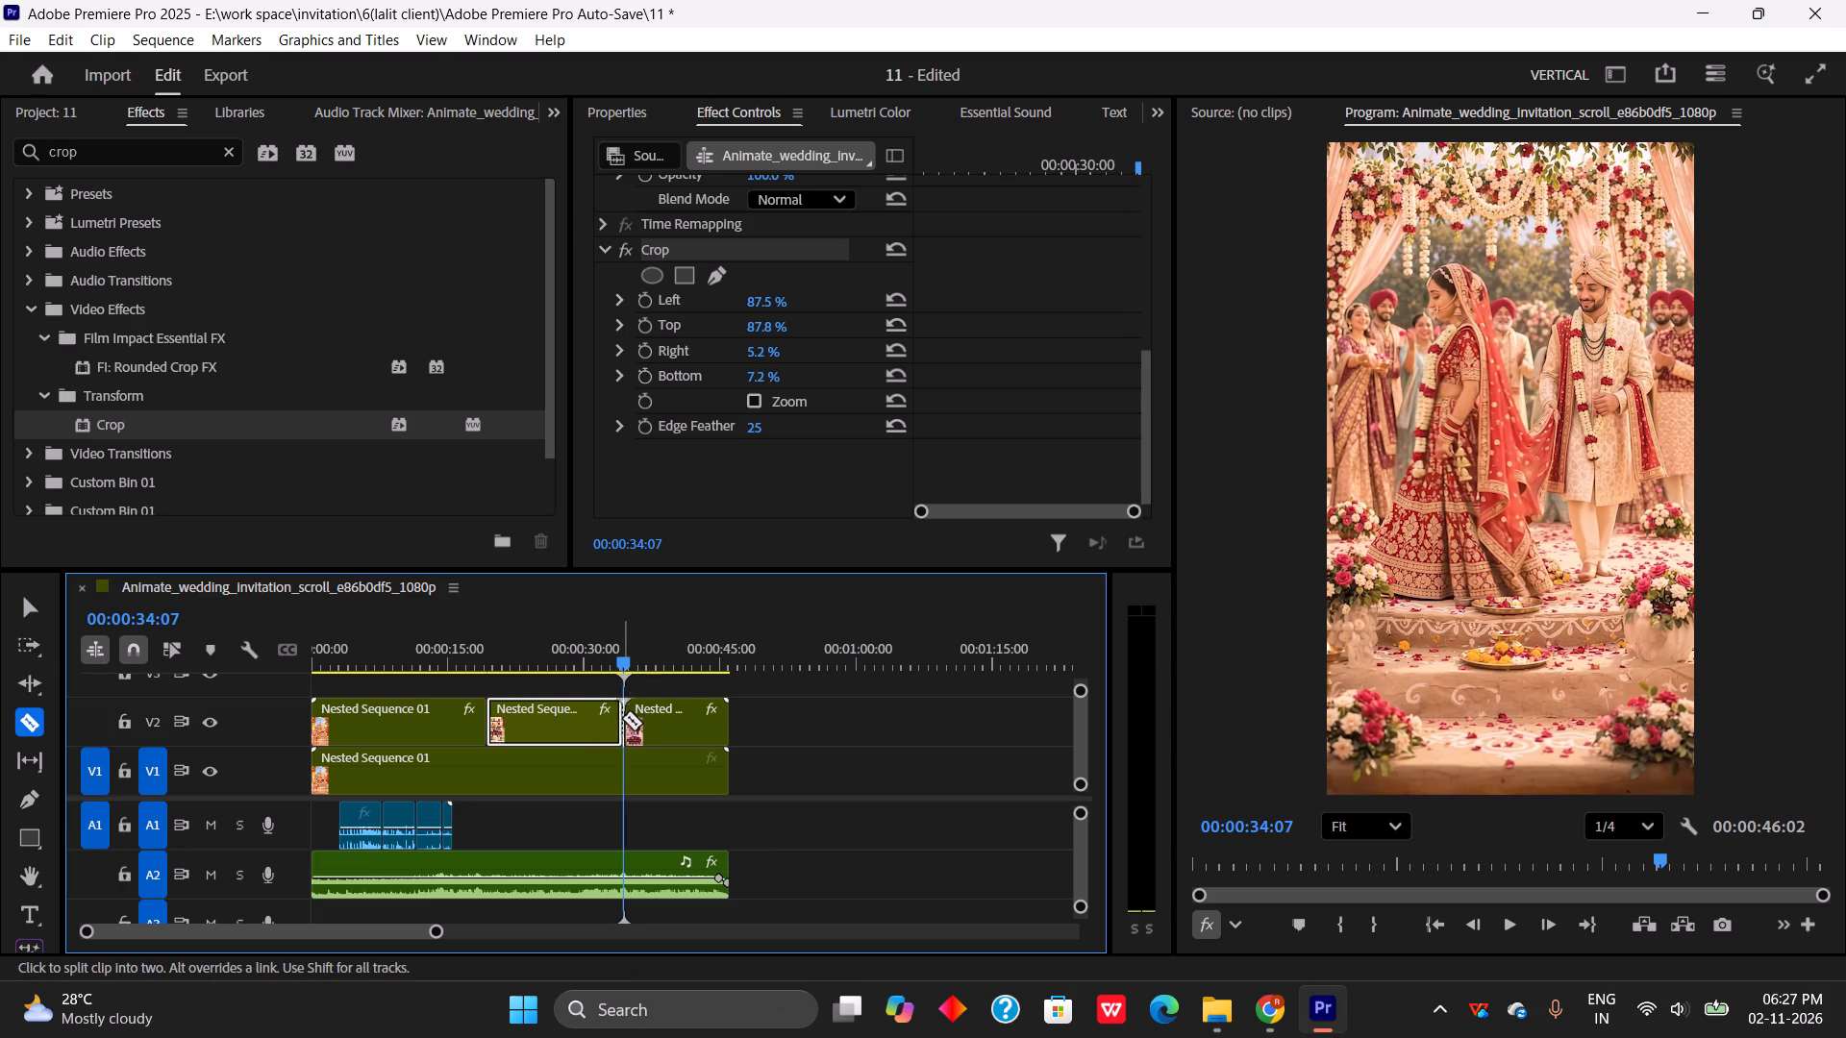
drag(621, 663, 621, 680)
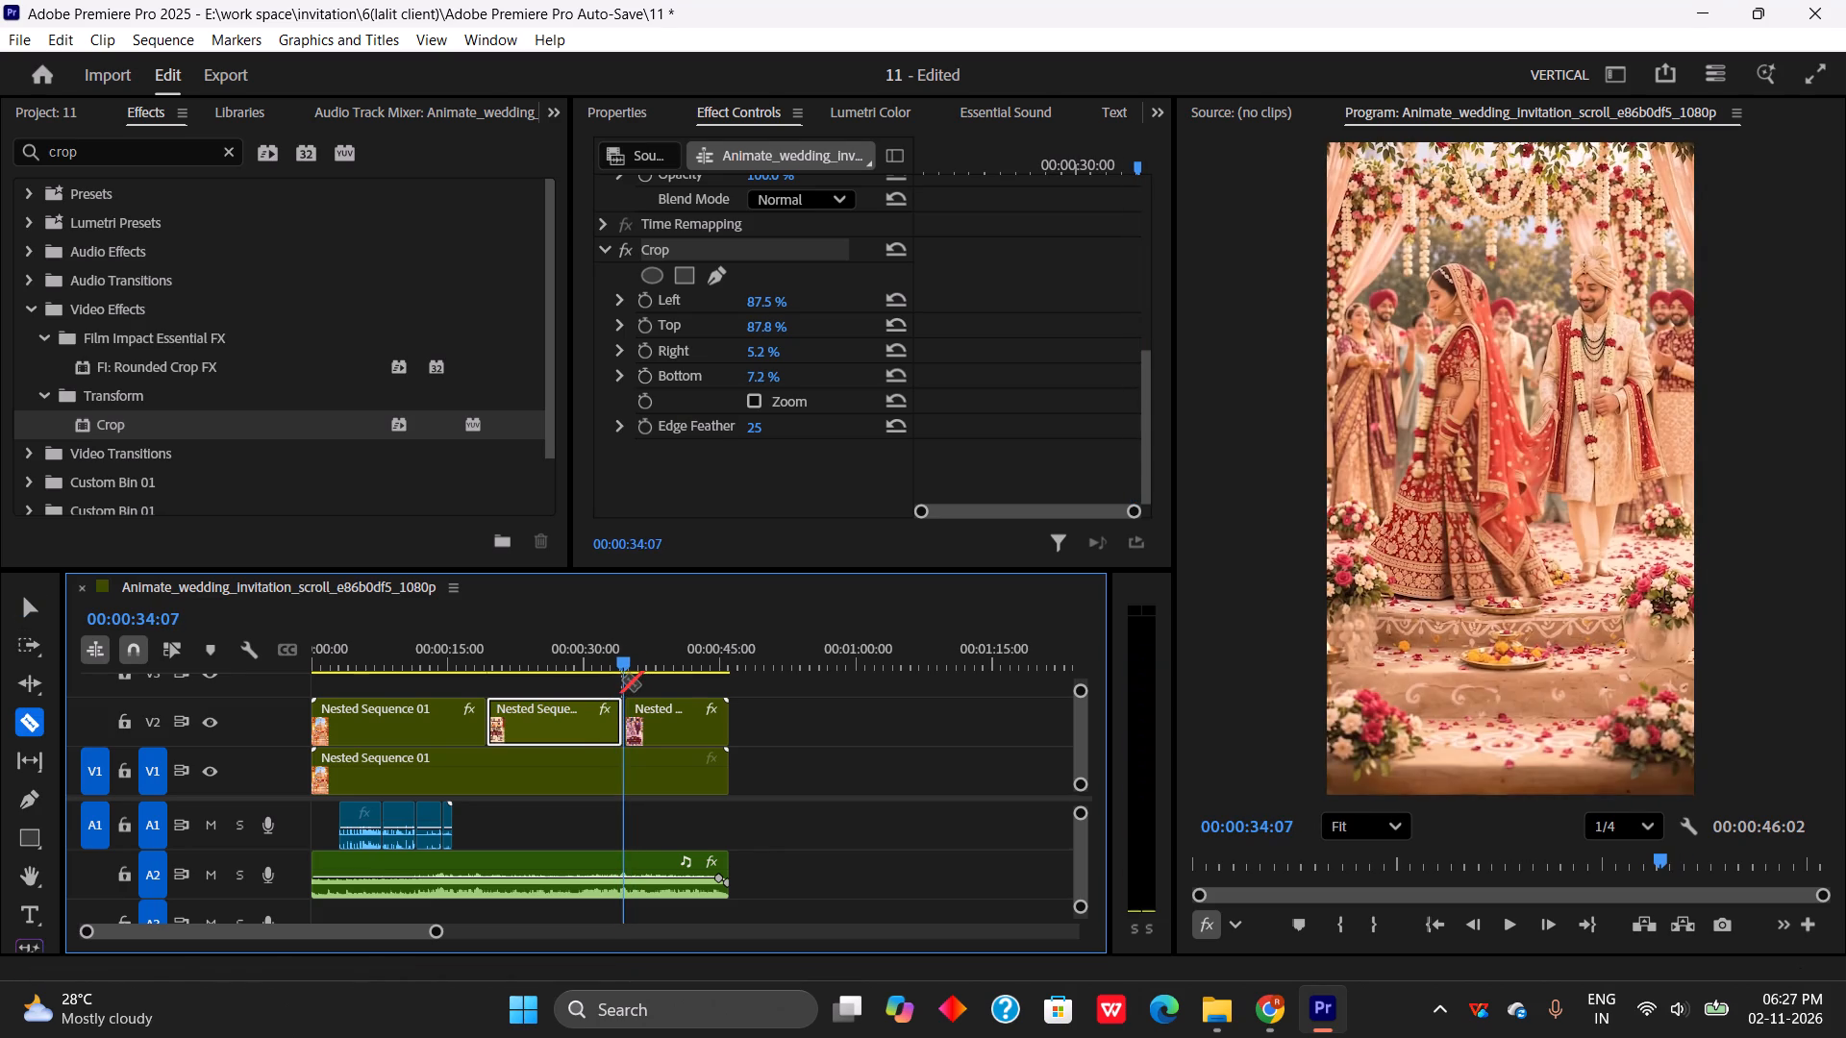
key(space)
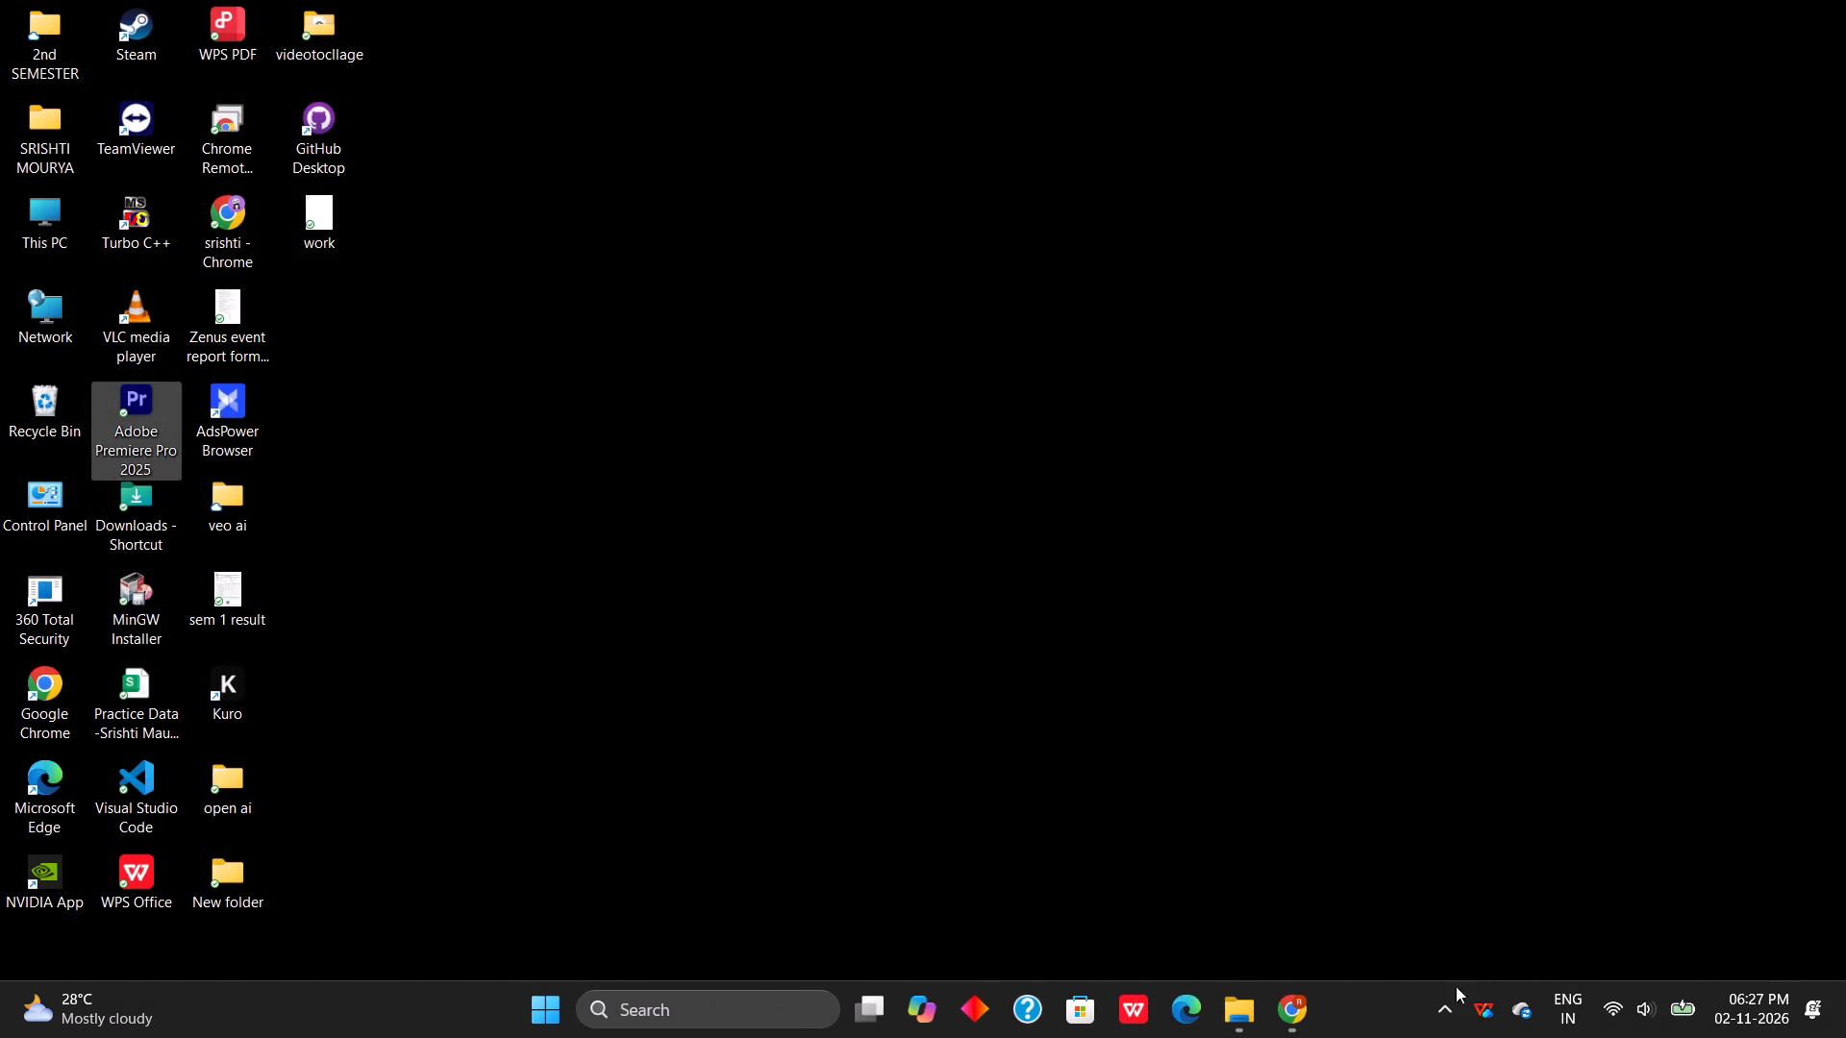
Relaunch Adobe Premiere Pro 2025 from the desktop and reopen the wedding invitation project.
double_click(140, 425)
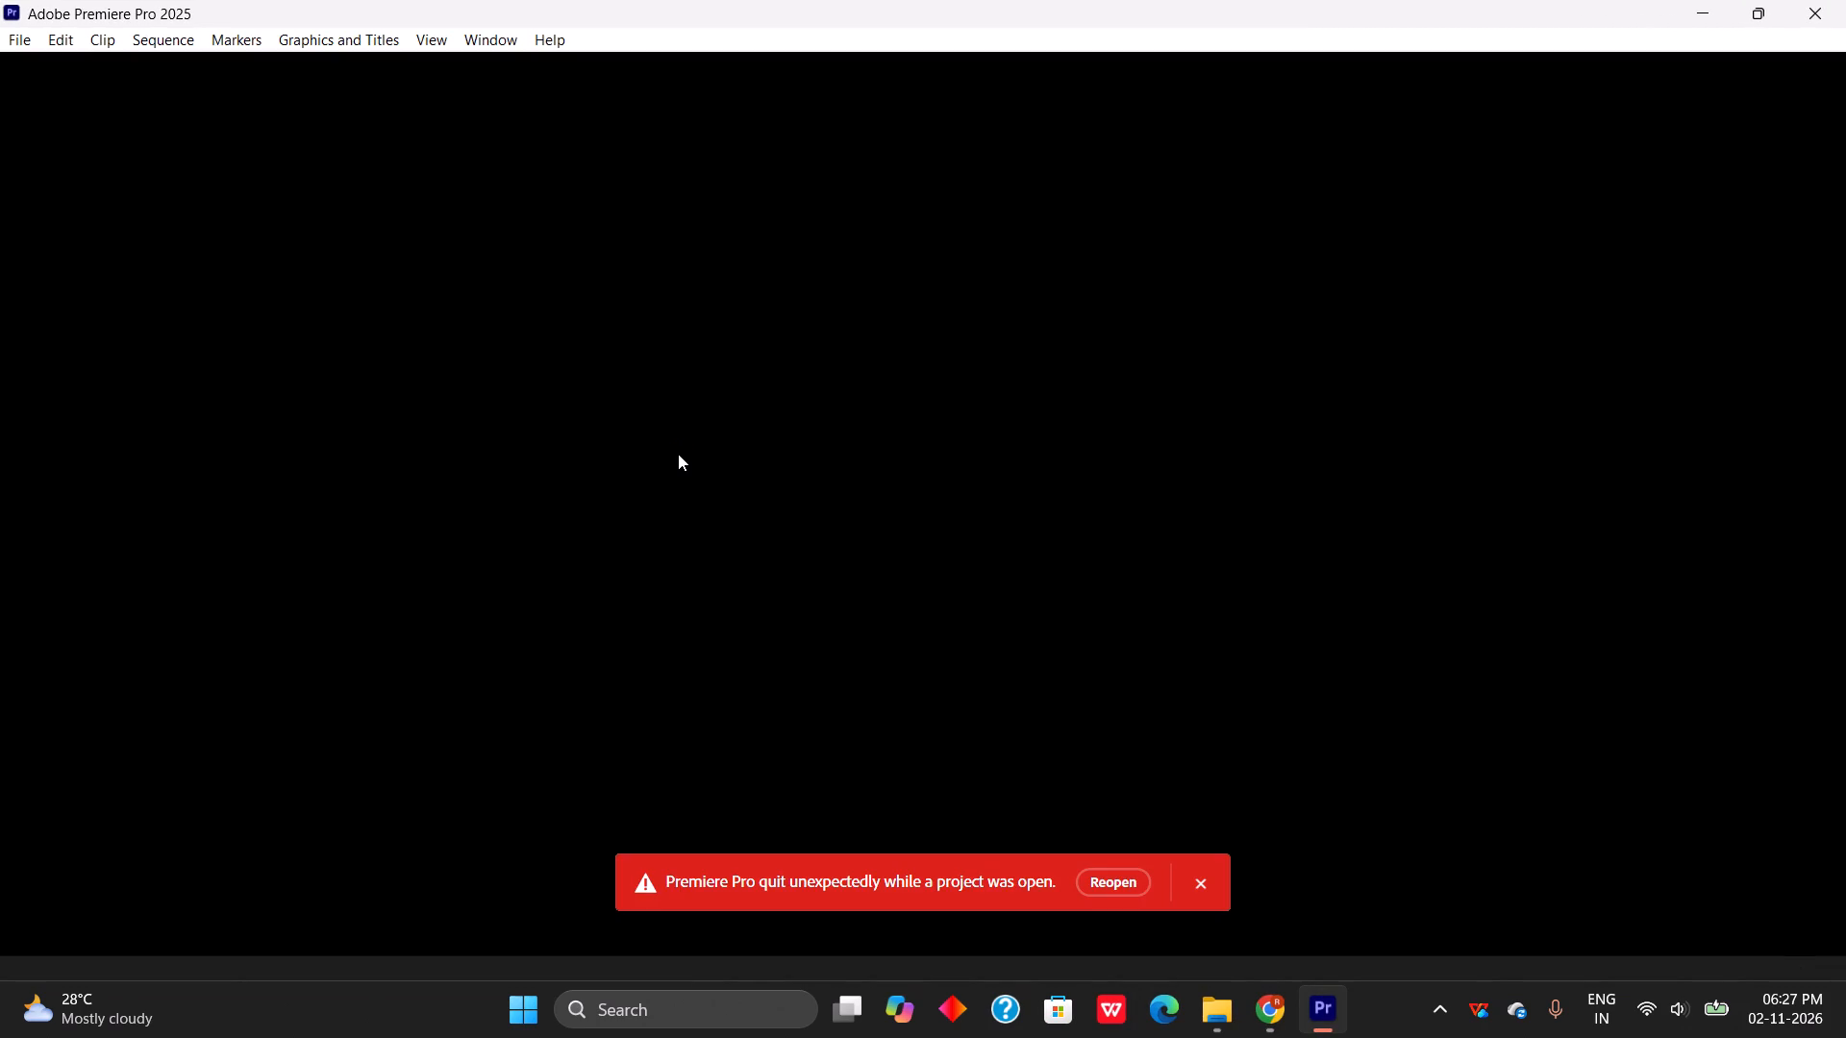
click(1093, 874)
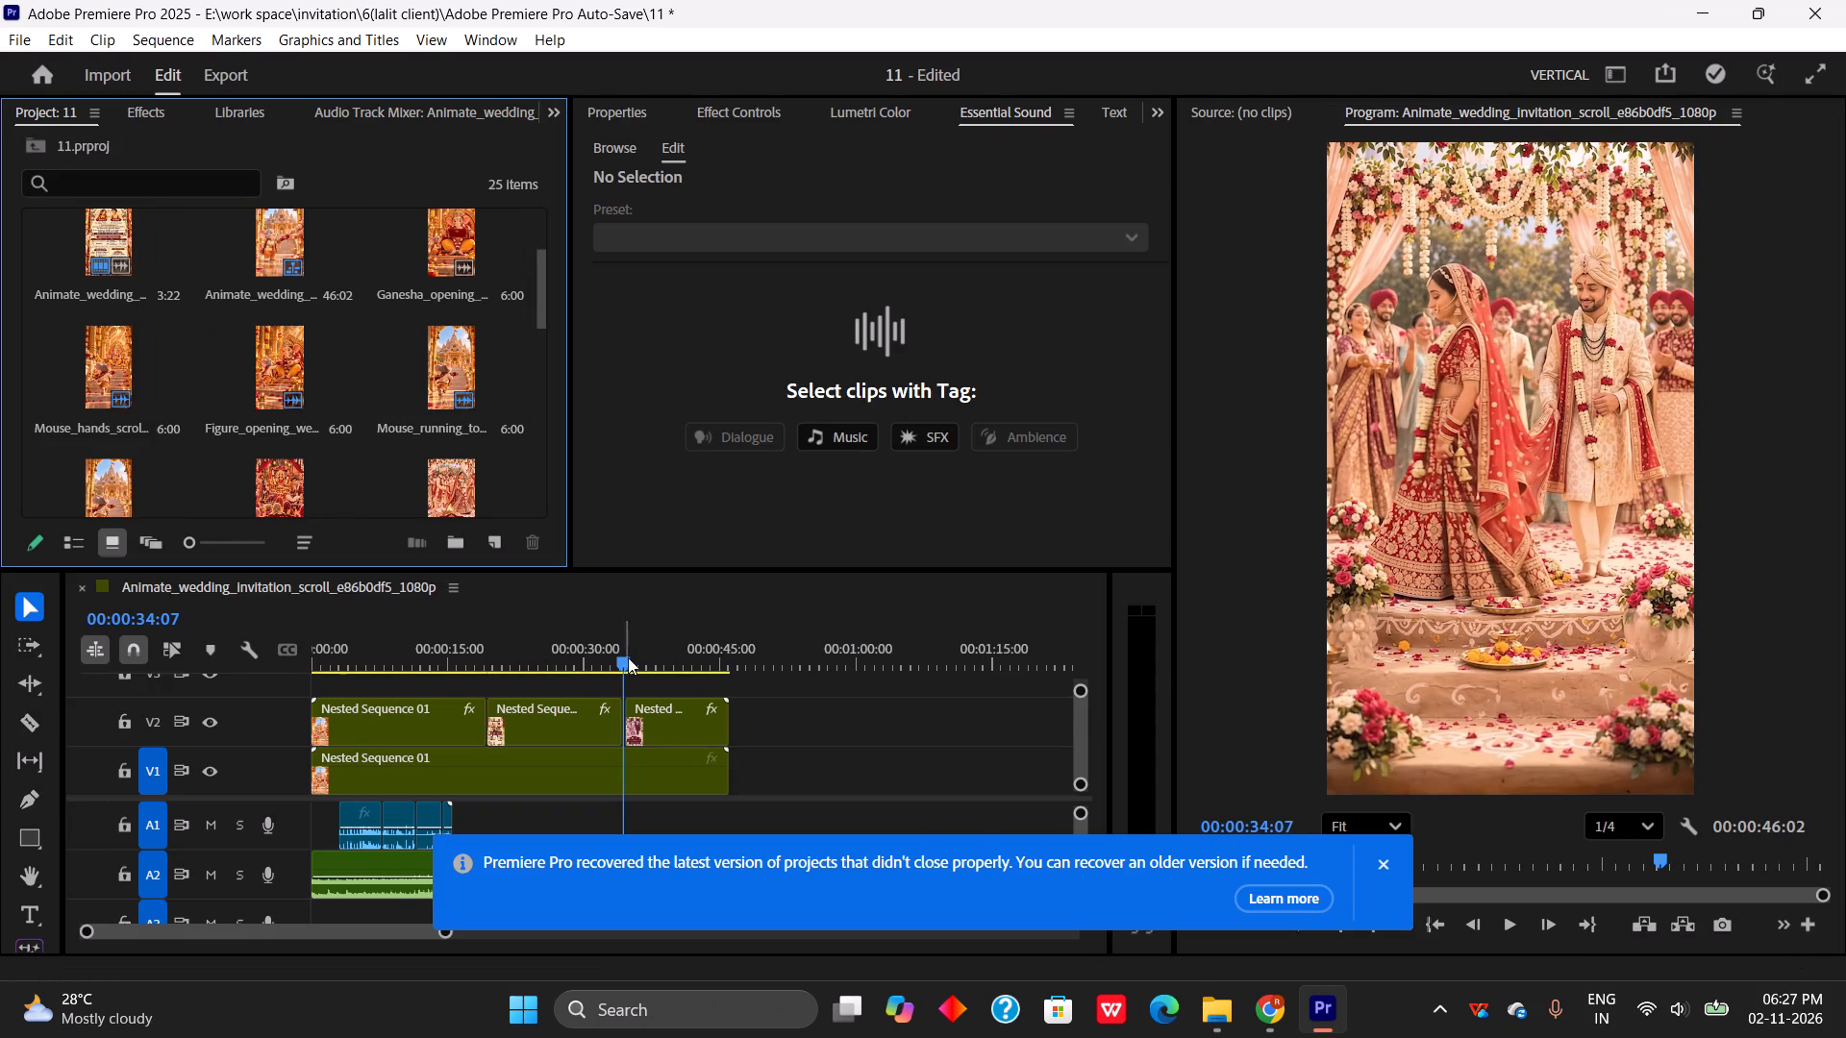
Check the ceremony-to-Reception transition in the recovered project by playing it back, and dismiss the recovery notice.
drag(628, 657, 627, 671)
key(ctrl+z)
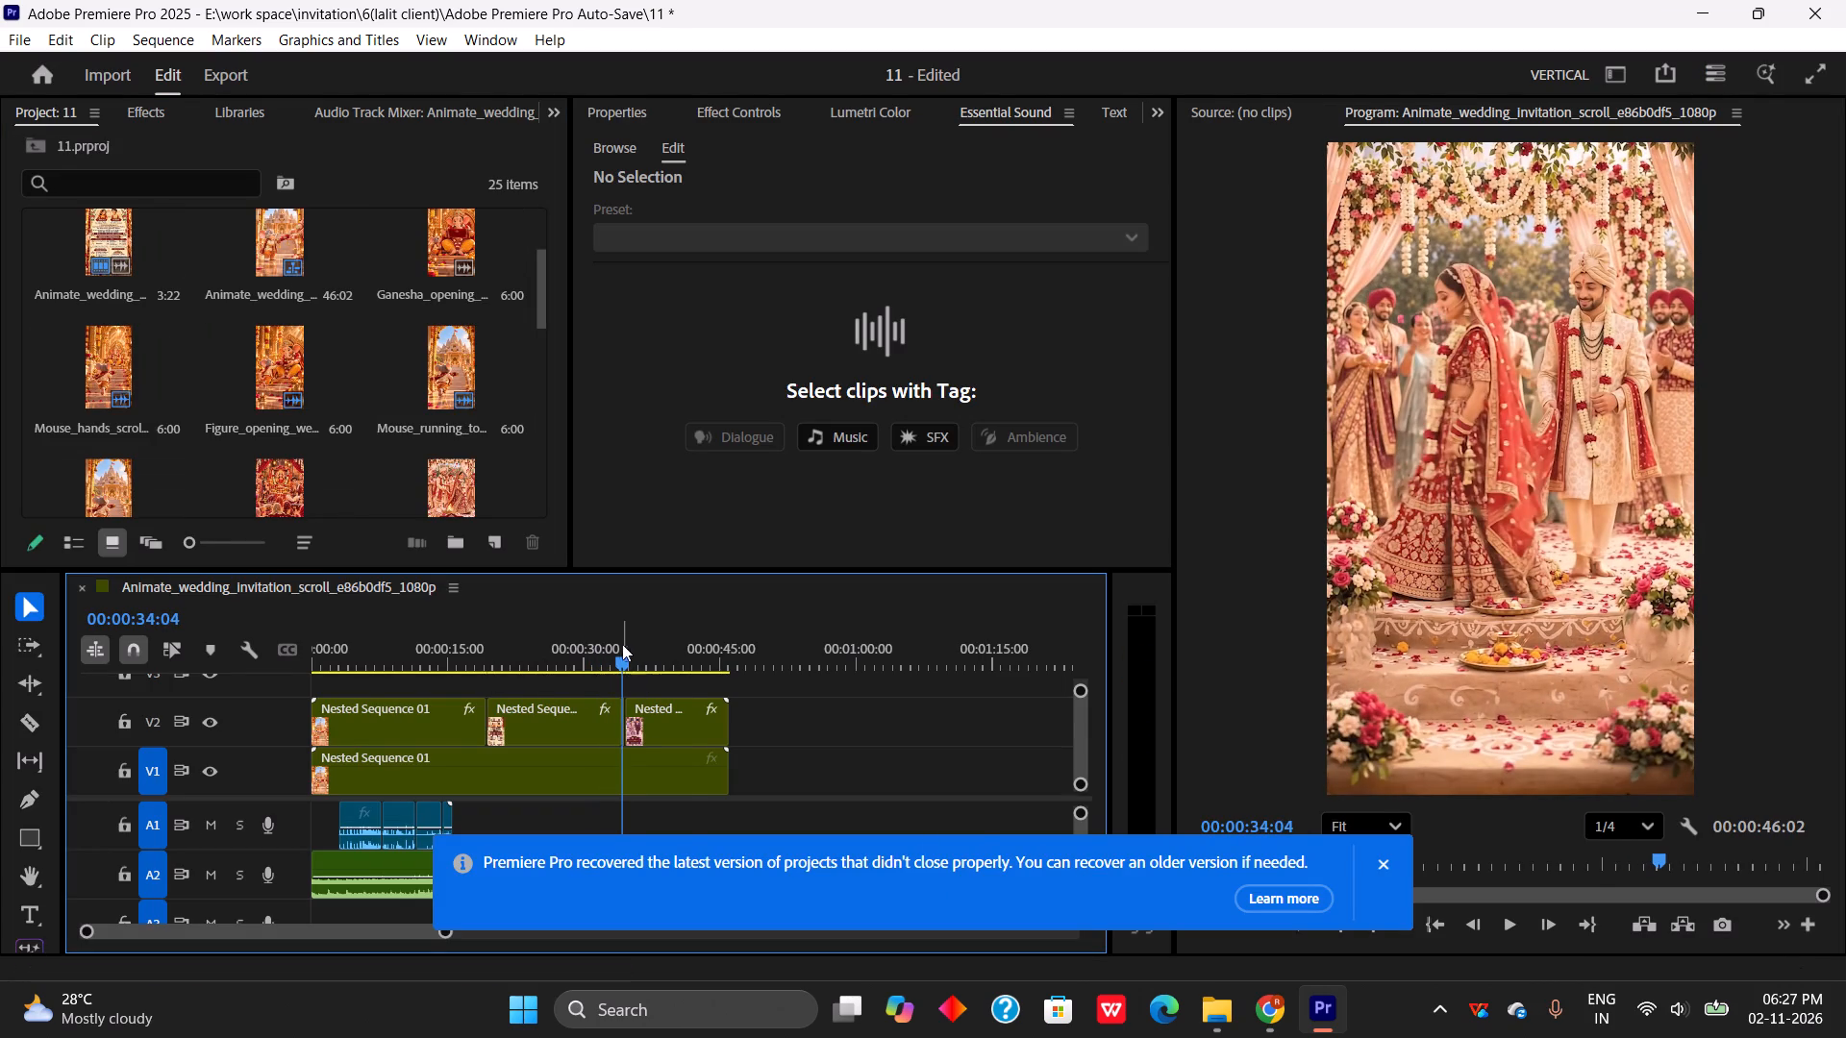
drag(616, 644, 696, 661)
key(ctrl+z)
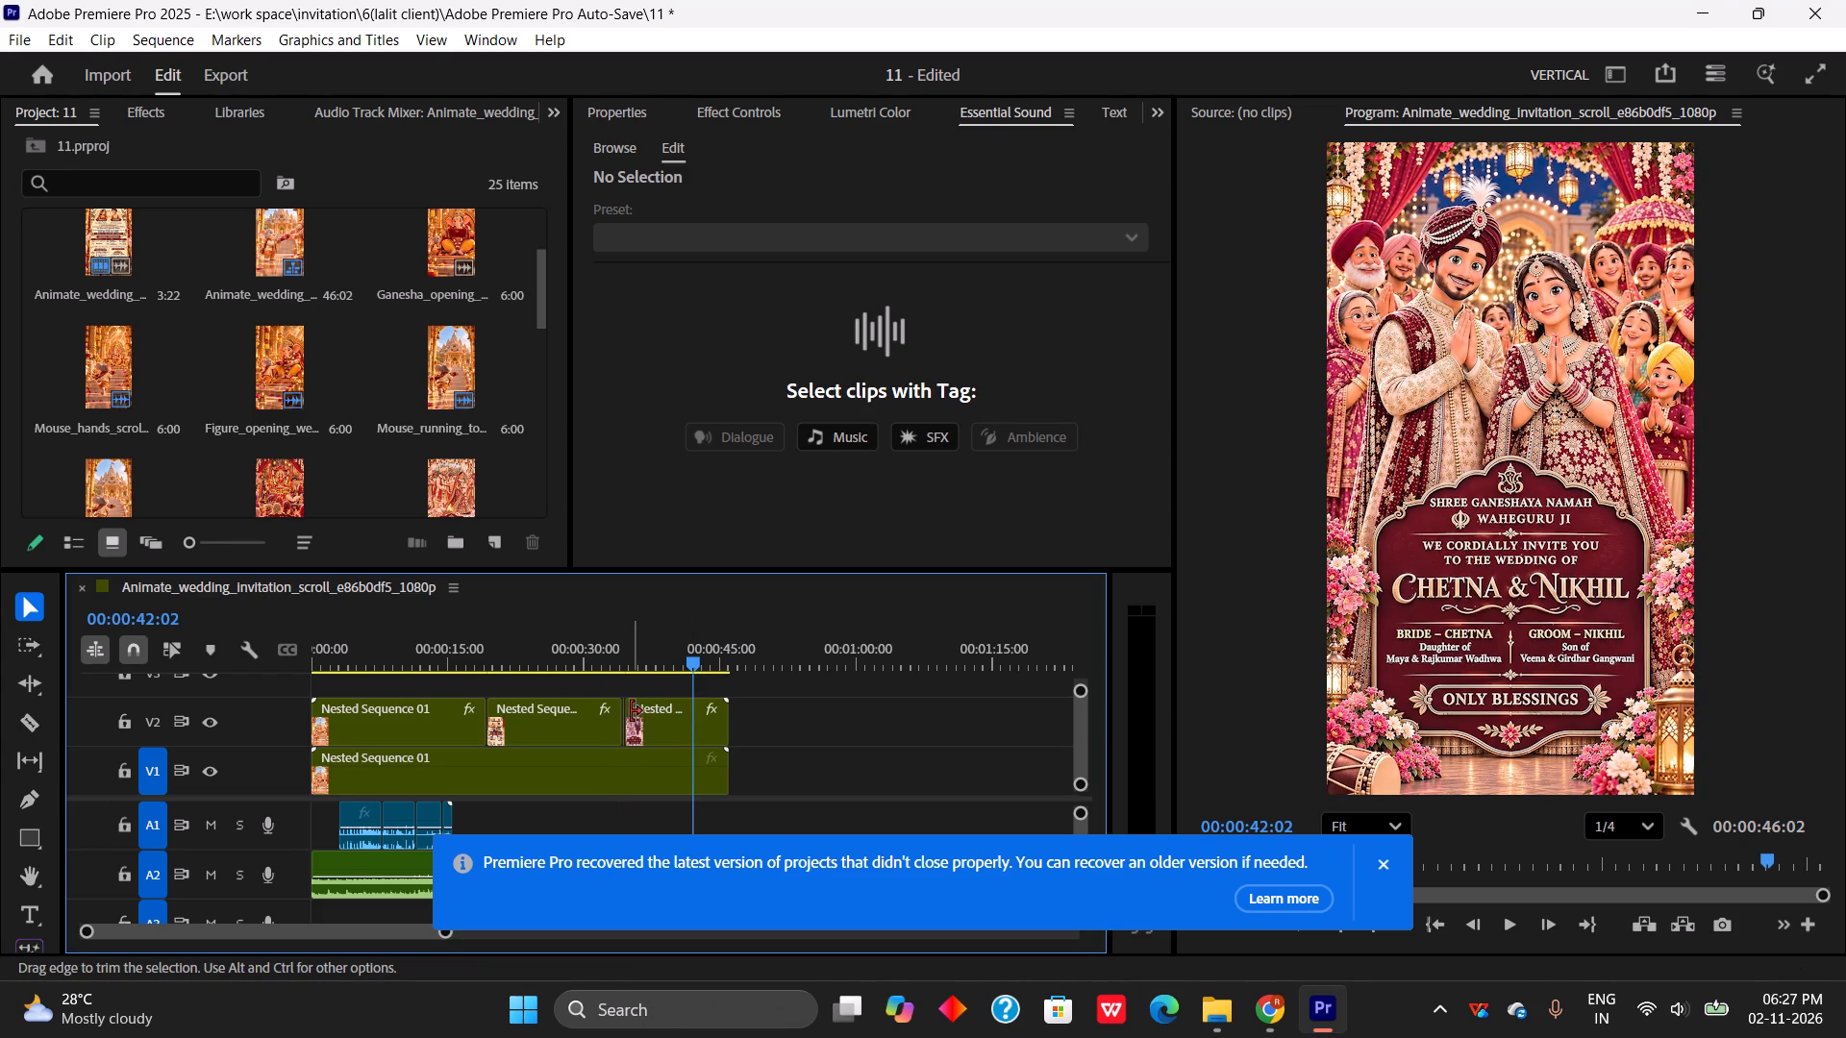
drag(698, 659, 624, 694)
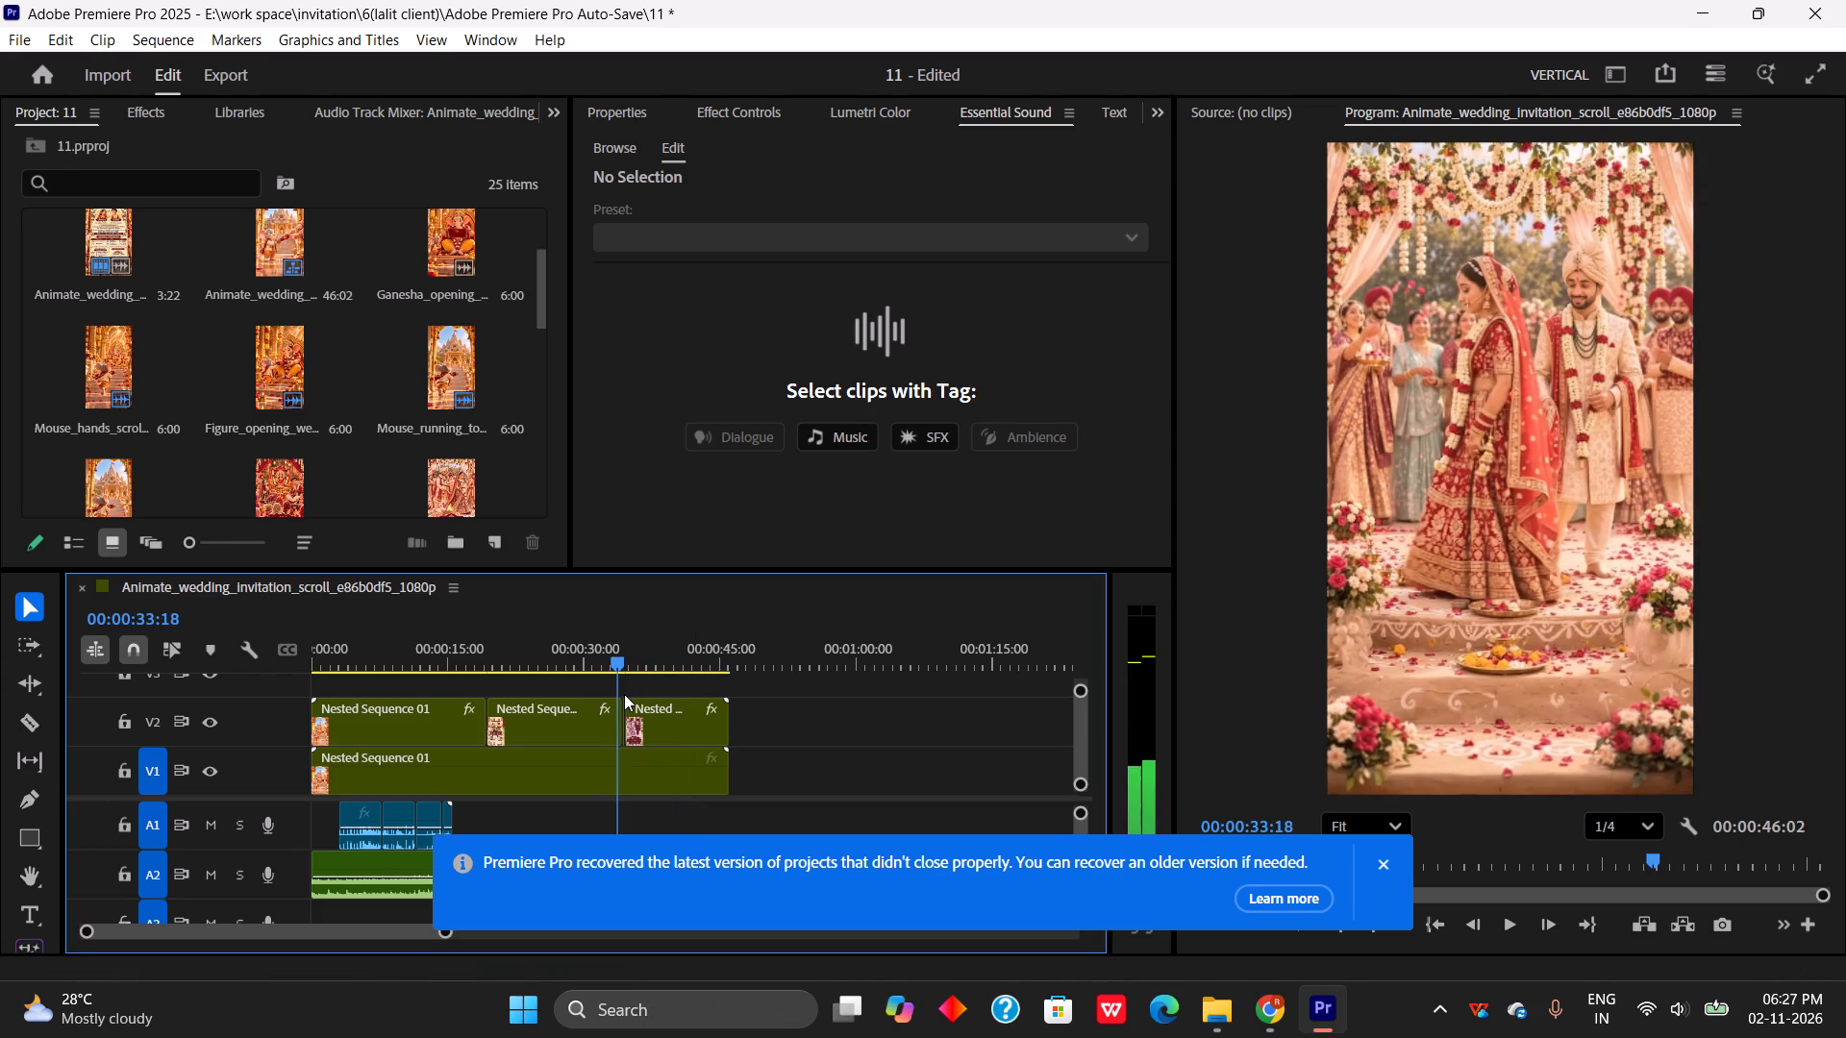
key(space)
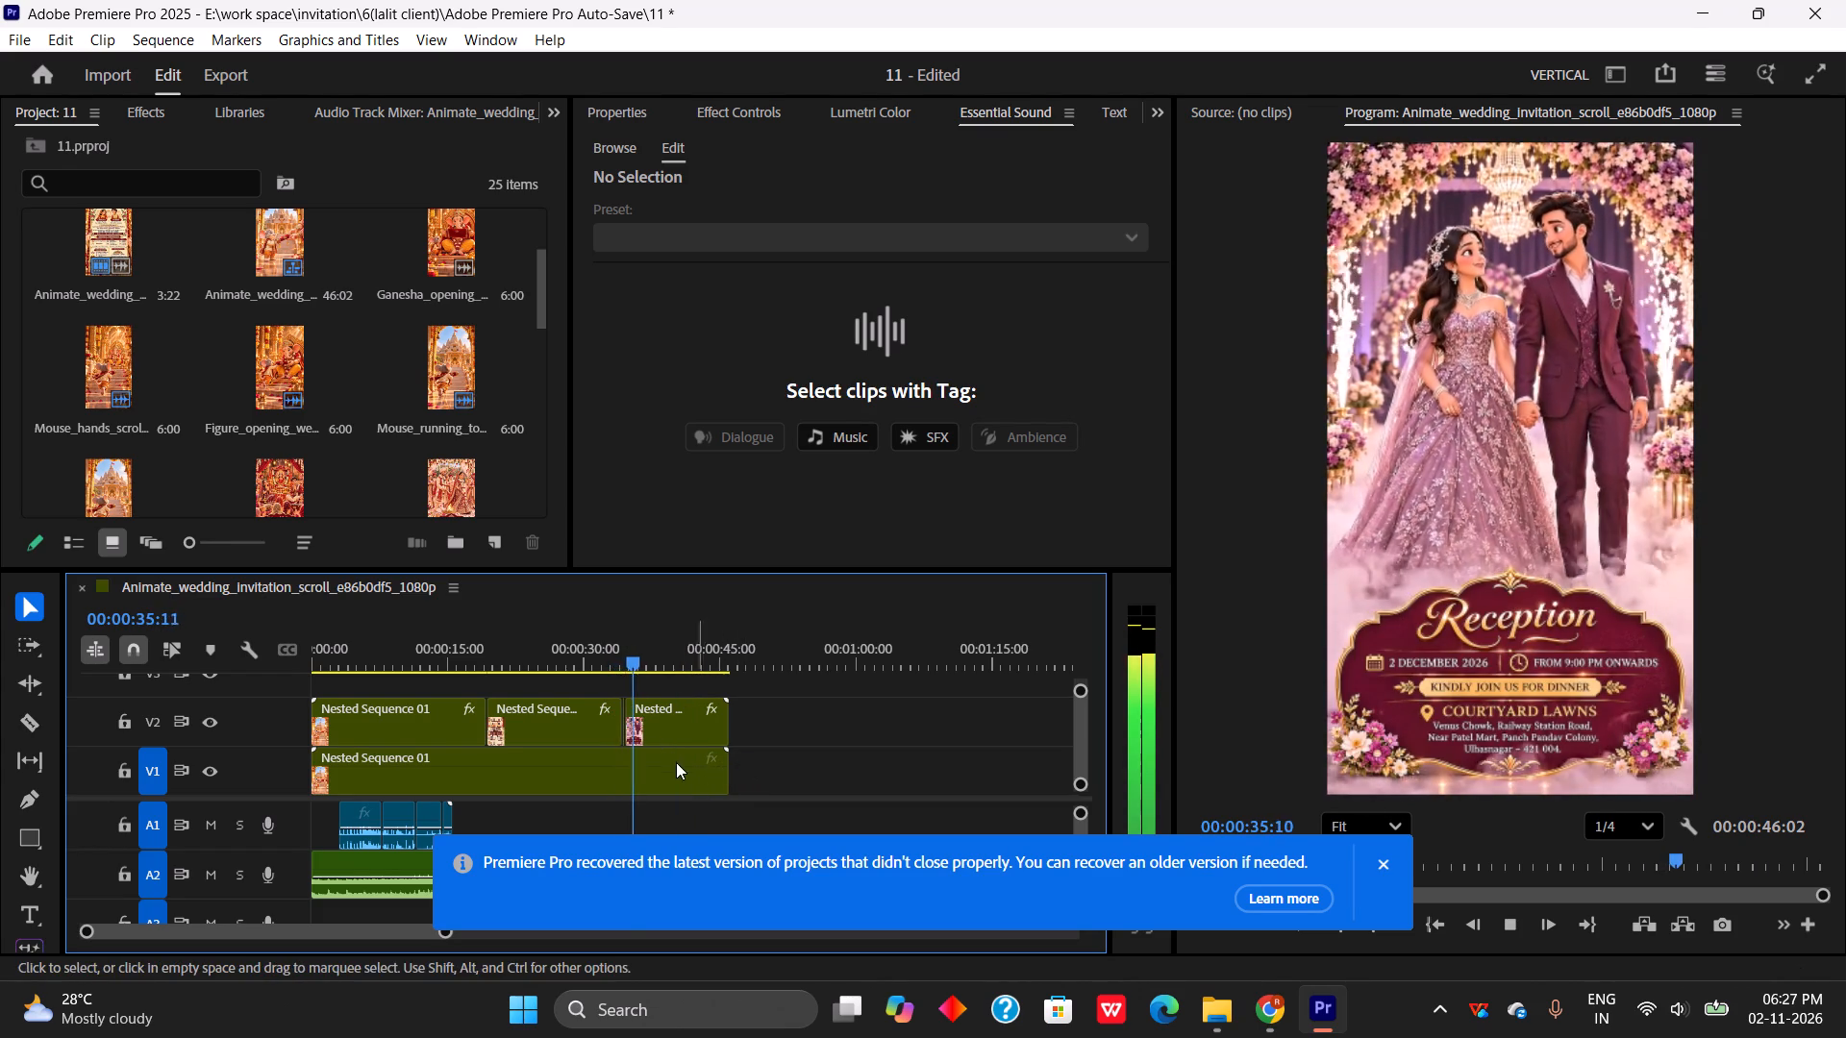
key(space)
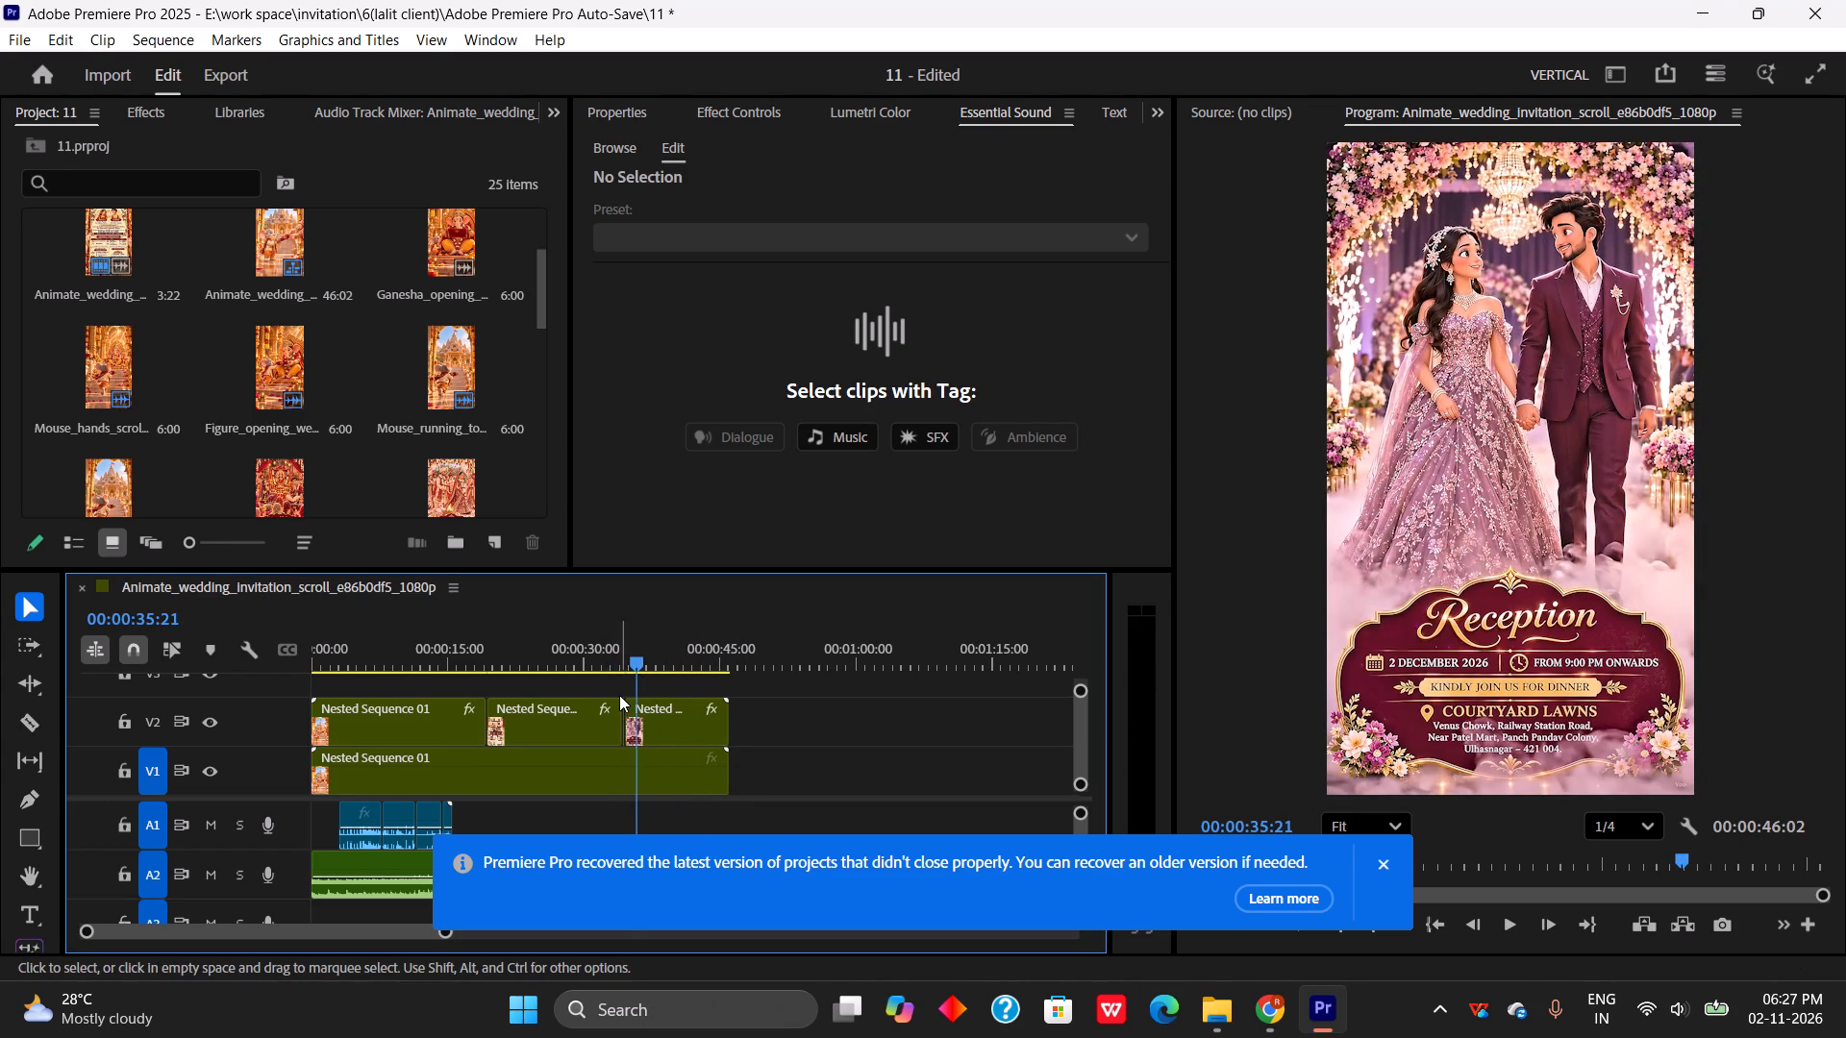
click(1389, 859)
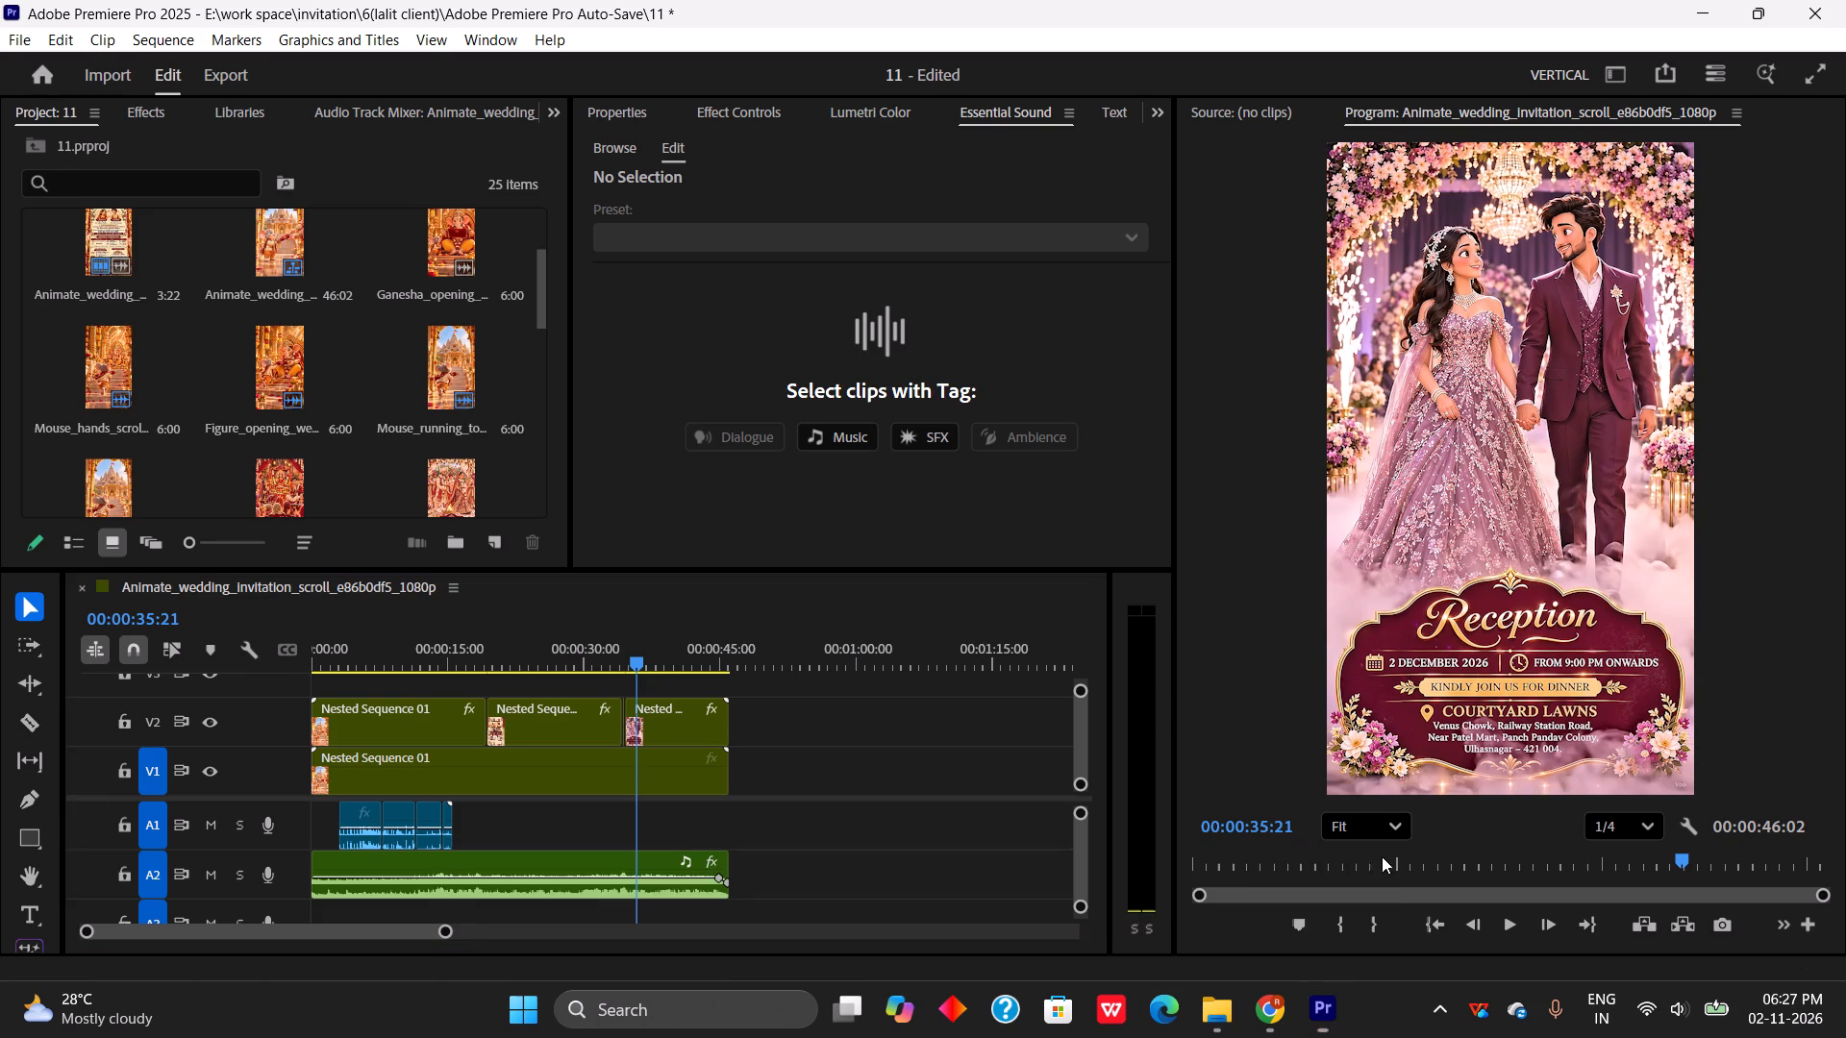
Ripple-delete the short leftover V2 piece between the second and third segments, and play back into the Reception scene.
drag(446, 928, 420, 938)
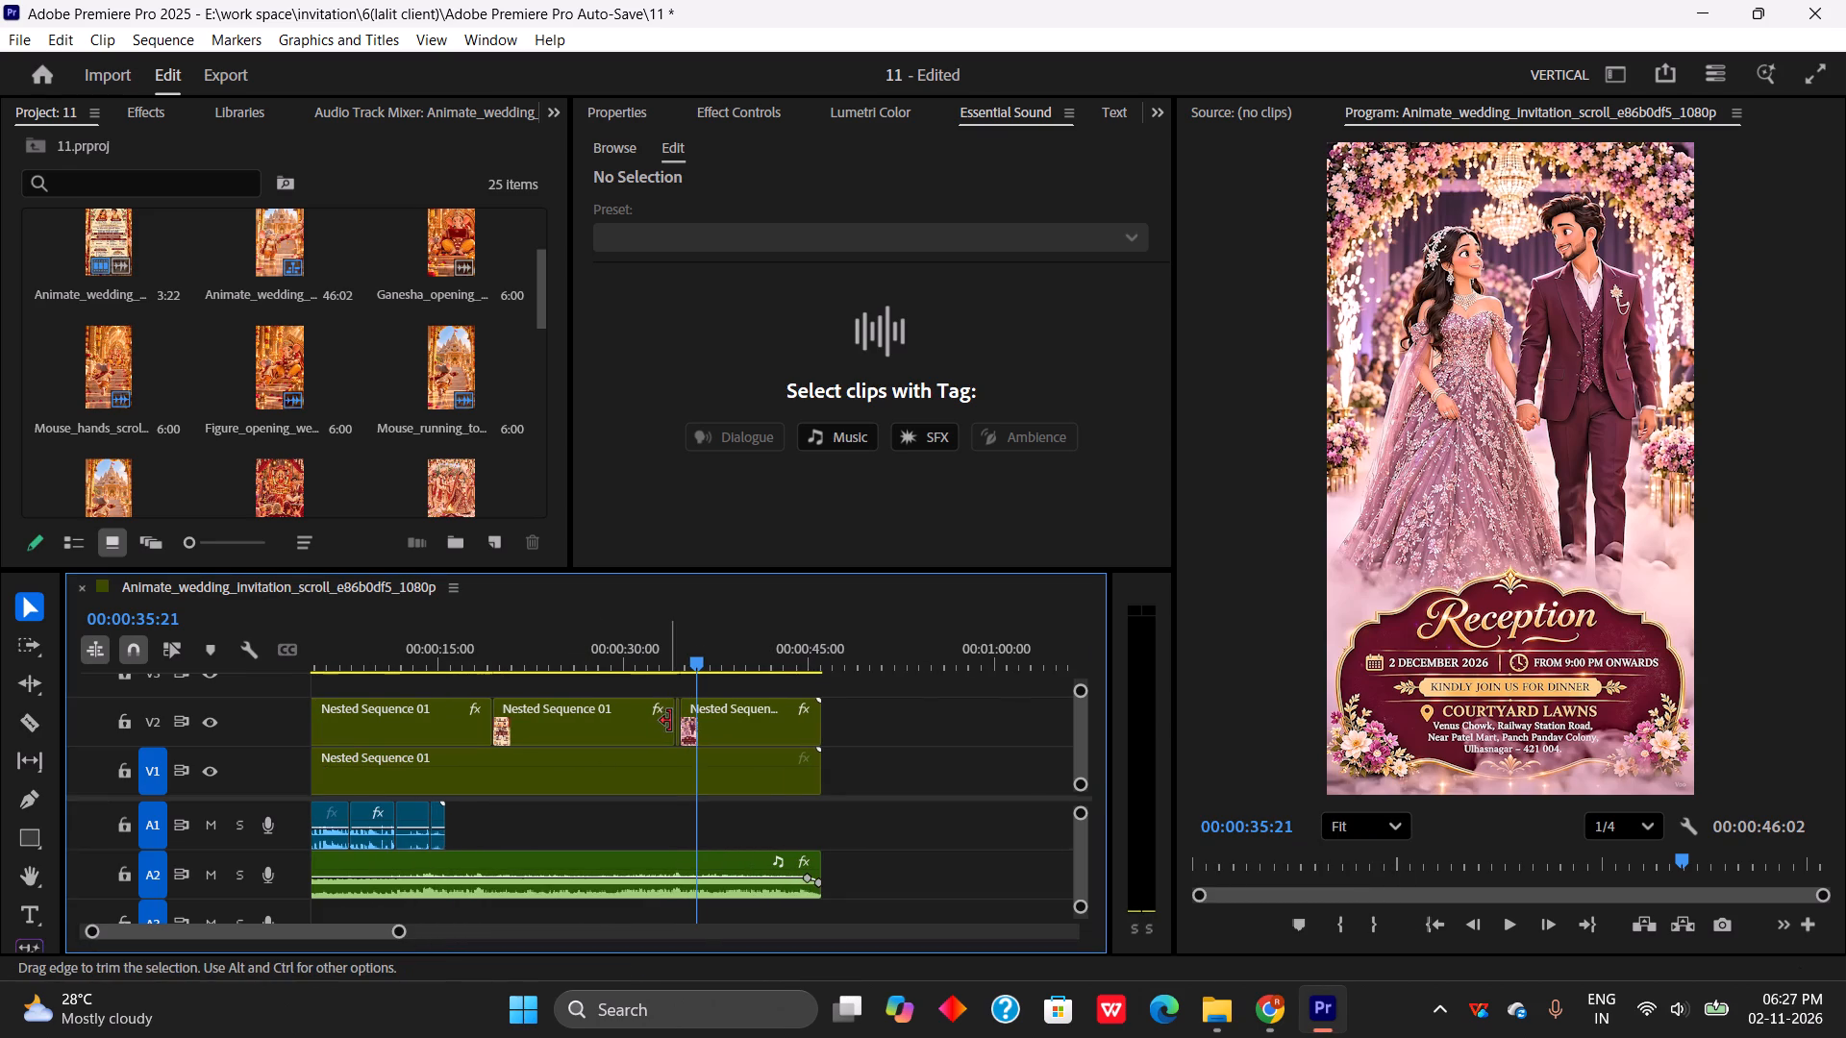
click(677, 724)
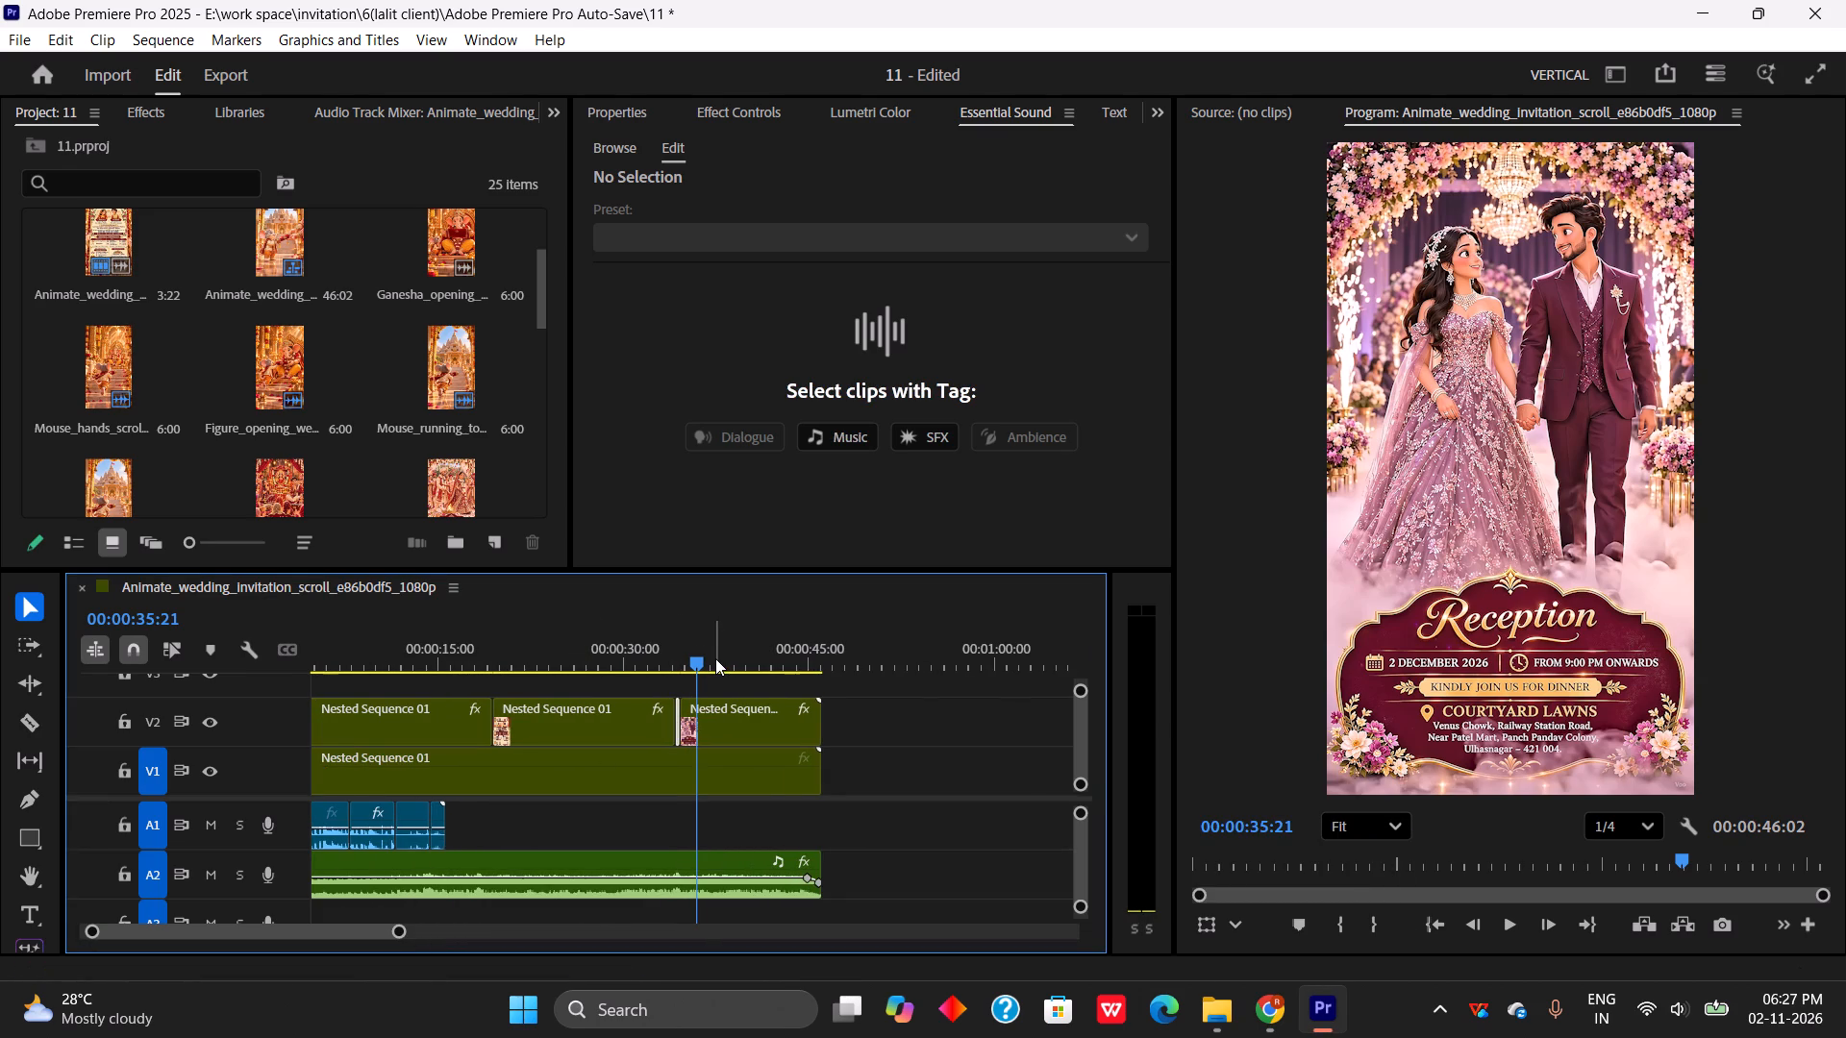
key(shift+Delete)
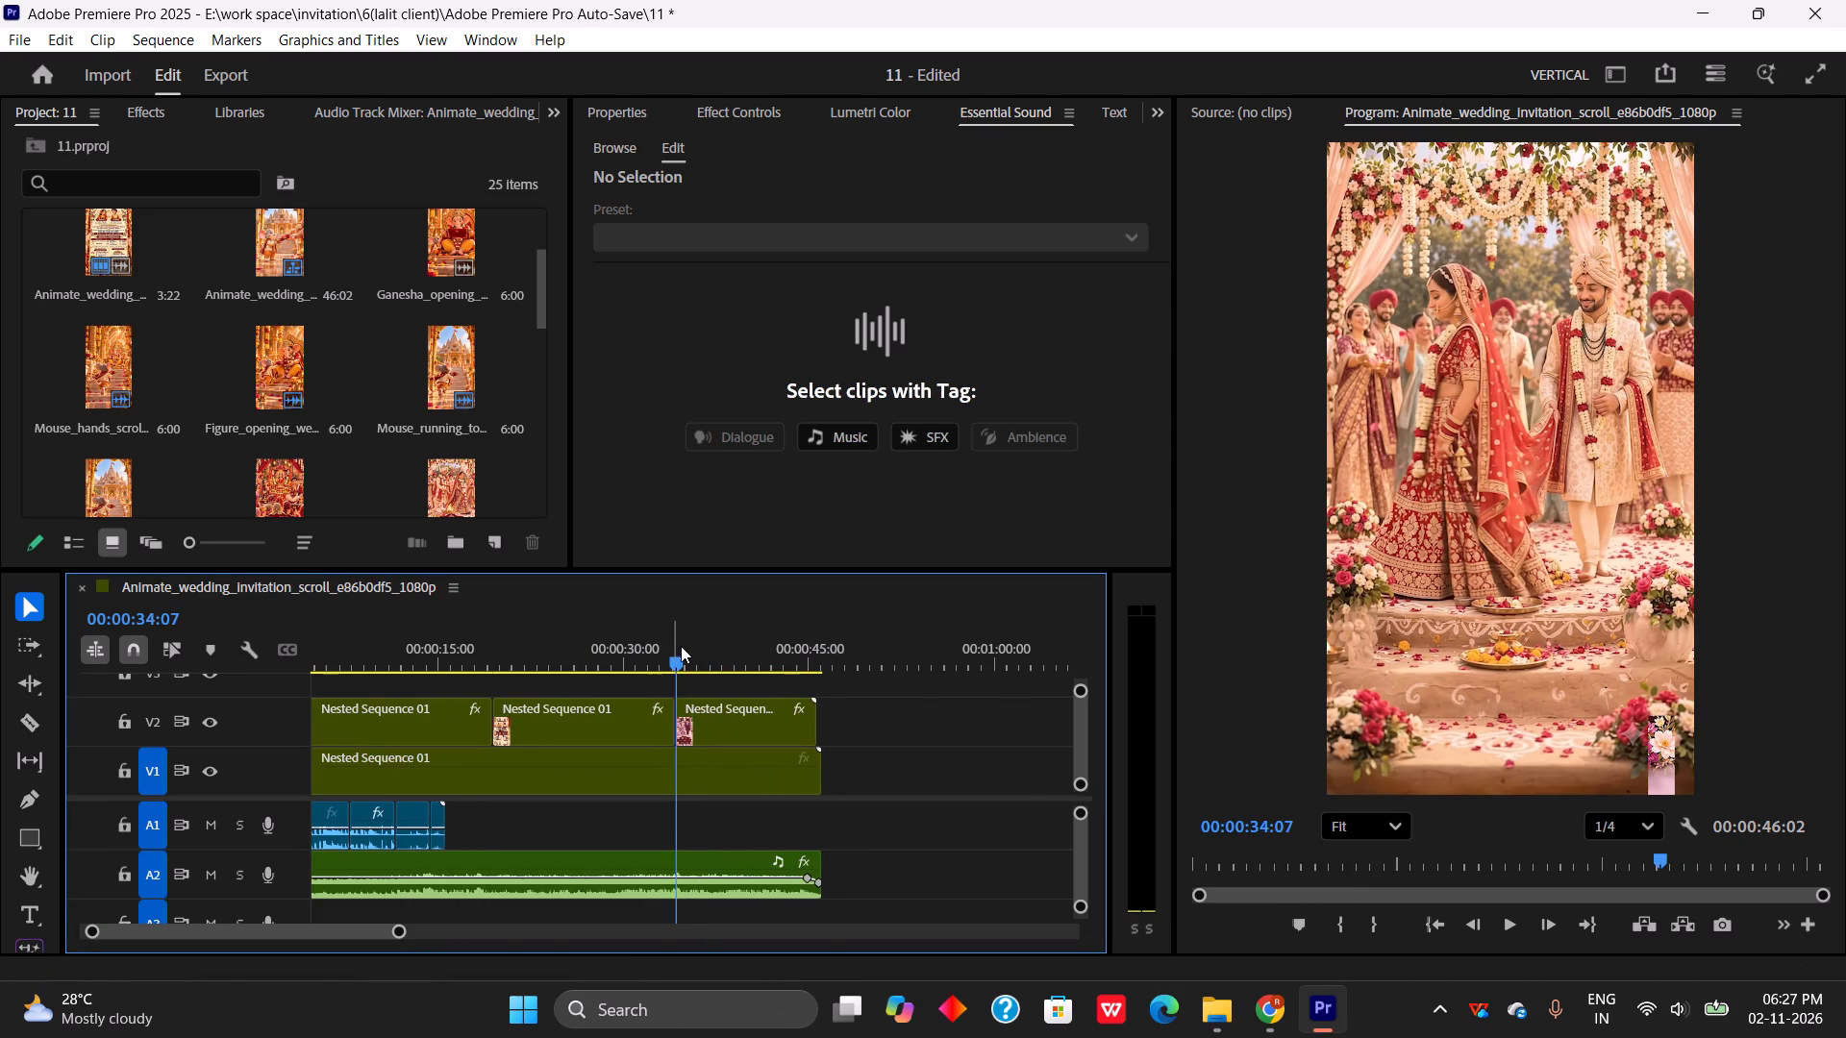
click(669, 652)
key(space)
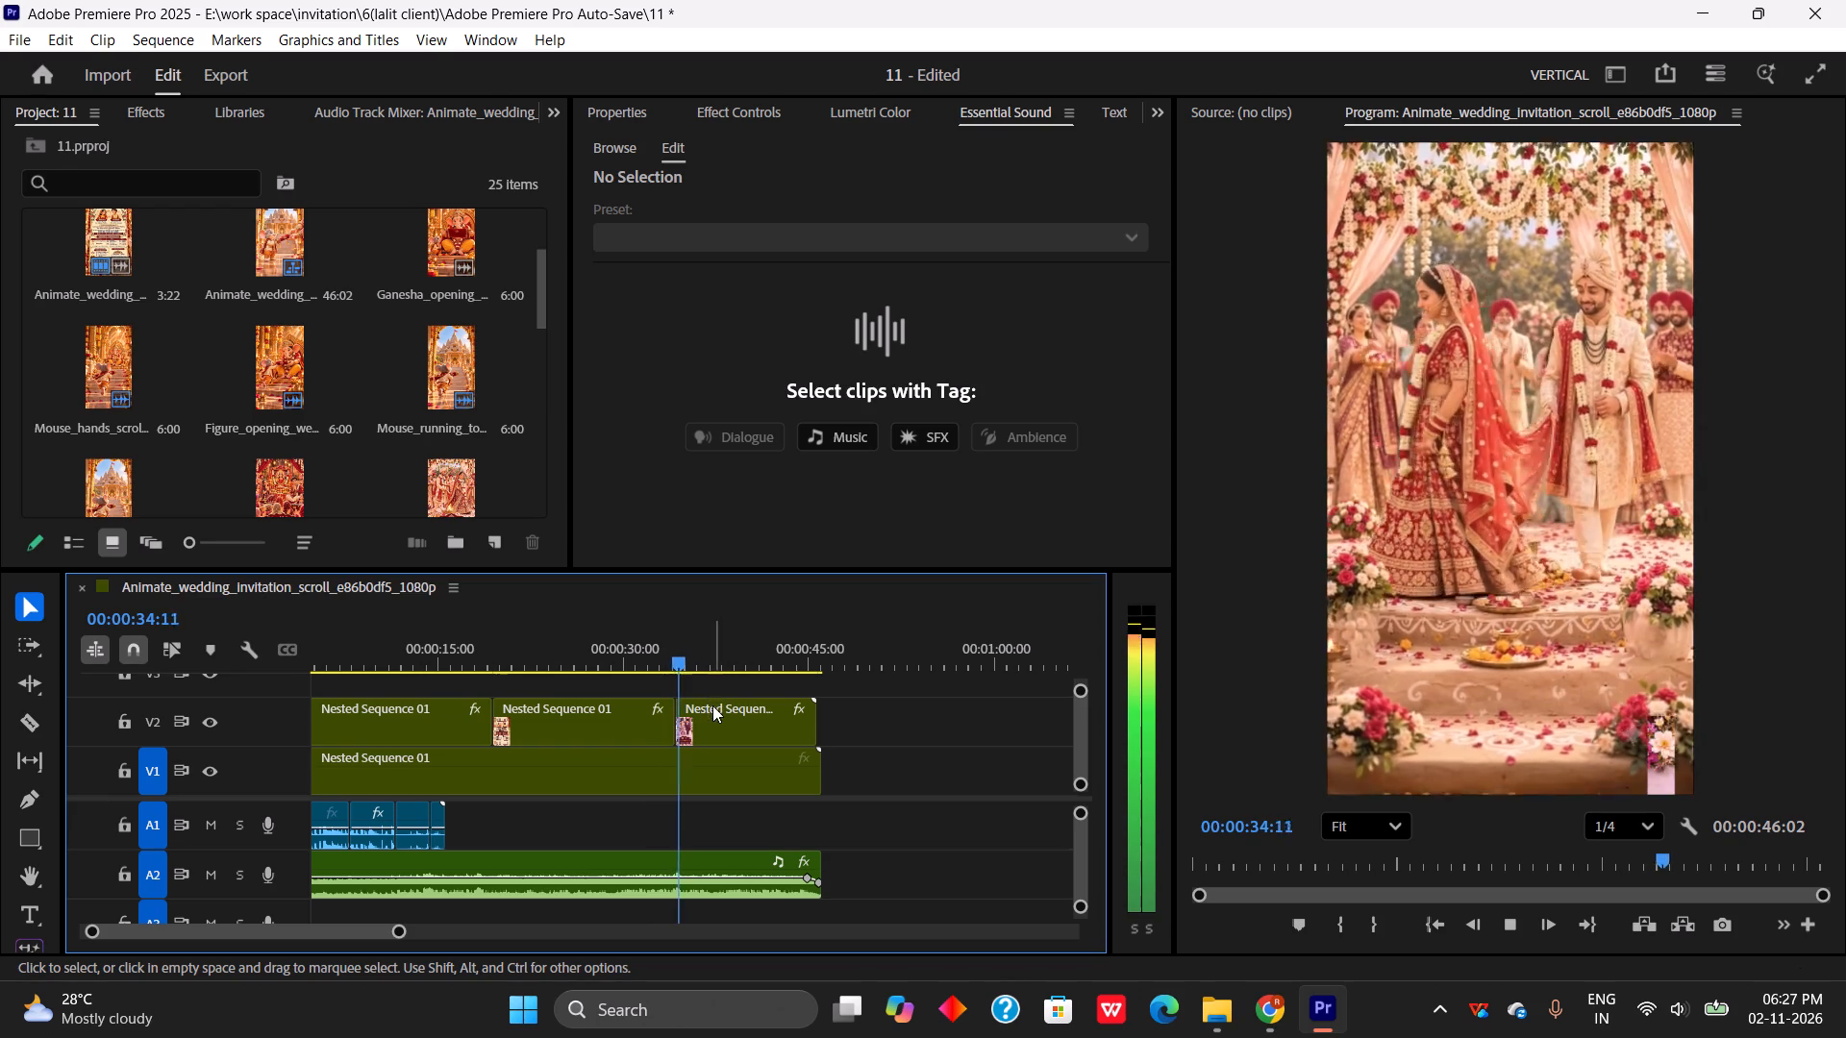
key(space)
drag(680, 655, 661, 668)
key(space)
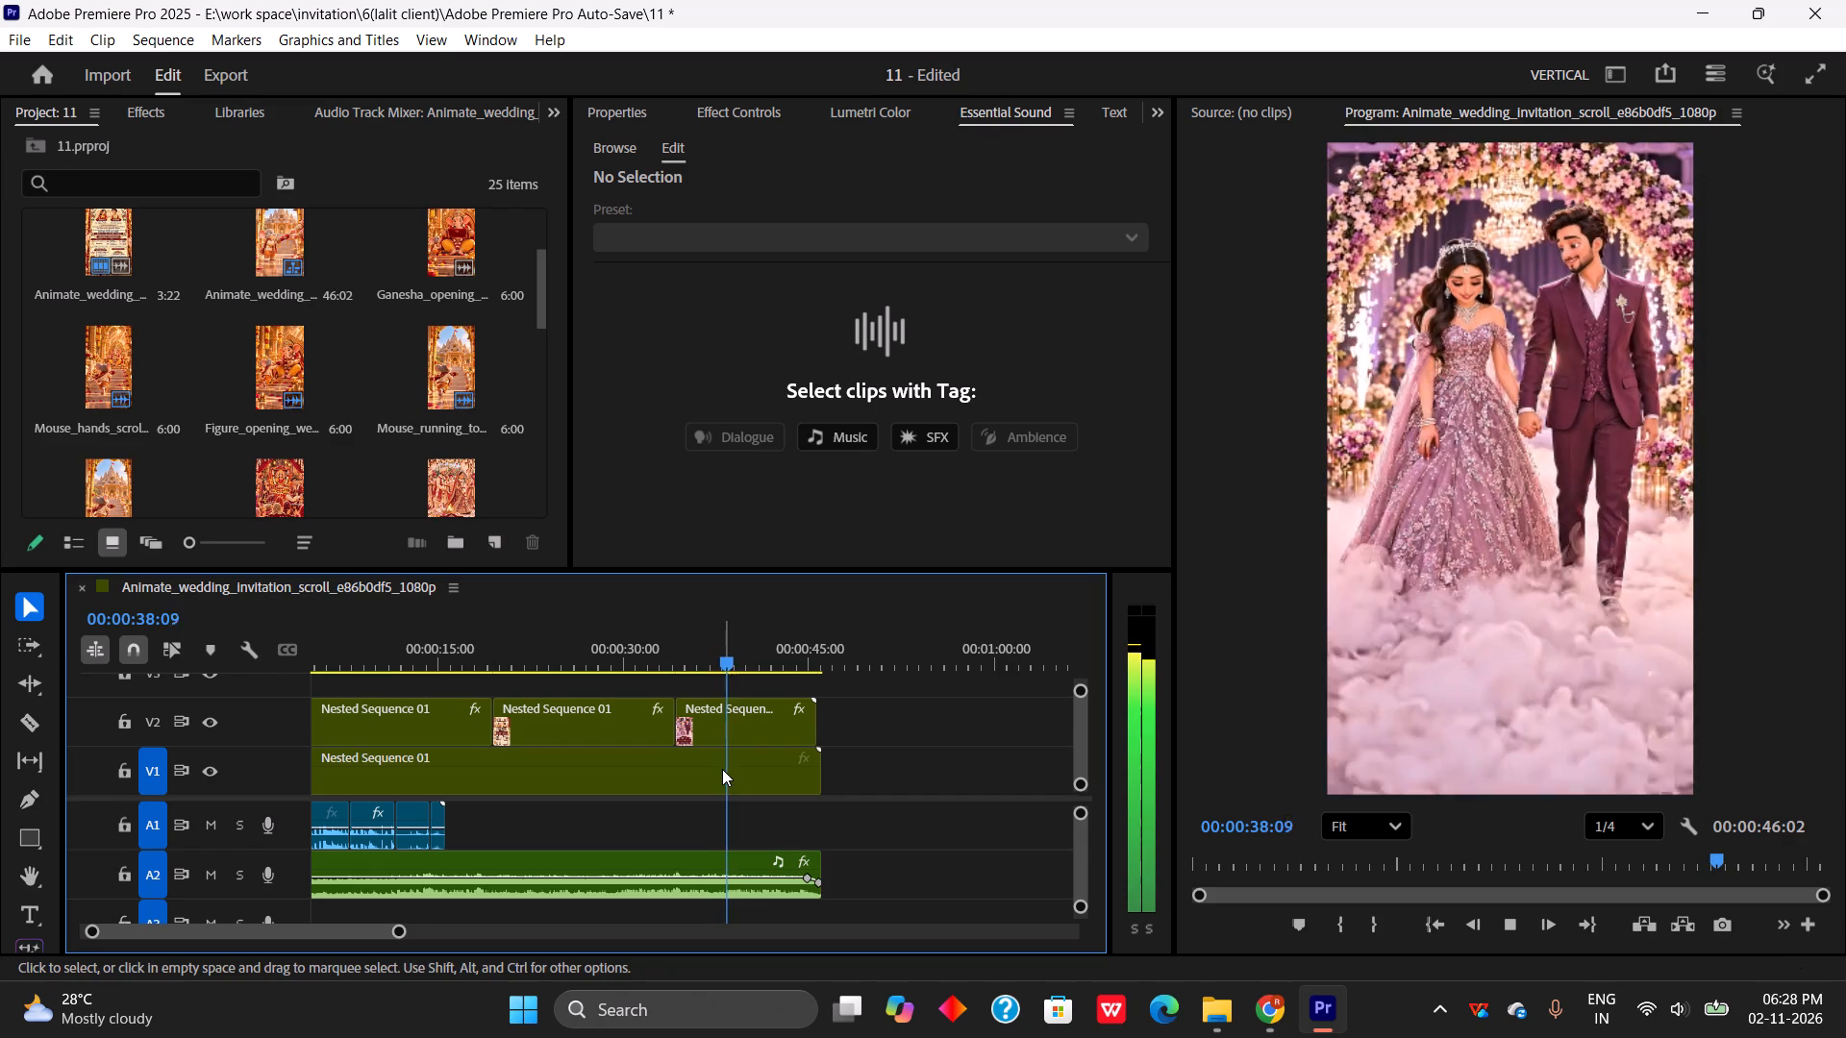
key(space)
Remove the Crop effect from the third V2 segment and review the Reception scene through the closing invitation scene.
click(739, 719)
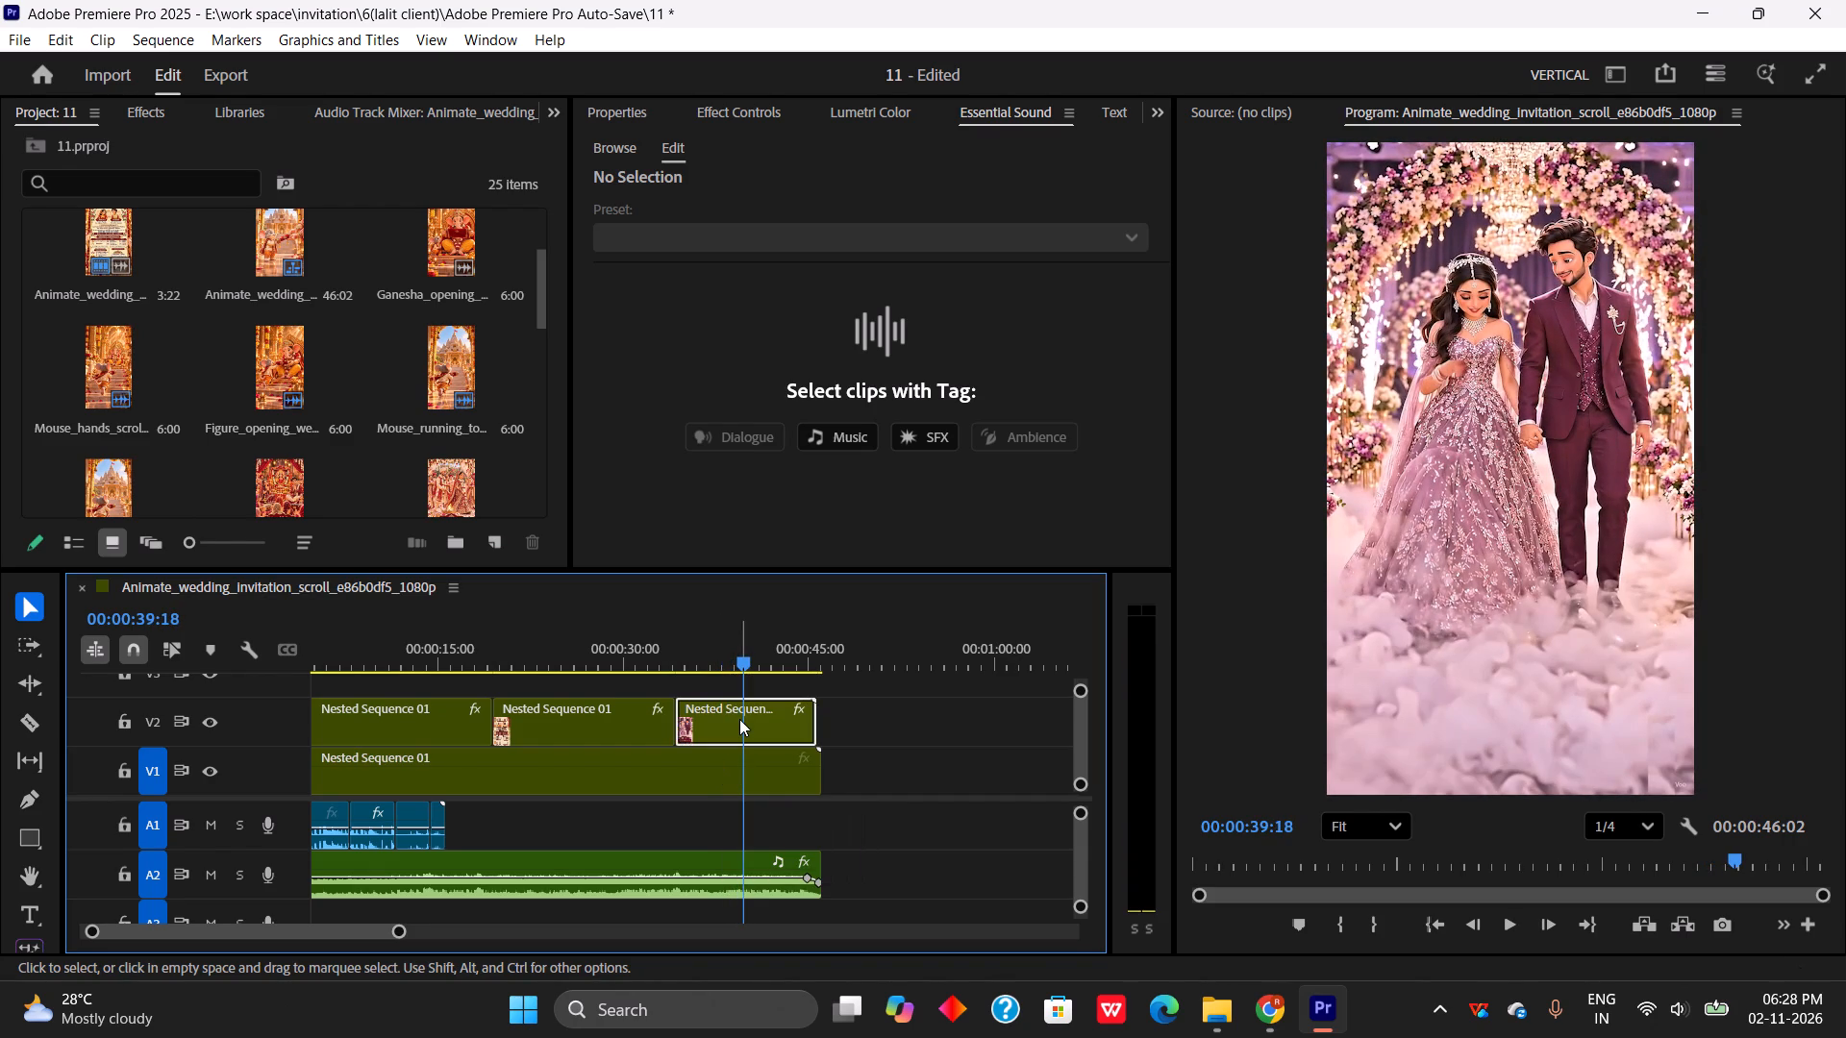
click(709, 95)
click(709, 101)
scroll(807, 352, down, 3)
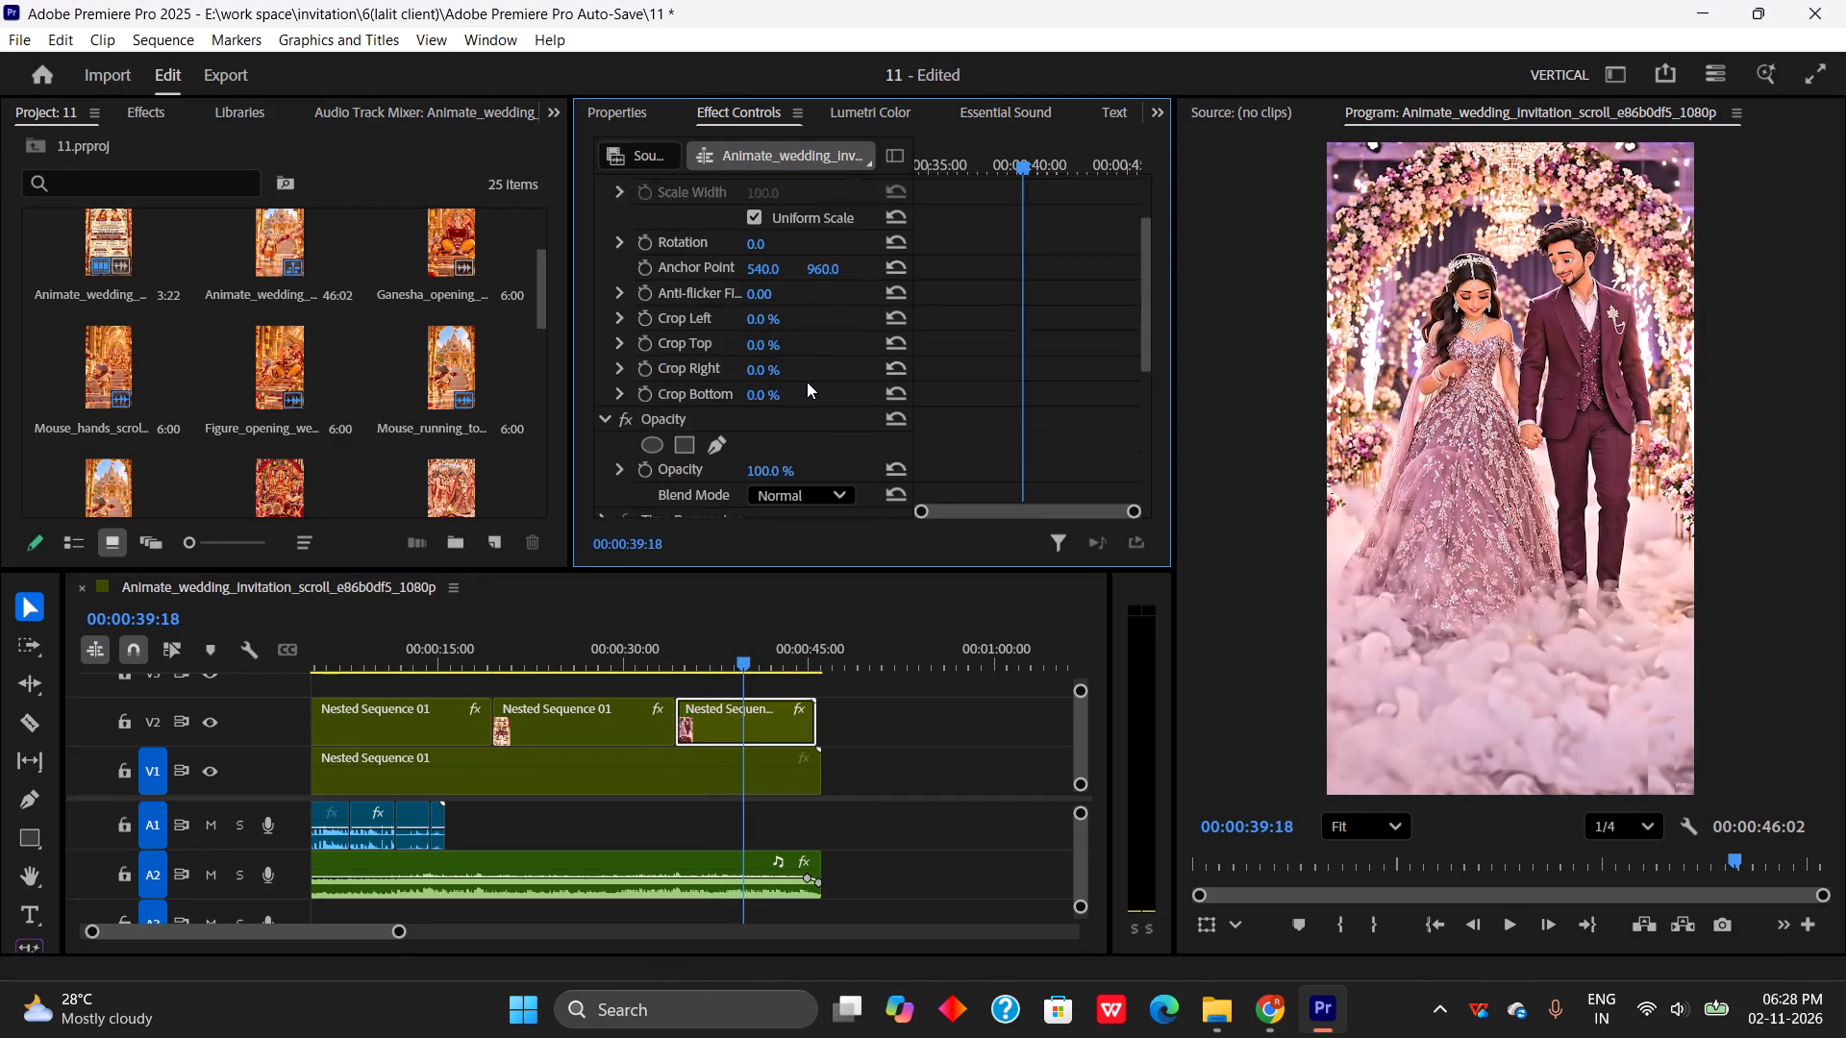
scroll(807, 382, down, 18)
scroll(821, 431, up, 1)
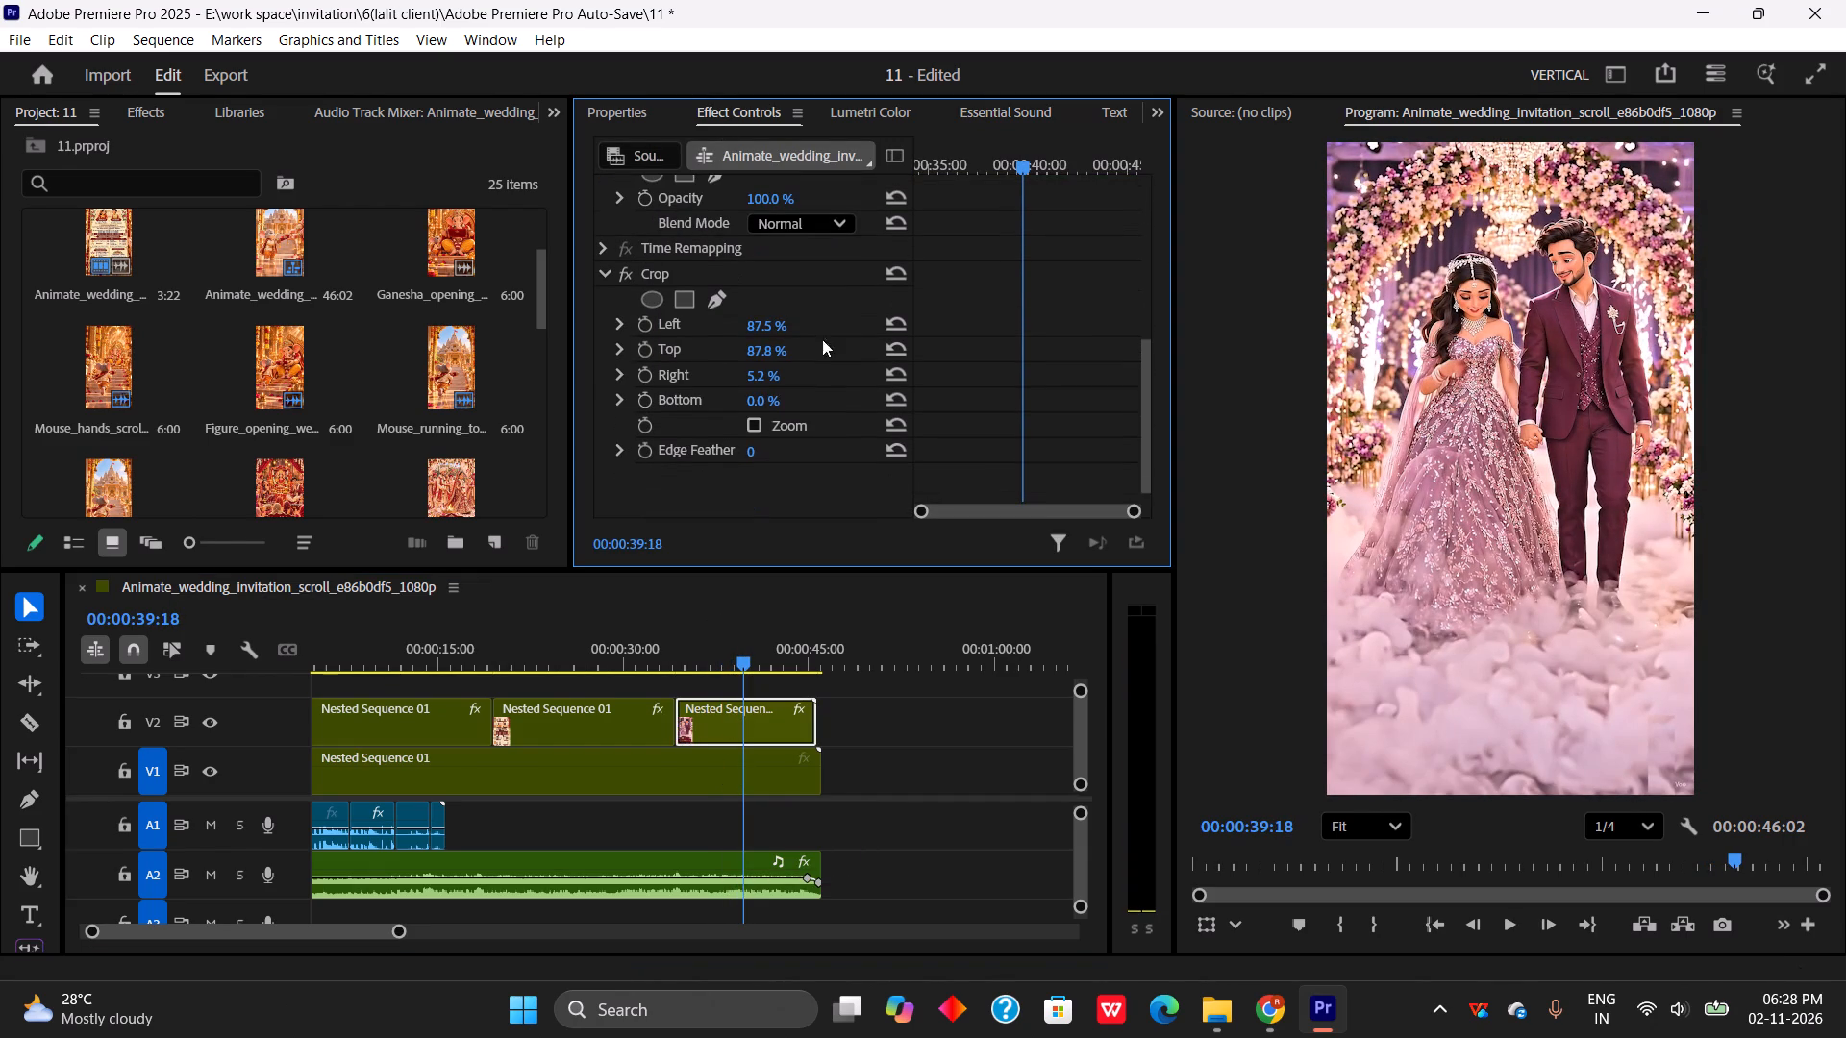
click(804, 260)
right_click(804, 270)
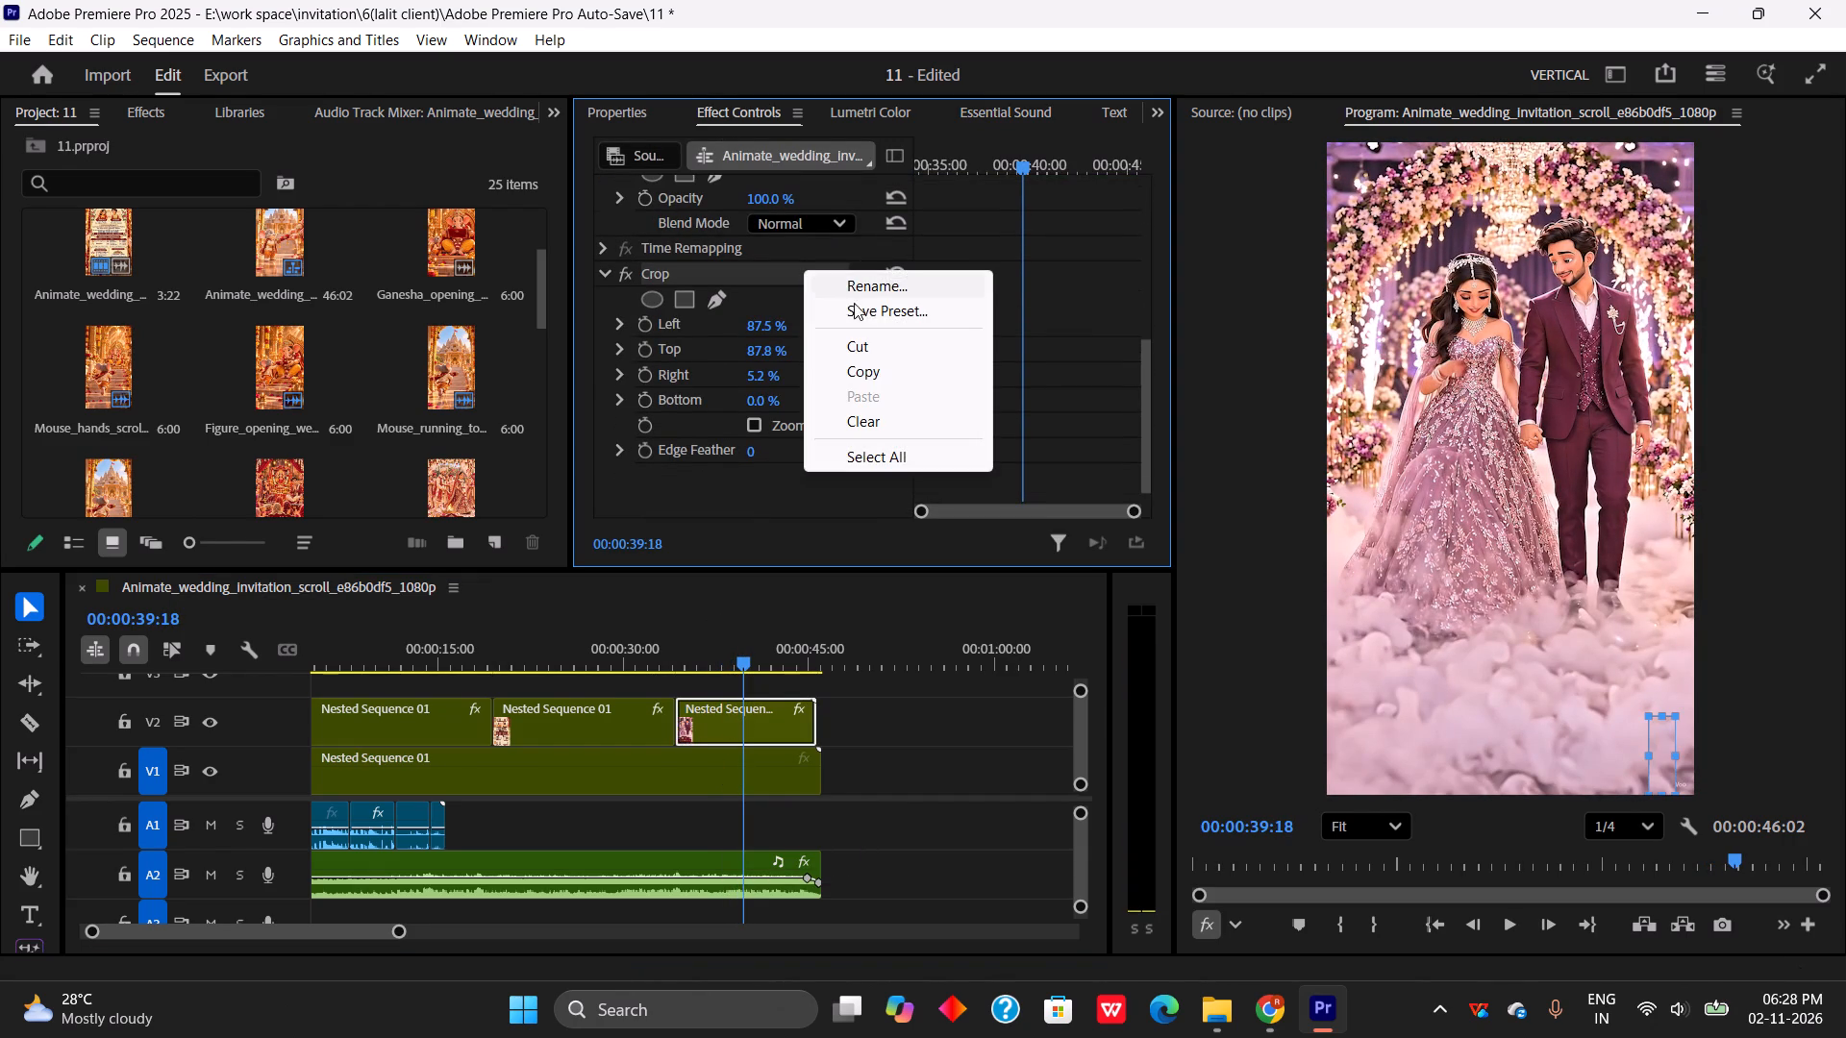
click(870, 421)
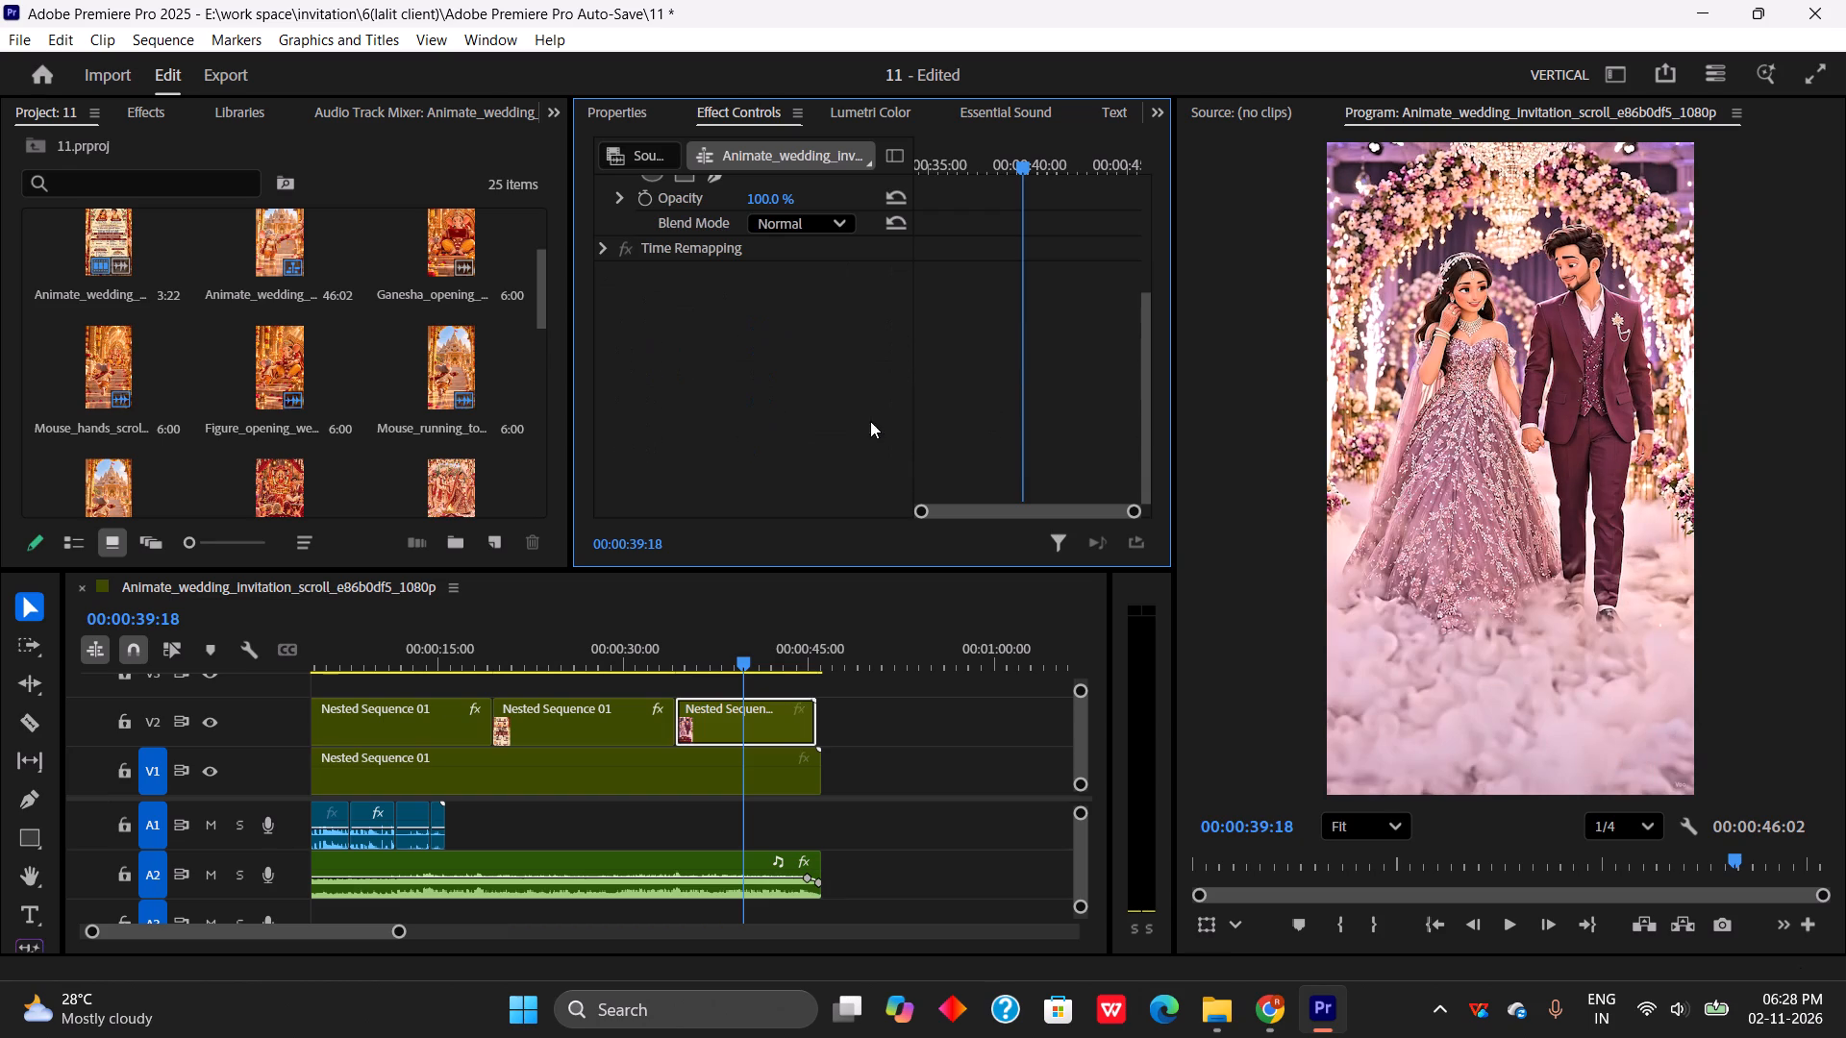
drag(738, 667, 671, 717)
key(space)
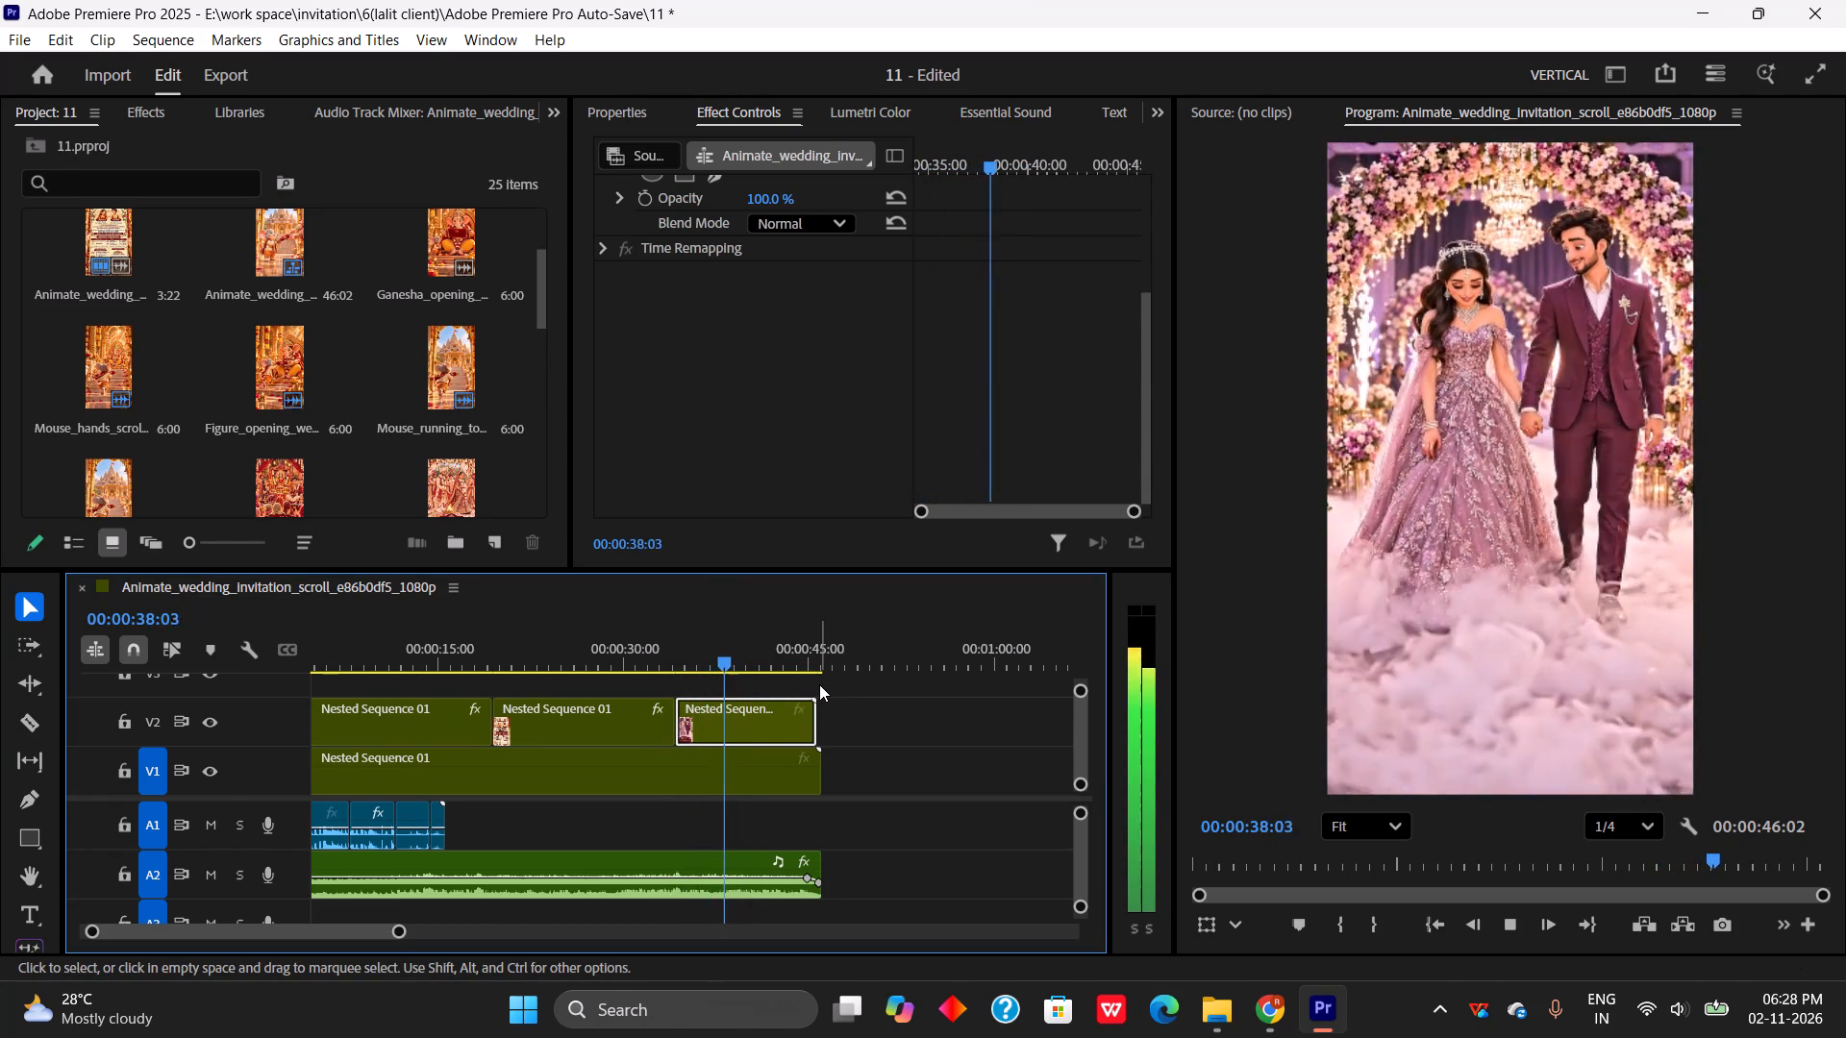
drag(732, 660, 806, 676)
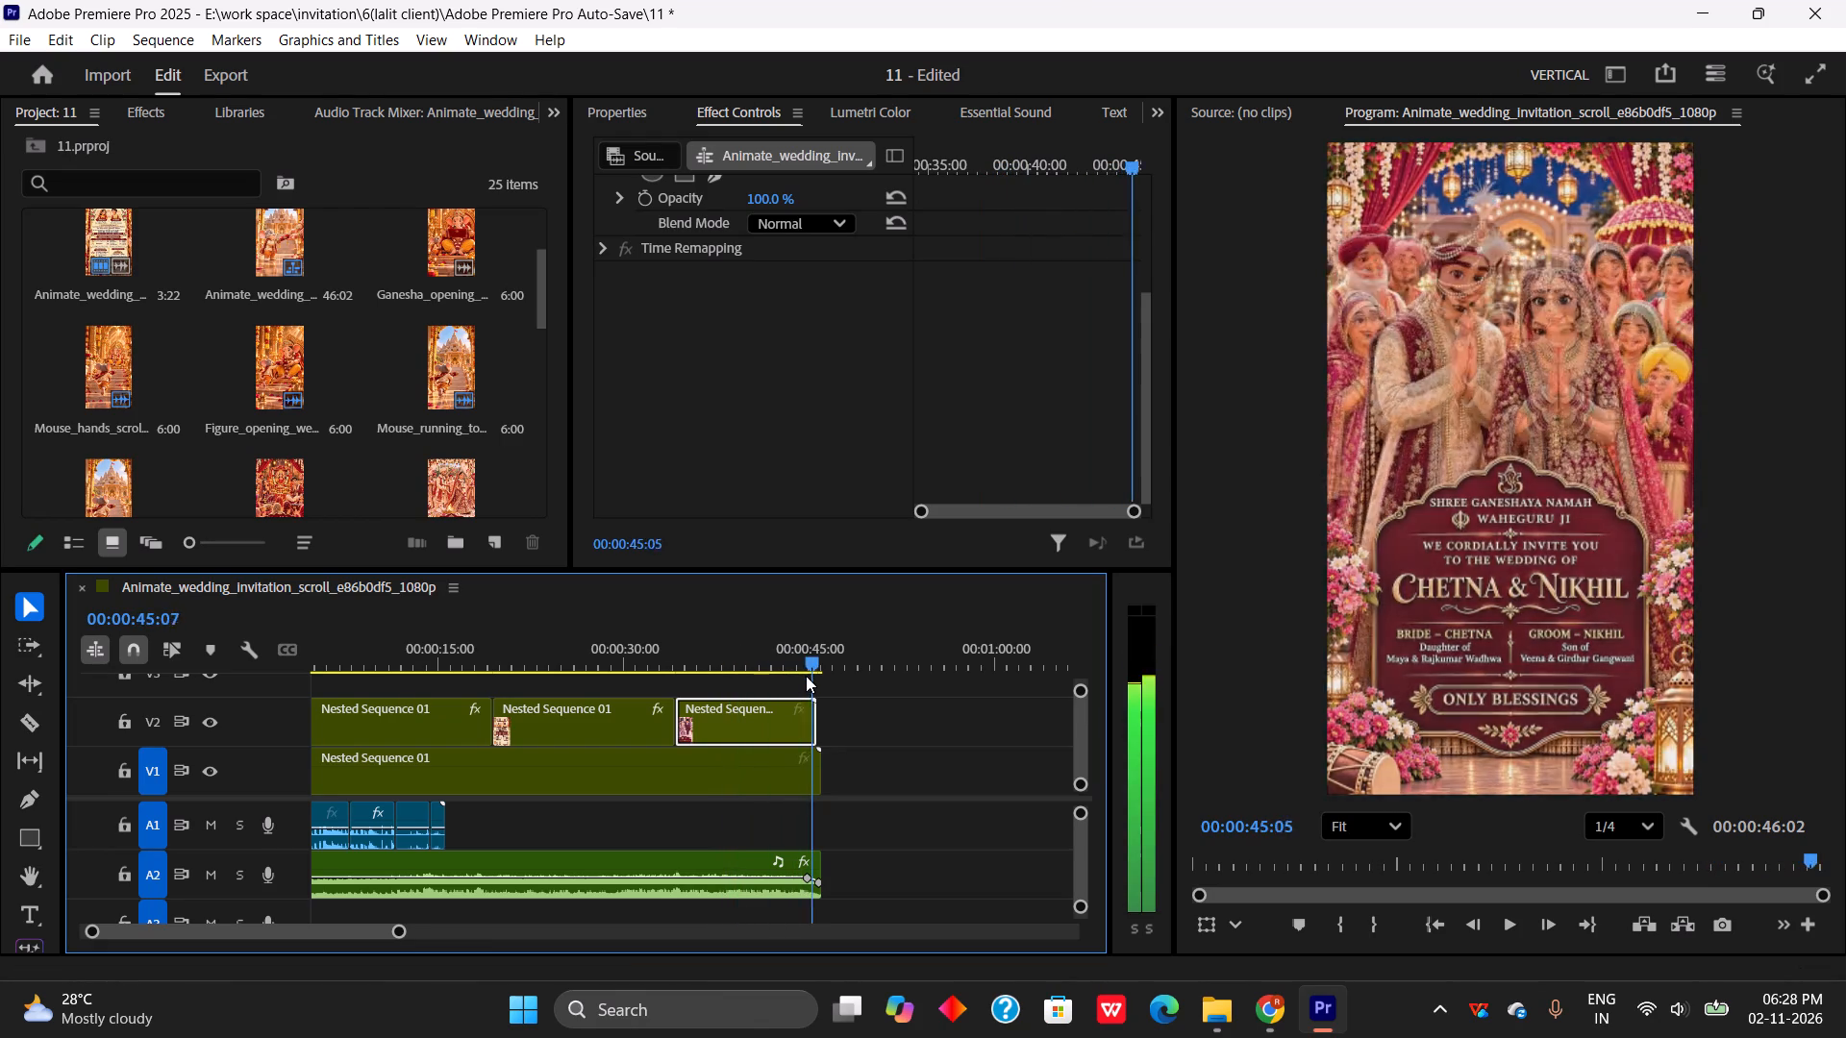
Undo the Crop removal on the third V2 segment and the ripple delete of the short piece before it.
drag(806, 676, 807, 685)
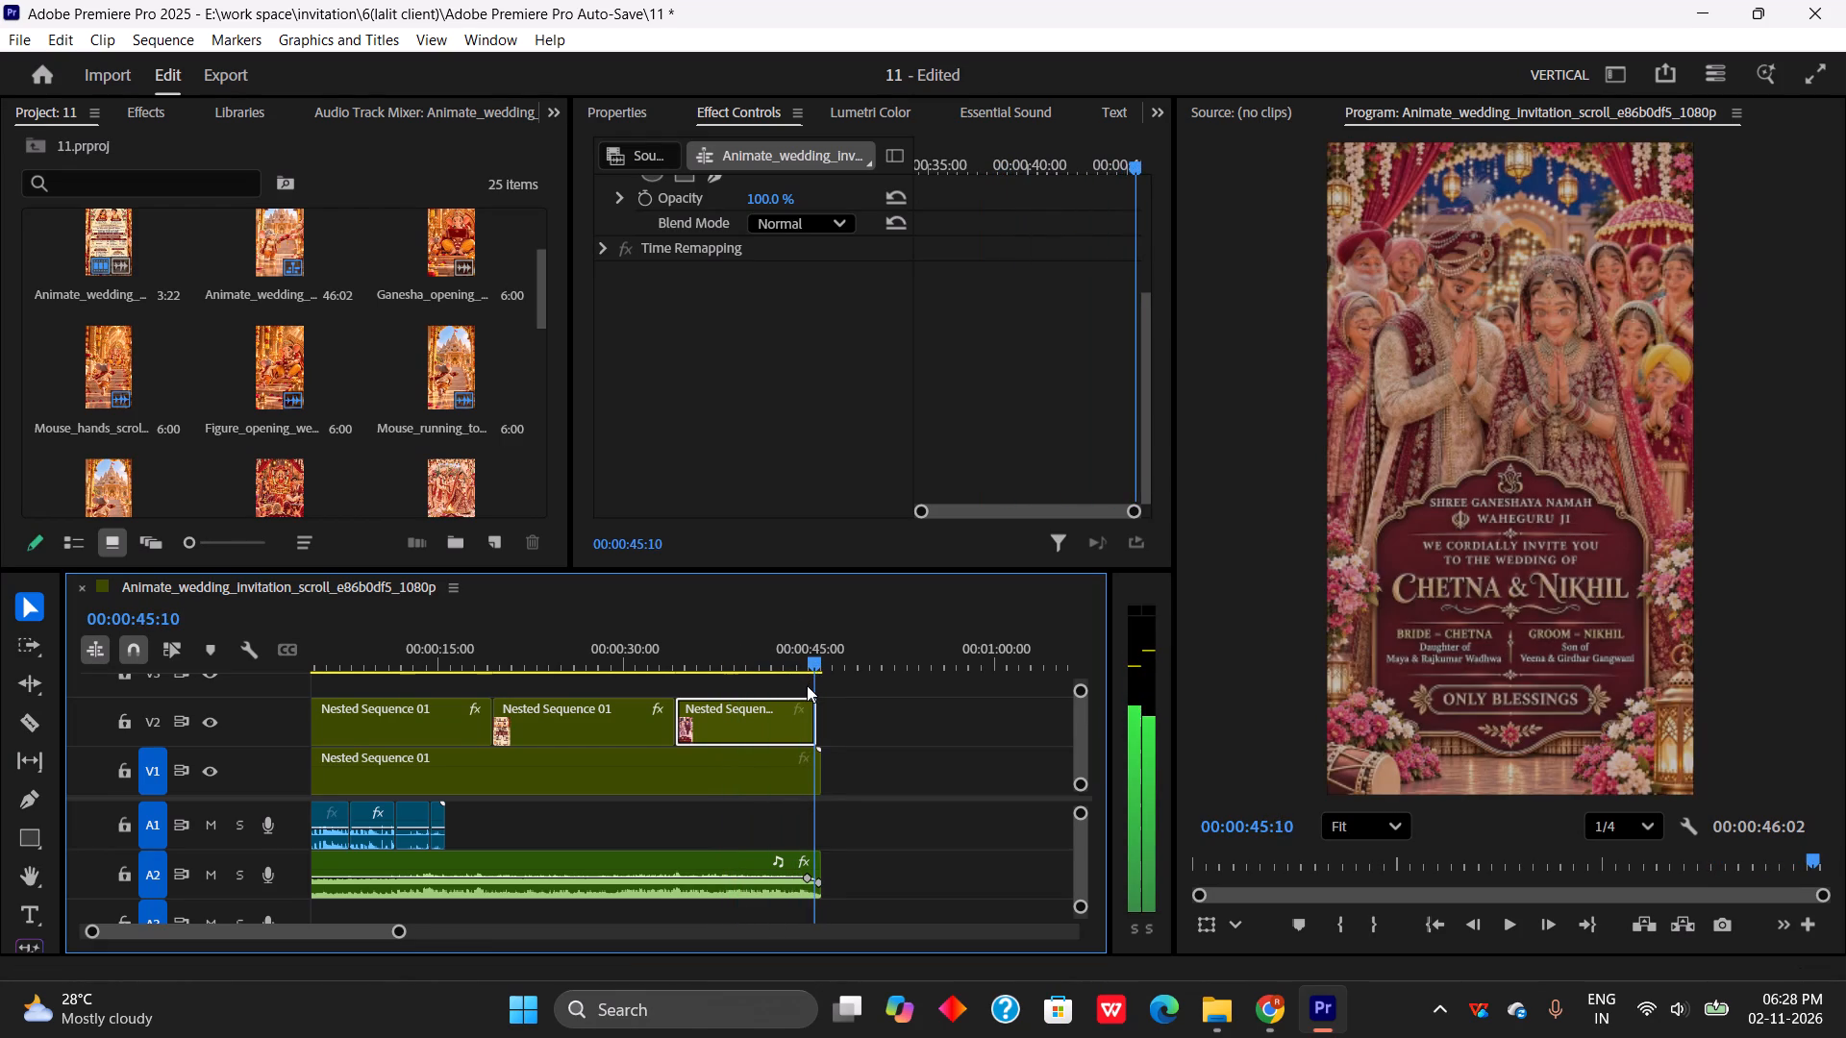
drag(807, 685, 682, 721)
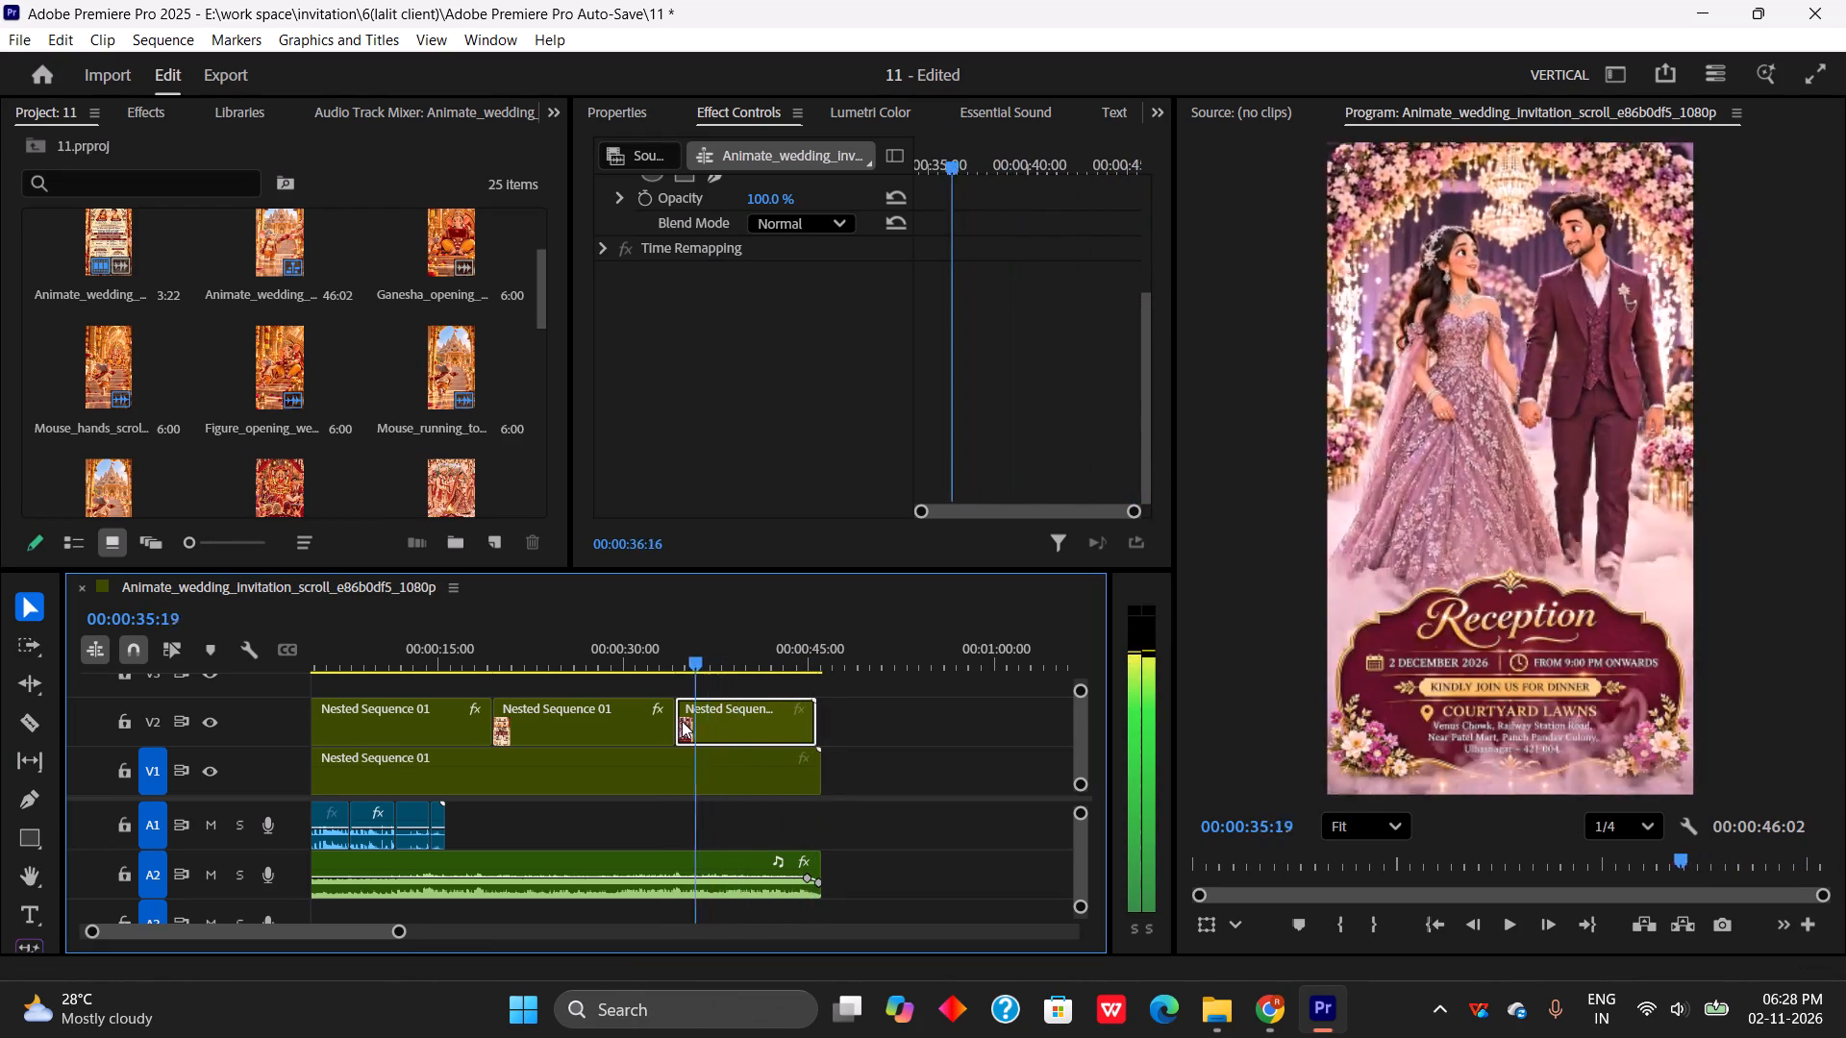
drag(682, 721, 653, 721)
key(ctrl+z)
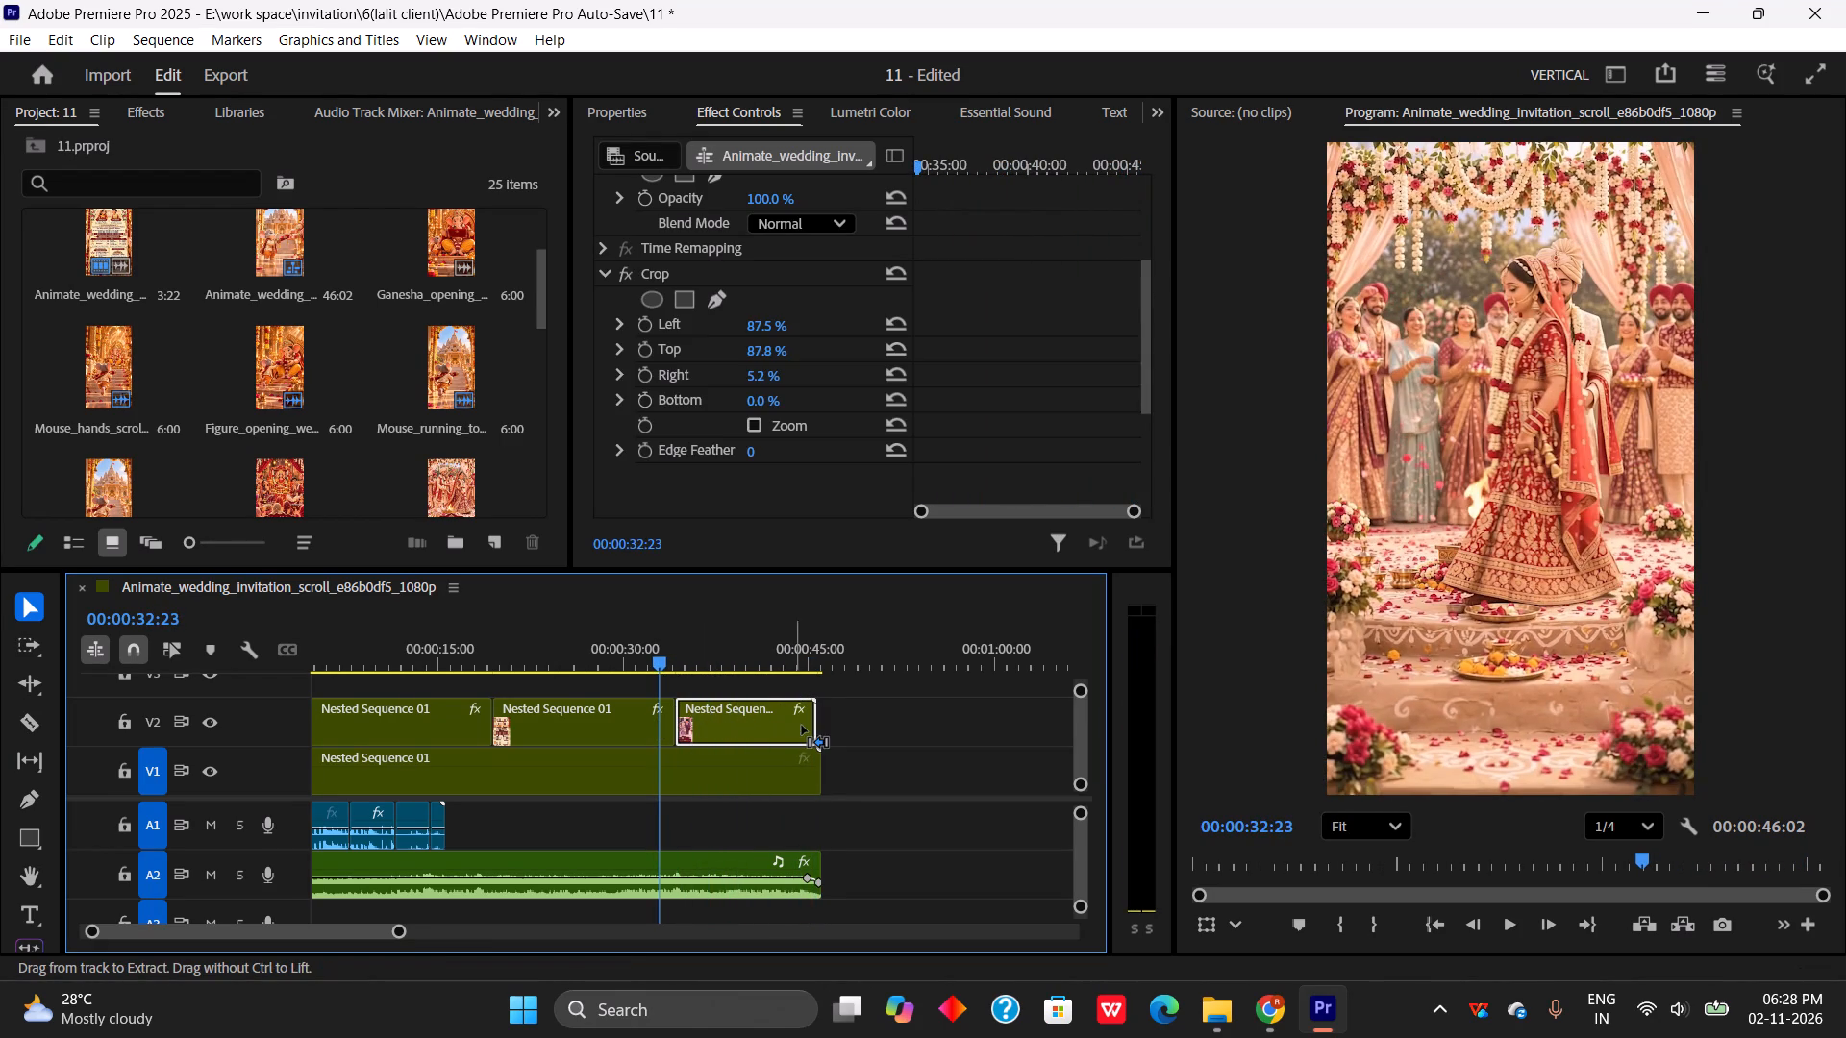
key(ctrl+z)
key(ctrl+z)
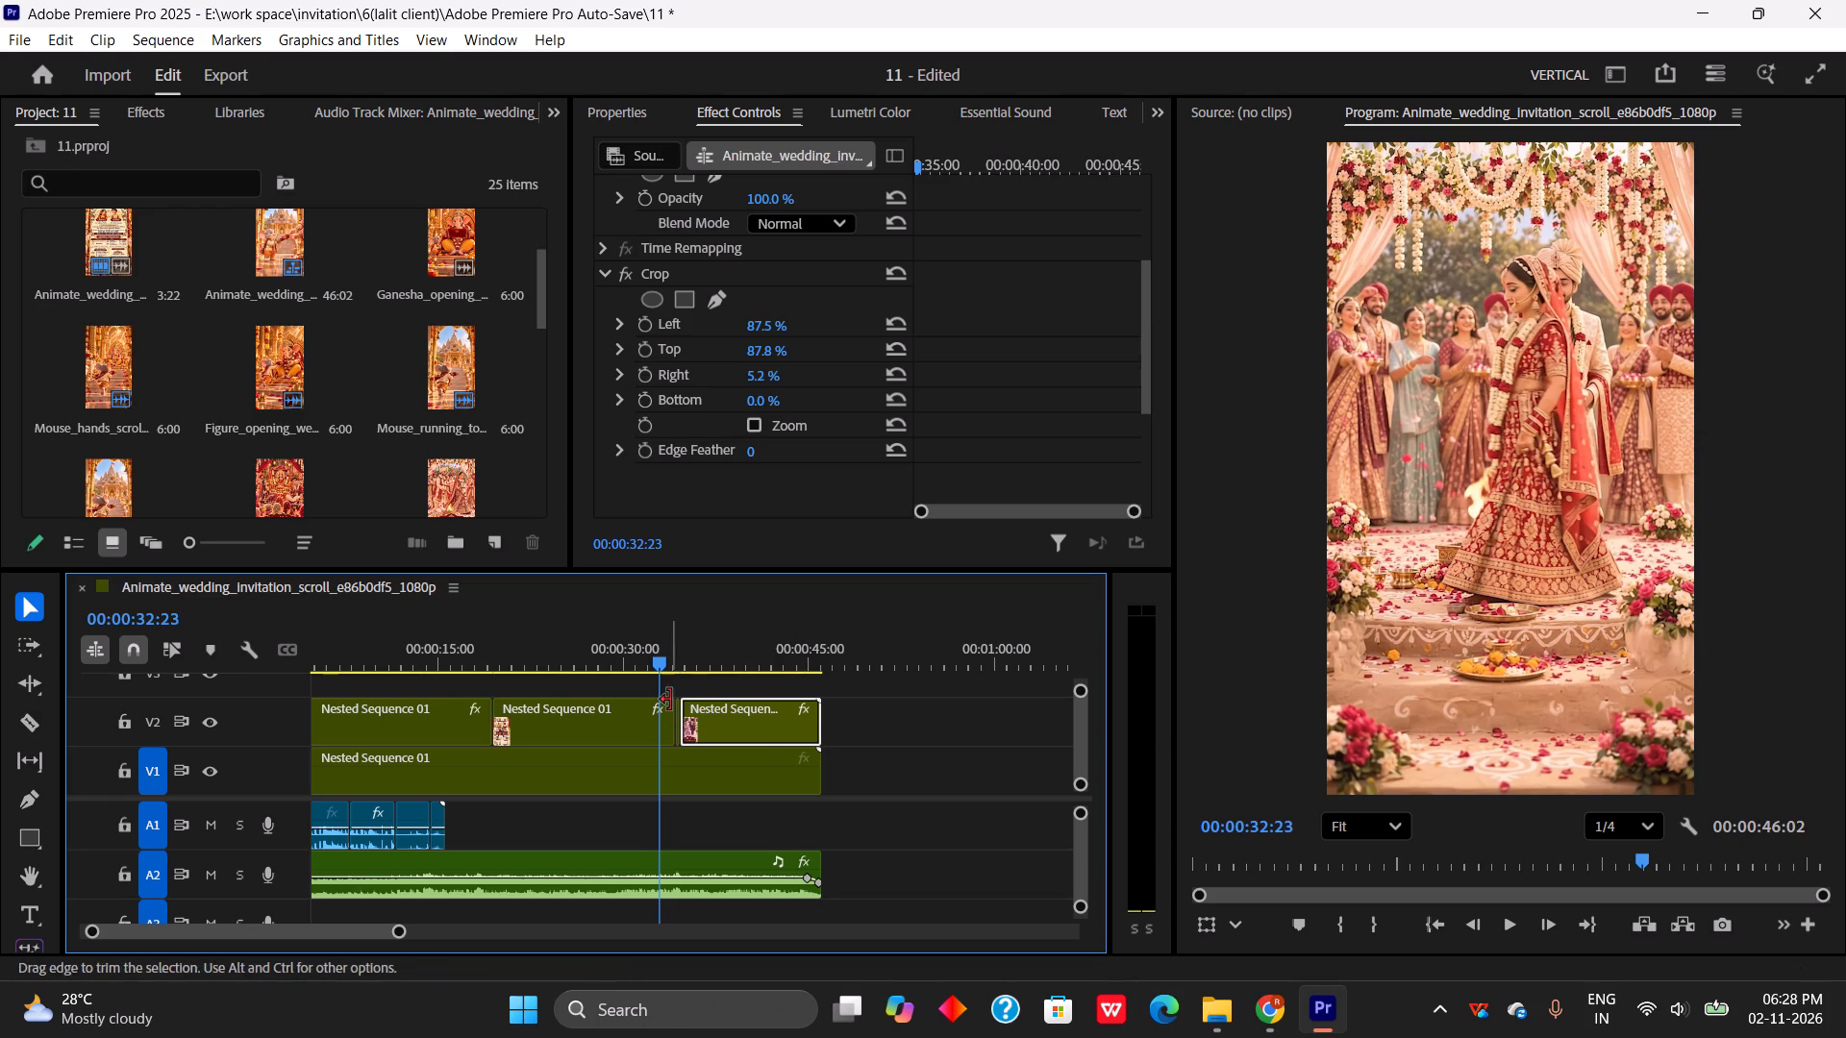
Remove the Crop effect from the last V2 segment, covering the Reception and closing invitation scenes.
drag(677, 685, 713, 725)
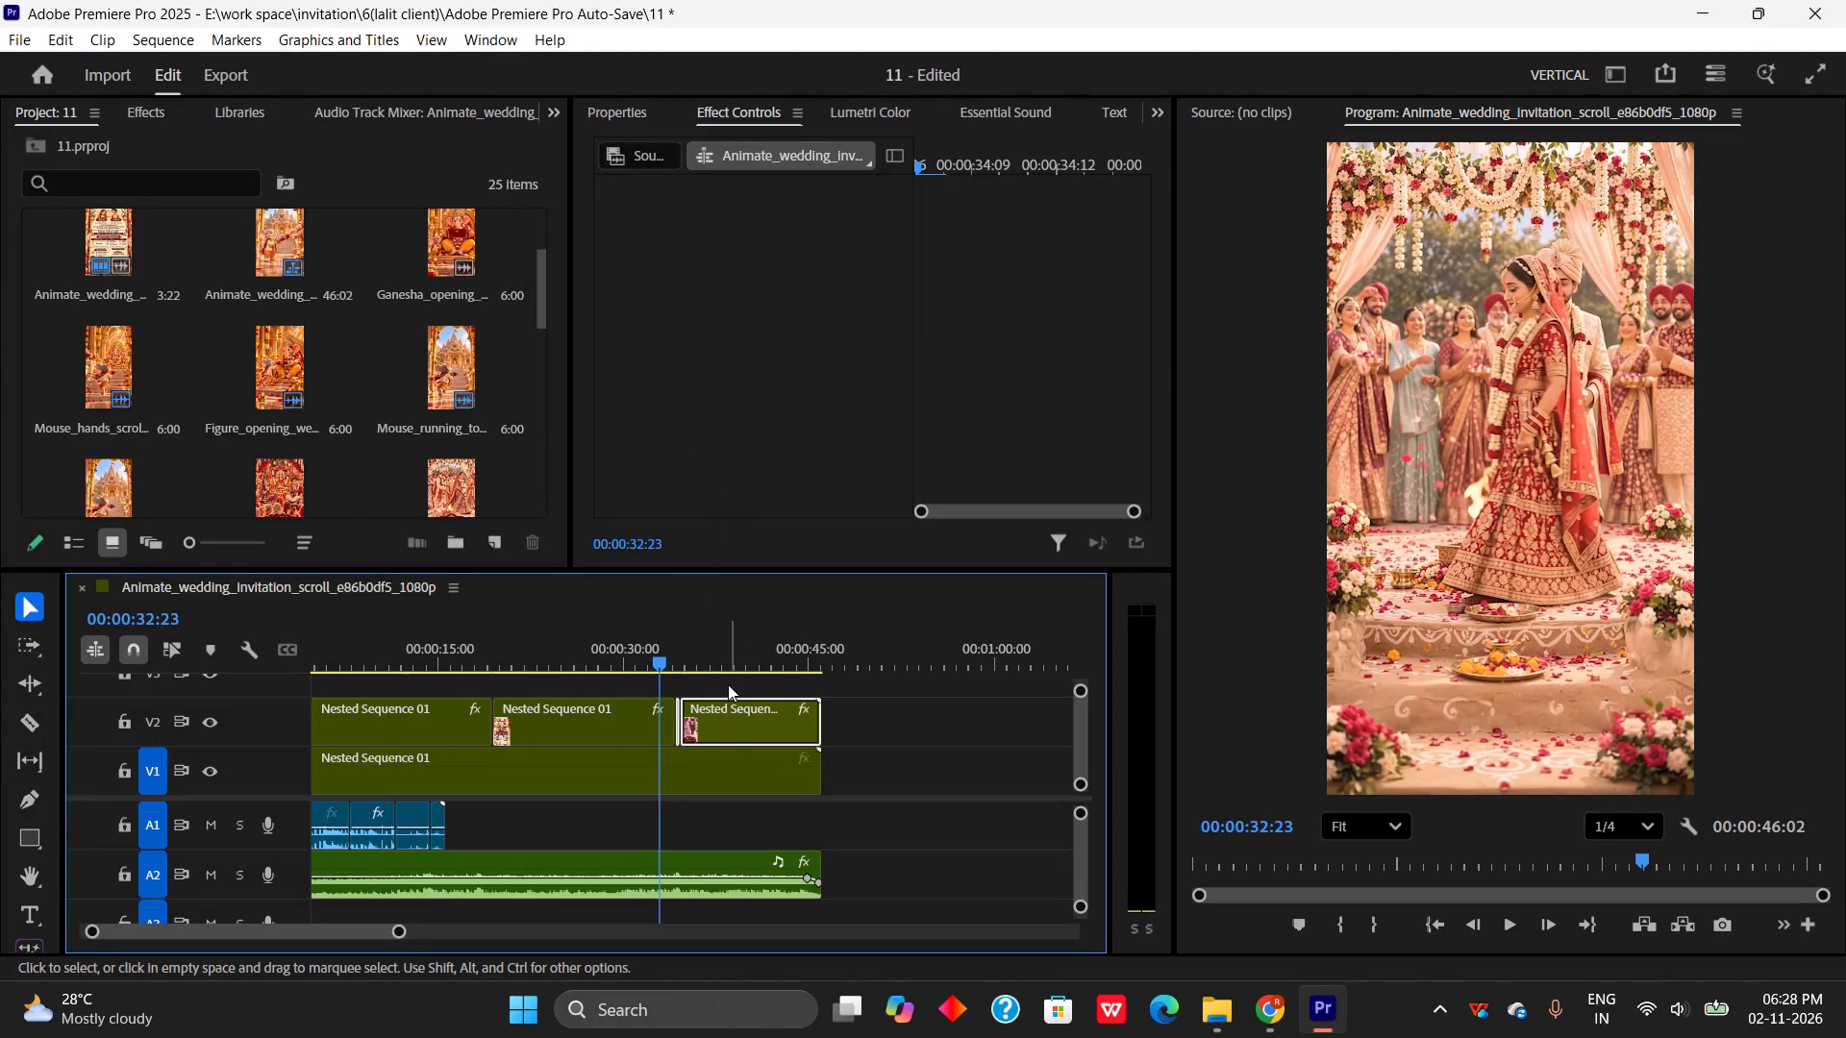
click(728, 732)
click(1009, 699)
click(711, 712)
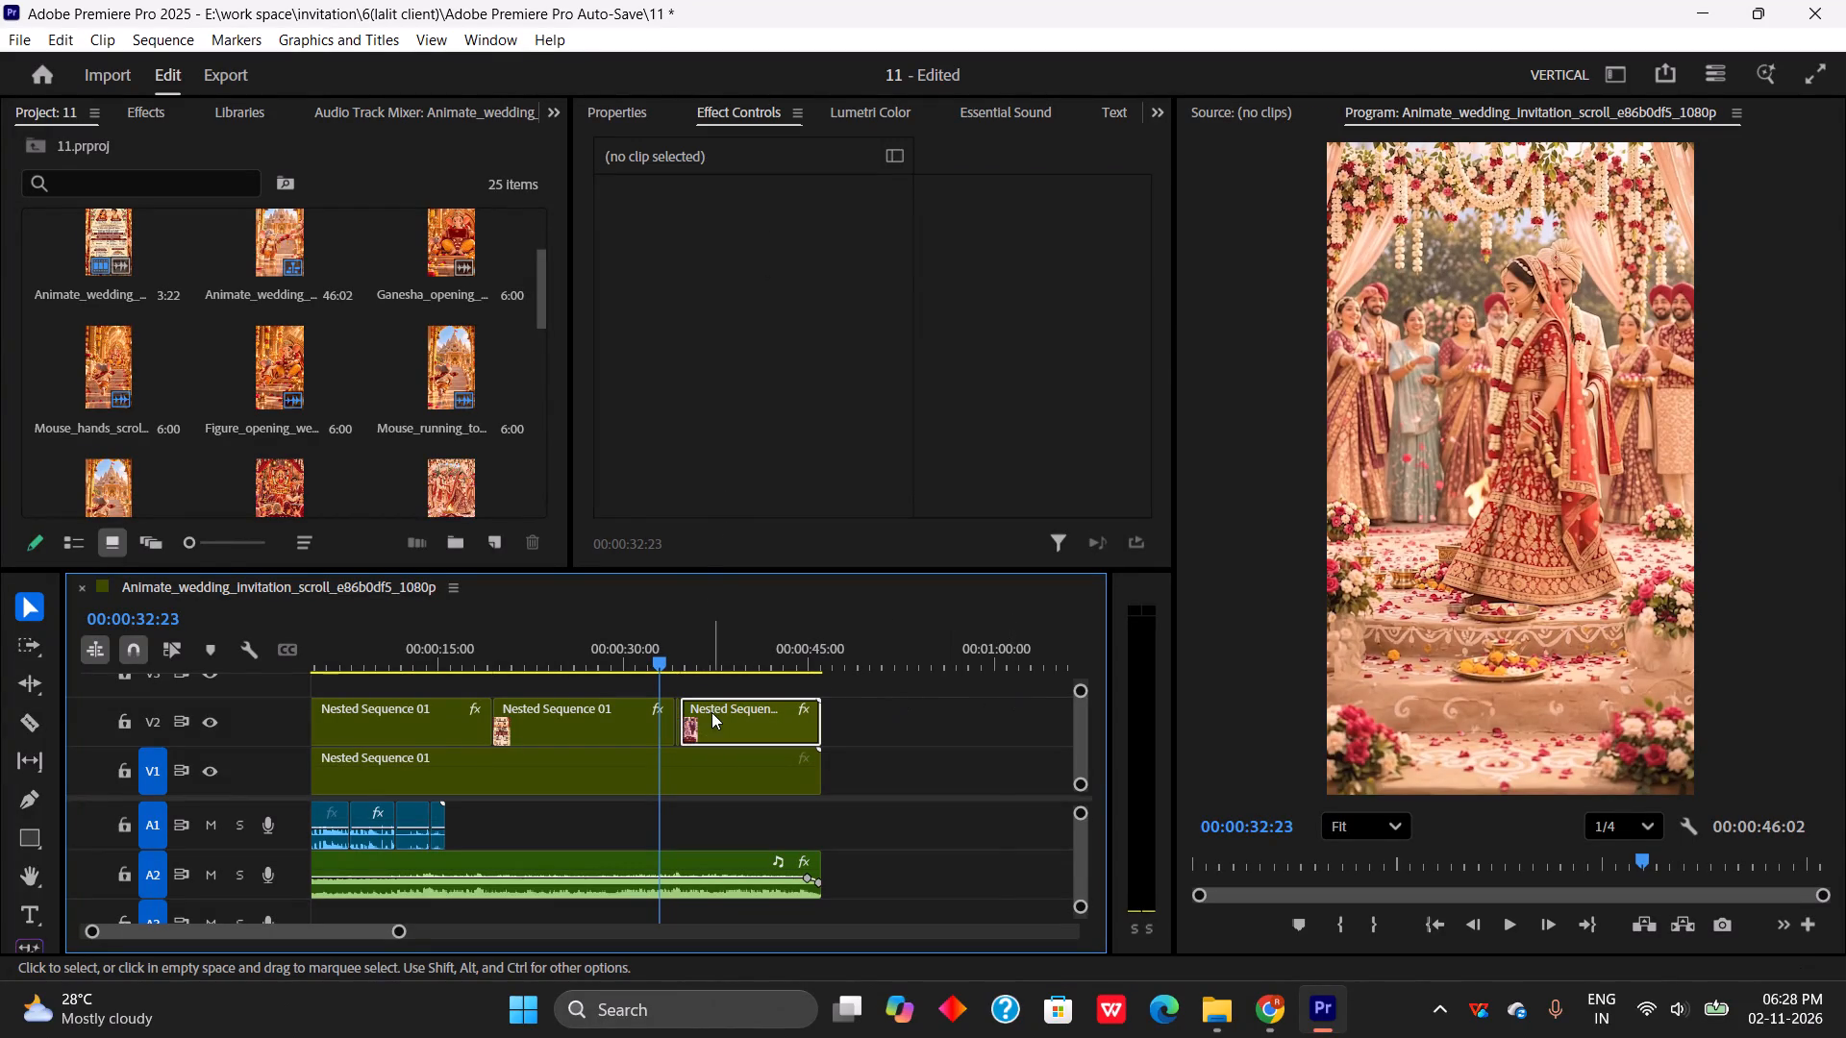
scroll(702, 396, down, 6)
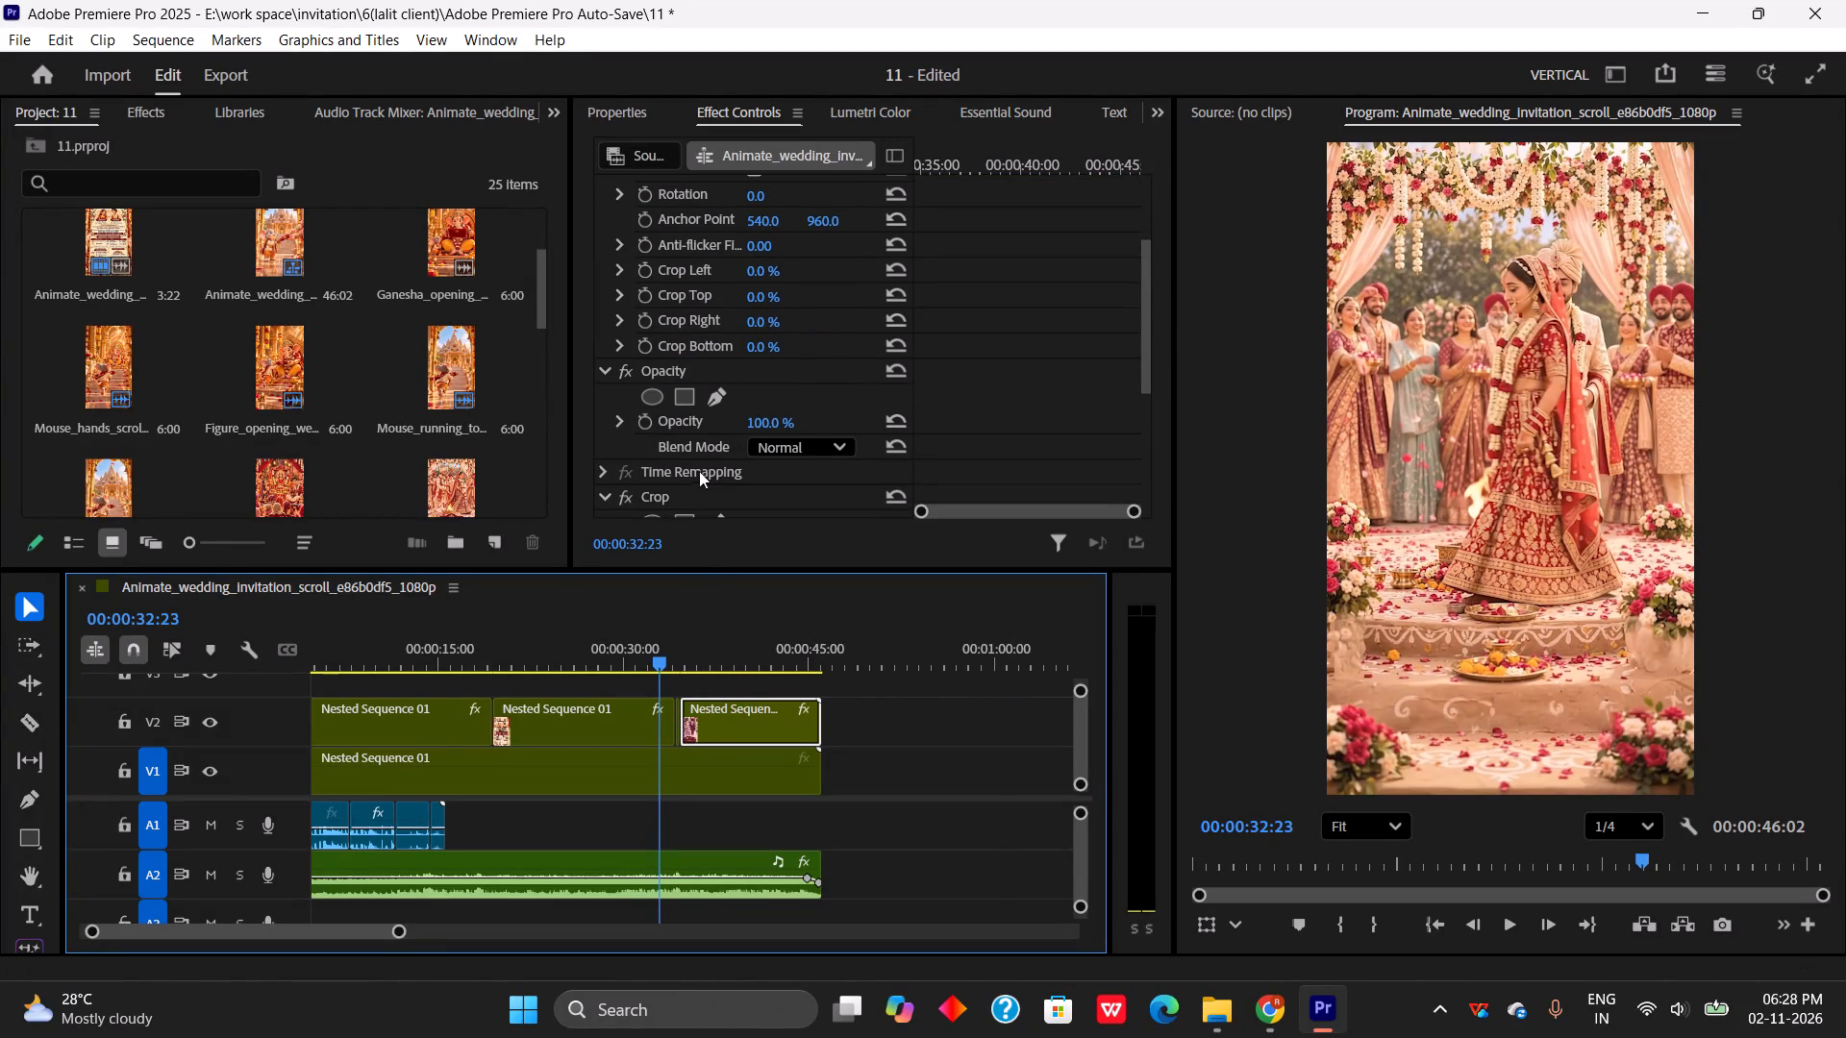
scroll(730, 468, down, 1)
right_click(721, 474)
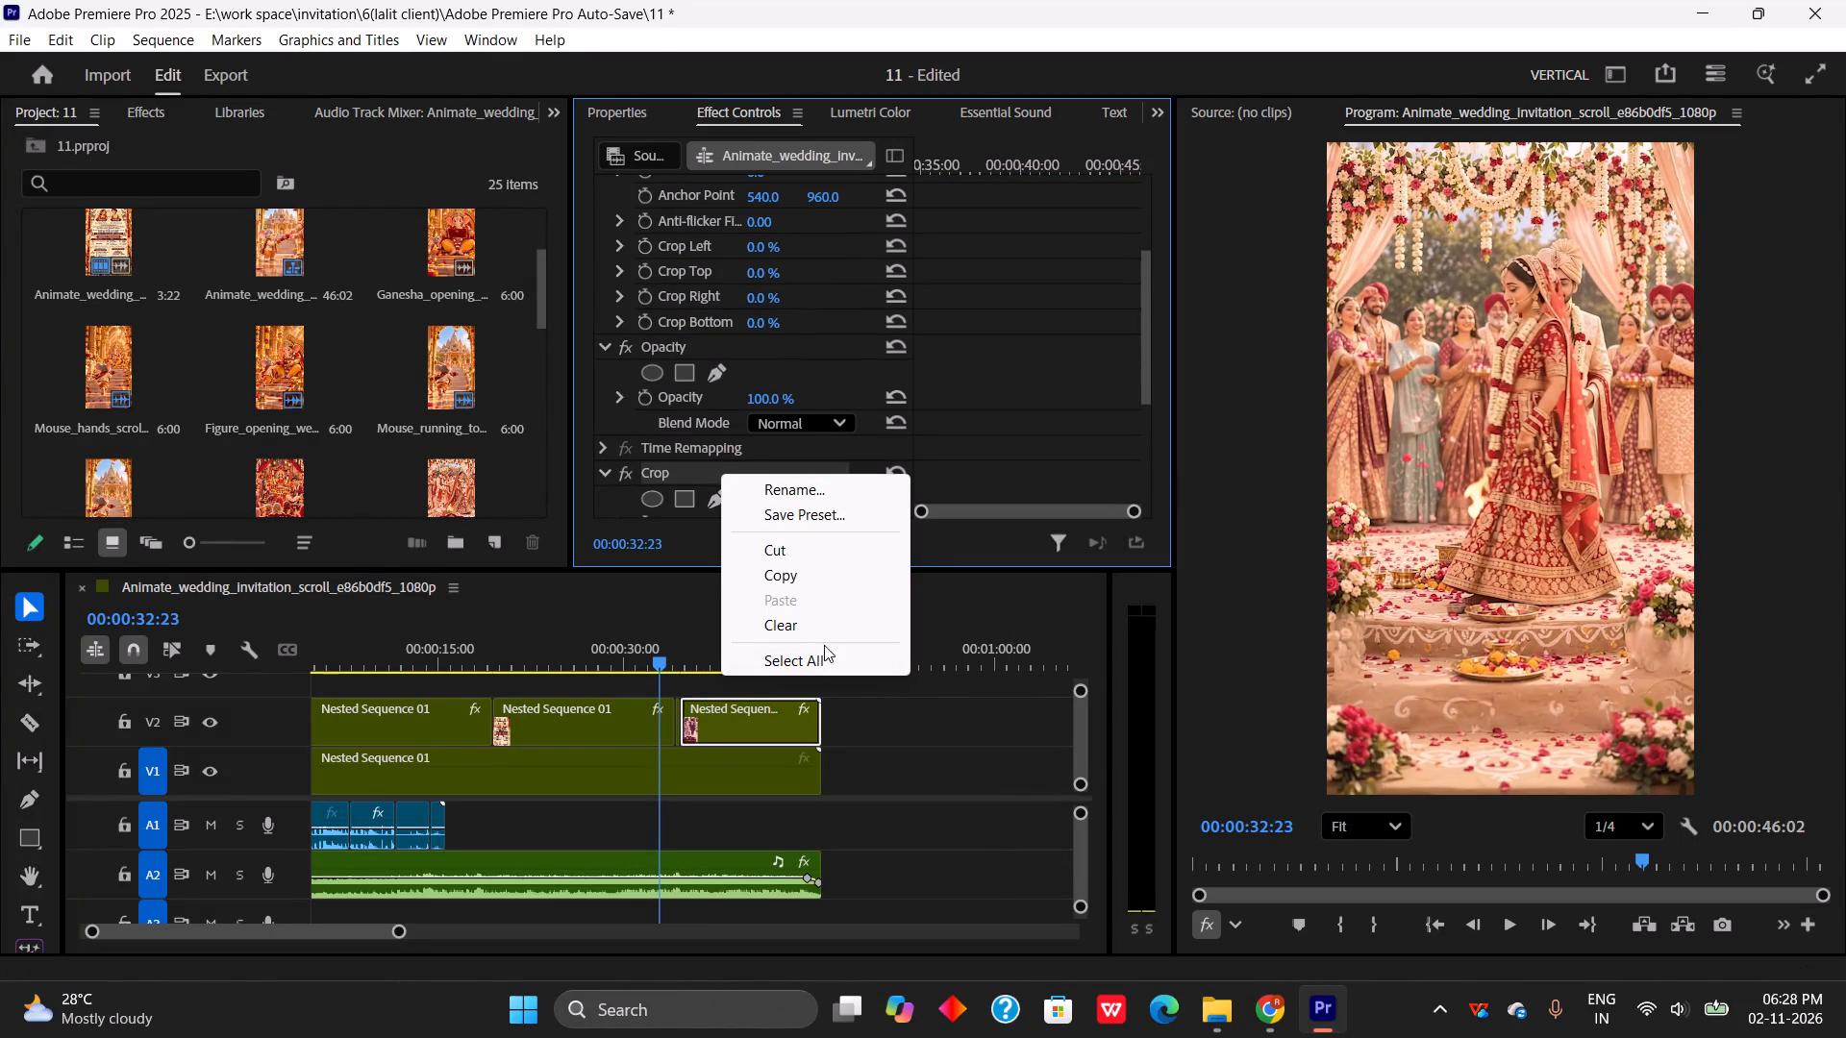
click(819, 623)
Clear the Crop effect from the short V2 piece between the second and last segments.
click(678, 721)
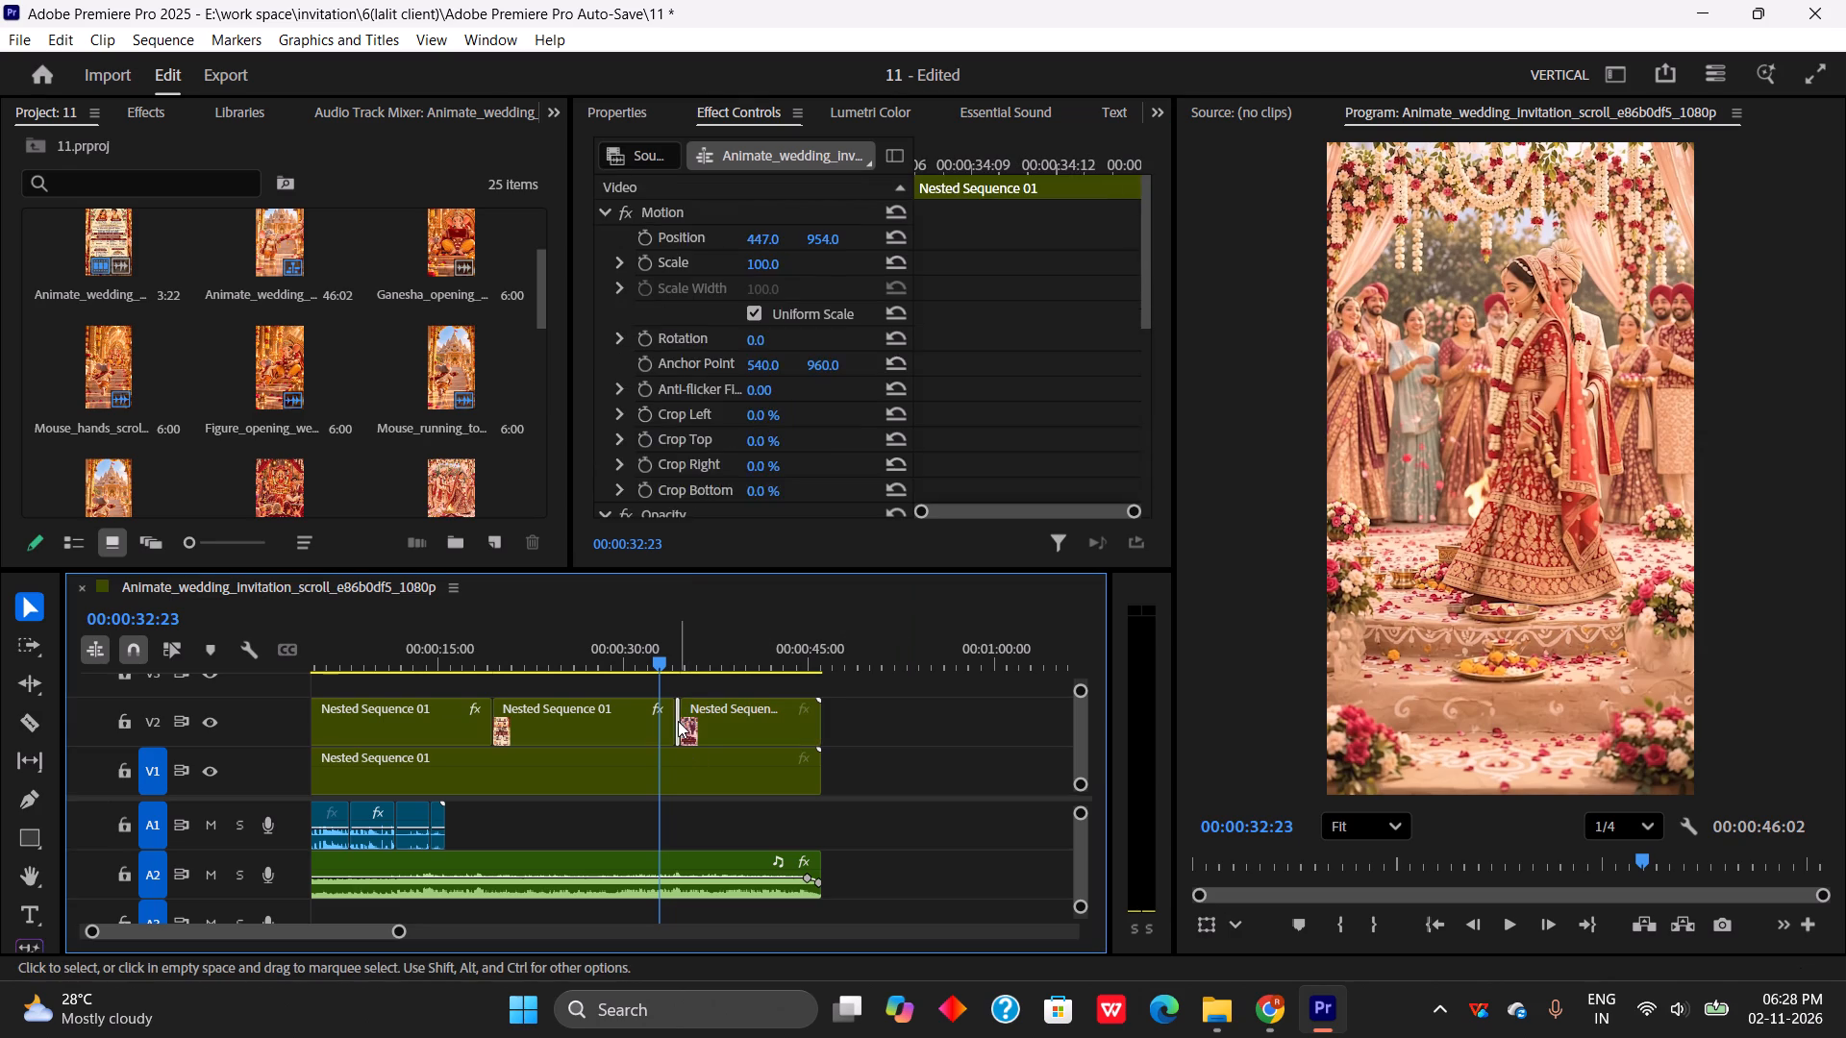
scroll(740, 419, down, 9)
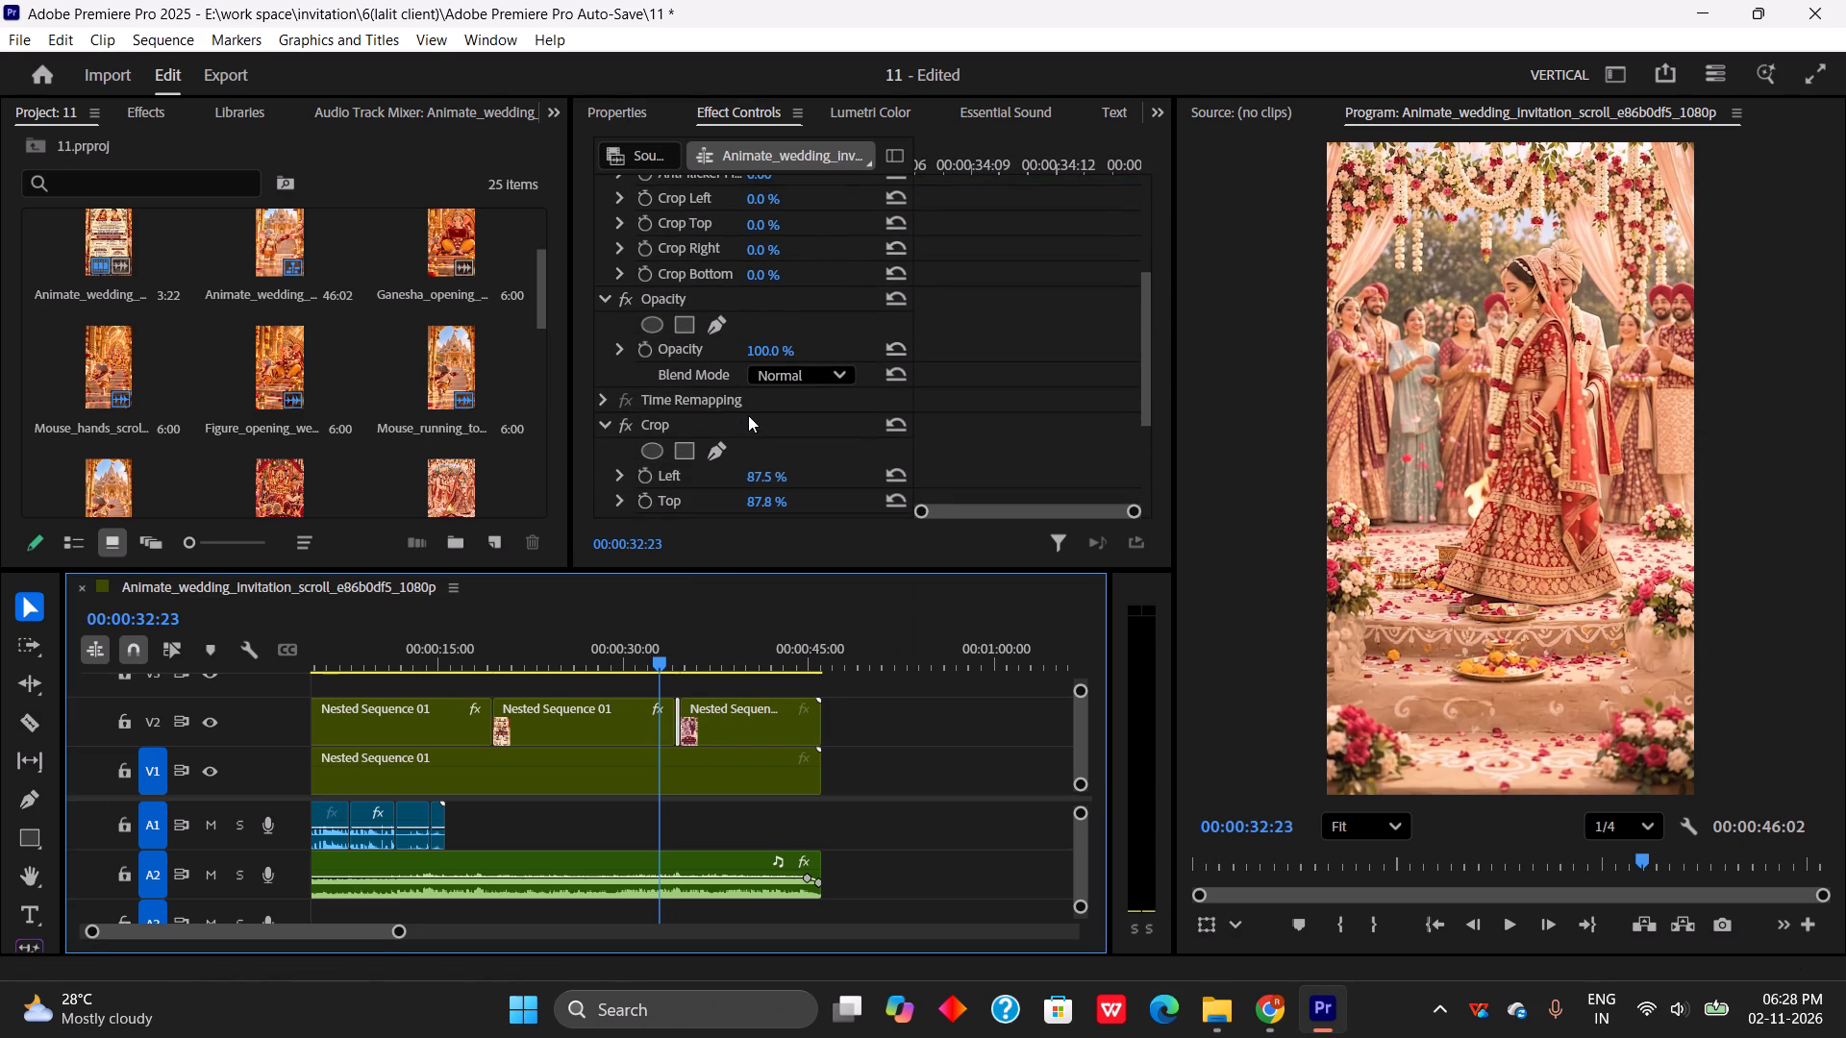
click(748, 415)
right_click(748, 430)
click(817, 583)
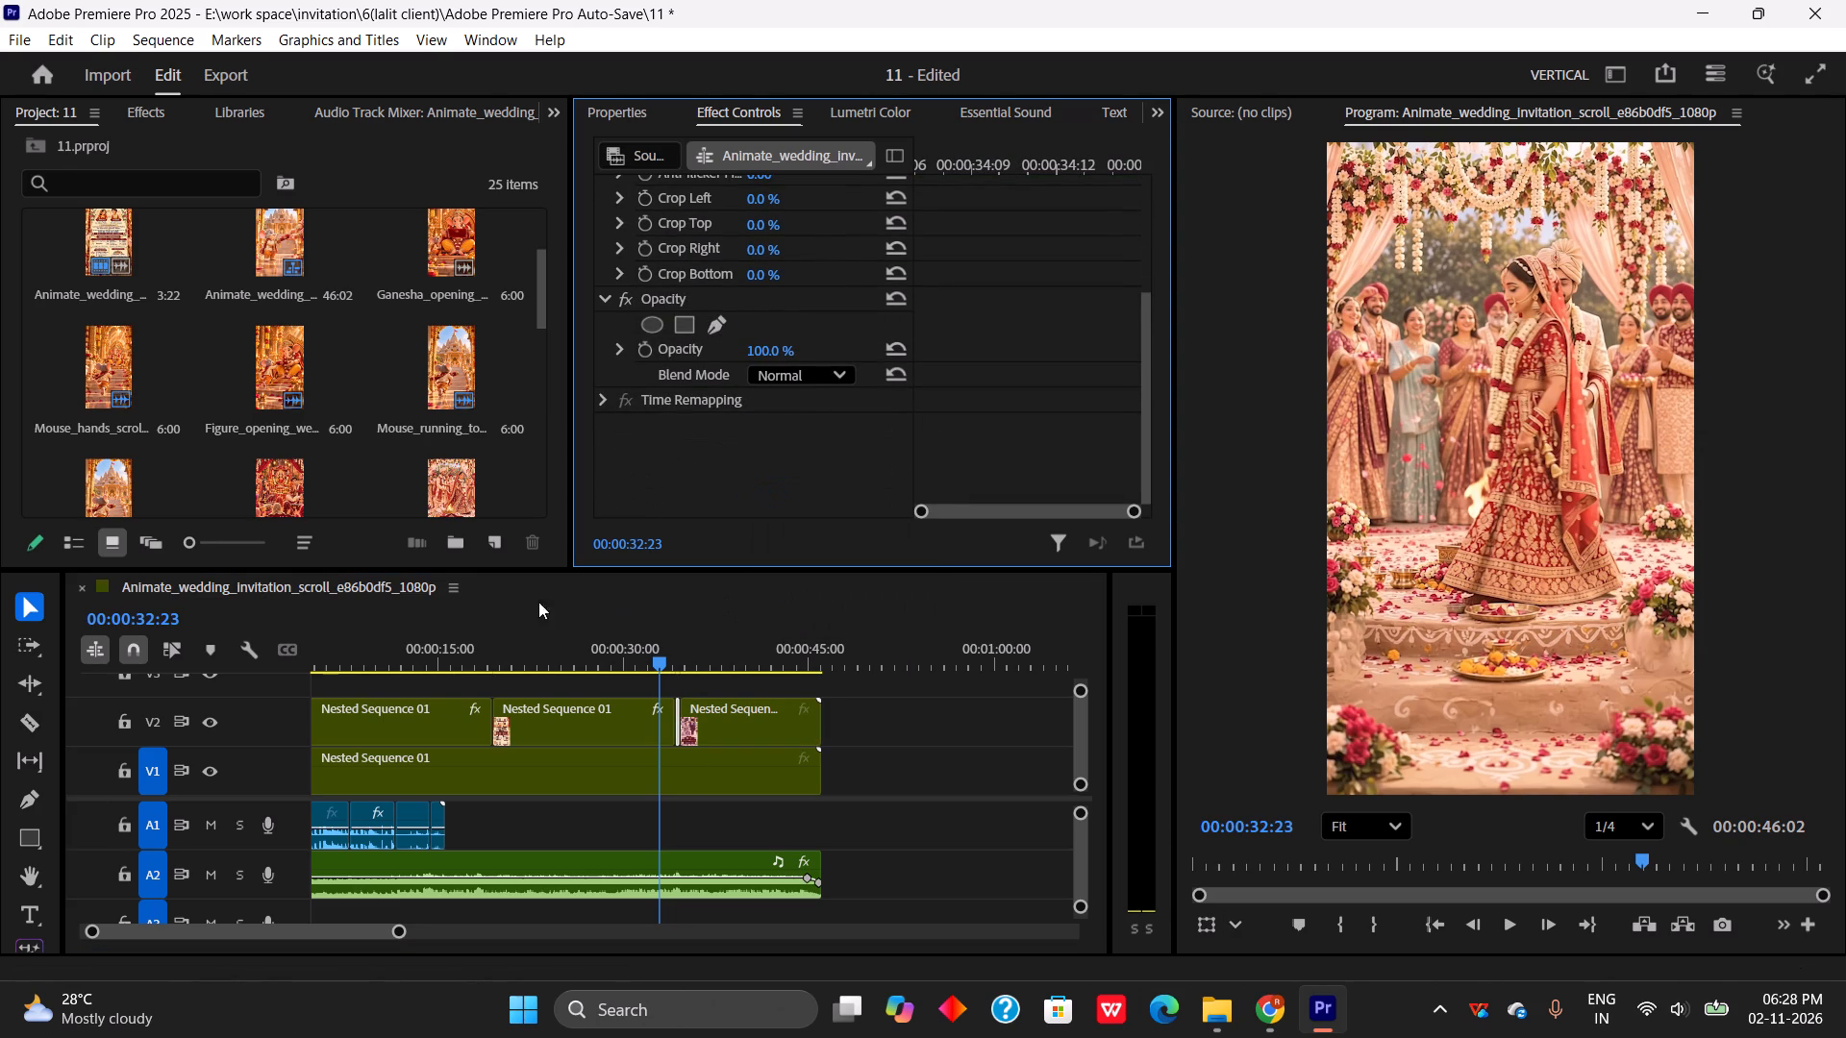
Find the Crop video effect and apply a fresh copy to the short V2 piece before the Reception segment.
scroll(287, 324, down, 5)
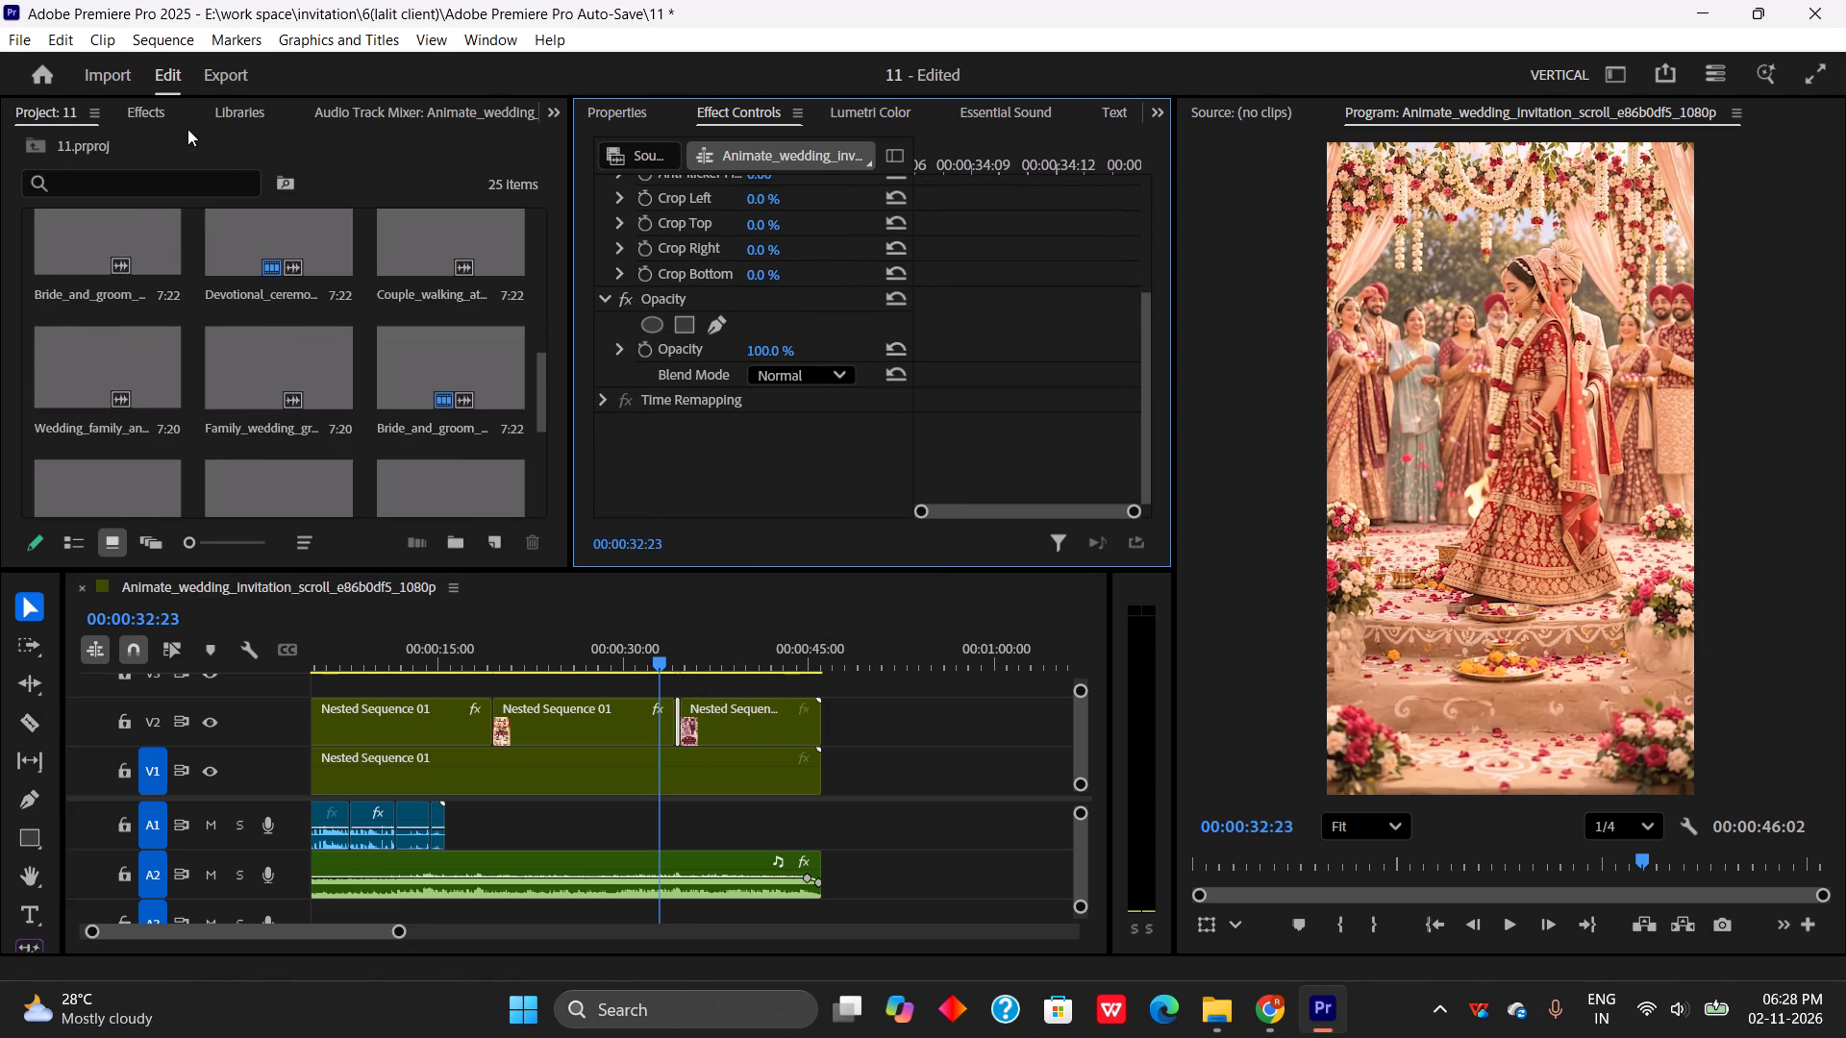
click(153, 113)
click(84, 140)
click(86, 146)
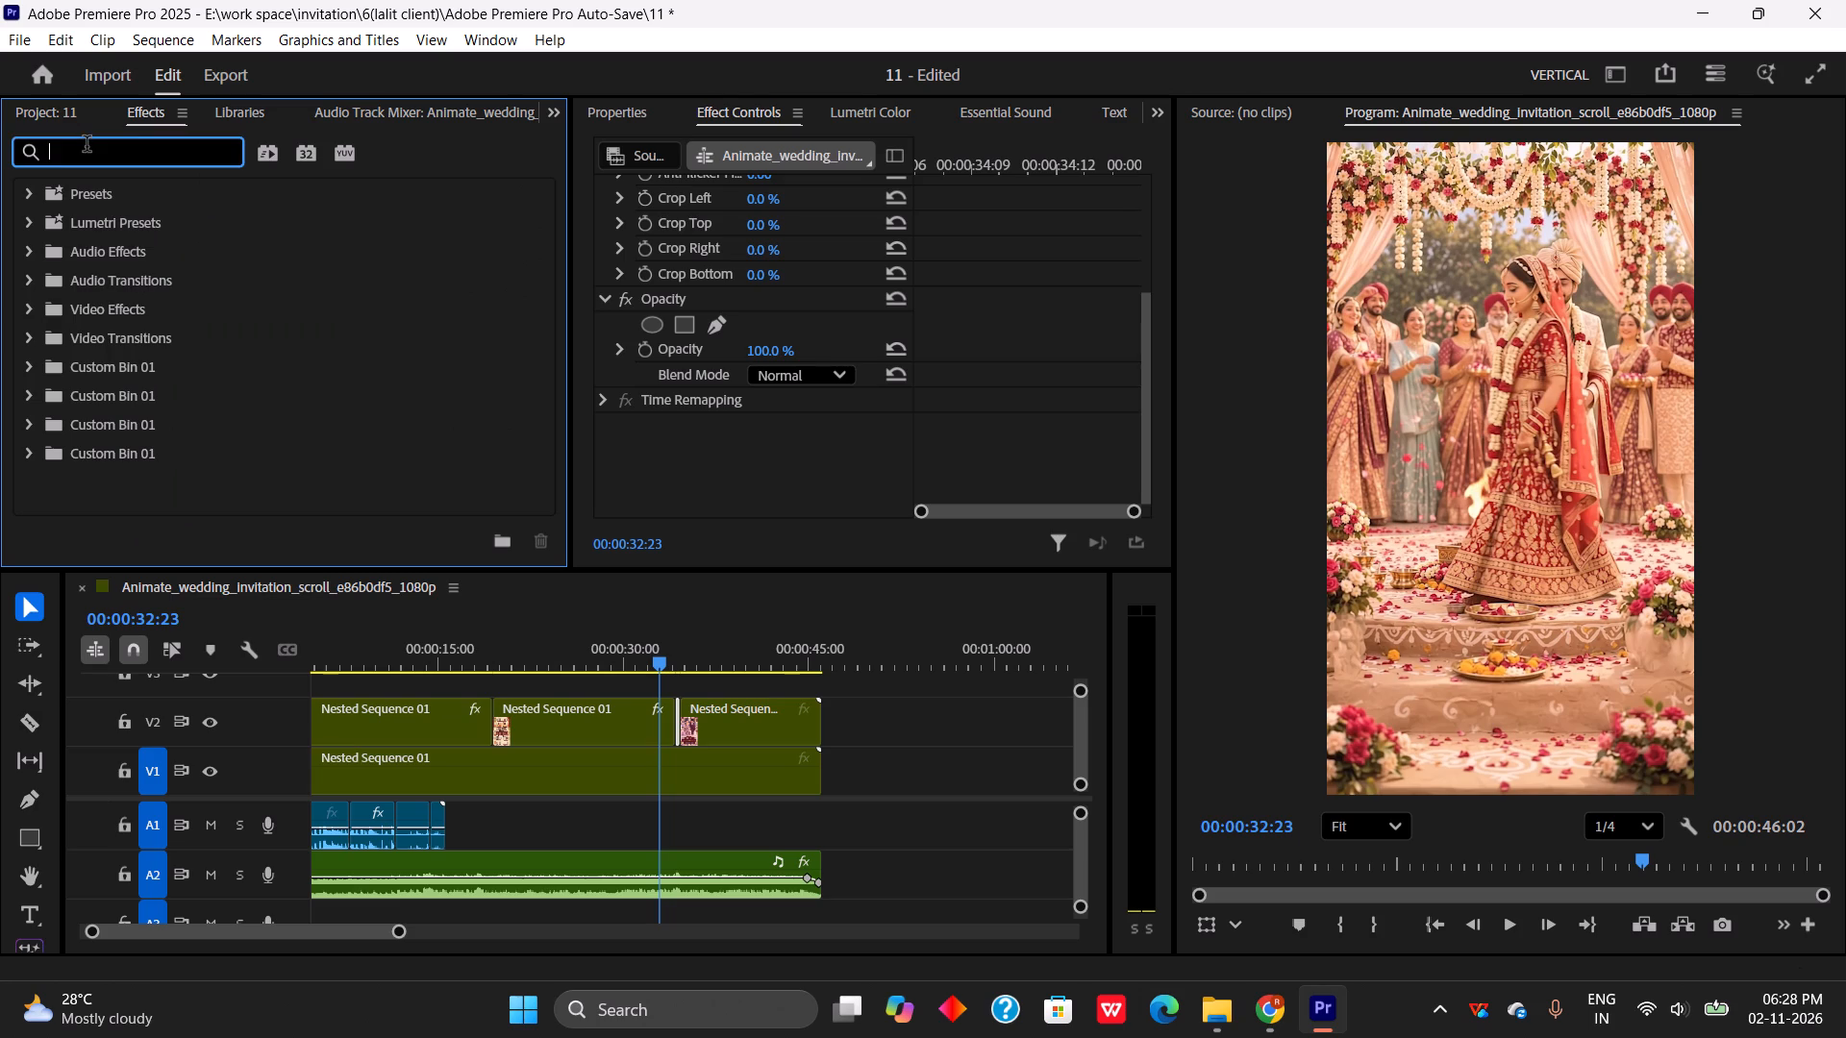
text(crop)
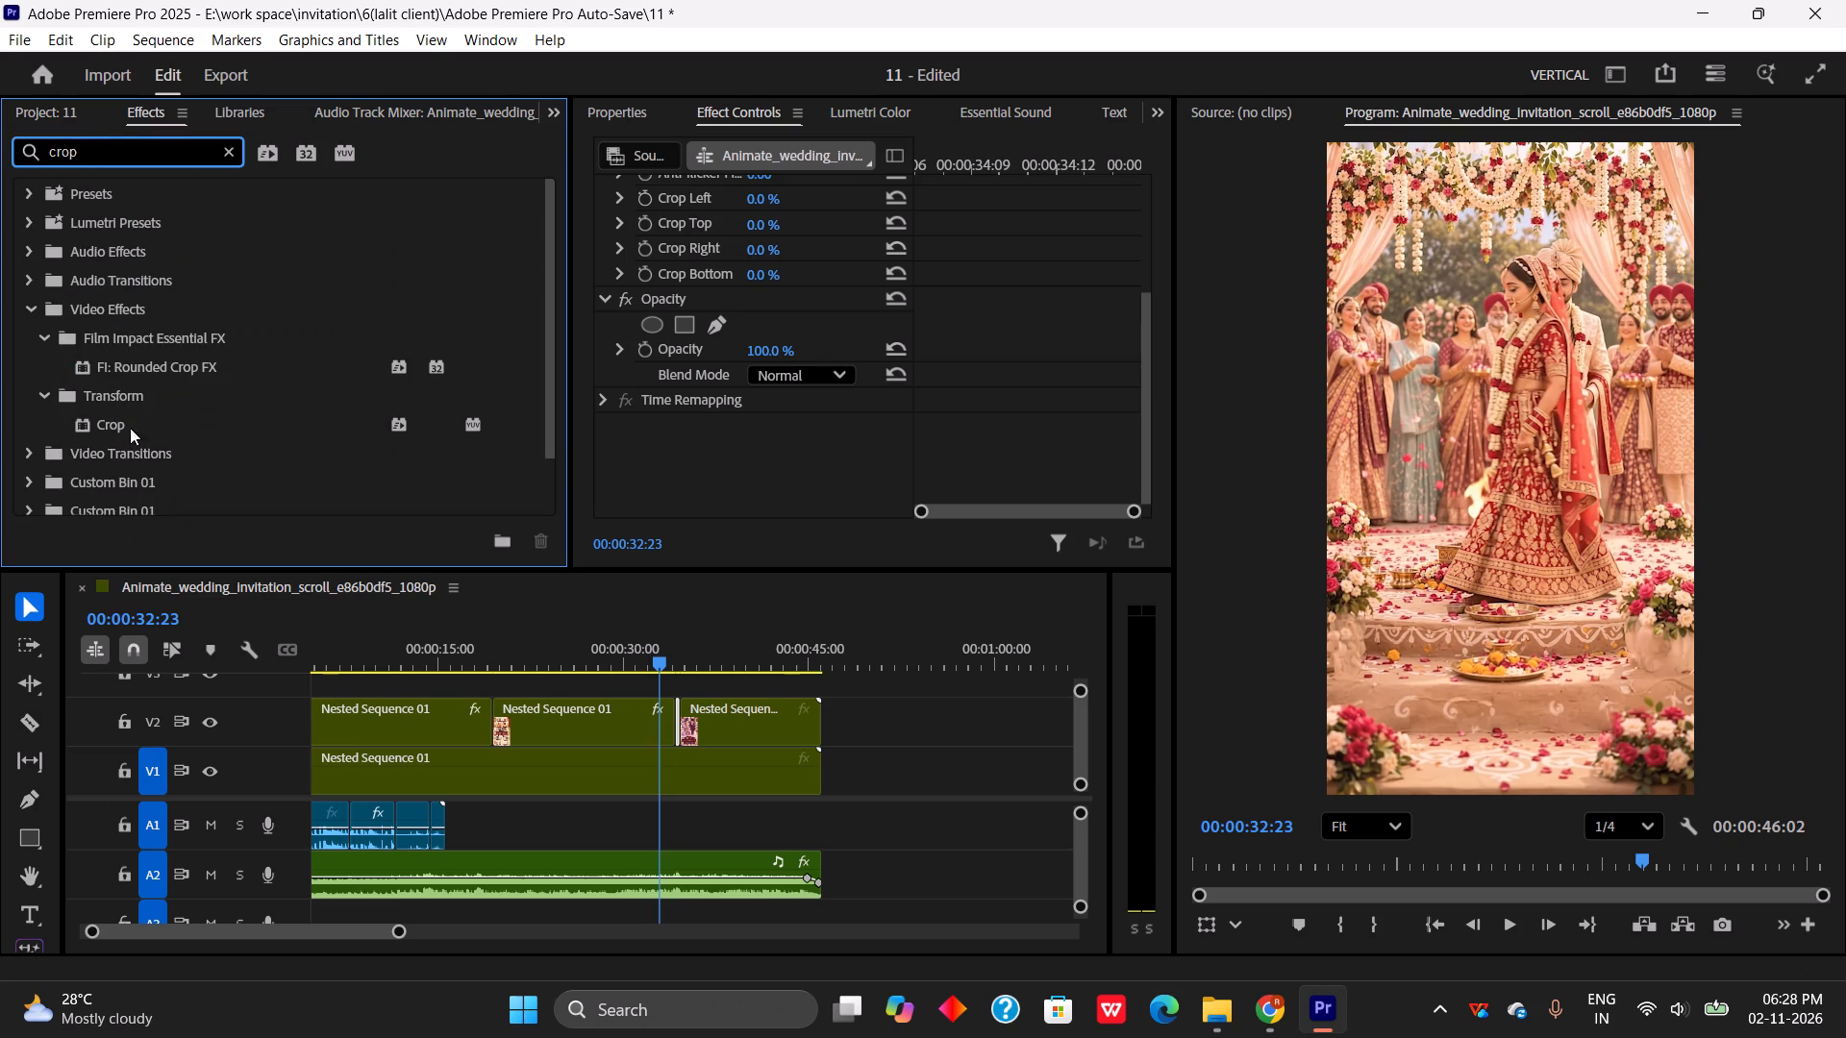
drag(132, 416, 680, 714)
click(703, 431)
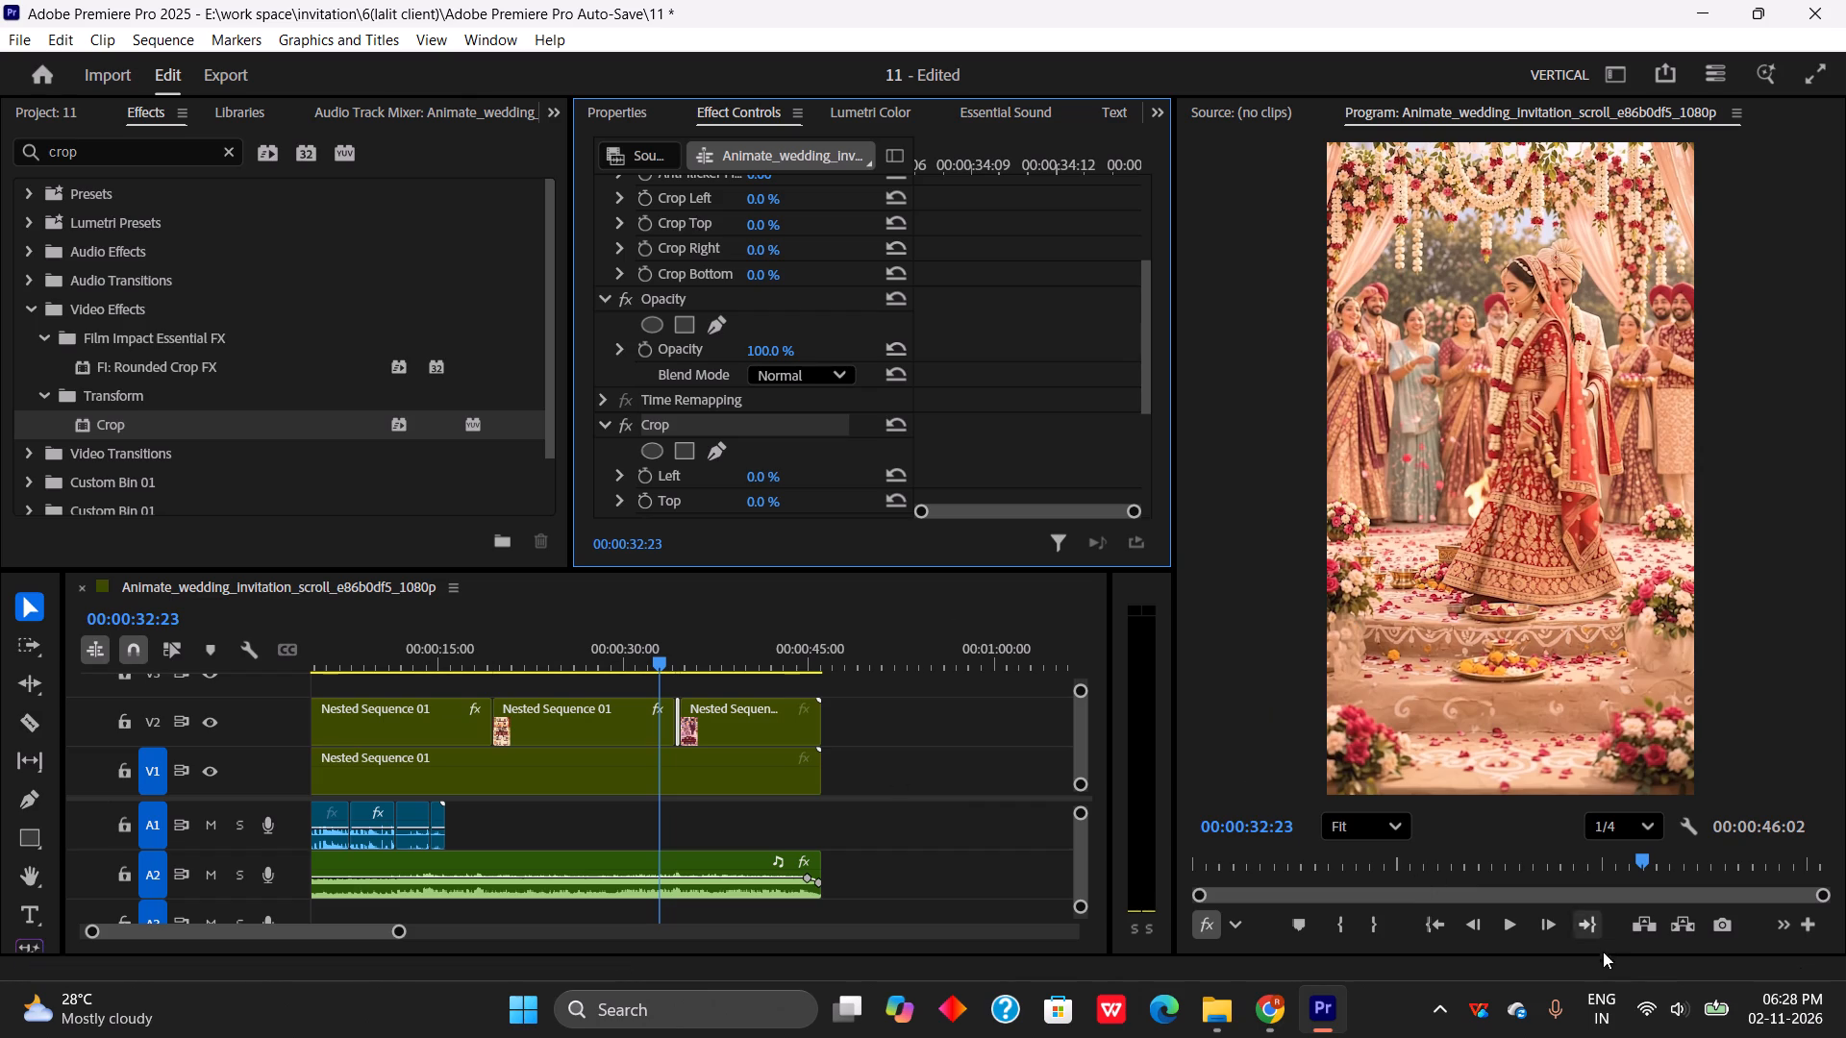
Examine the ceremony-to-Reception transition around 00:00:34 by scrubbing and playing back over the short V2 piece.
drag(1642, 857, 1669, 857)
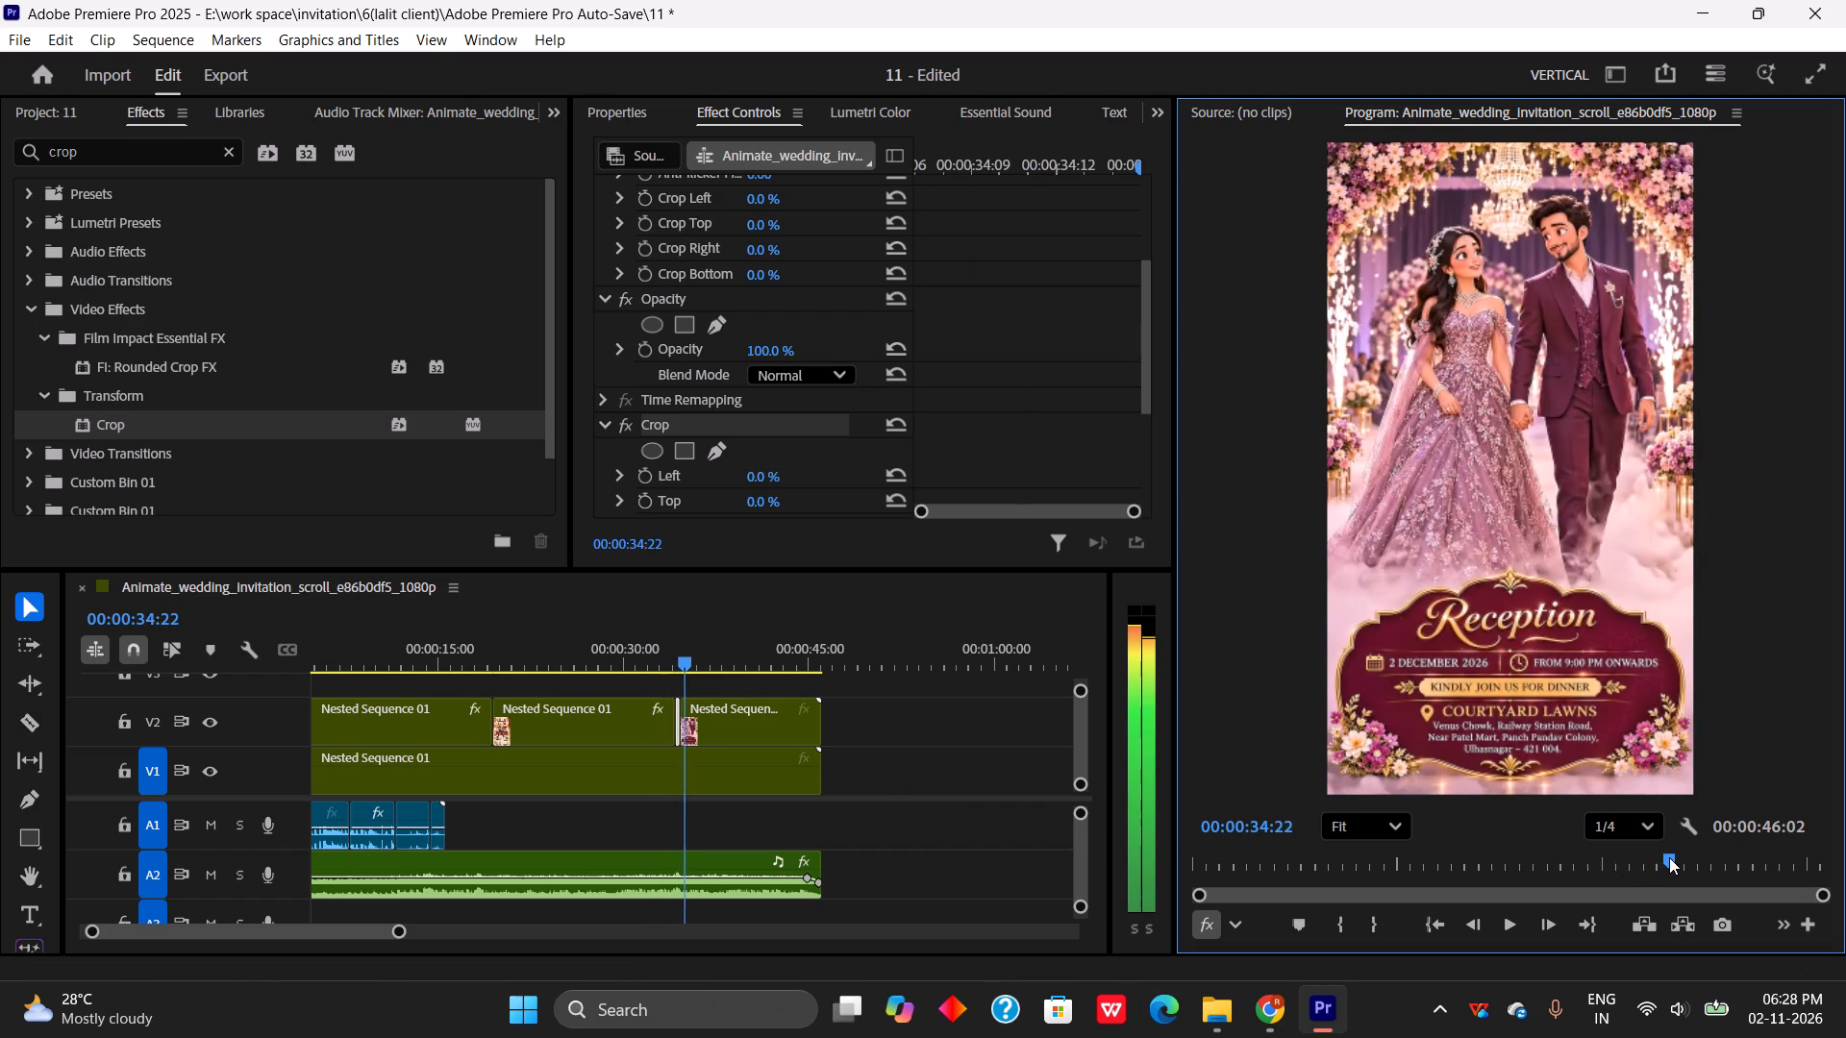
drag(1669, 857, 1664, 863)
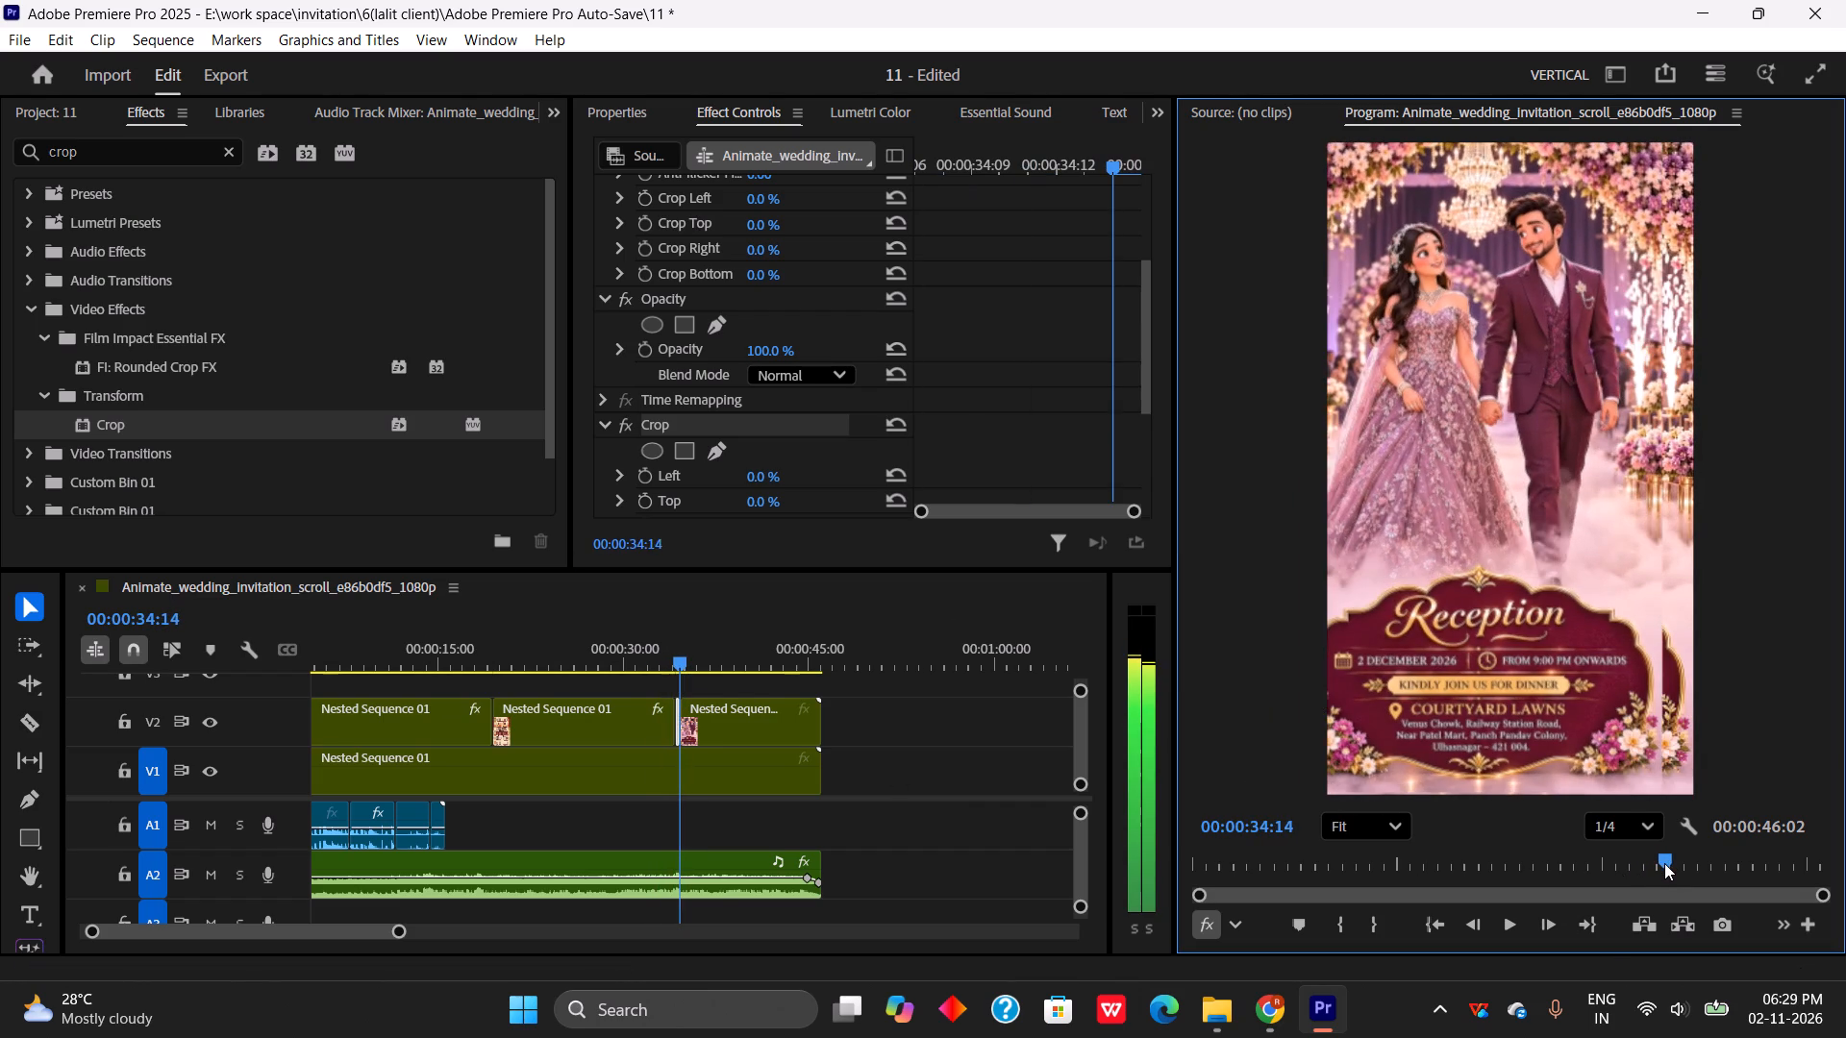
drag(1664, 863, 1679, 864)
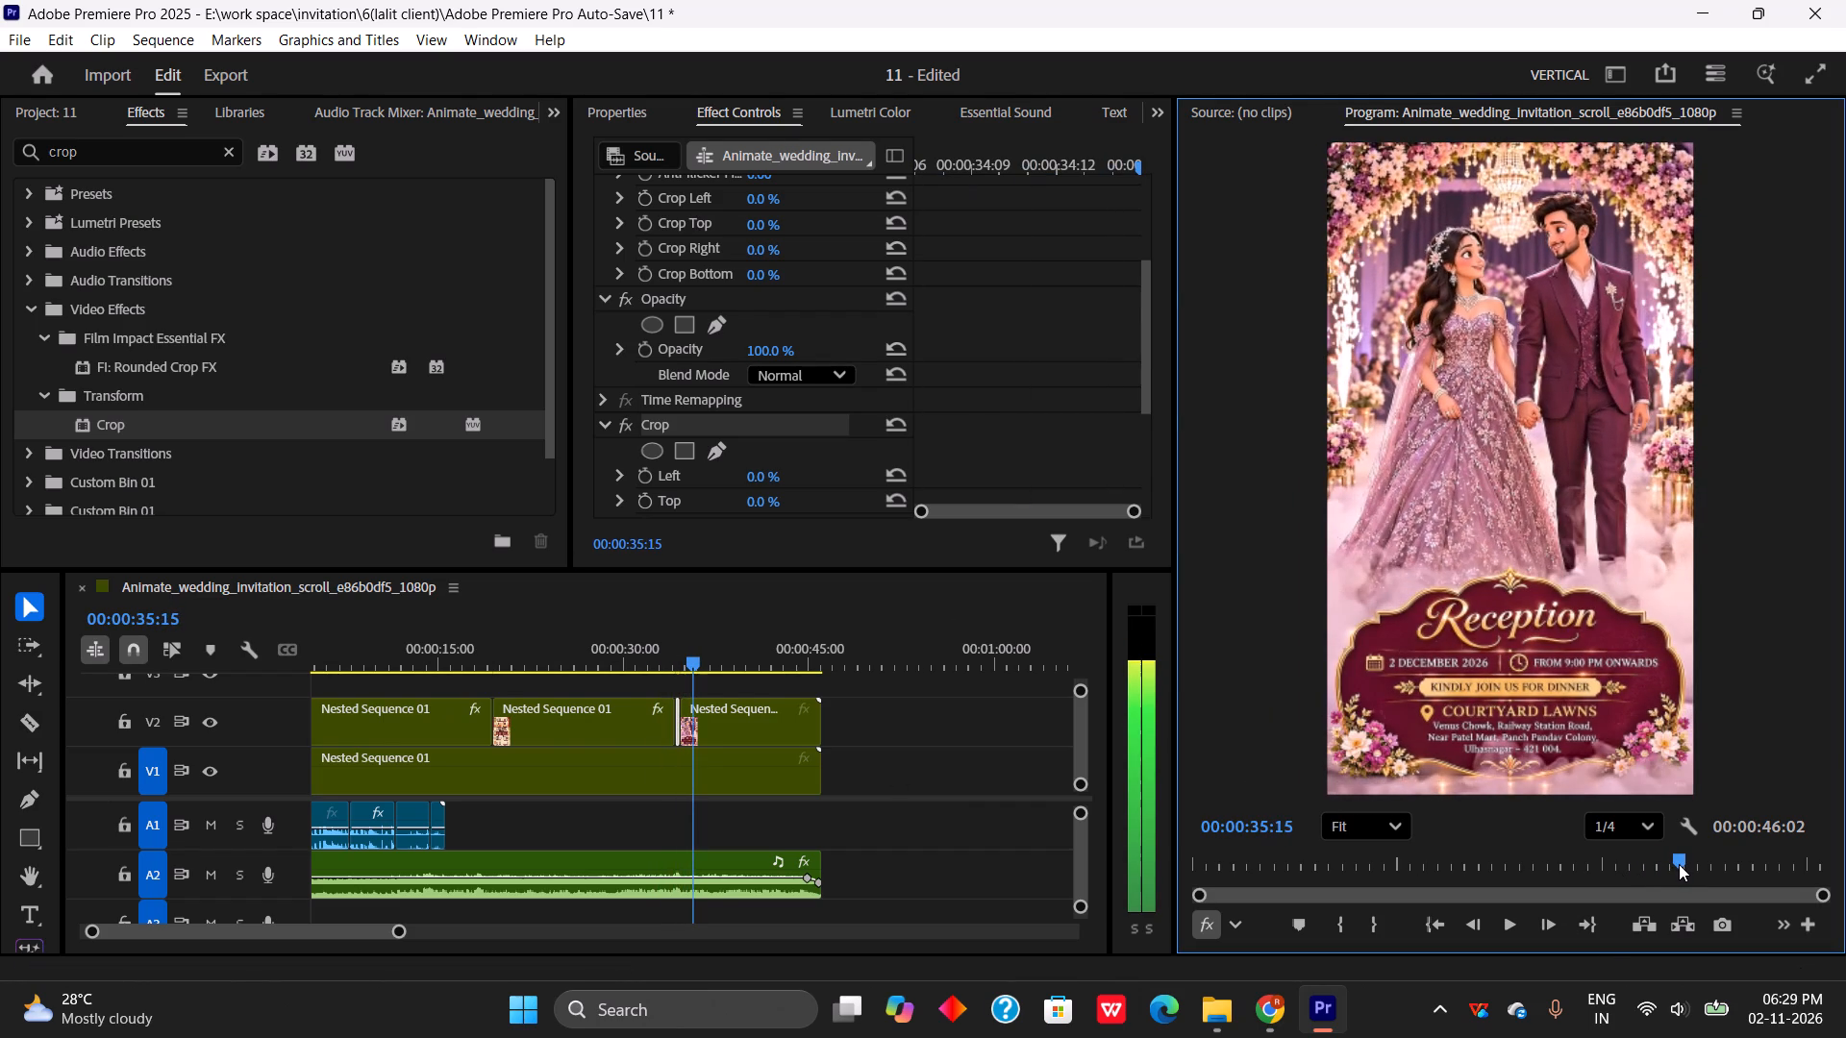
drag(1679, 864, 1670, 871)
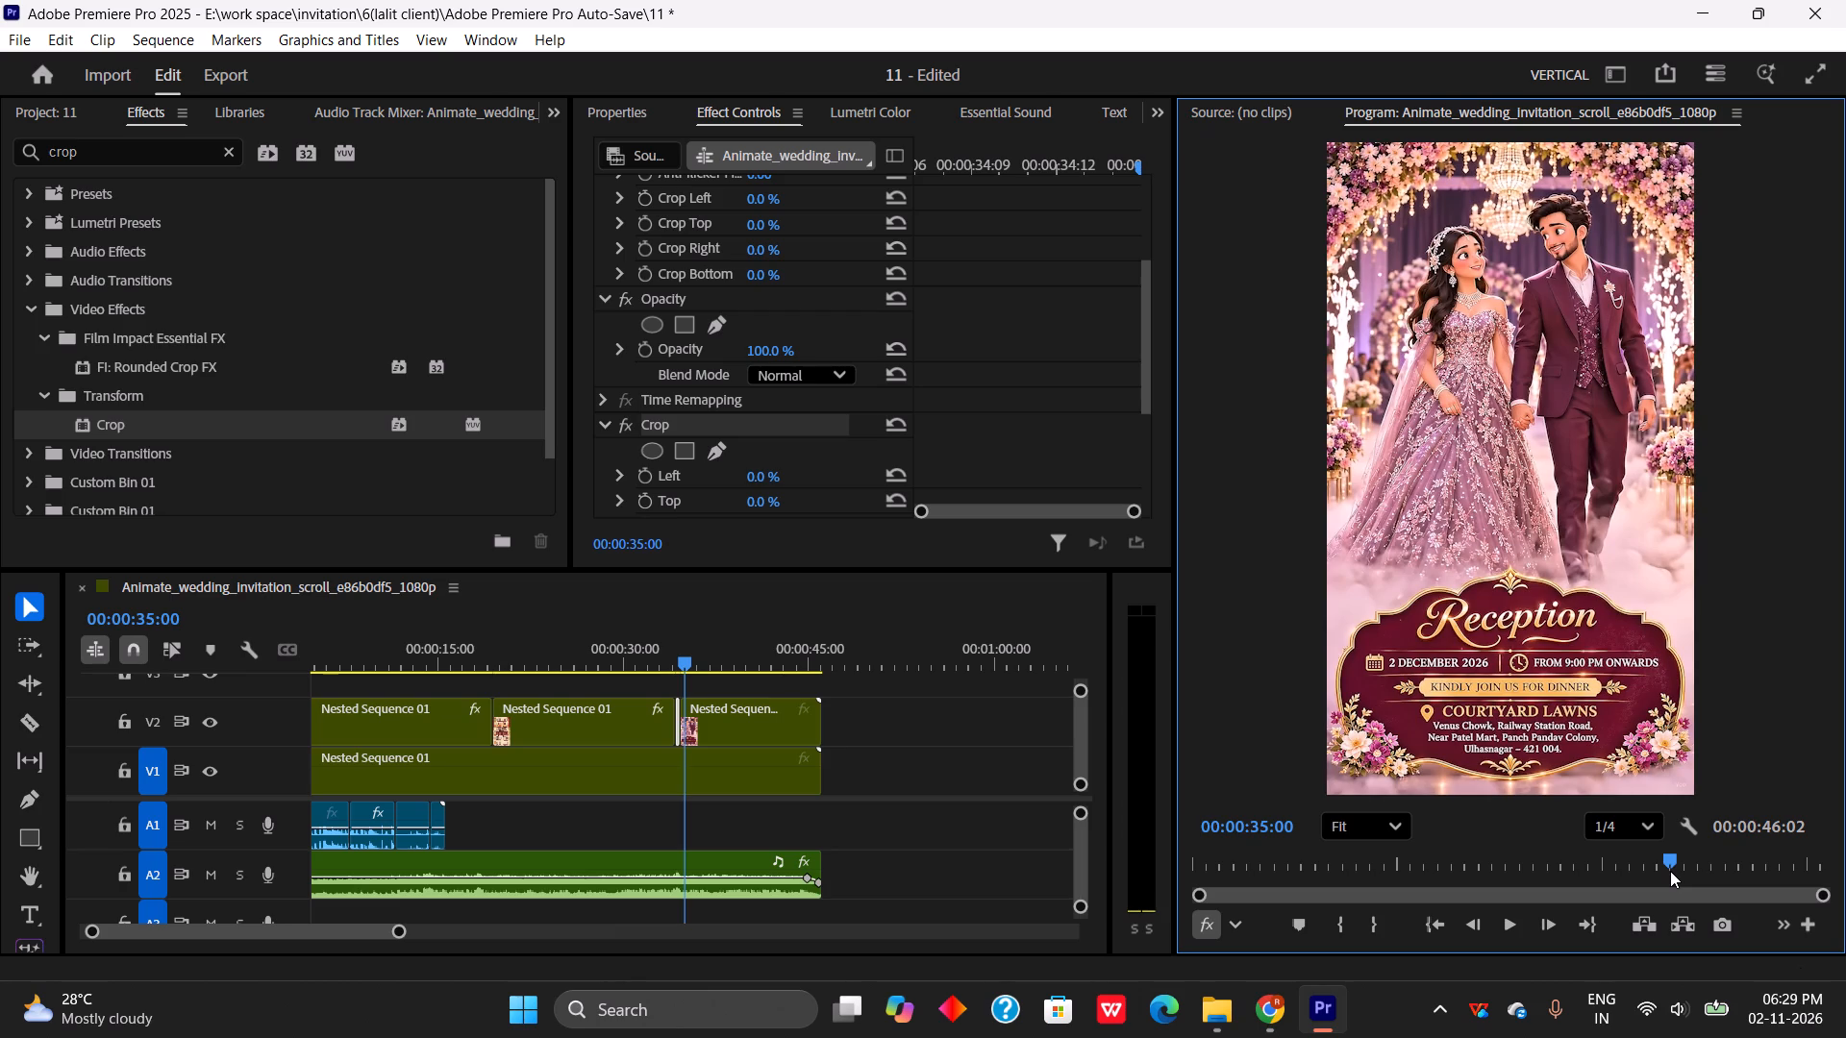
drag(1673, 859, 1663, 866)
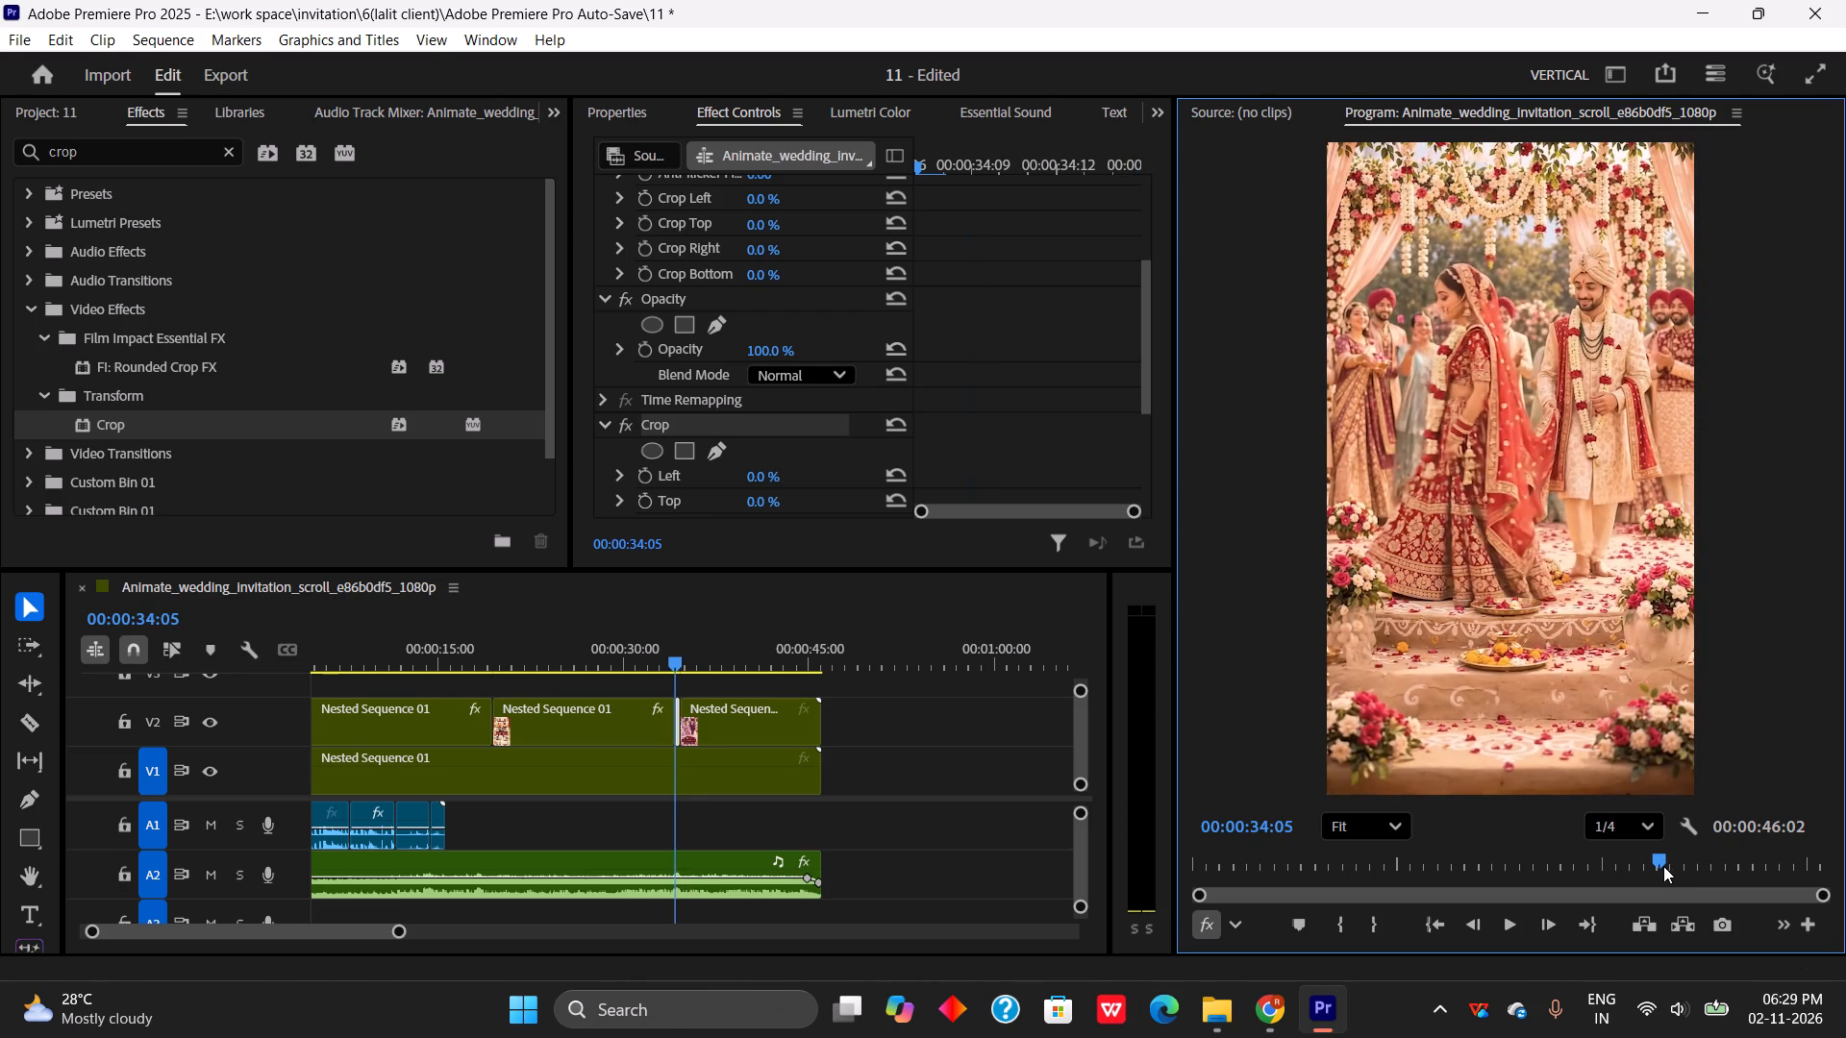
click(1663, 866)
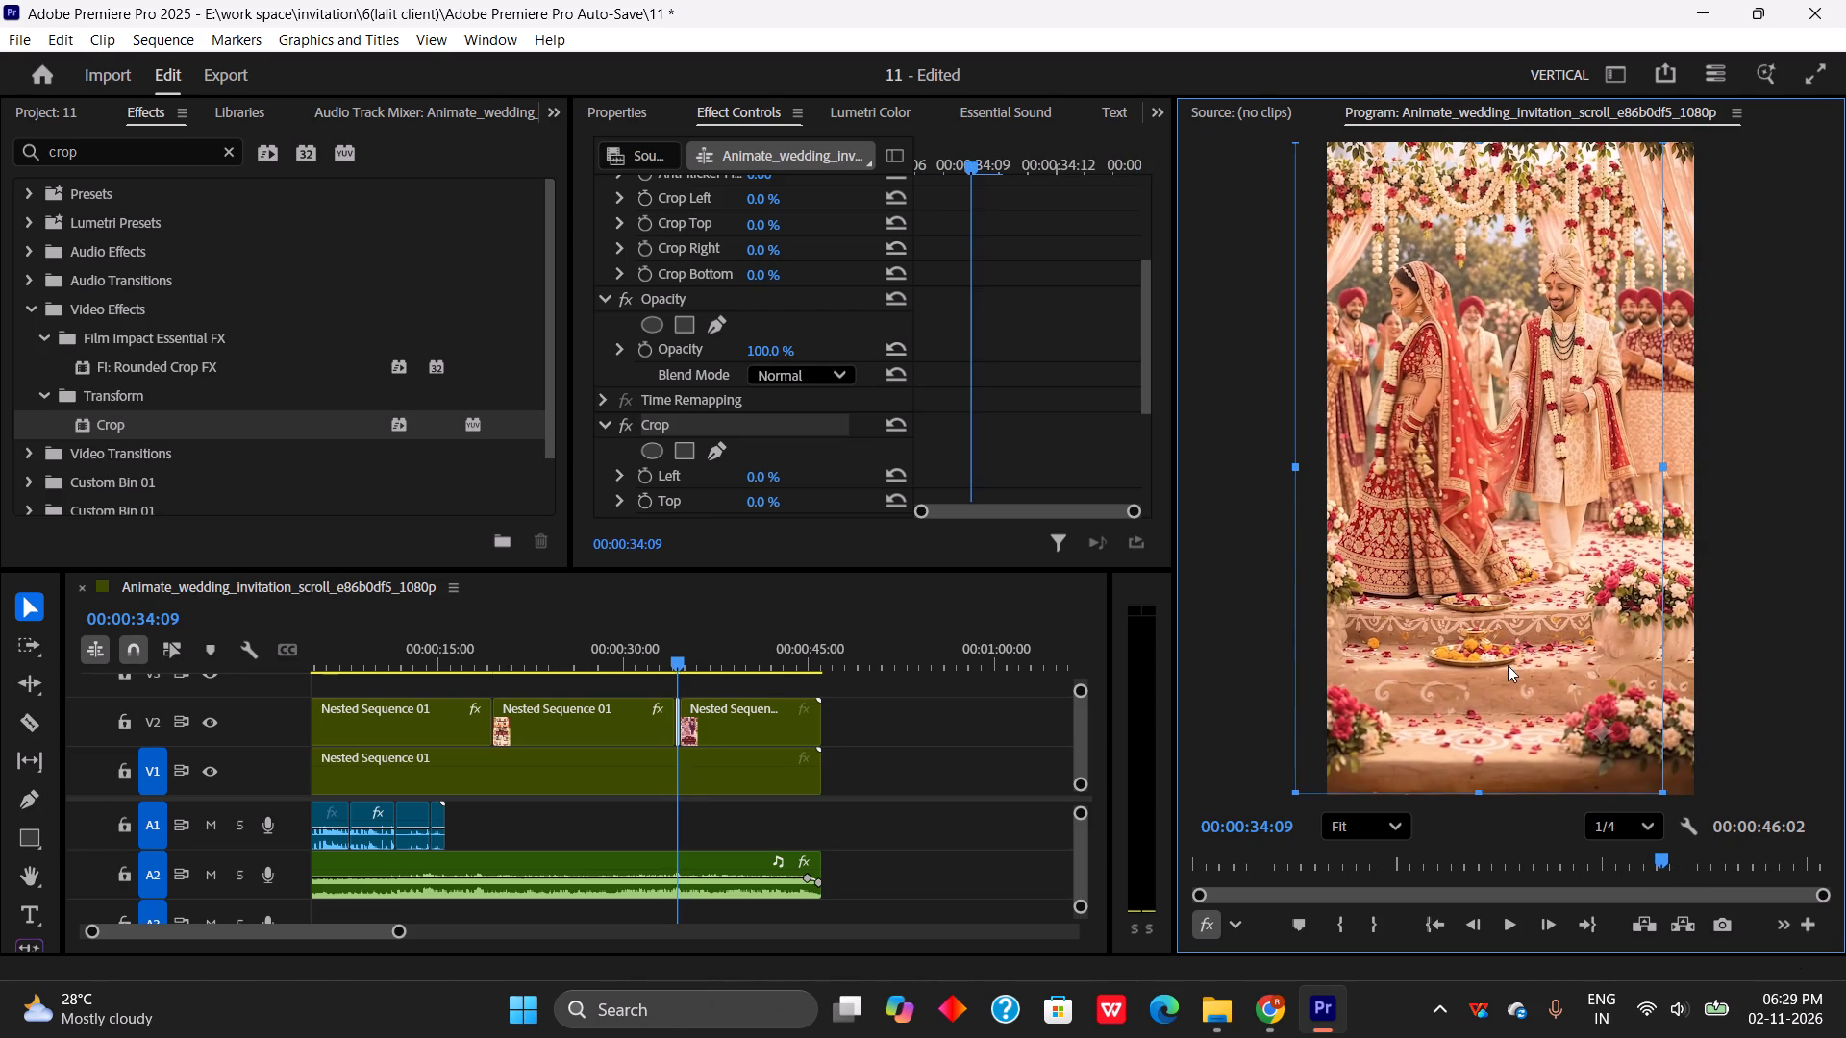
key(space)
key(space)
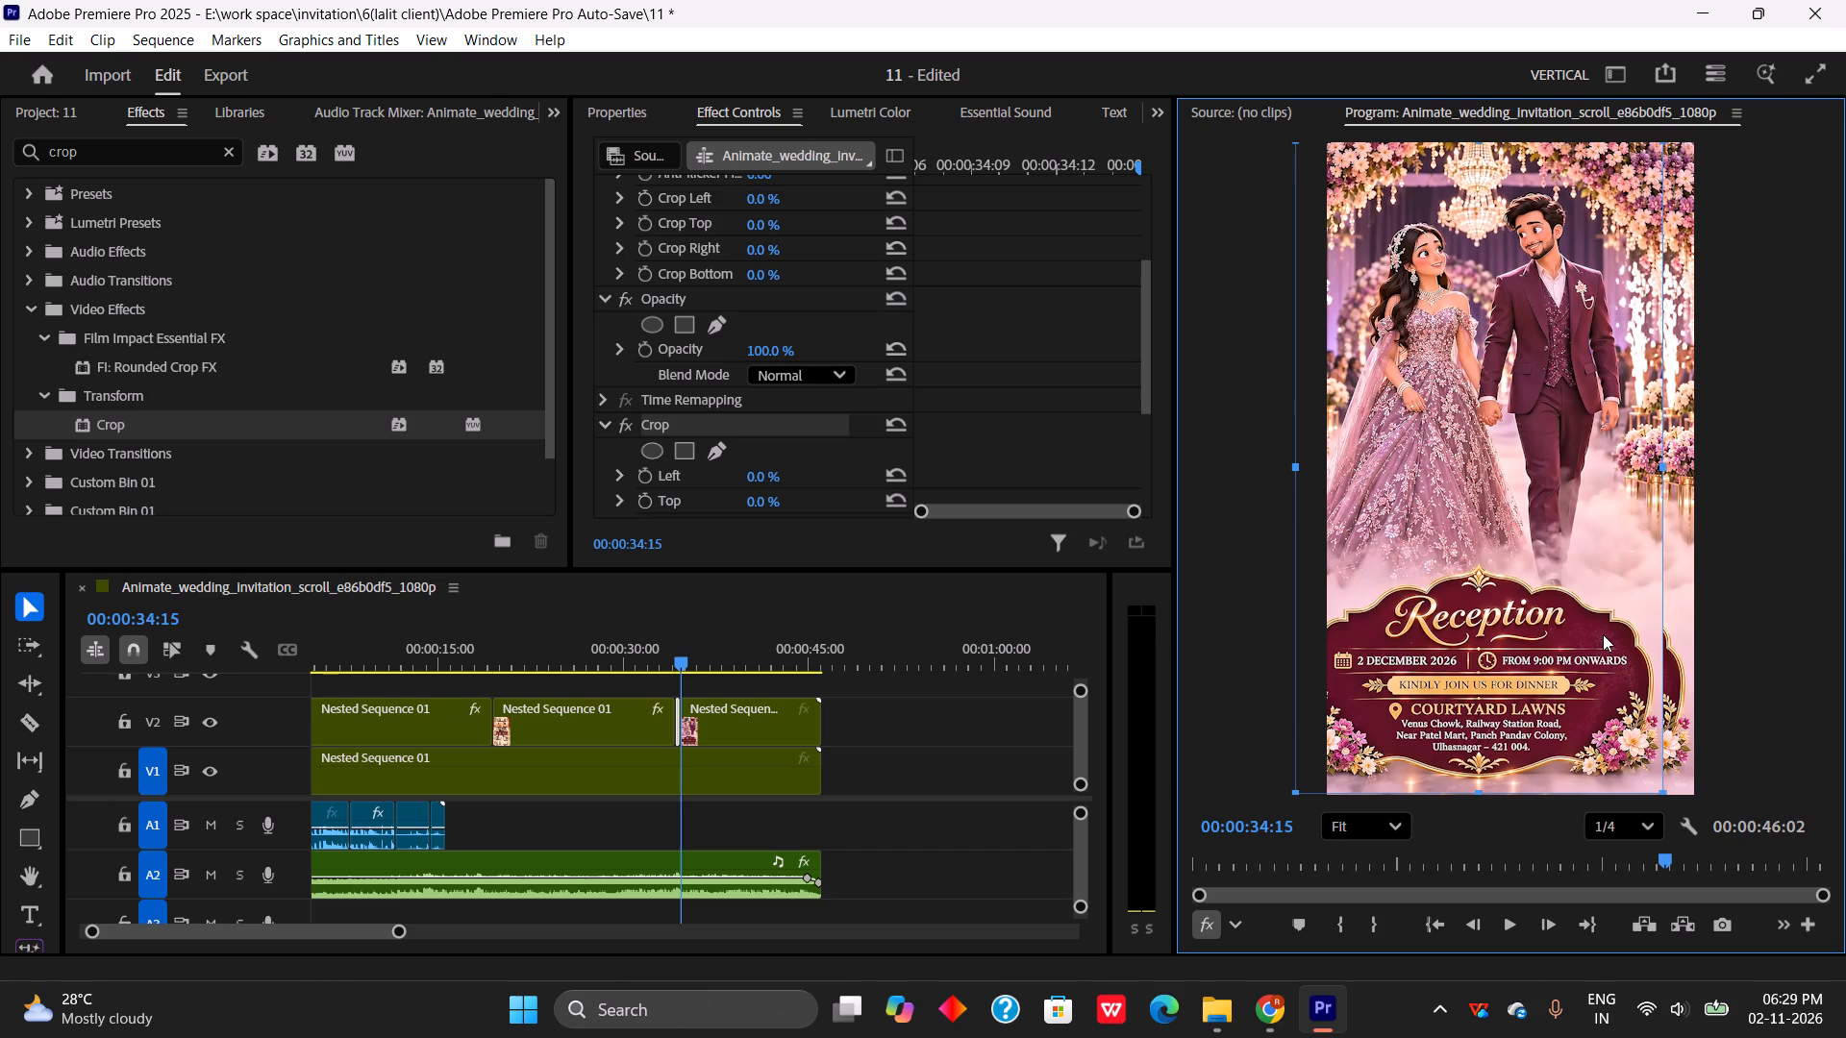
key(space)
key(space)
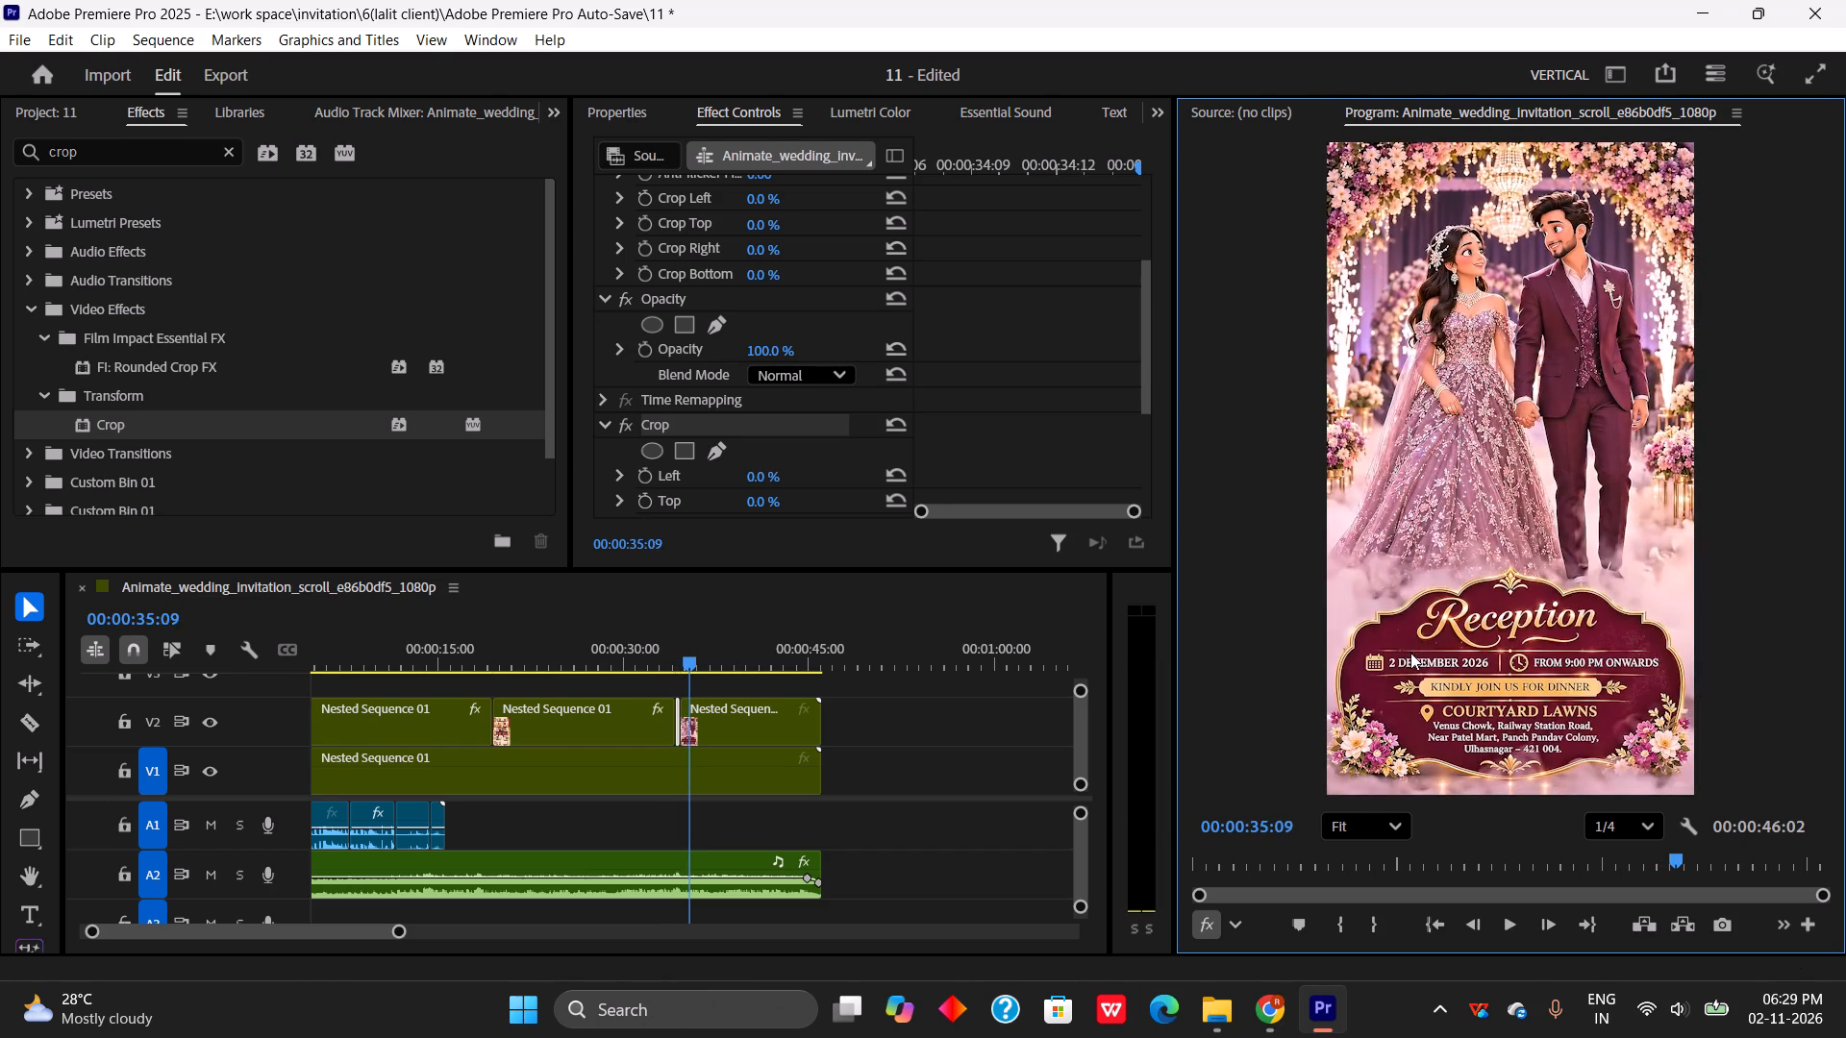
key(space)
drag(698, 652, 682, 663)
key(space)
key(space)
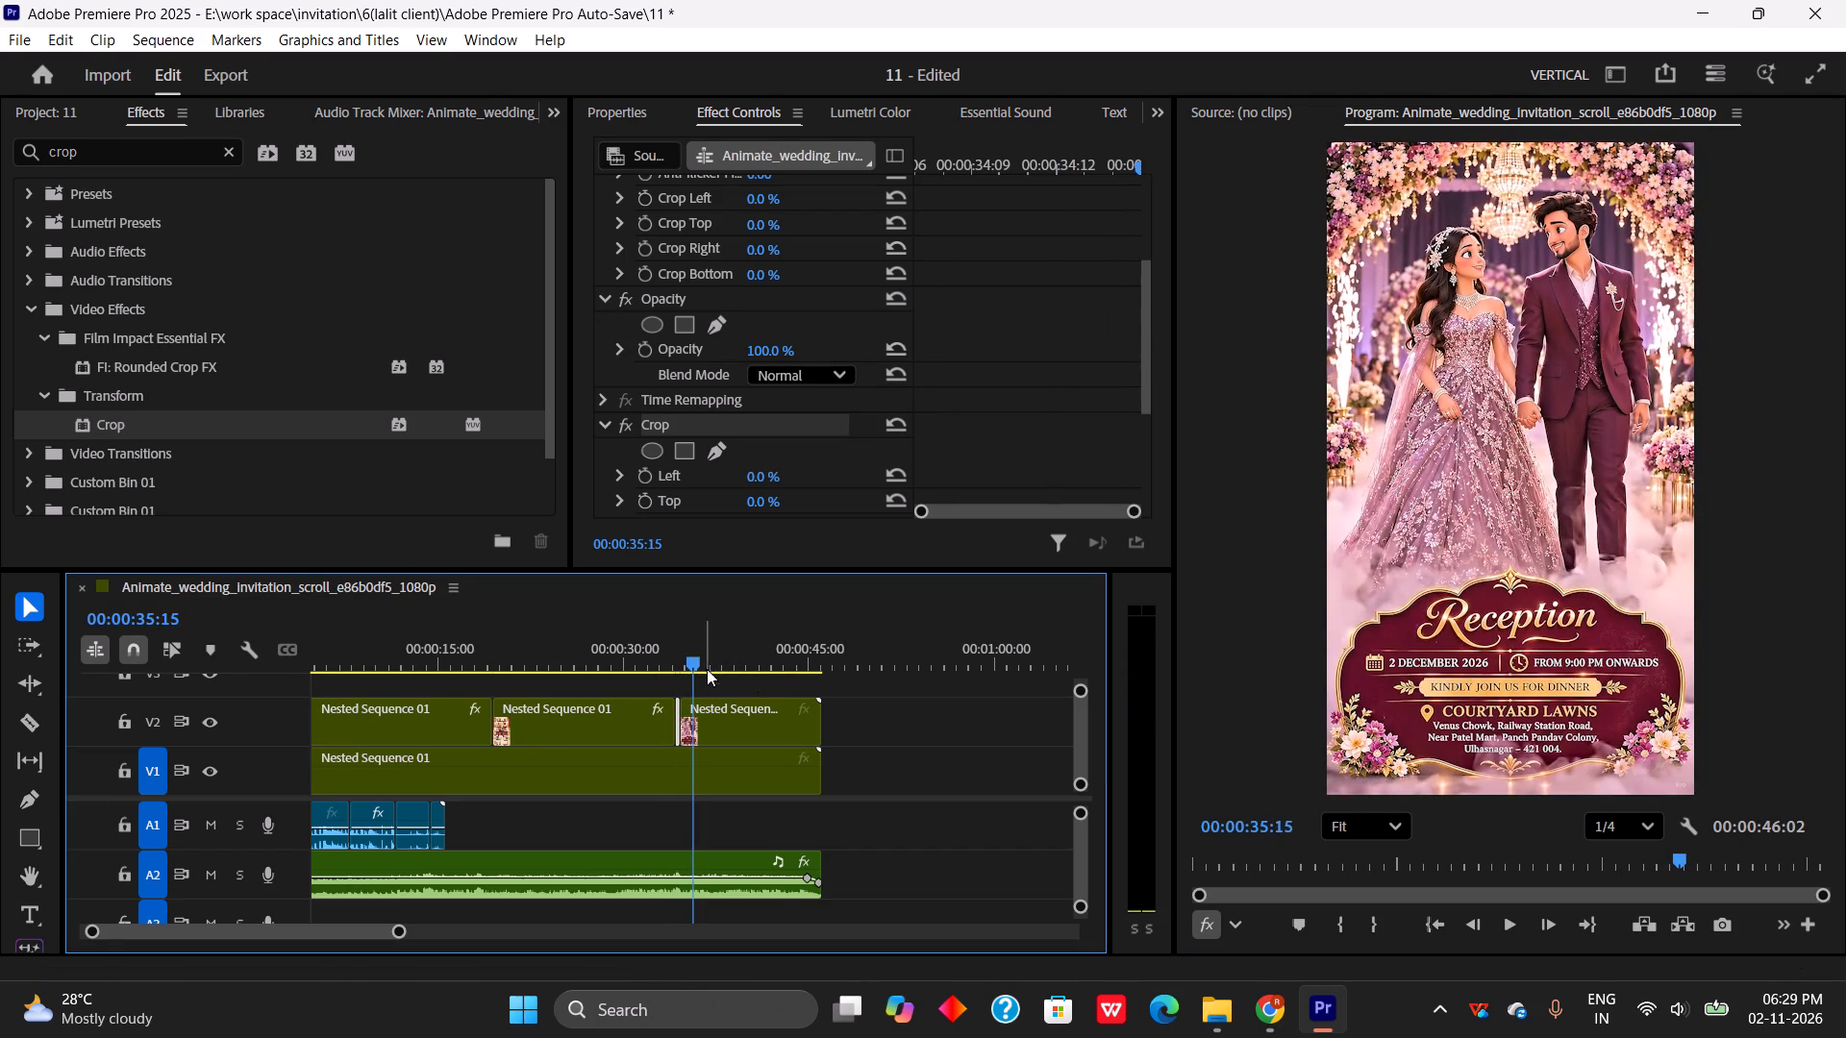
click(683, 660)
drag(393, 929, 343, 944)
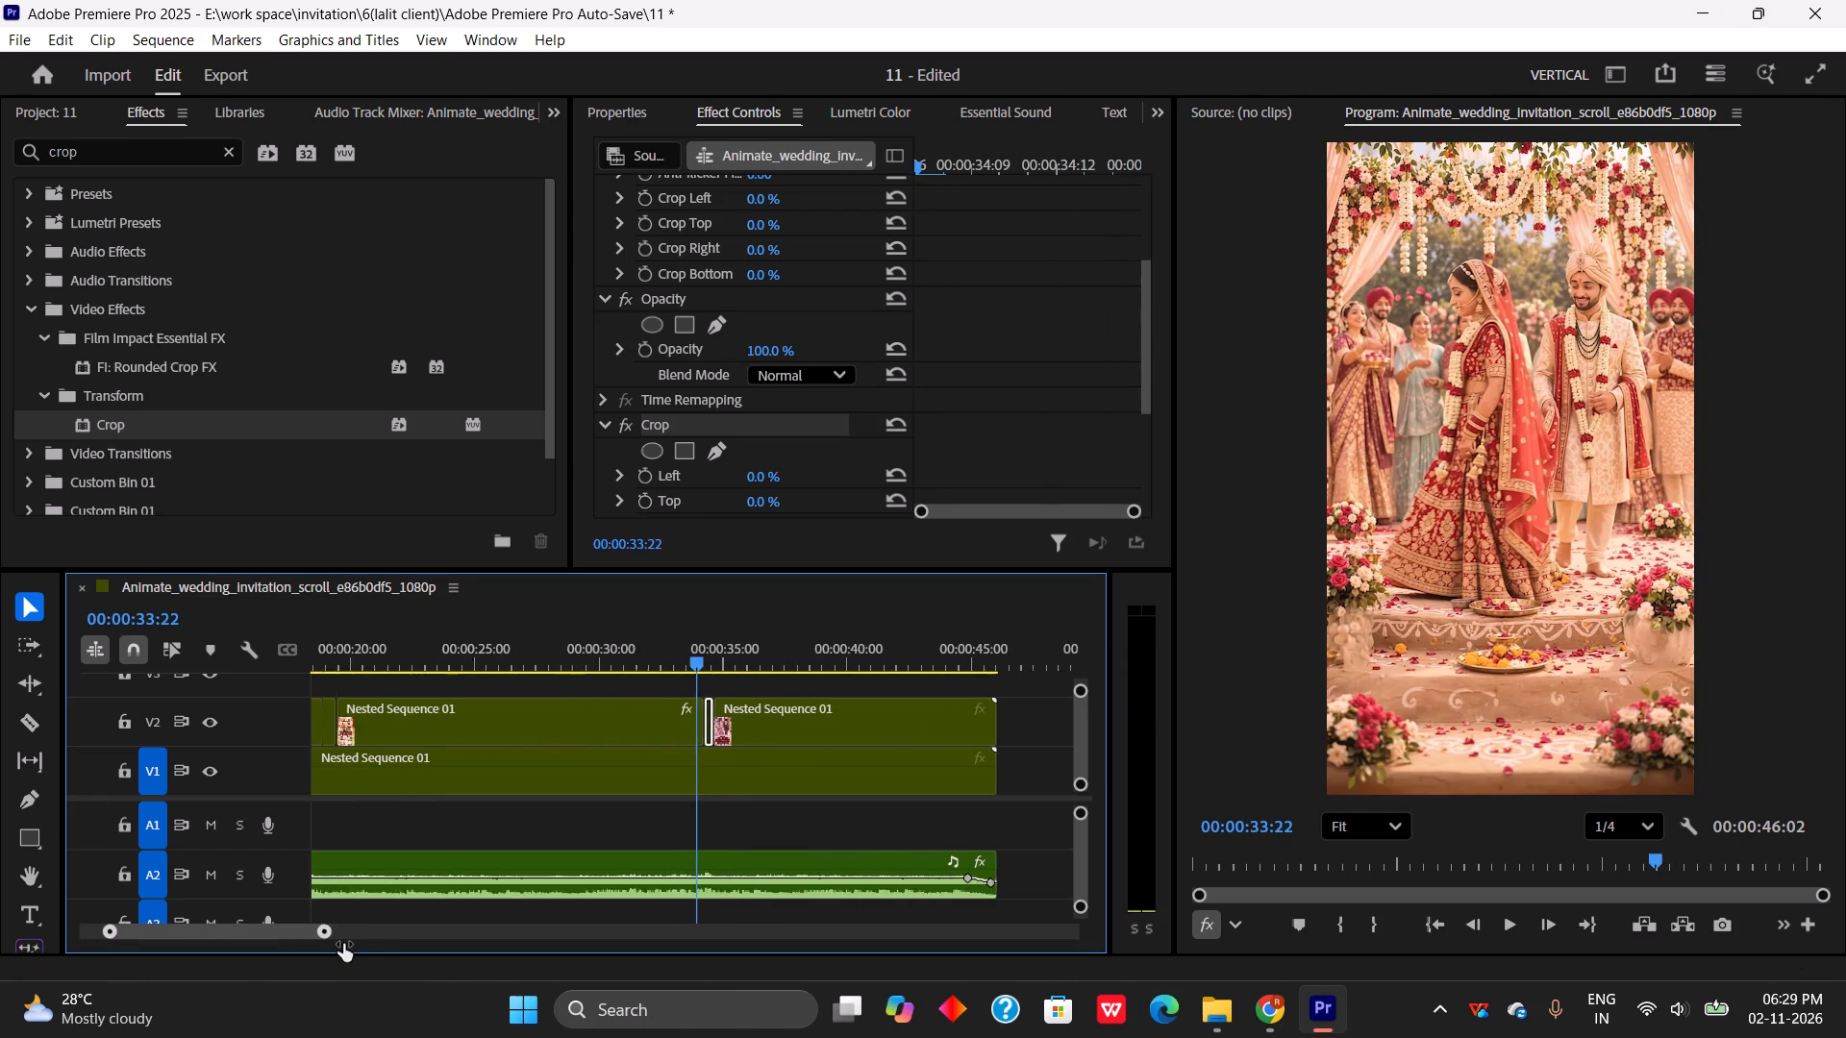
drag(343, 944, 322, 949)
drag(693, 653, 719, 659)
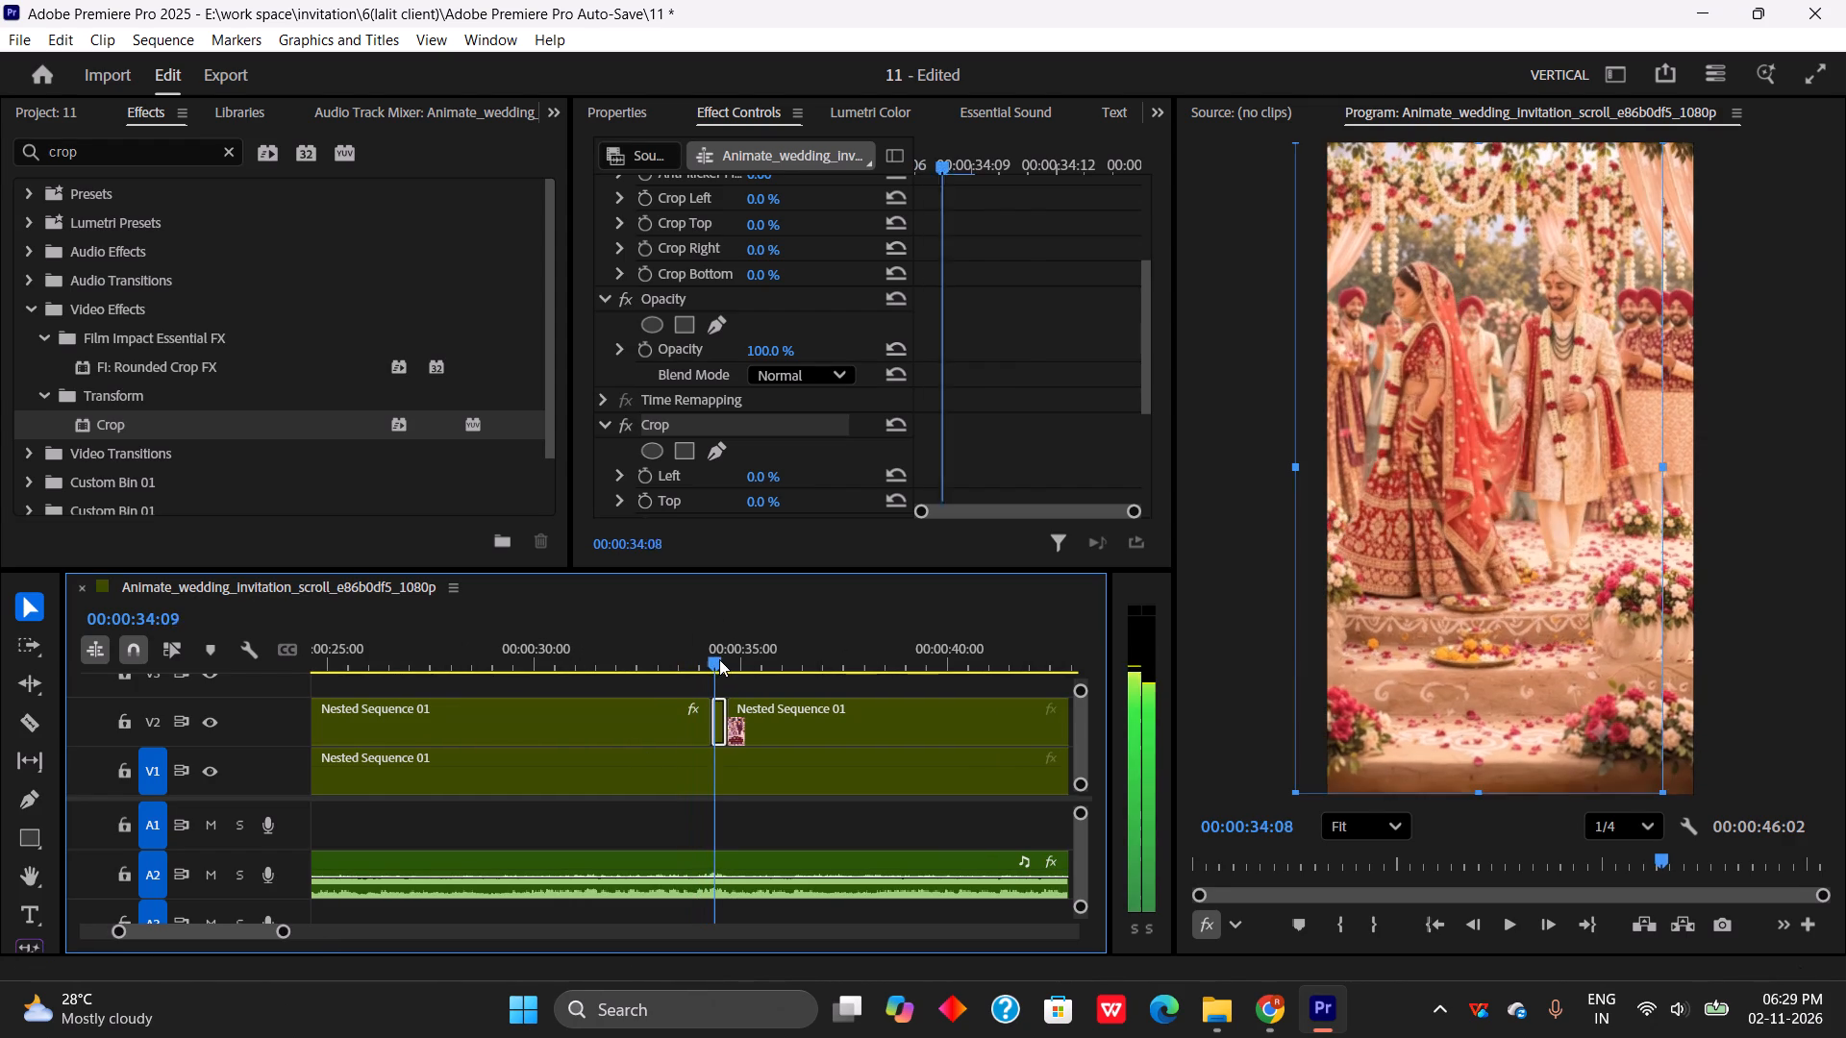
drag(719, 659, 726, 661)
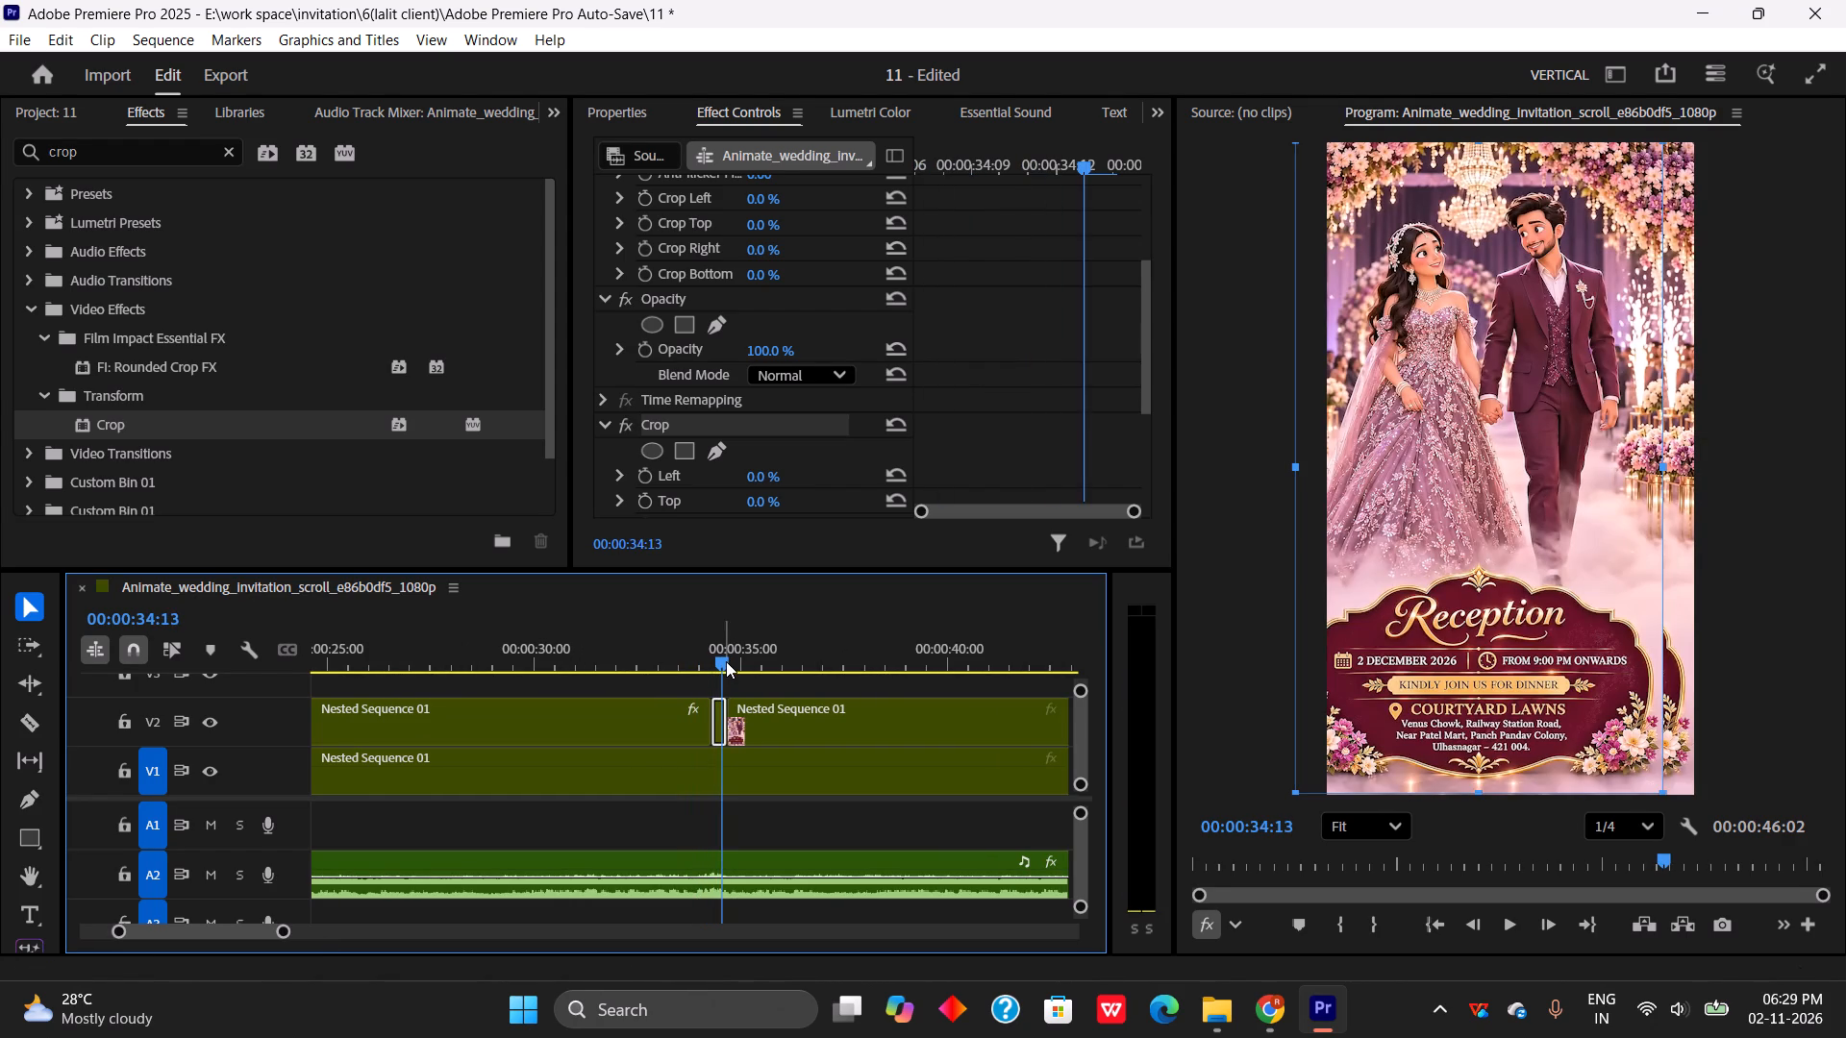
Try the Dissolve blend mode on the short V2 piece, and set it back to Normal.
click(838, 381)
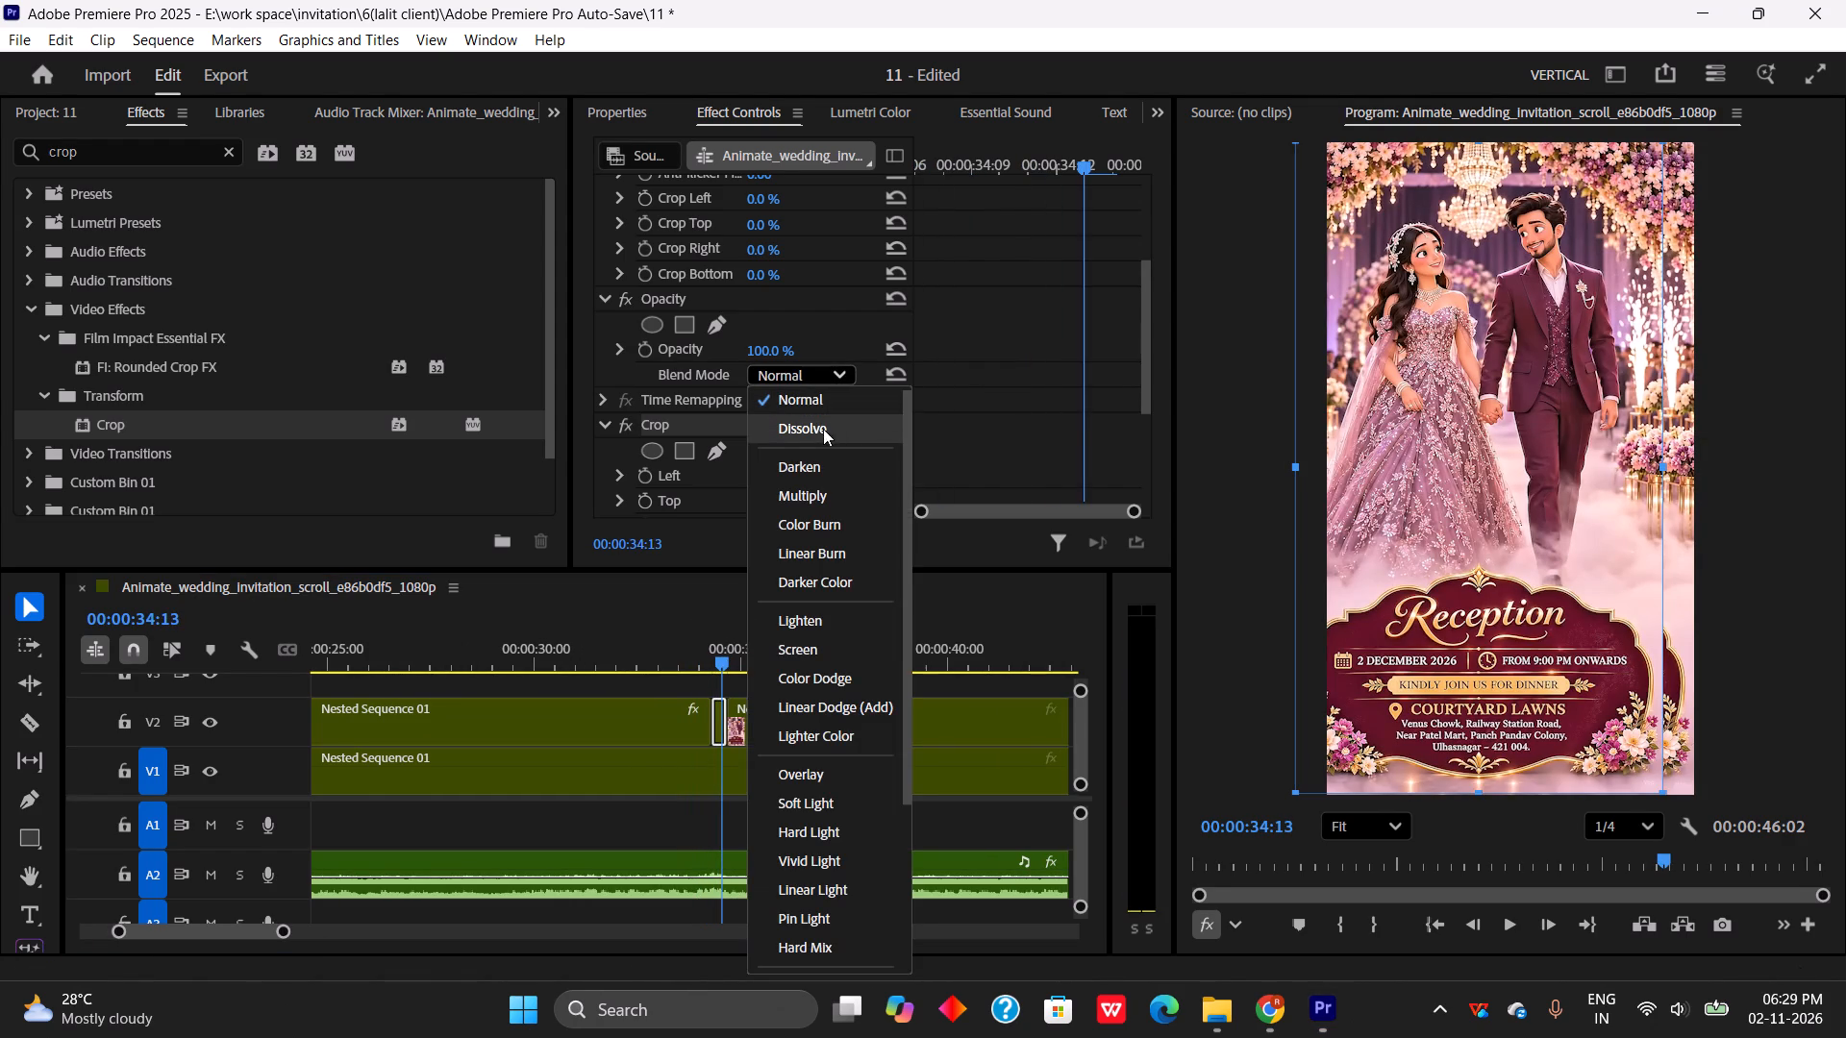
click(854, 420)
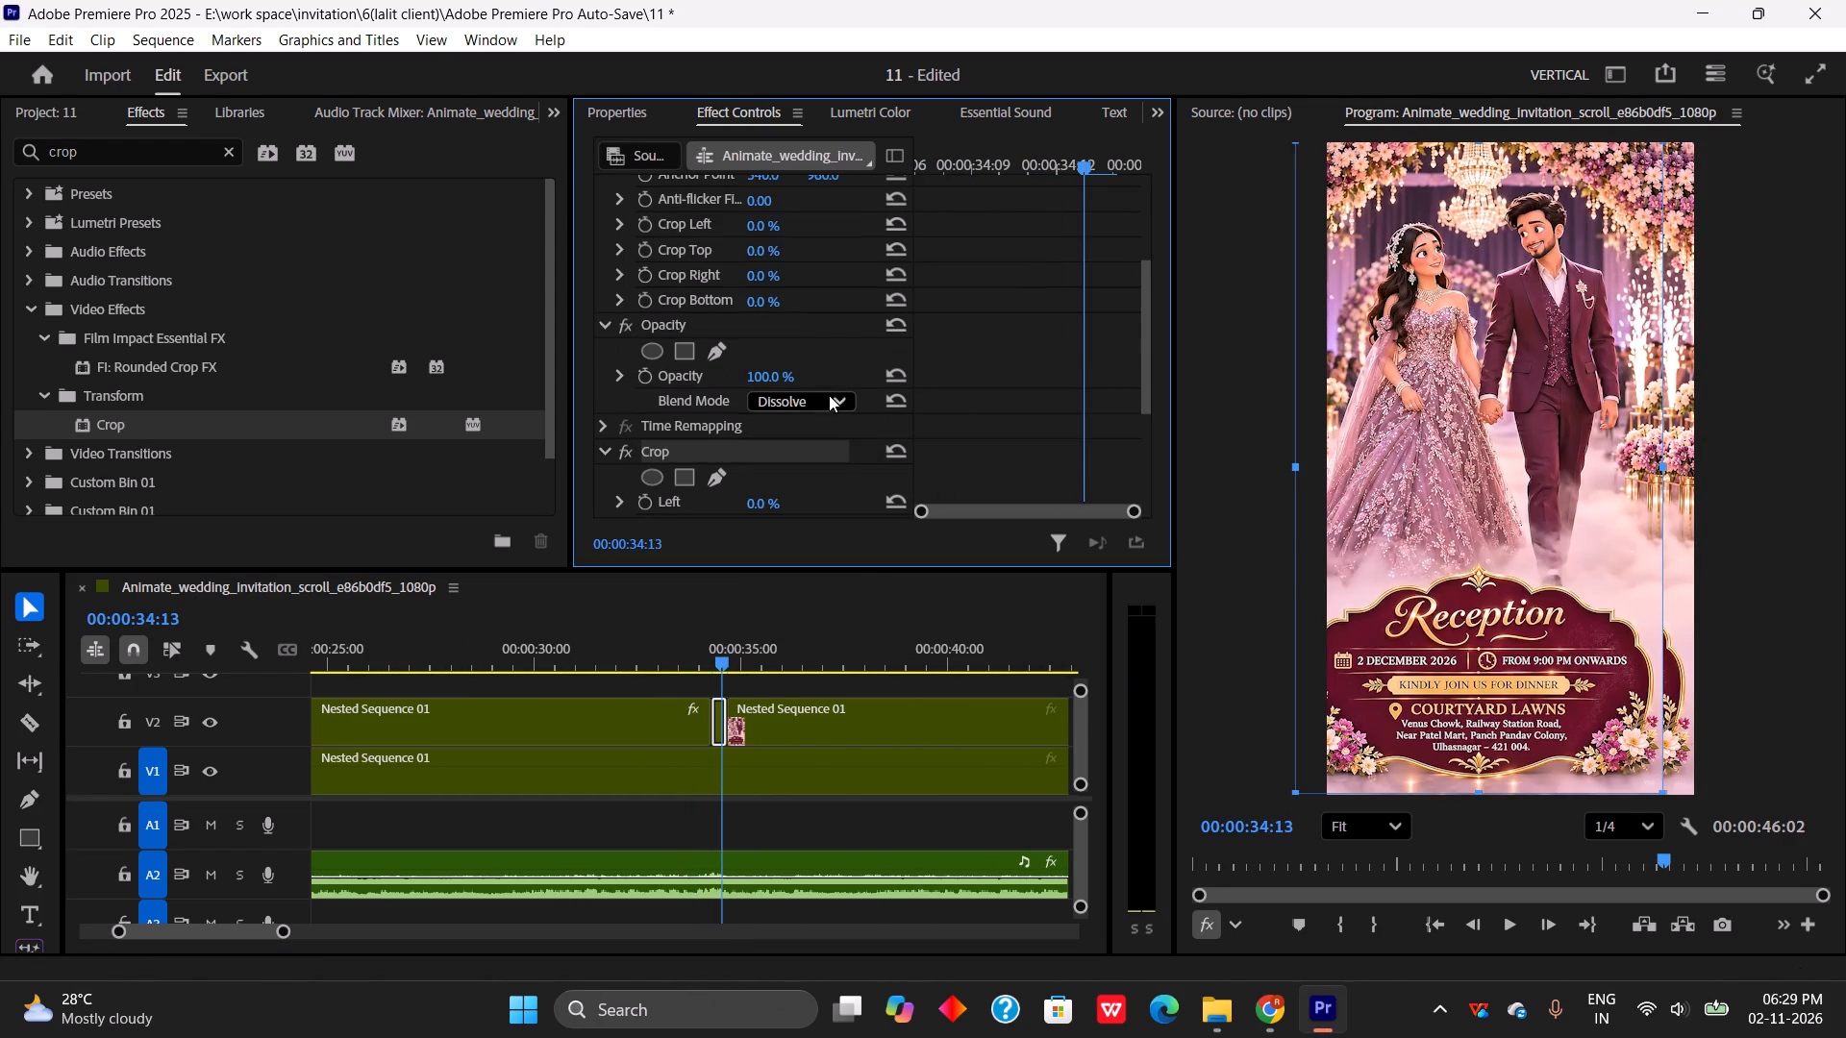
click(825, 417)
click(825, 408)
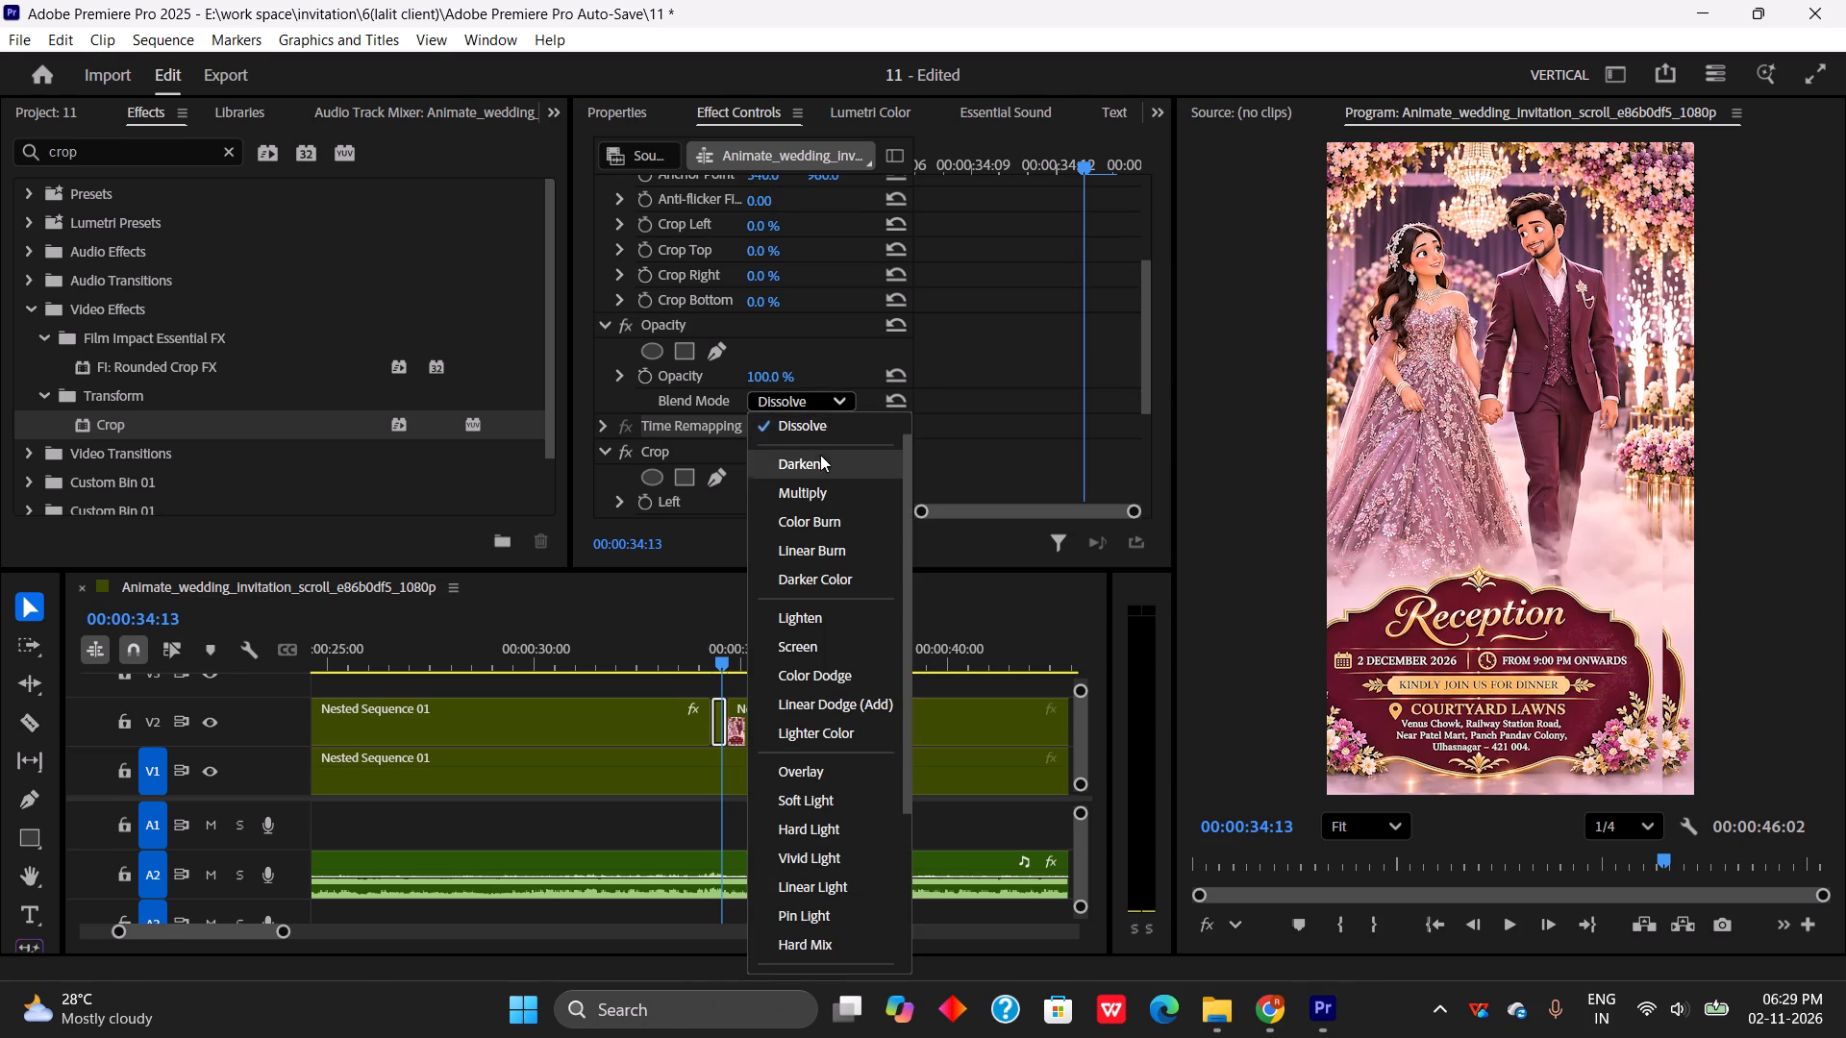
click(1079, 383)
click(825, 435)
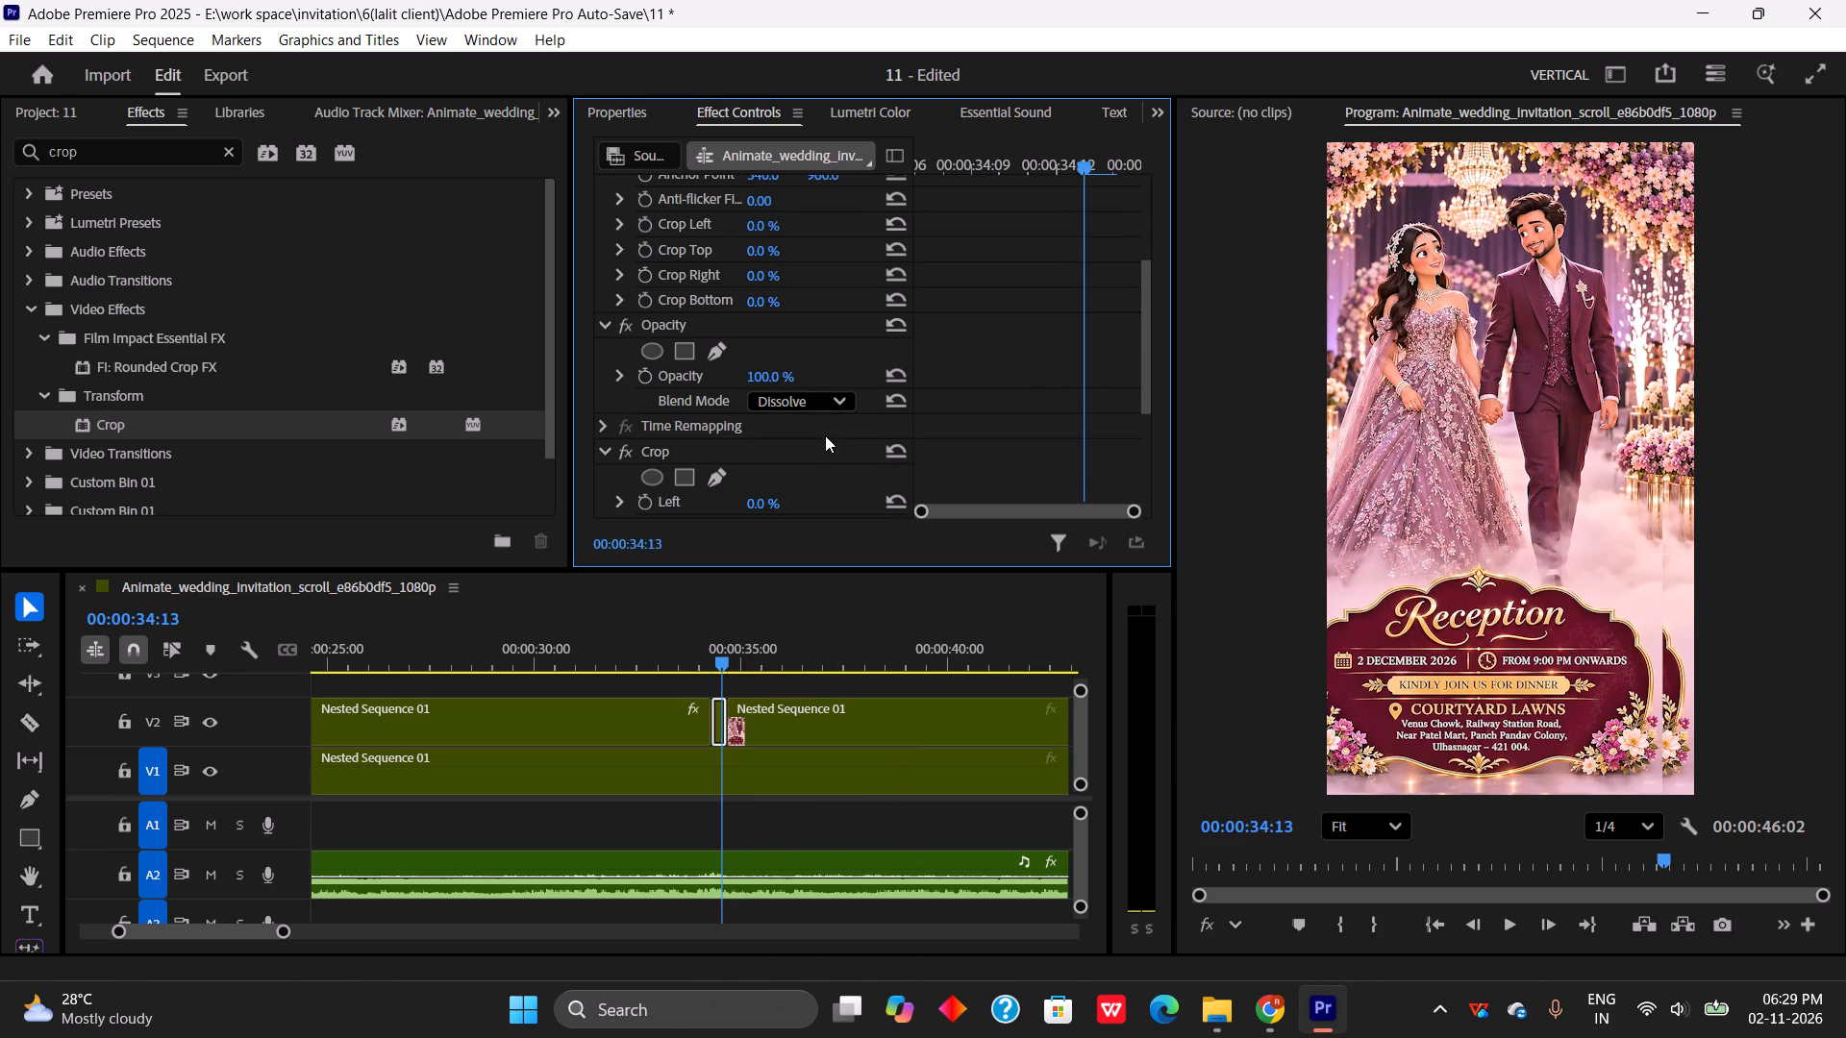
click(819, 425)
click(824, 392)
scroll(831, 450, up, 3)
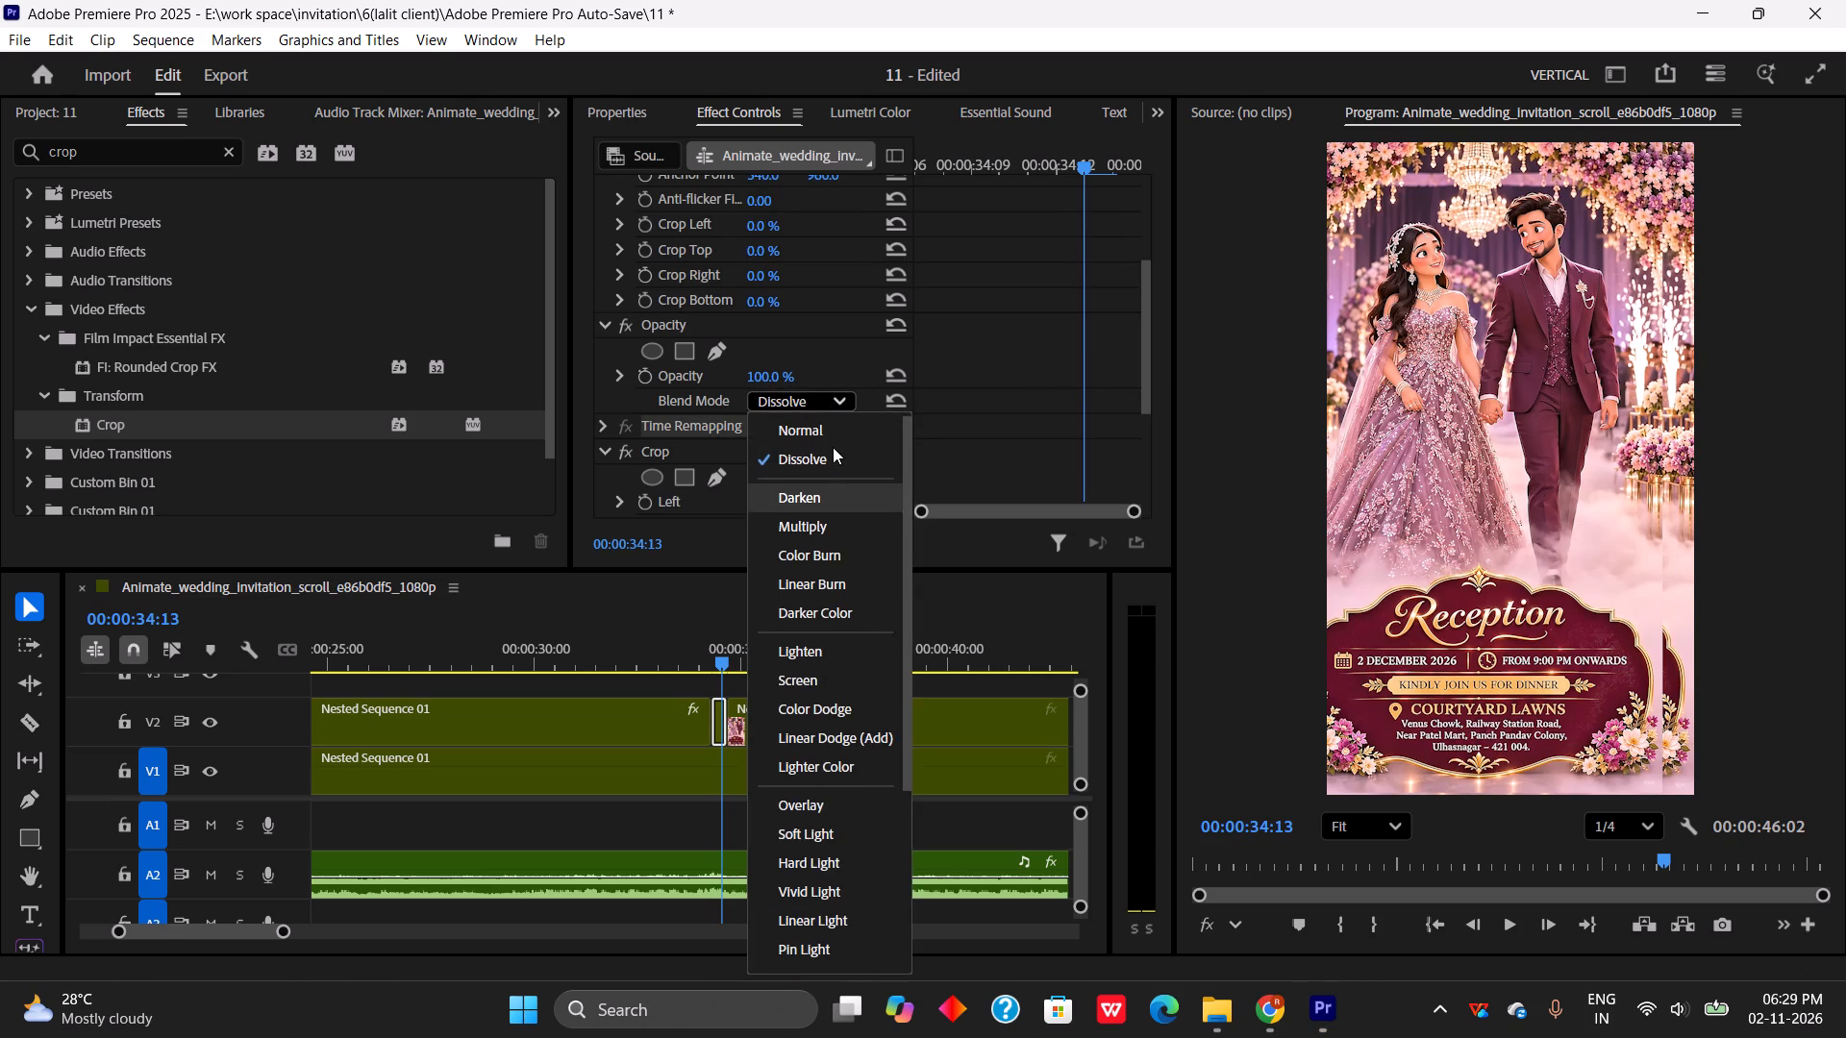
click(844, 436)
Crop the short V2 piece to its lower-right corner, with Left about 91.9% and Top about 91.1%.
scroll(809, 448, down, 9)
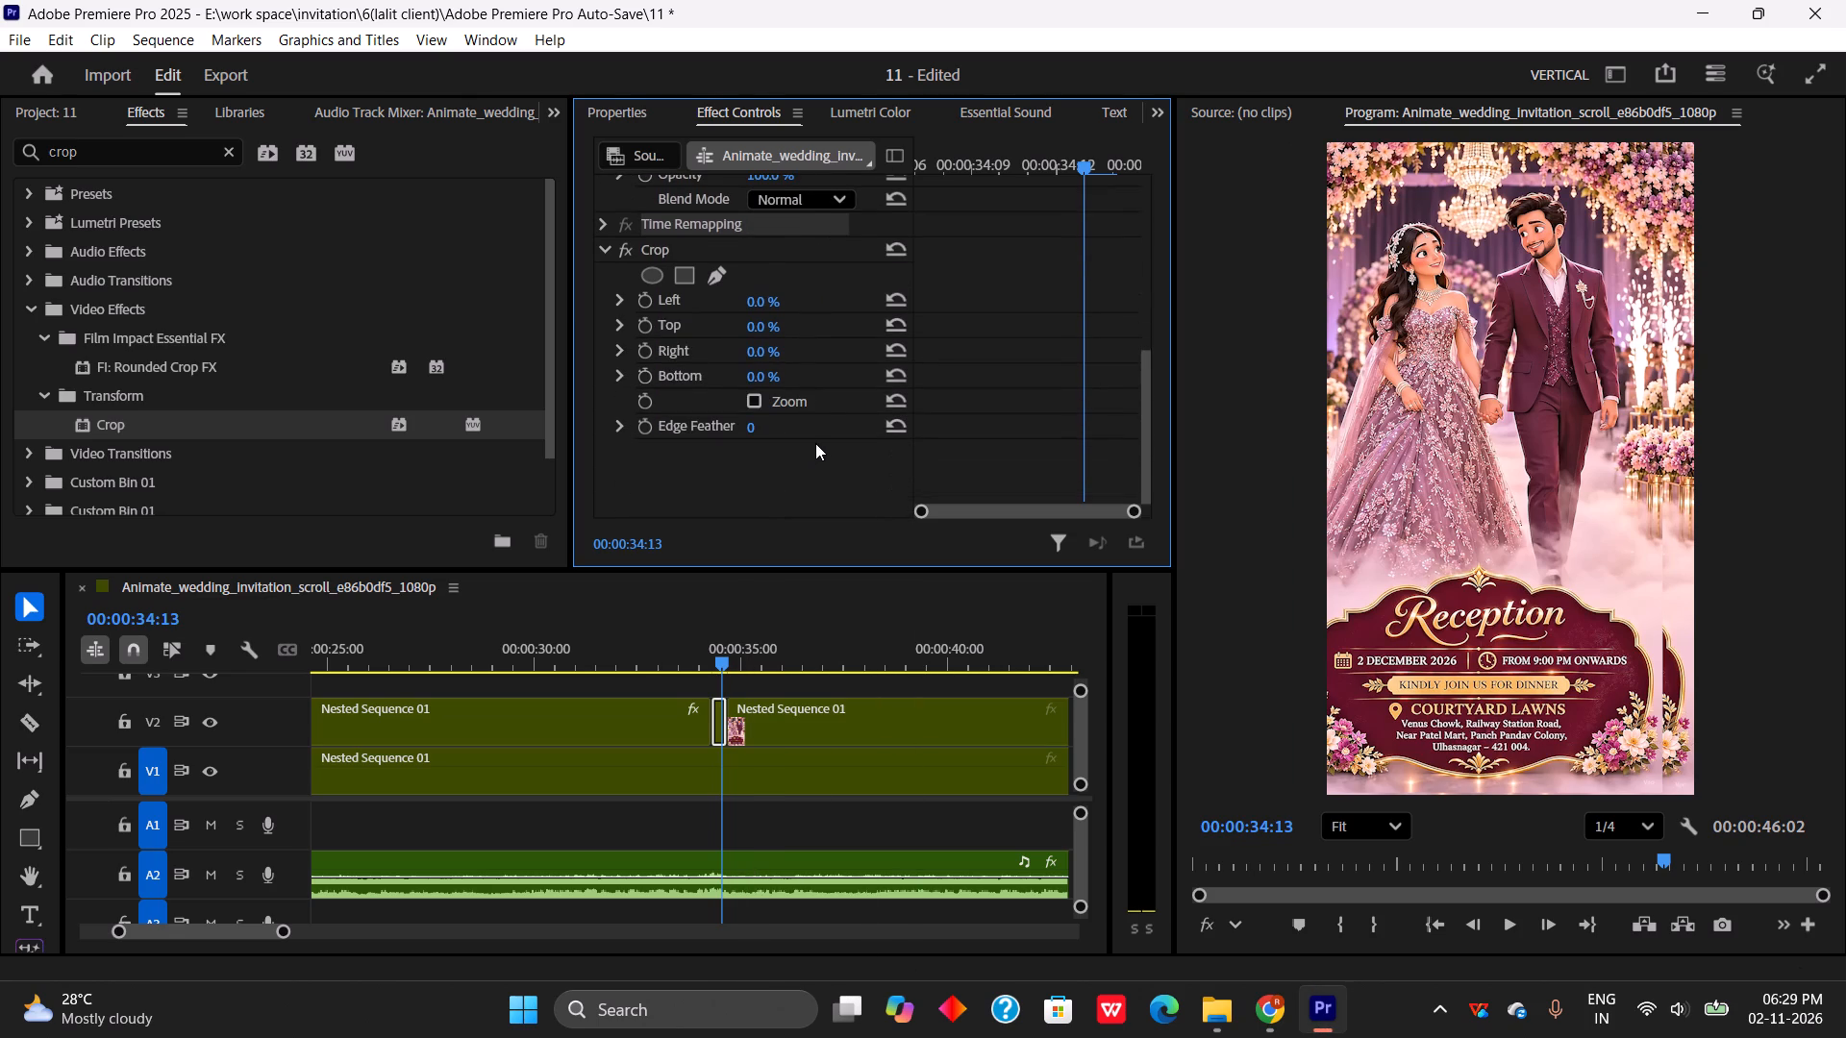
click(730, 253)
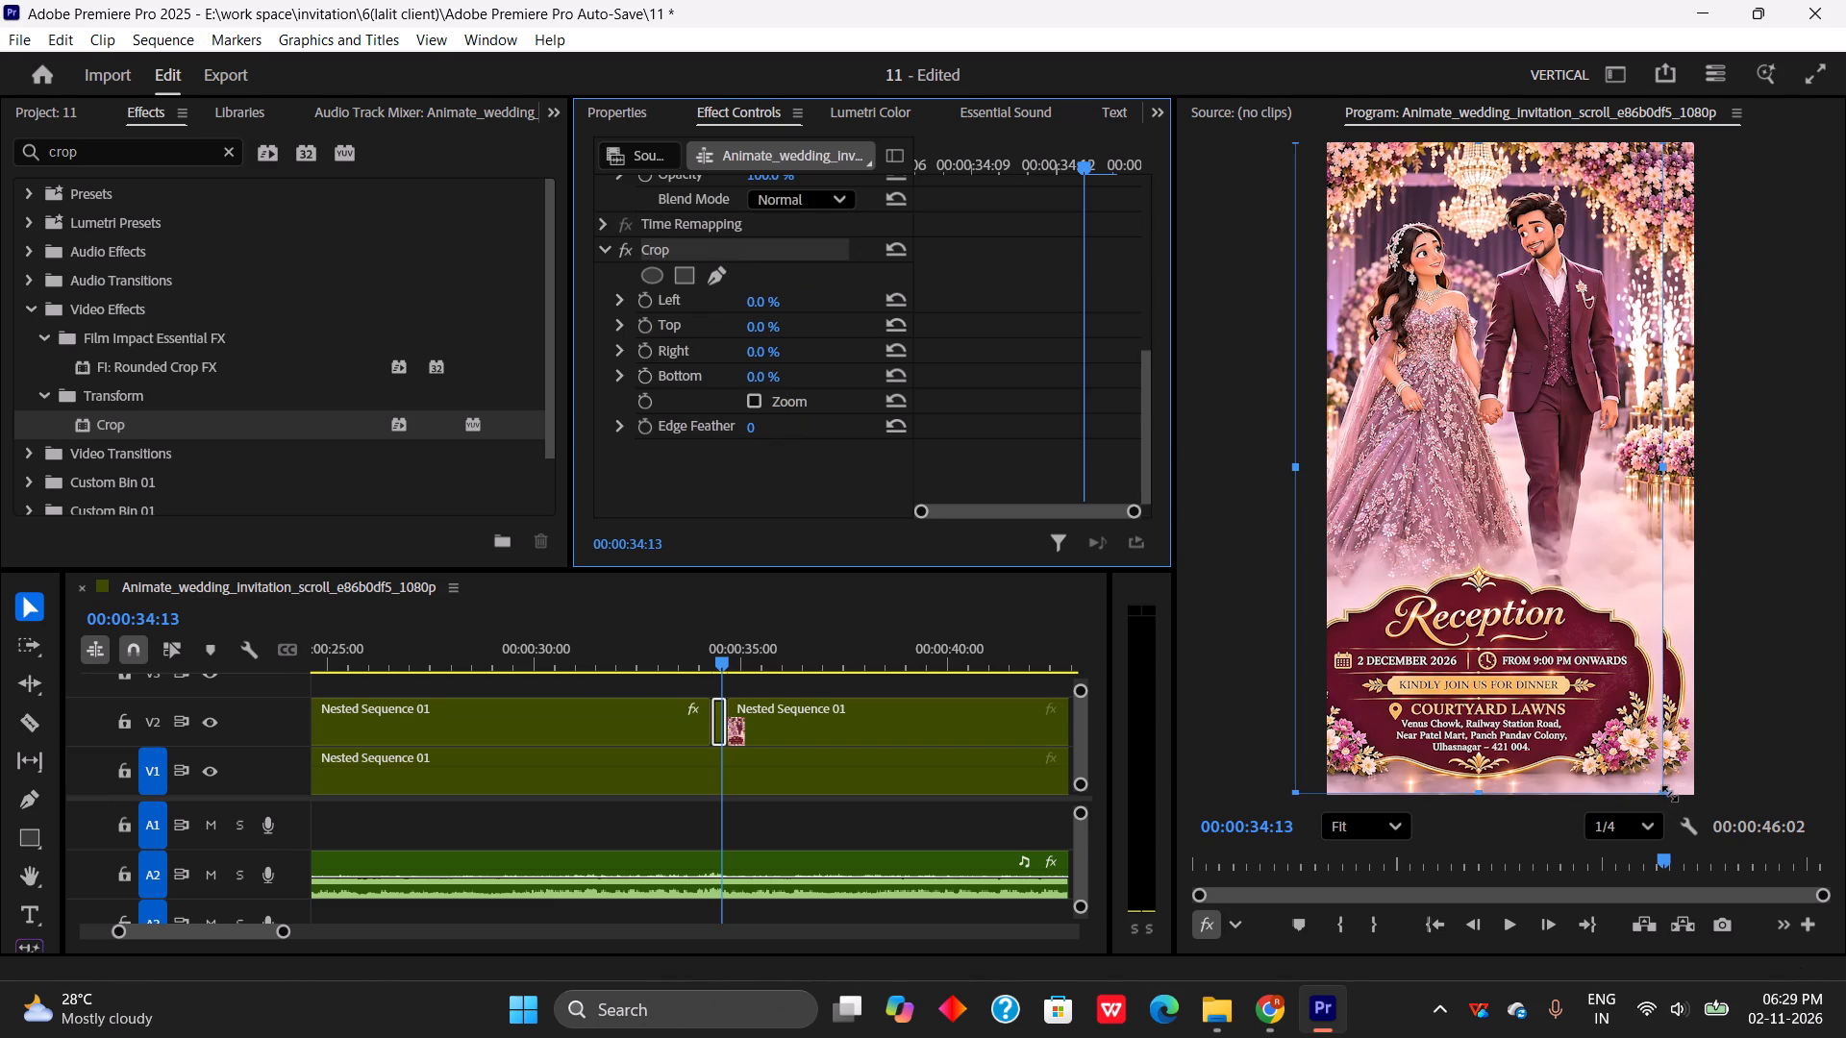
drag(1670, 795, 1700, 792)
drag(1675, 466, 1710, 462)
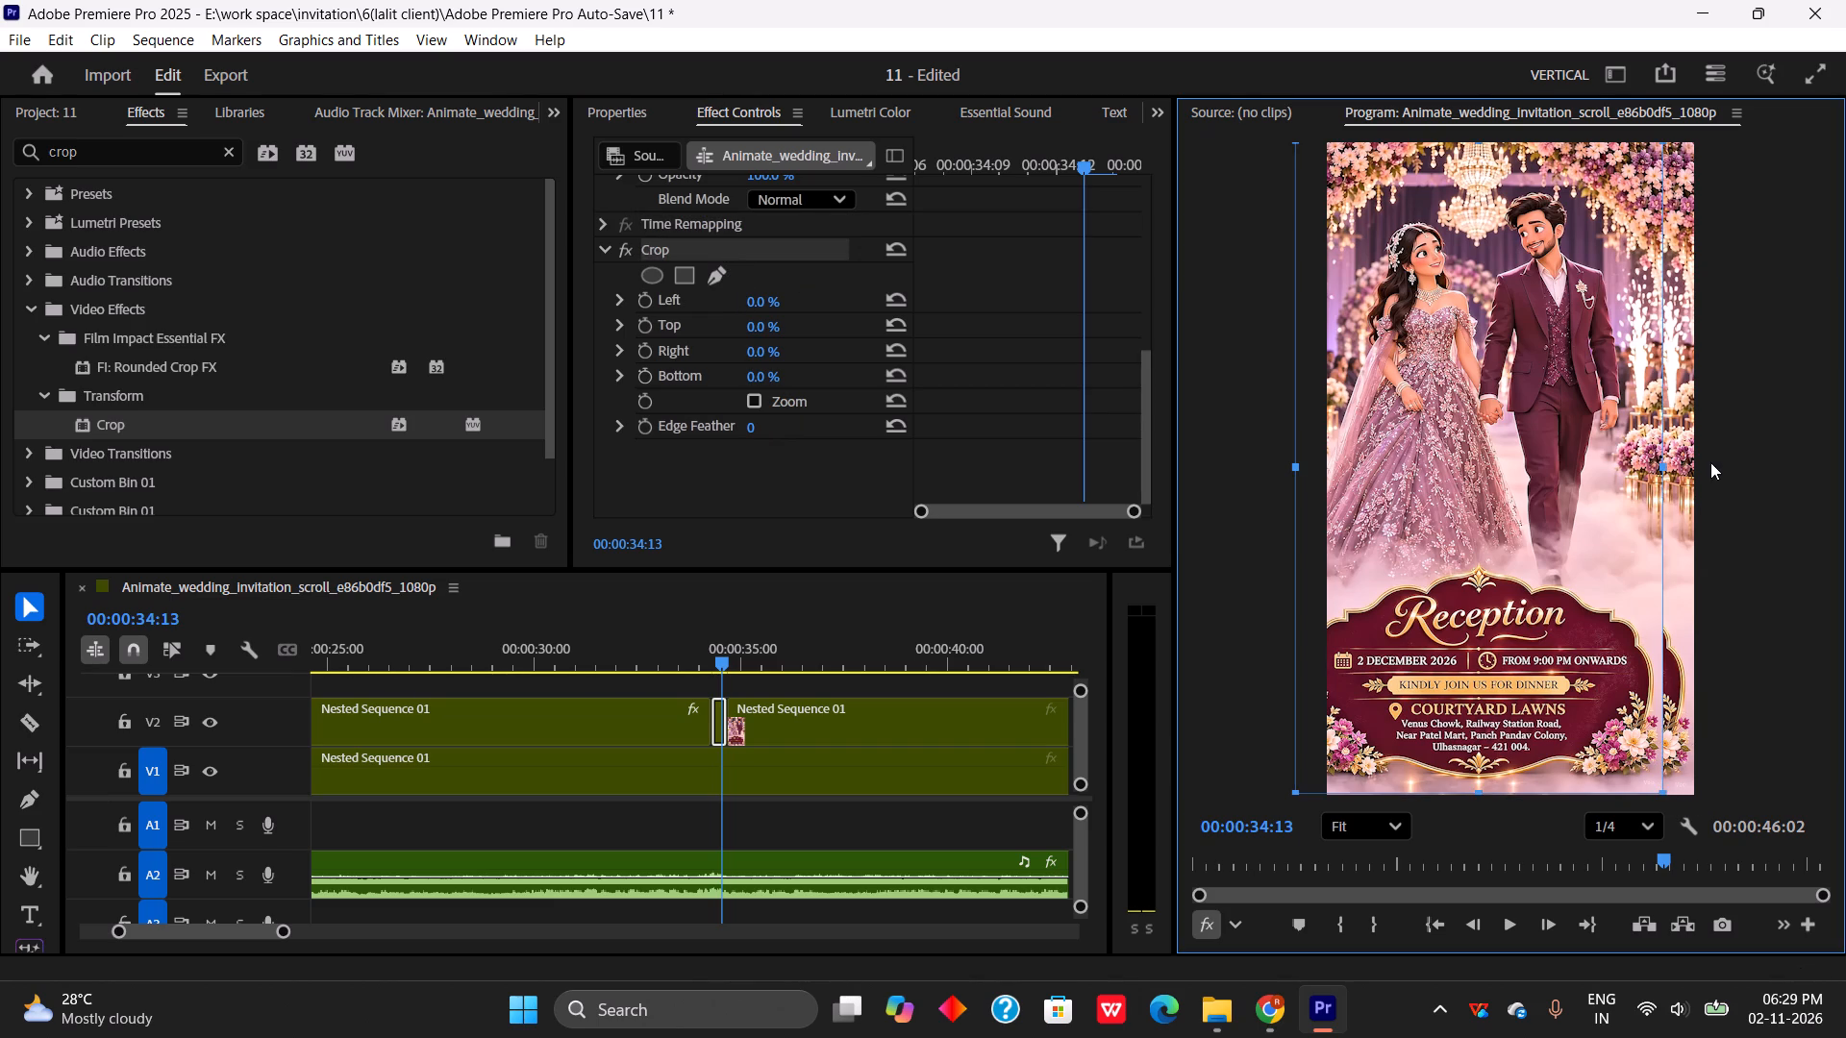
drag(1710, 462, 1728, 458)
drag(1305, 467, 1426, 491)
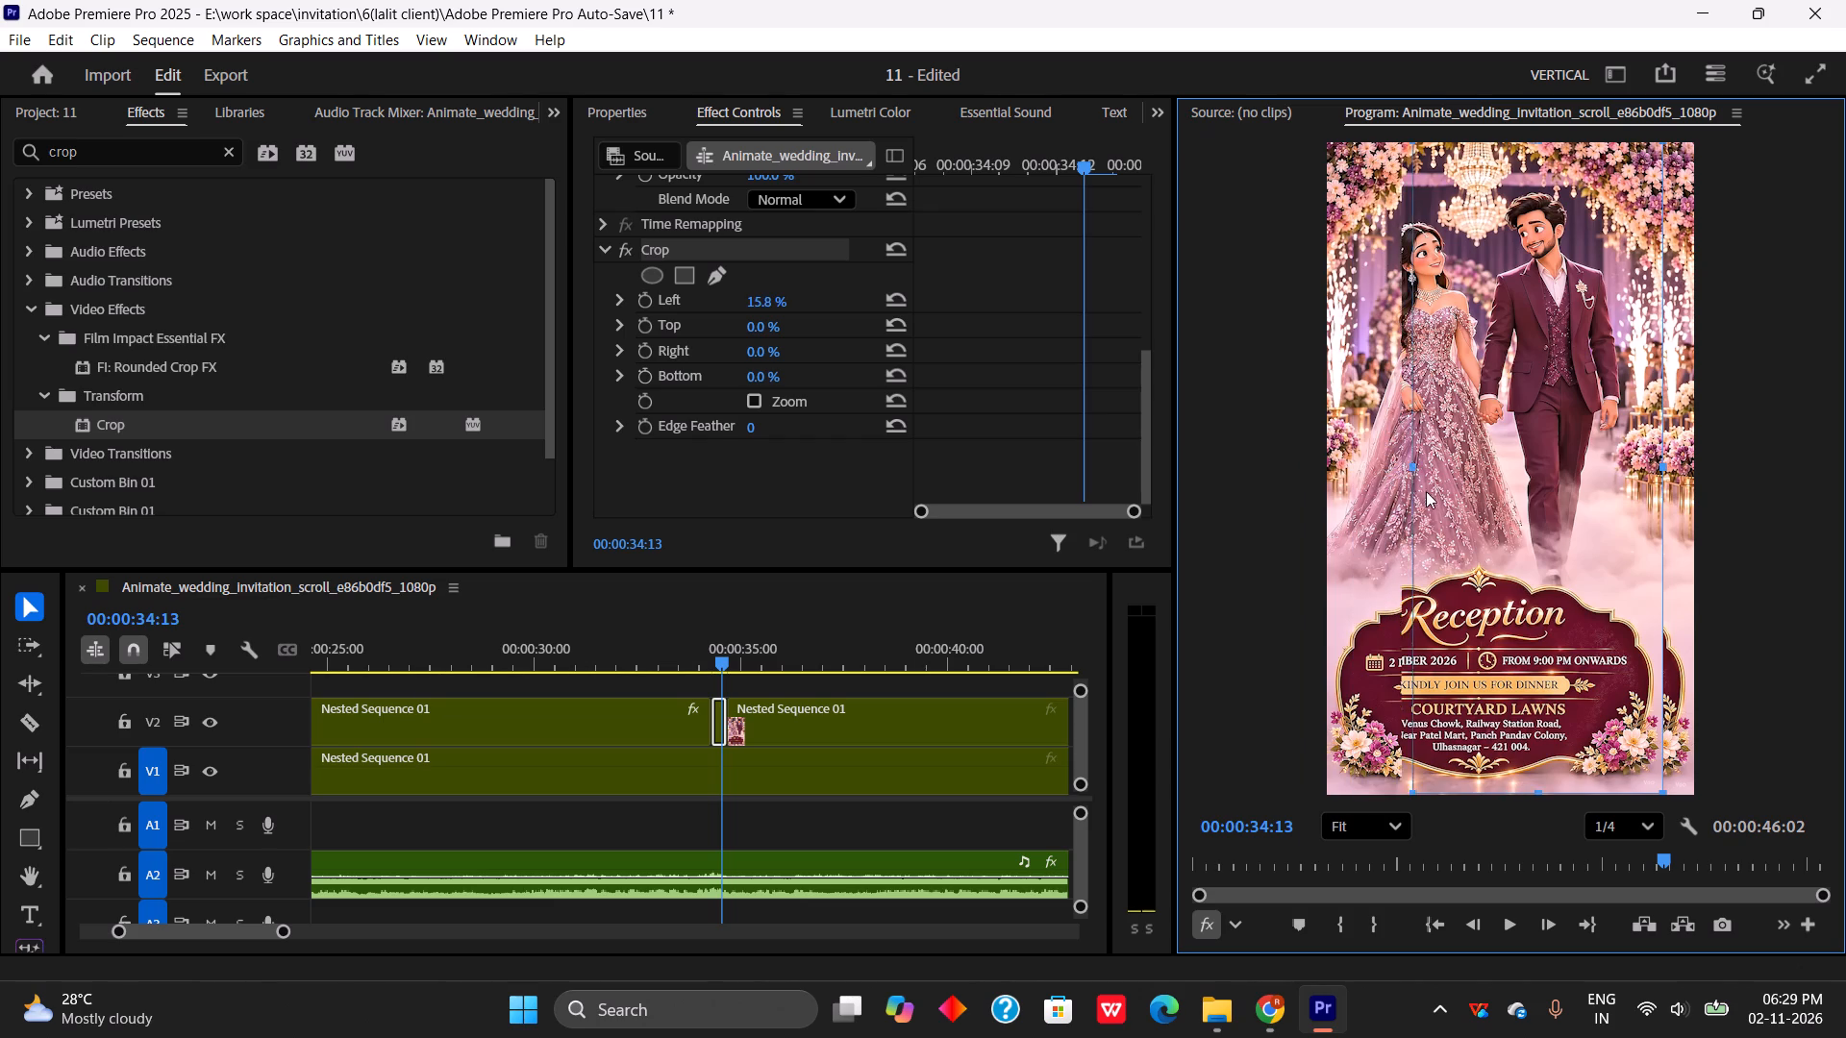
drag(1426, 491, 1583, 531)
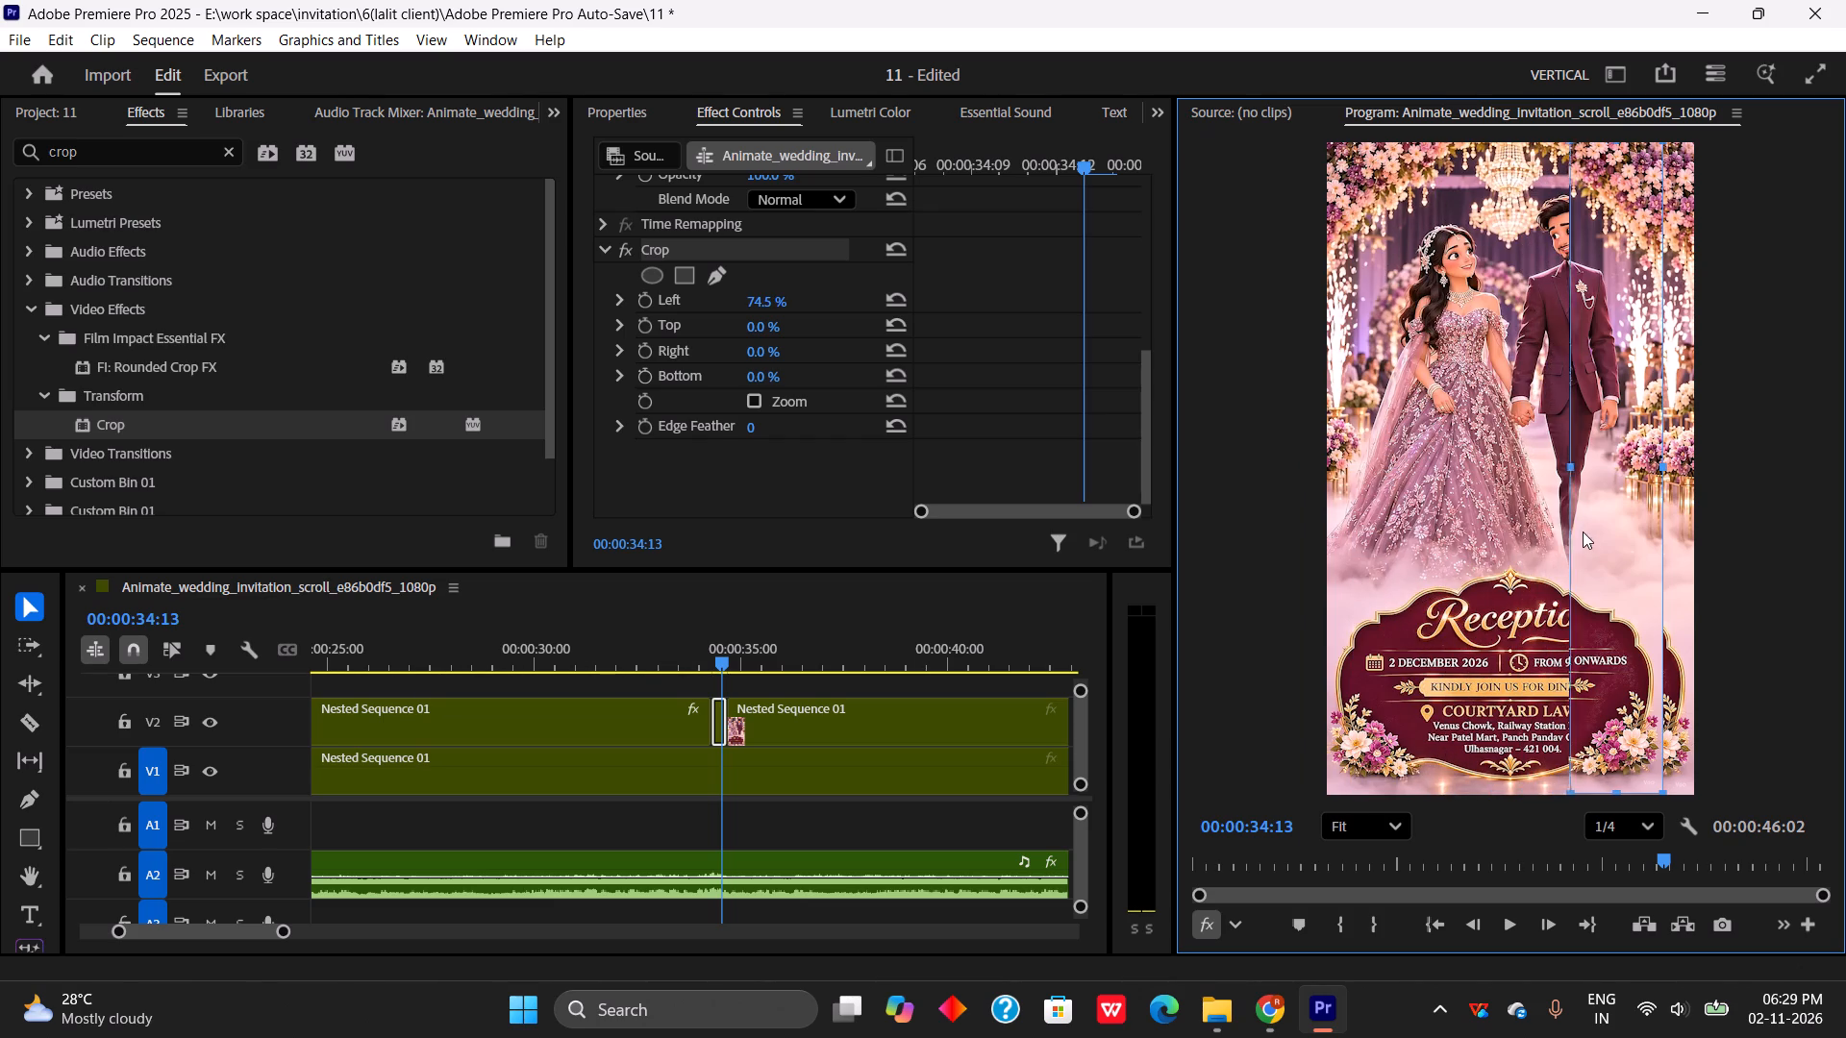
drag(1583, 531, 1633, 580)
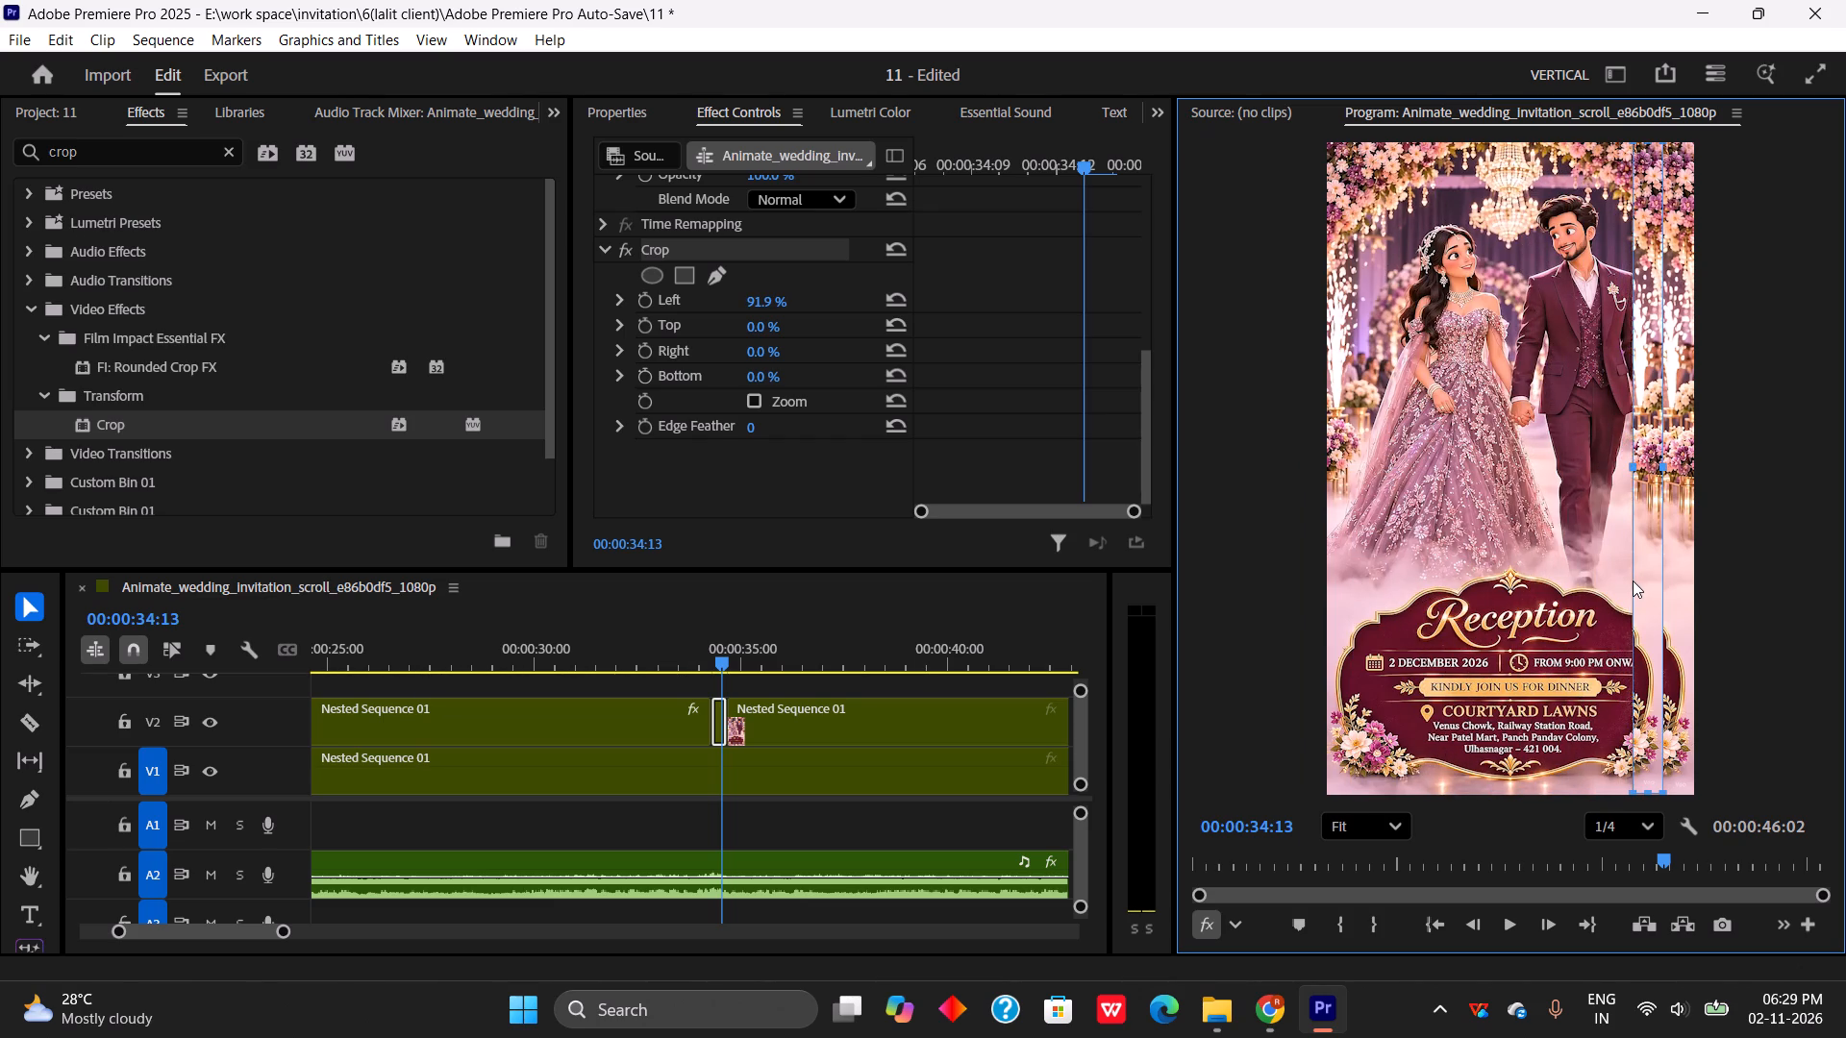
drag(1650, 150, 1670, 547)
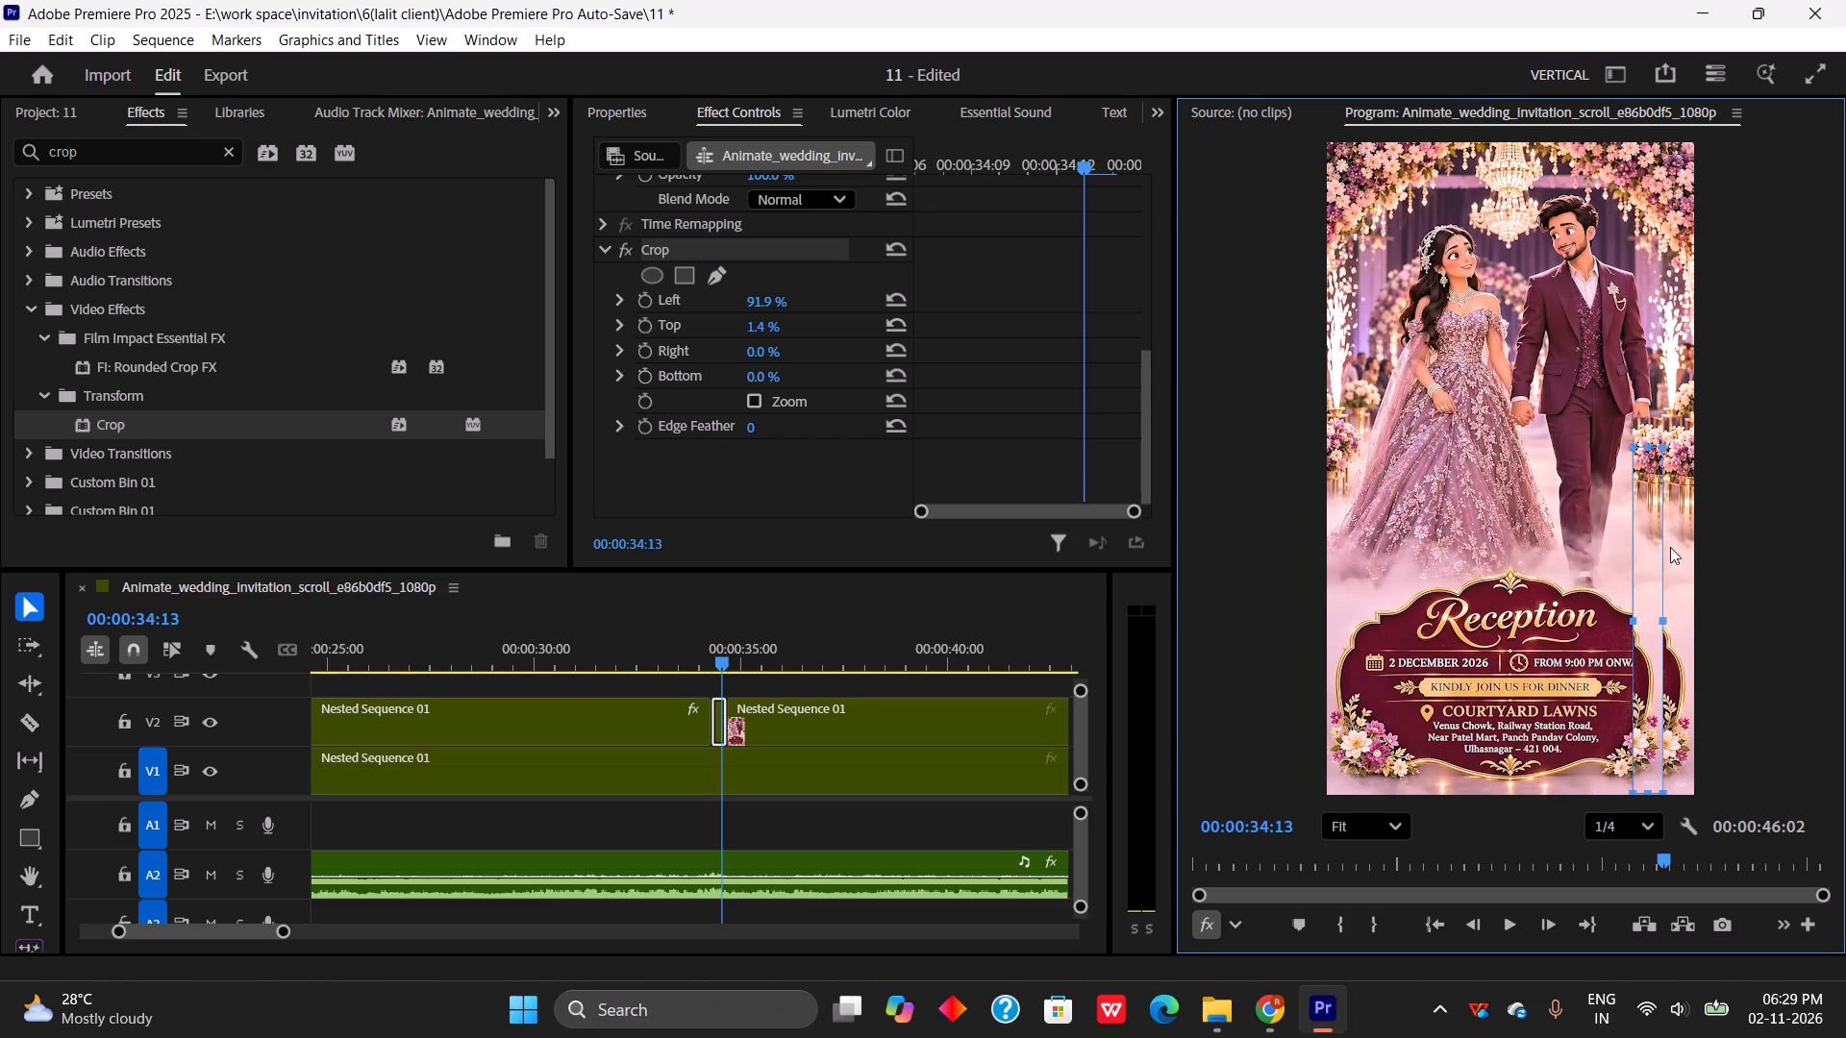
drag(1670, 547, 1683, 735)
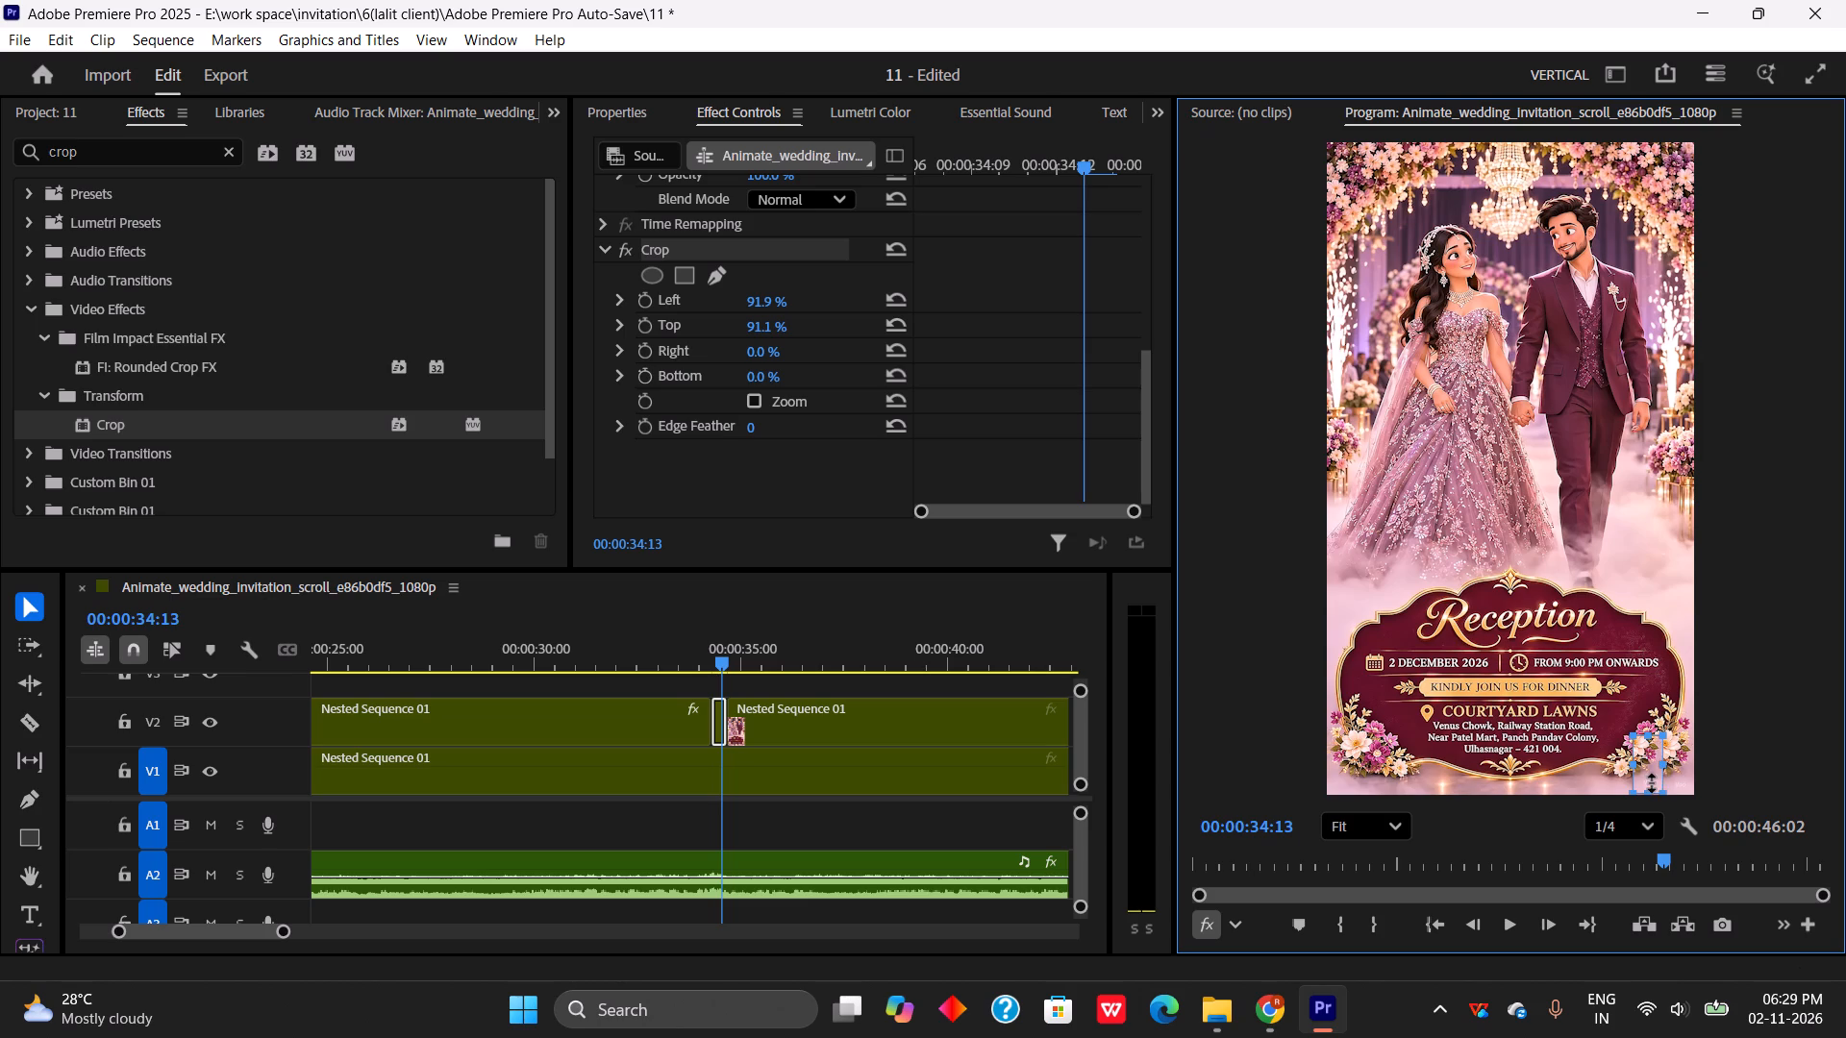
Rework the short piece's crop at the bottom and sides, with Left about 89.9% and Bottom about 0.8%.
drag(1650, 783, 1649, 769)
drag(1669, 751, 1704, 751)
drag(1671, 753, 1684, 752)
drag(1684, 752, 1709, 750)
drag(1647, 767, 1649, 789)
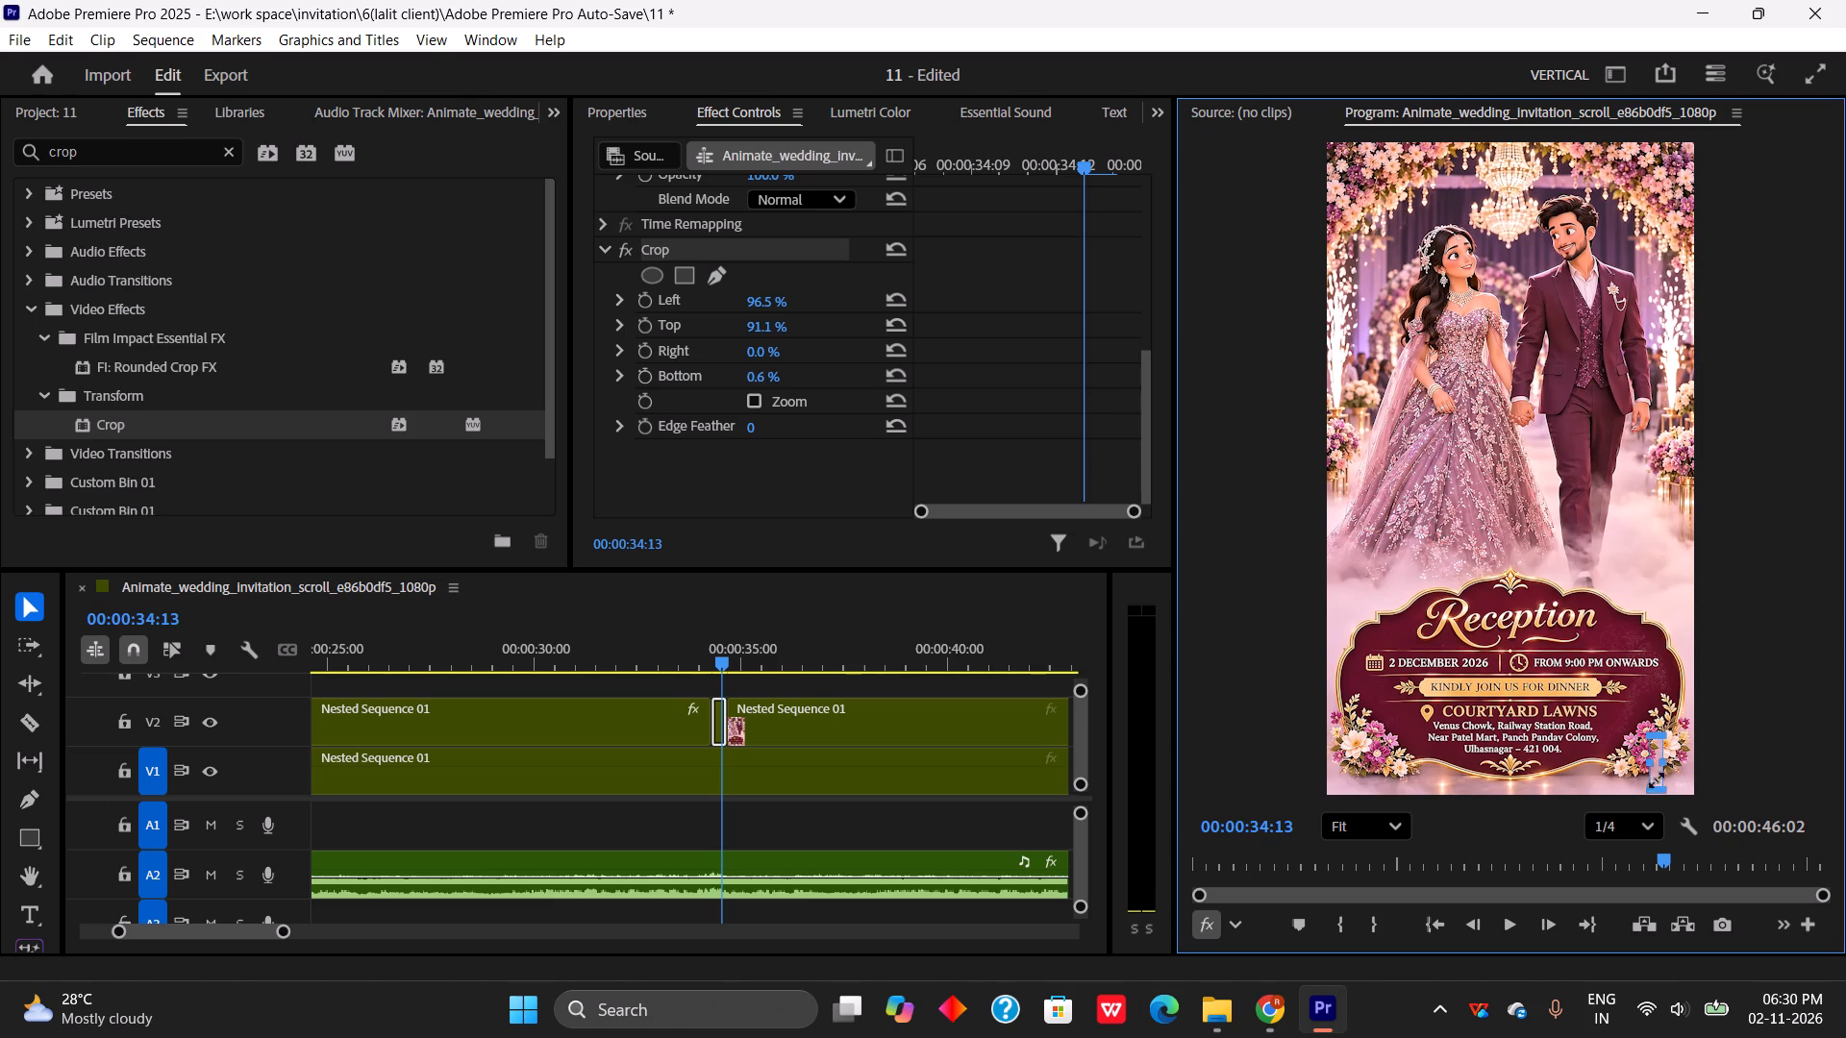
drag(1671, 759, 1718, 757)
drag(1674, 762, 1701, 762)
drag(1670, 761, 1709, 760)
drag(1645, 760, 1643, 760)
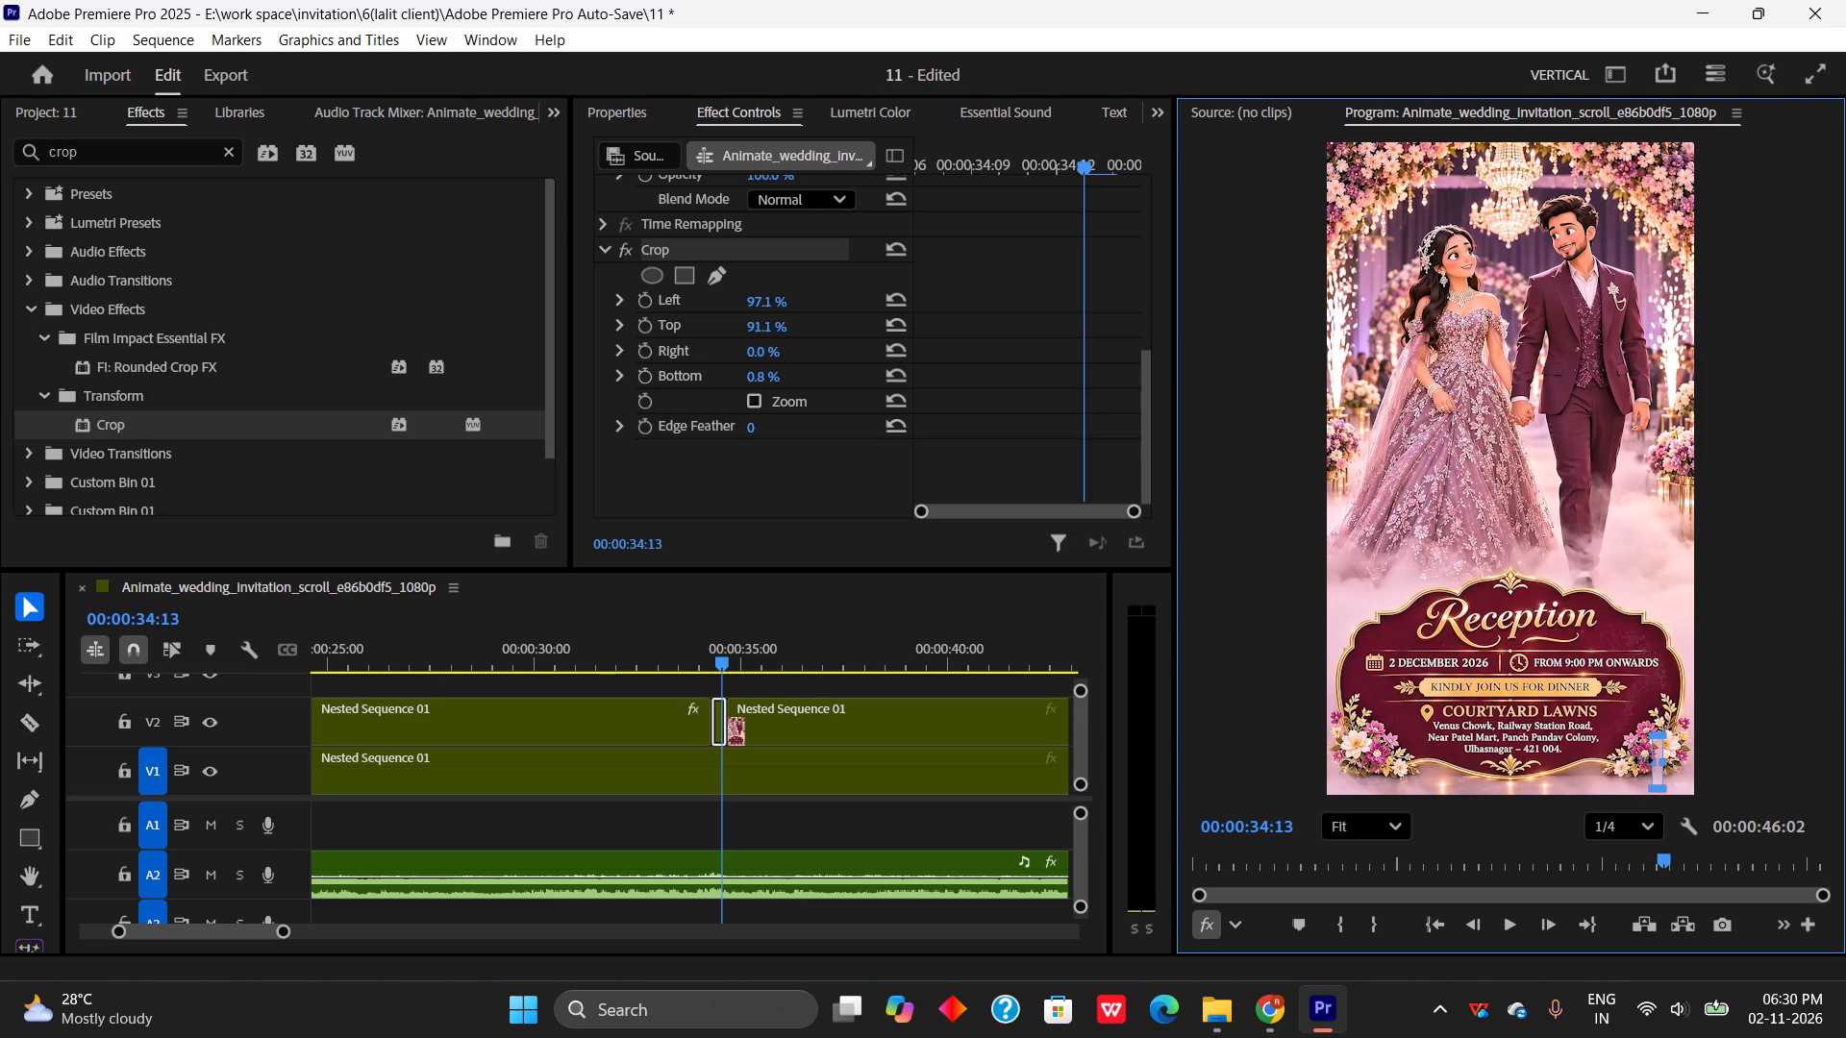
drag(1643, 760, 1625, 766)
Narrow the short piece's crop to a thin bottom strip: Left about 84.3%, Top 97.6%, Right 4.8%, Bottom 0.6%.
drag(1646, 741, 1647, 757)
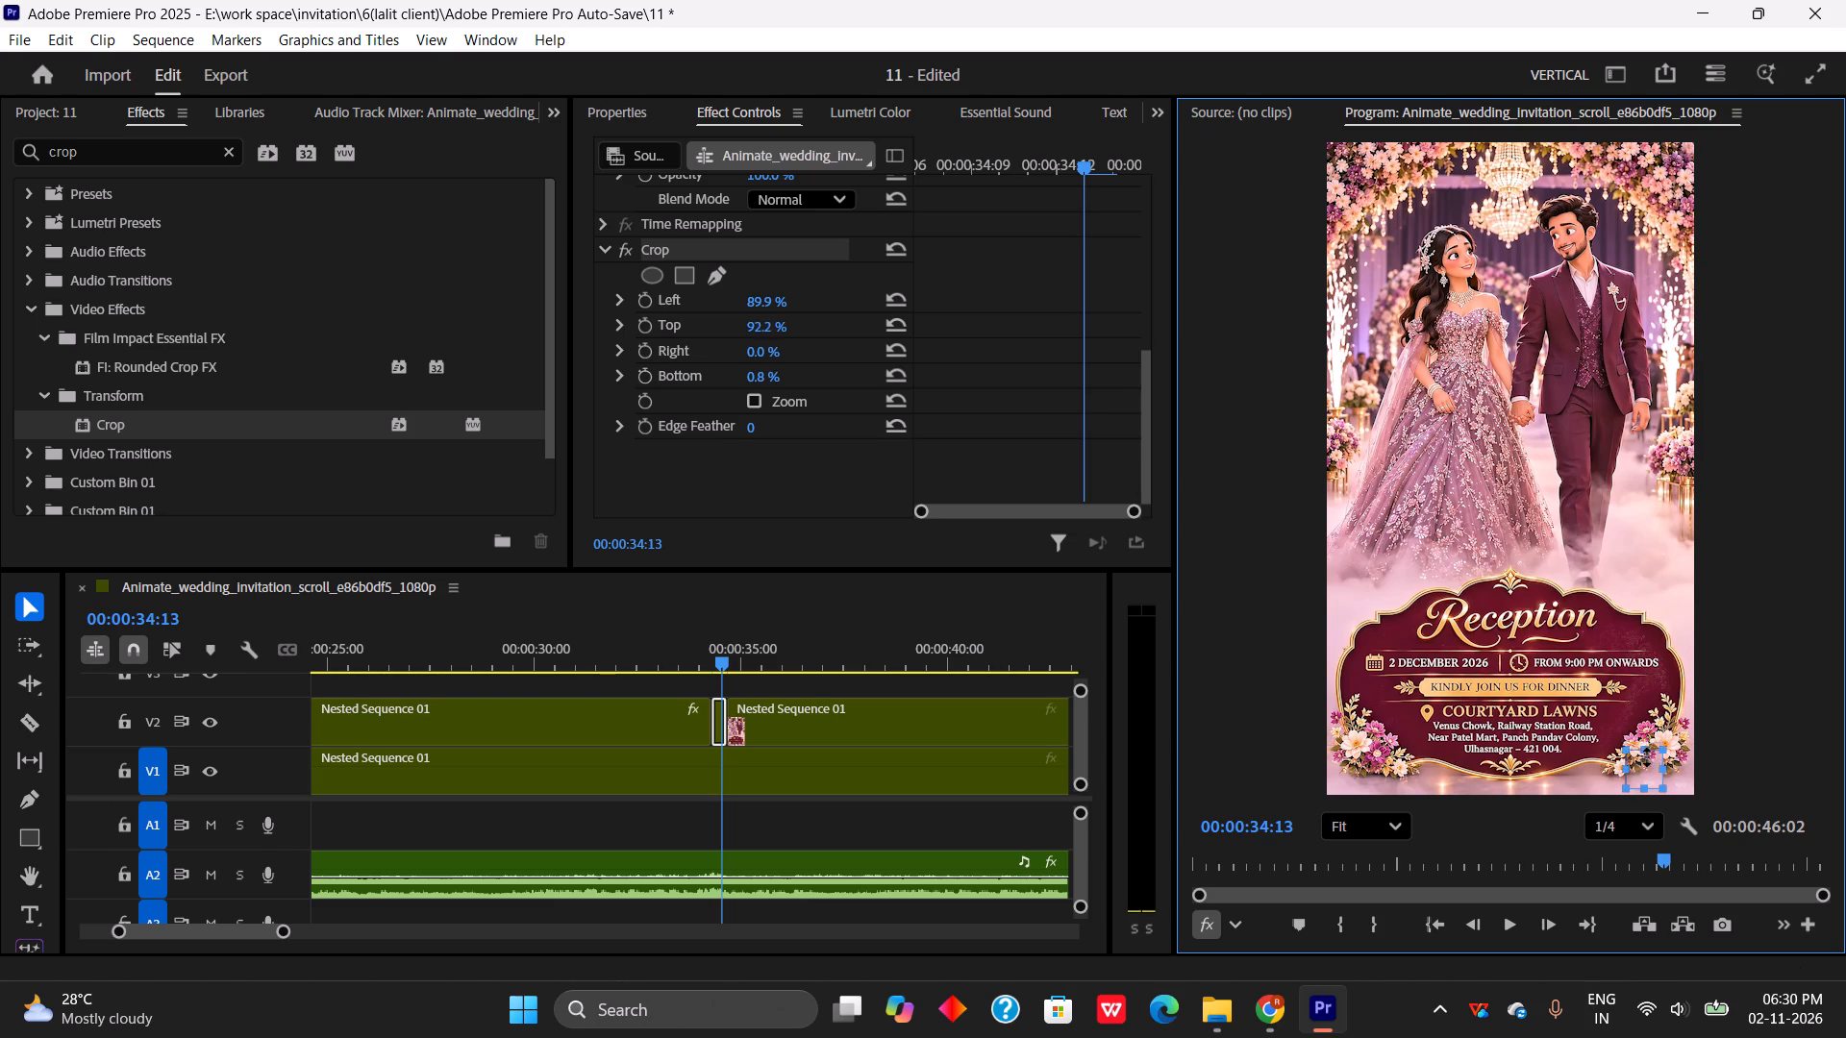
drag(1647, 757, 1647, 771)
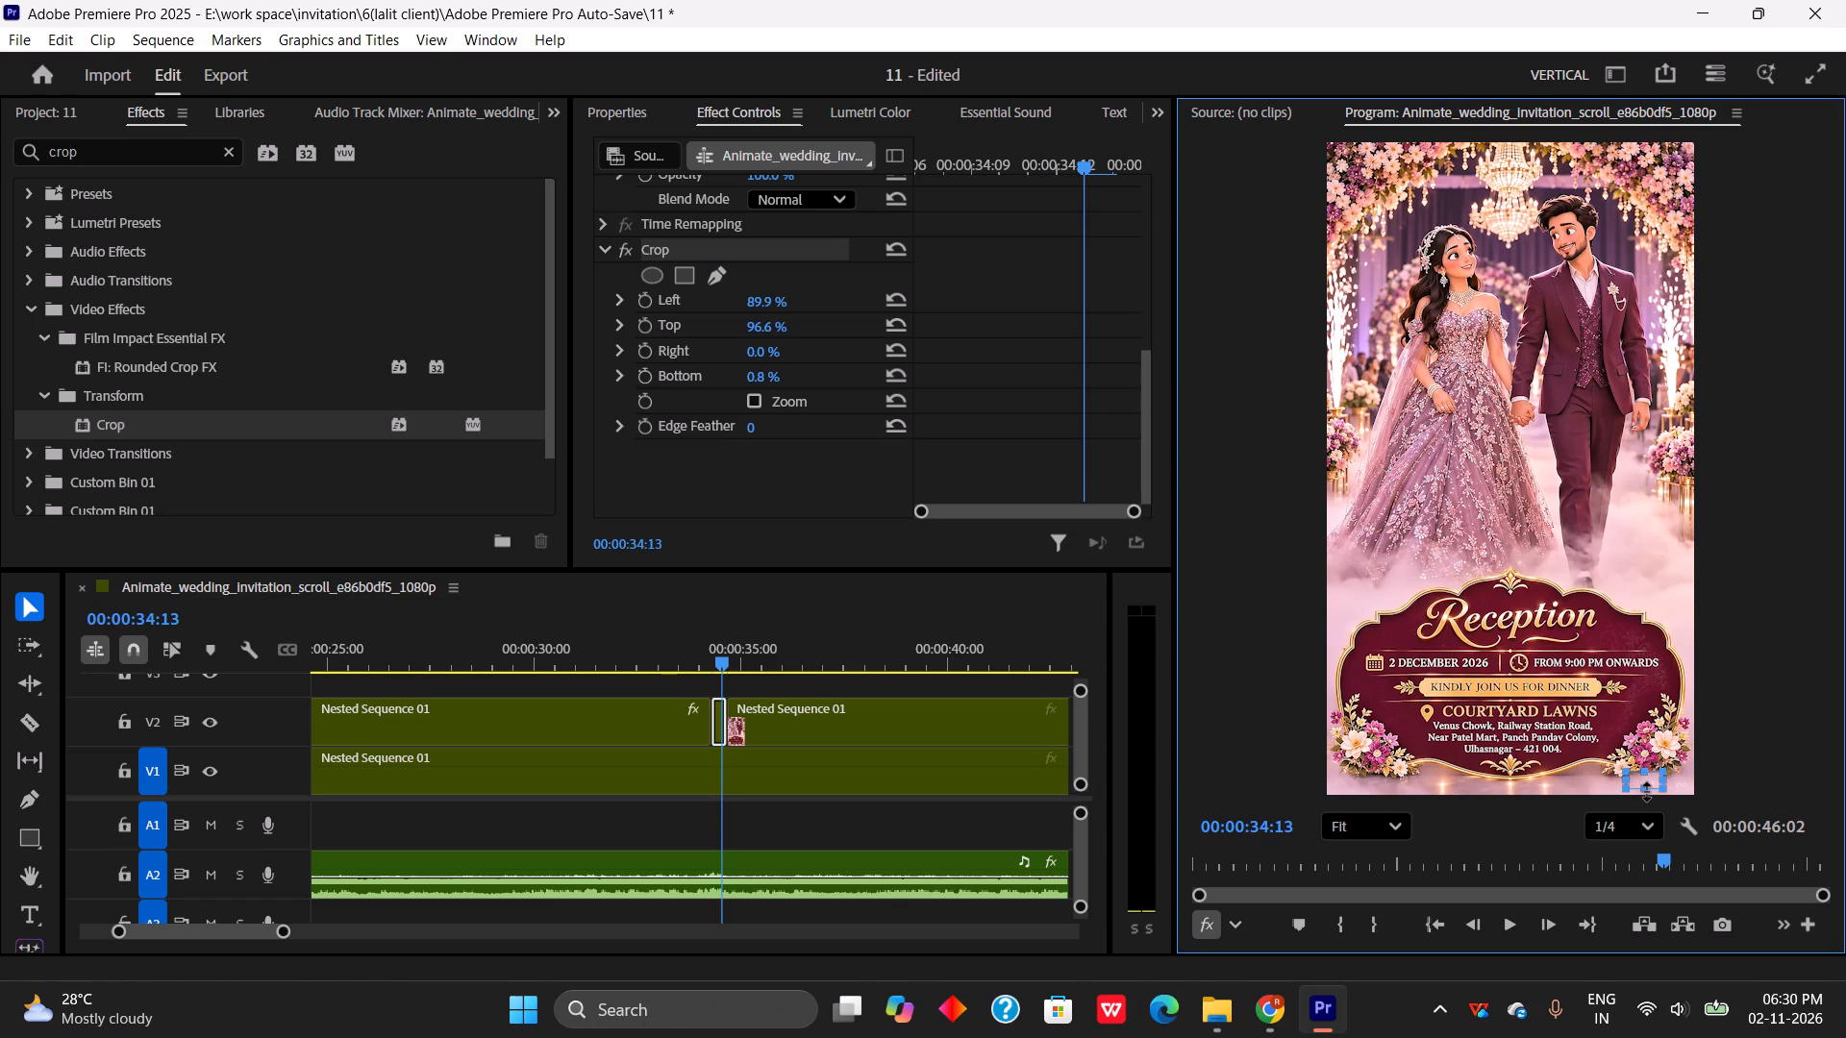
click(1647, 792)
drag(1658, 780, 1646, 774)
drag(1646, 774, 1644, 774)
drag(1621, 780, 1605, 777)
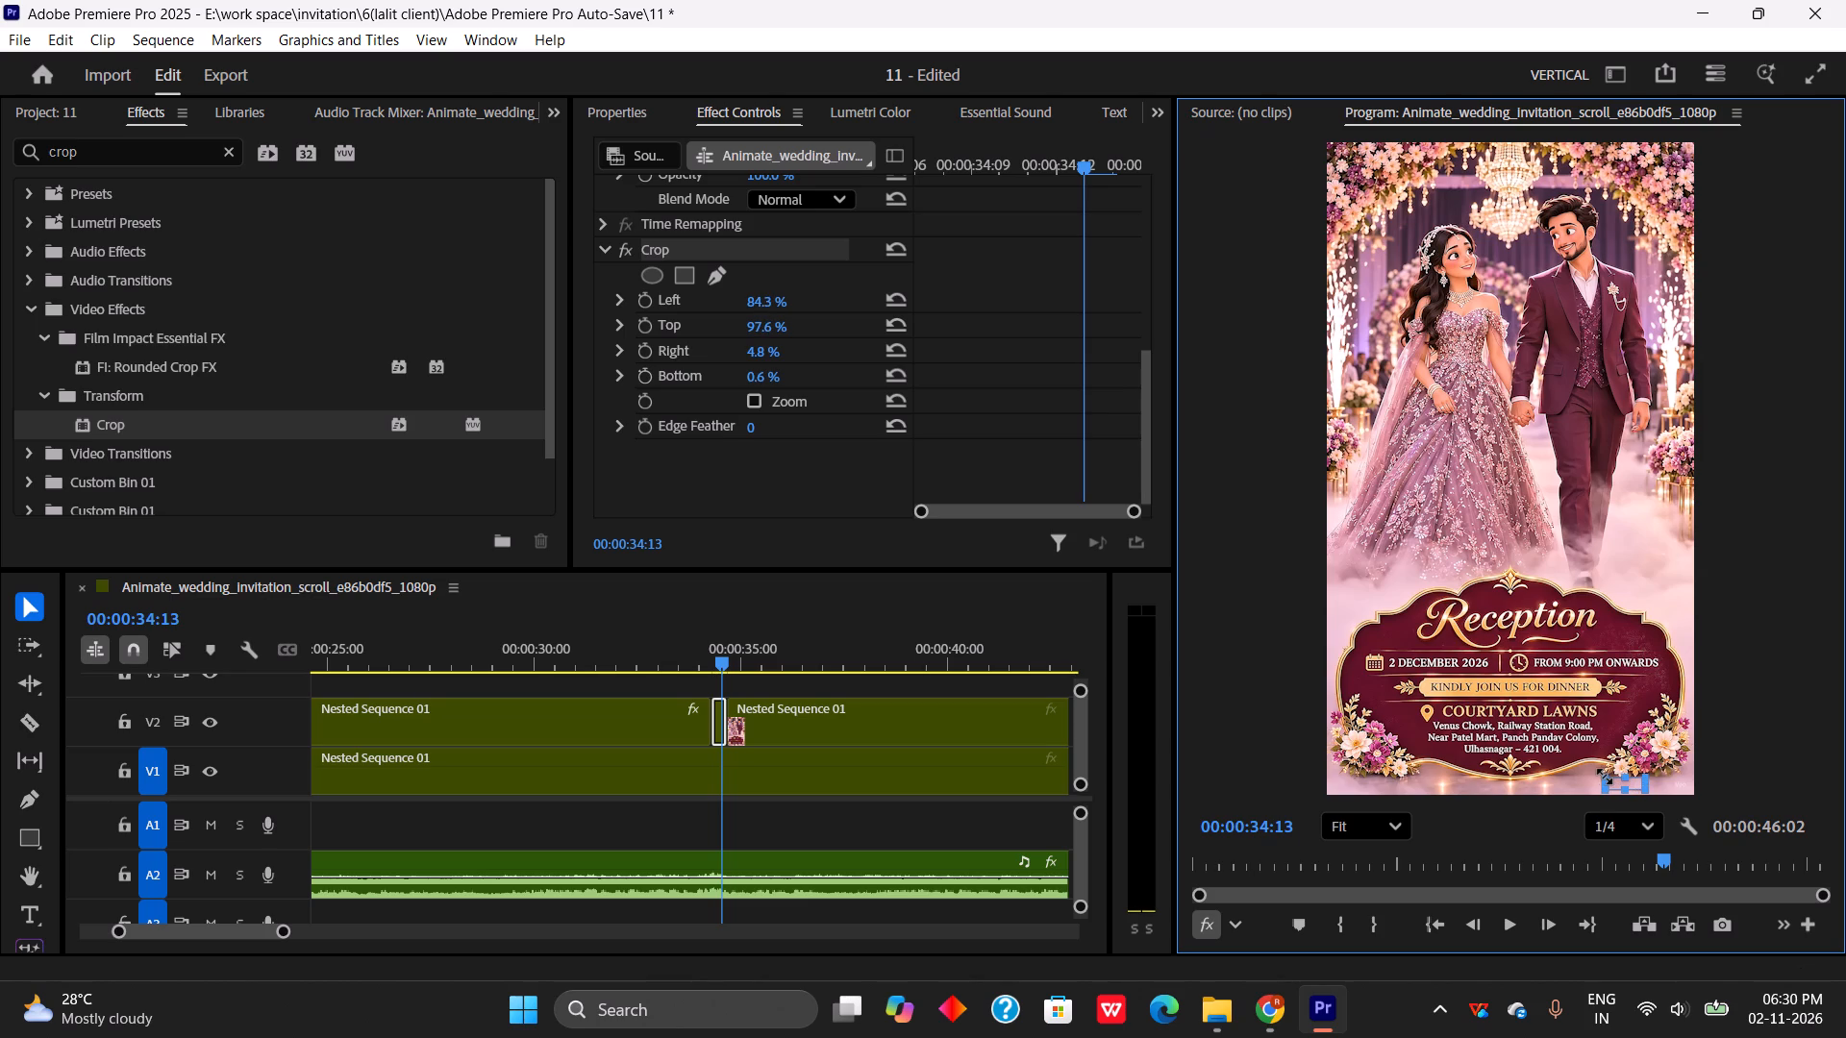
Shift the short V2 piece's horizontal position to 590 over the lower-right corner, and play back into the Reception segment.
scroll(788, 383, up, 14)
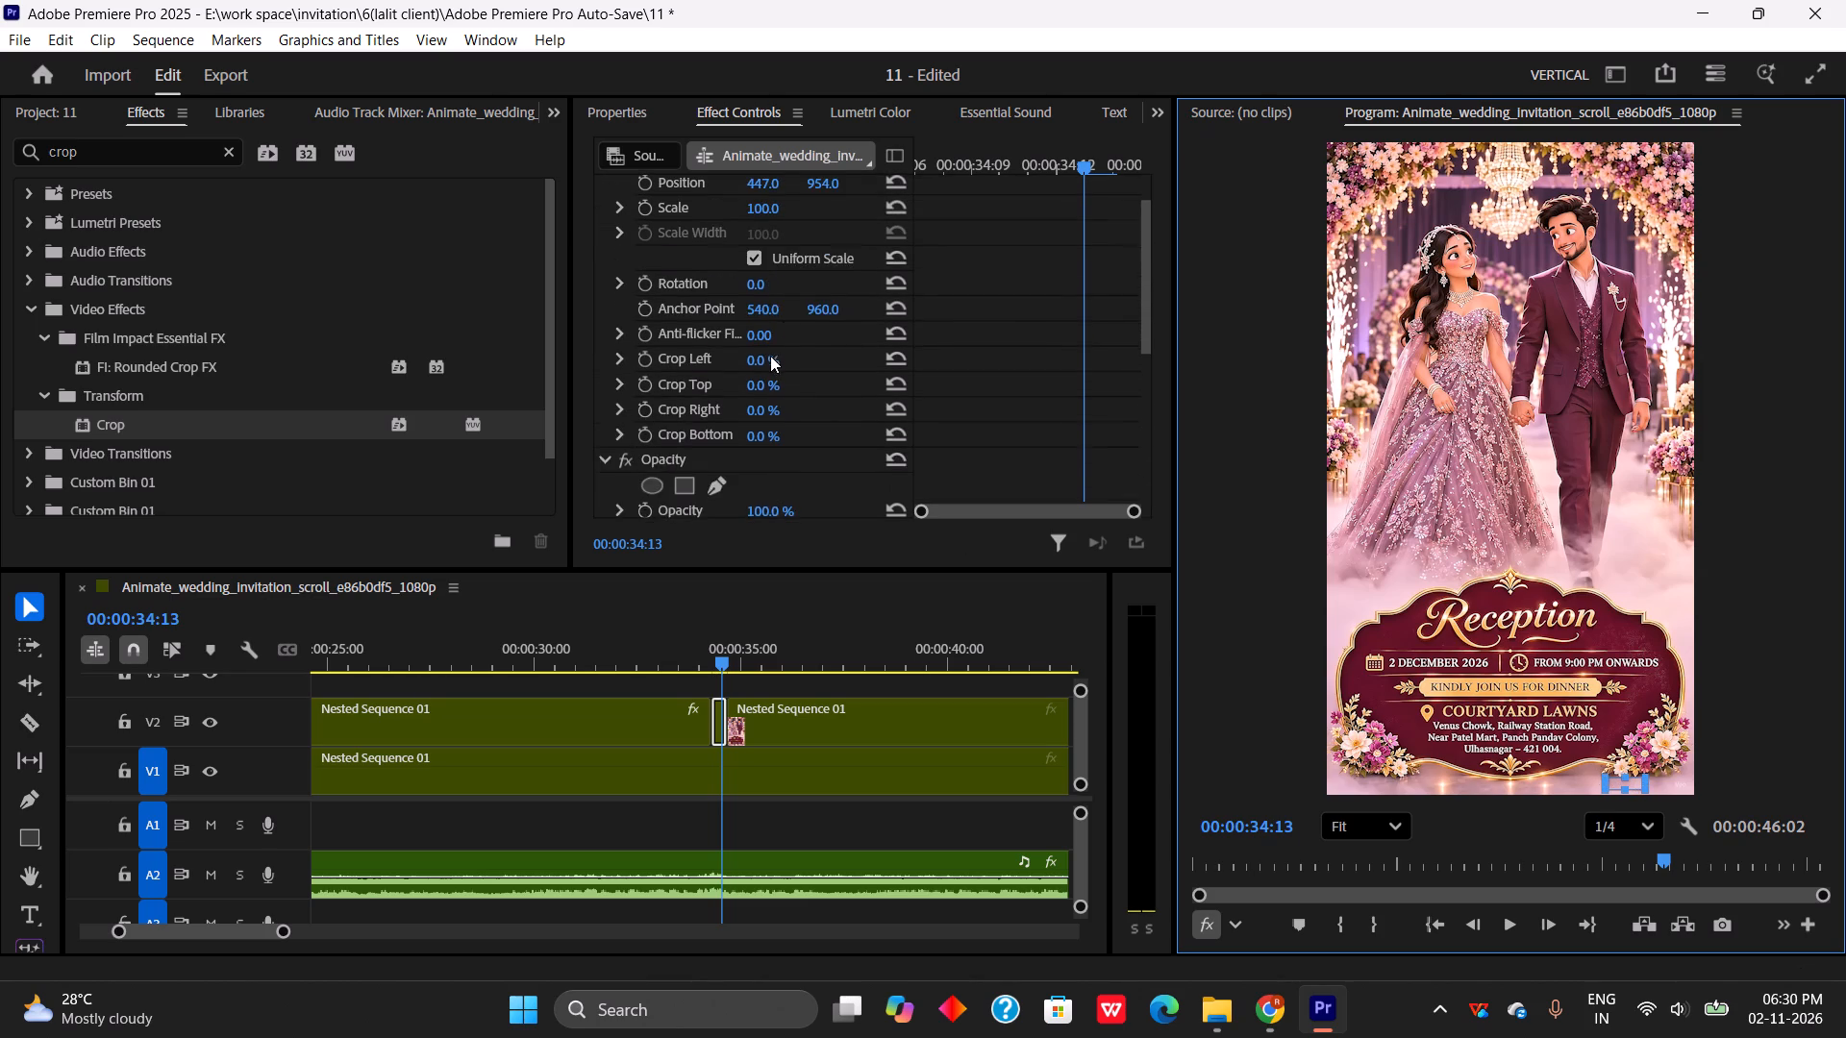
scroll(793, 241, up, 3)
drag(756, 235, 780, 243)
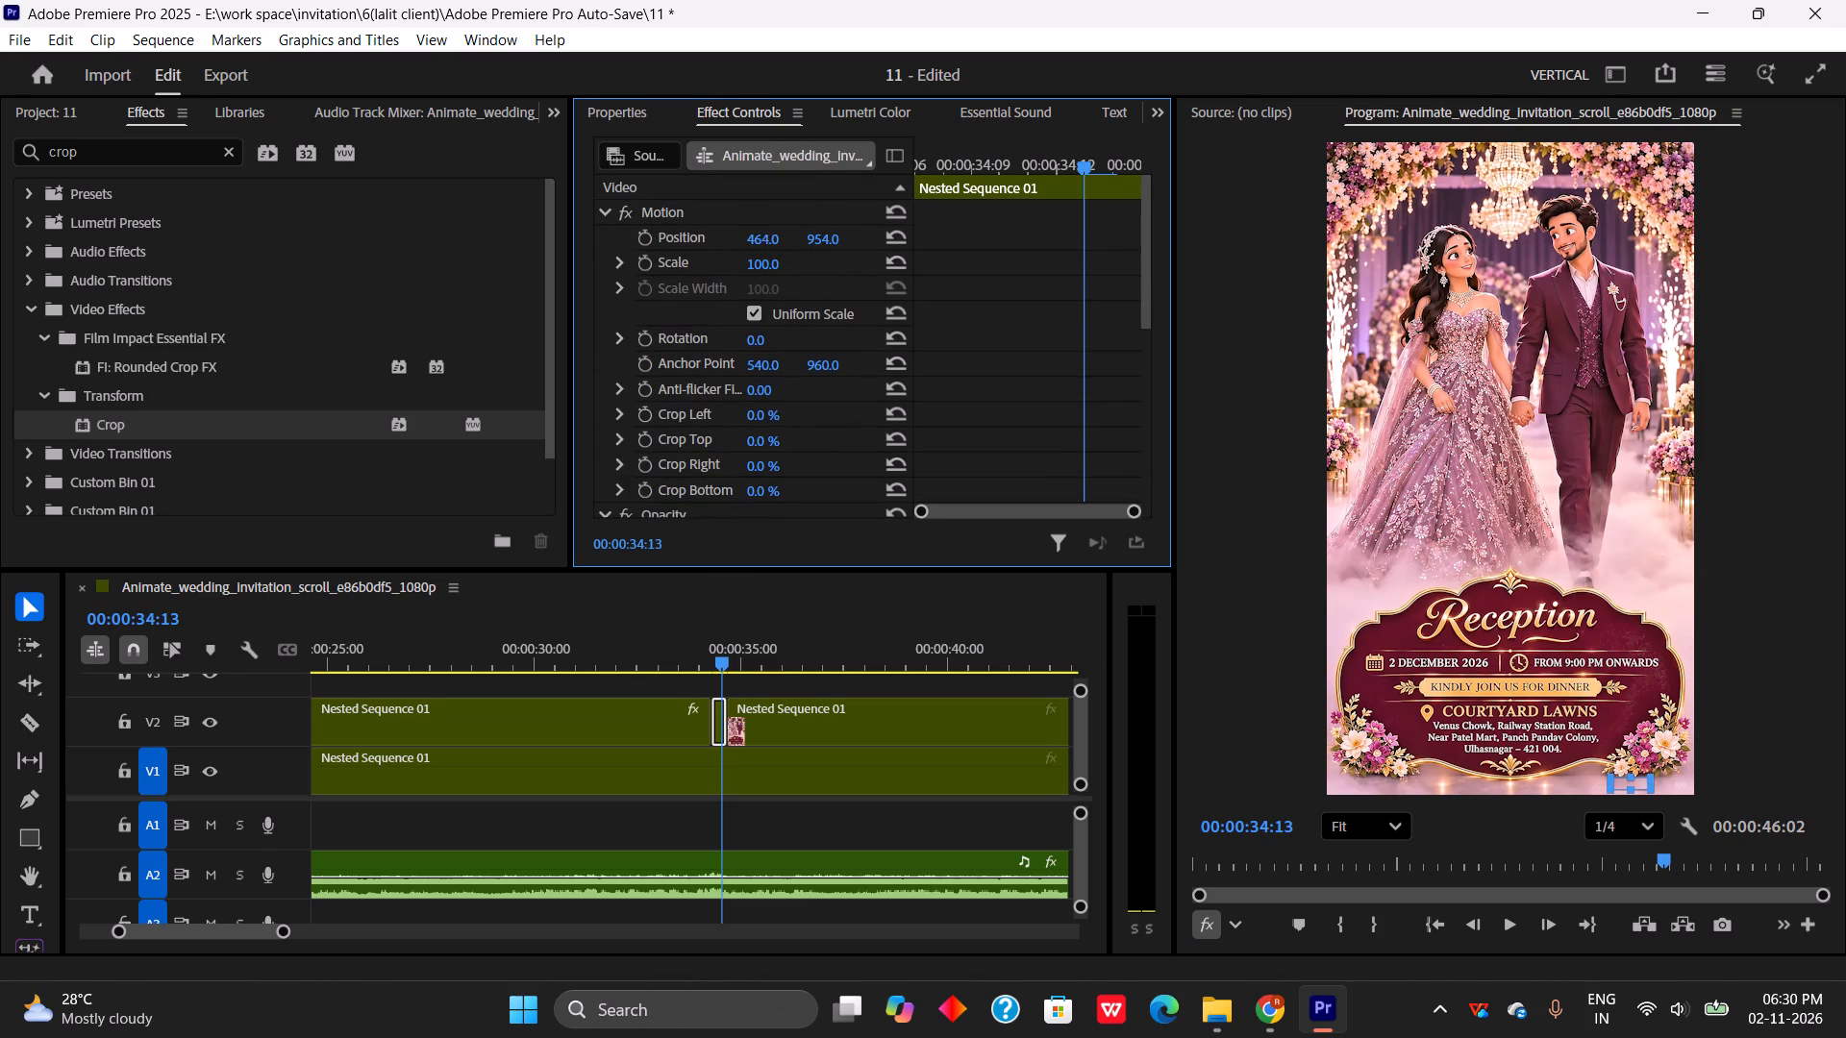
drag(780, 243, 930, 263)
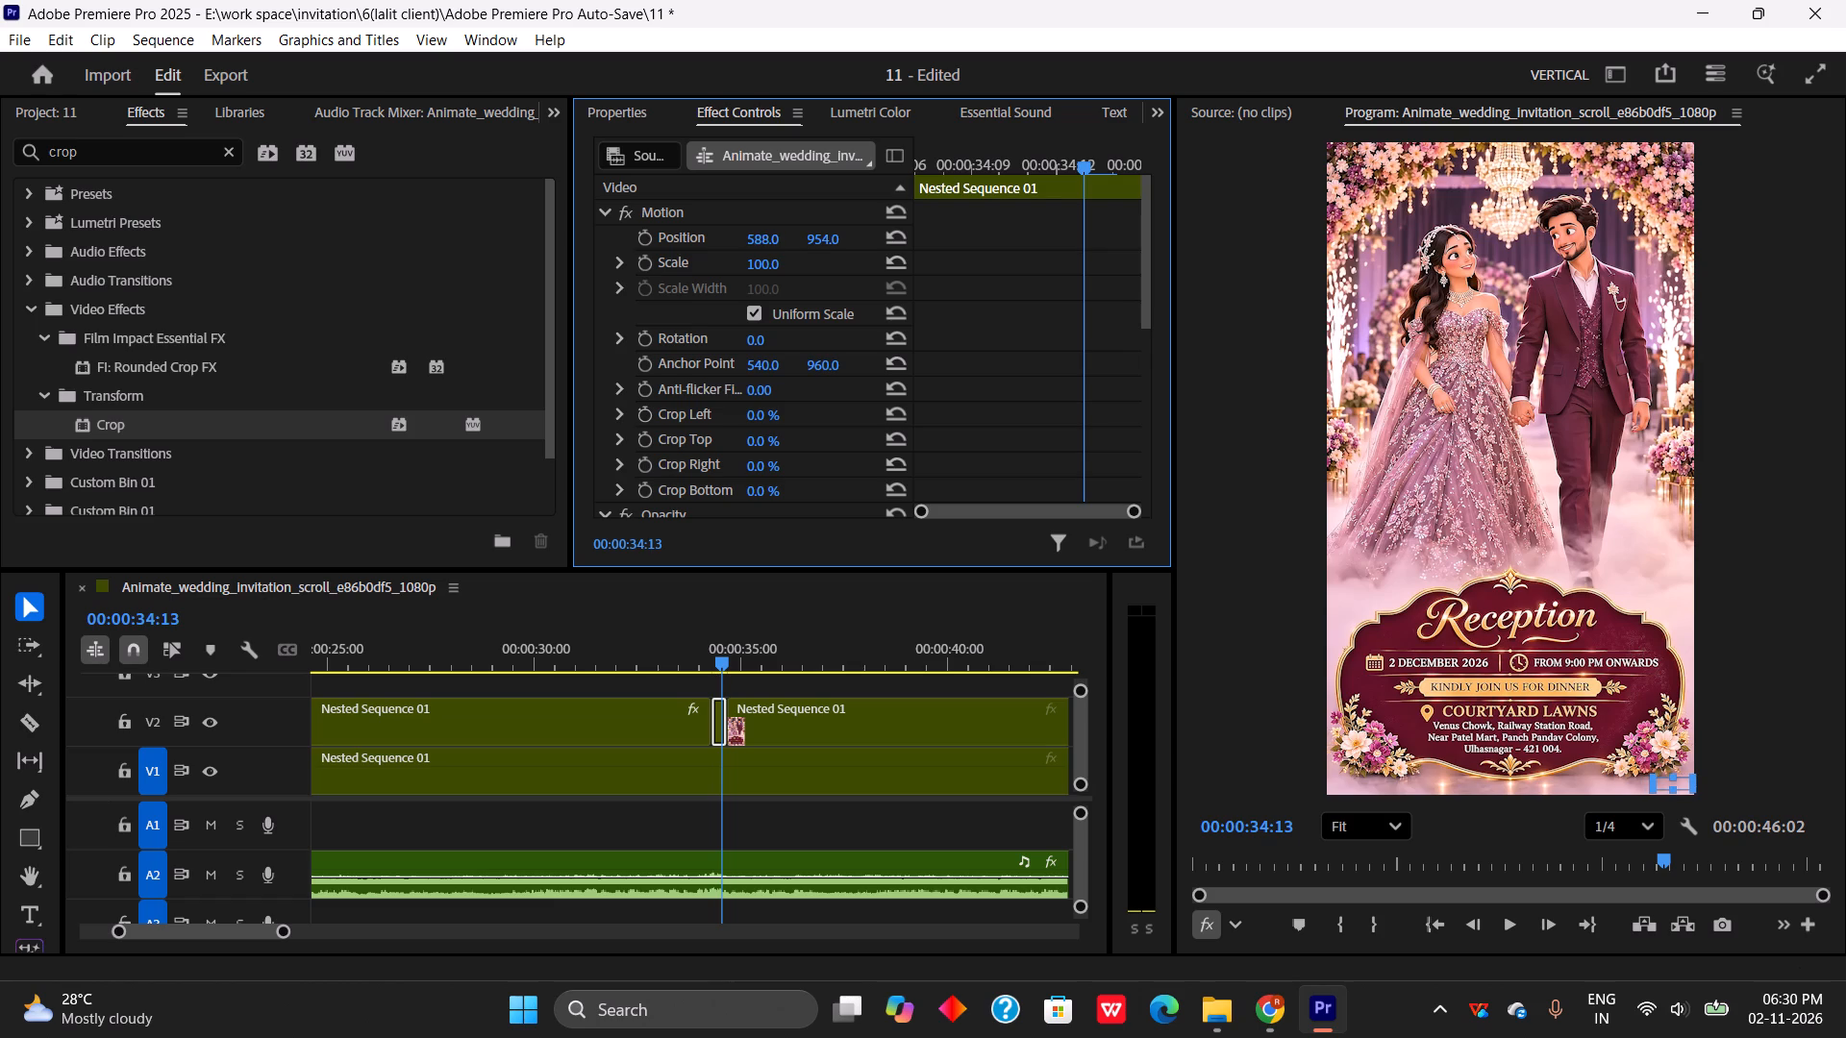
drag(930, 263, 932, 263)
key(space)
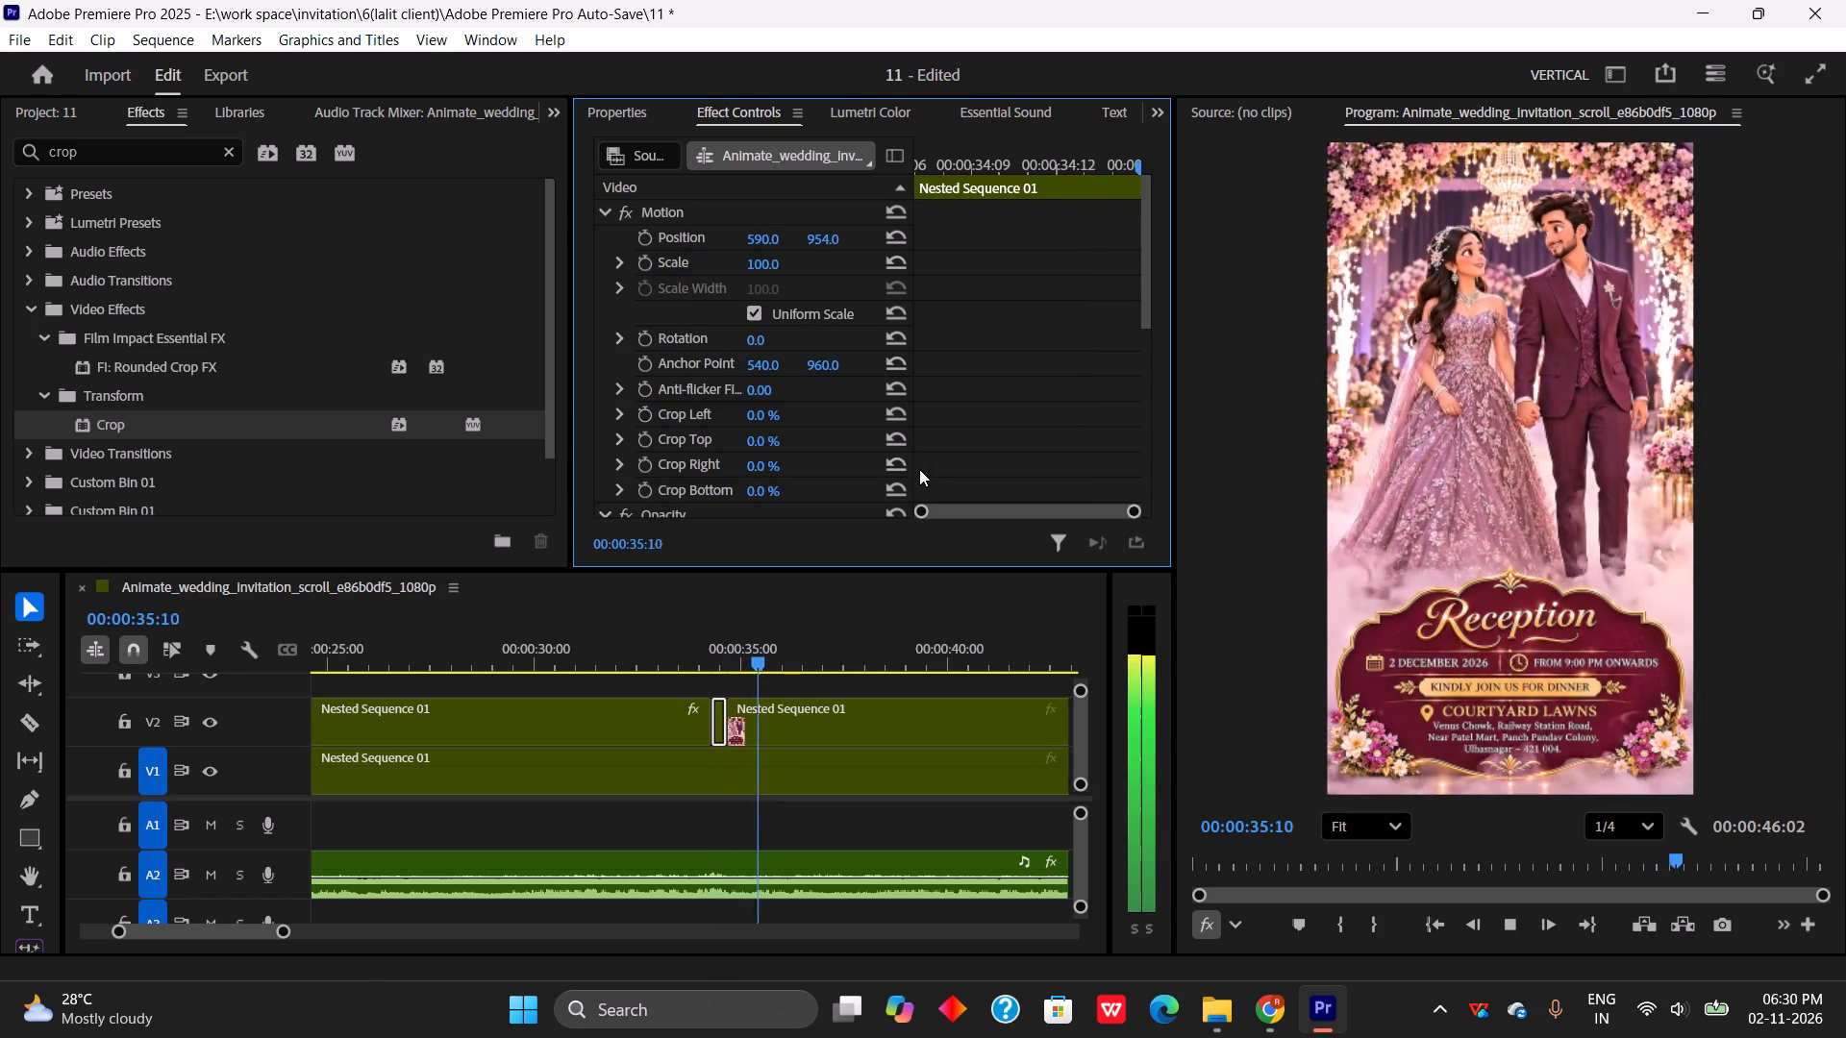
key(space)
key(space)
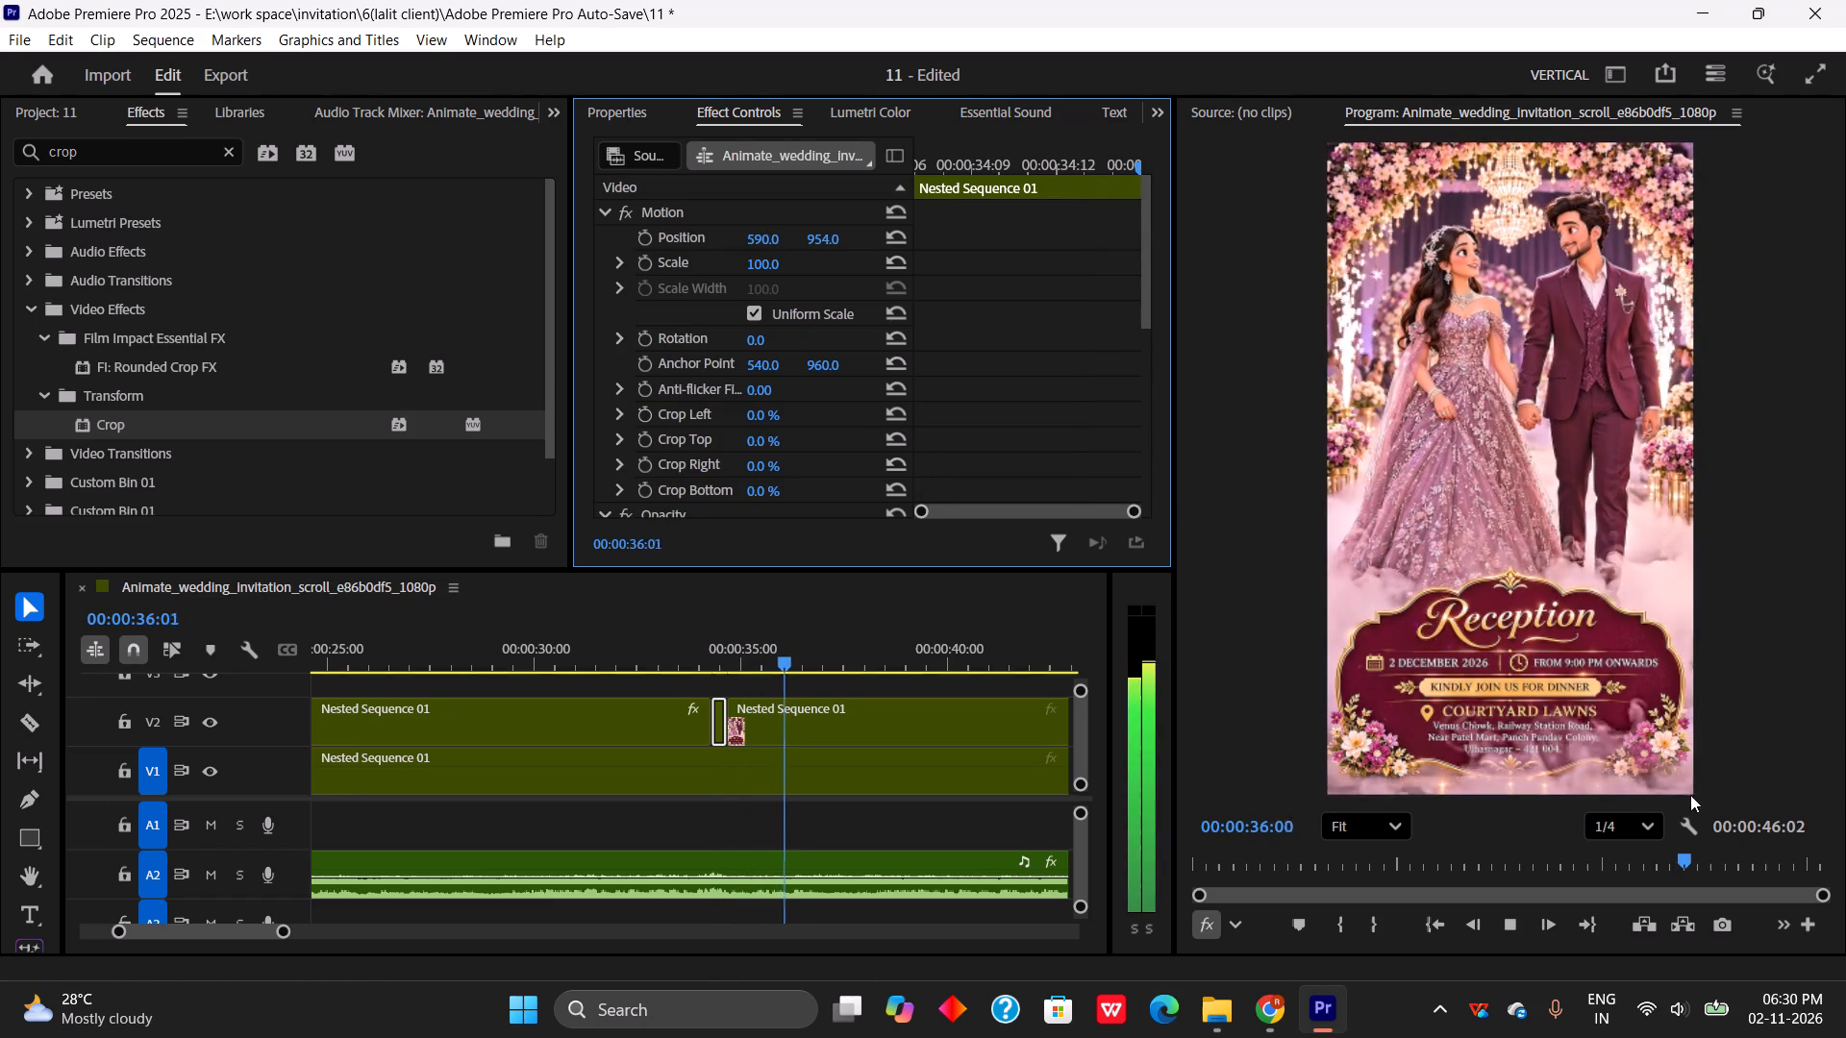
key(space)
Apply the Crop effect to the last V2 segment, over the Reception scene.
click(805, 716)
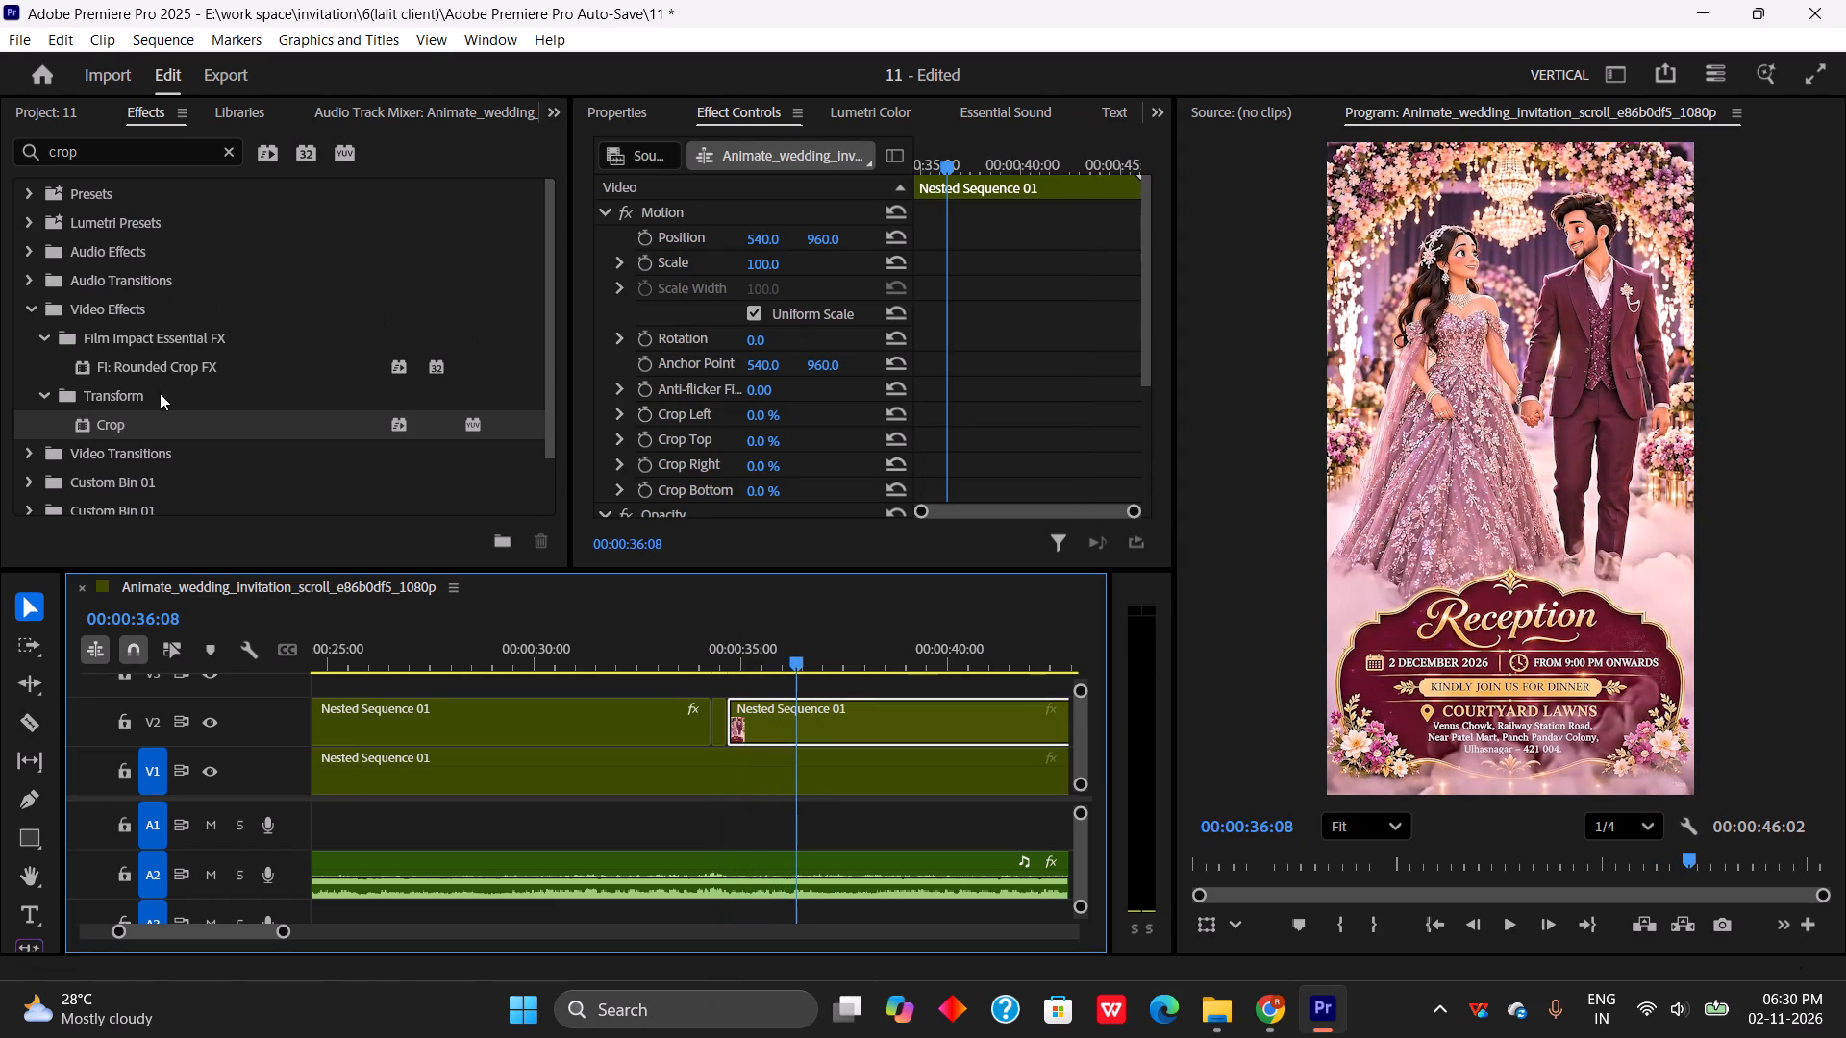
drag(175, 420, 917, 721)
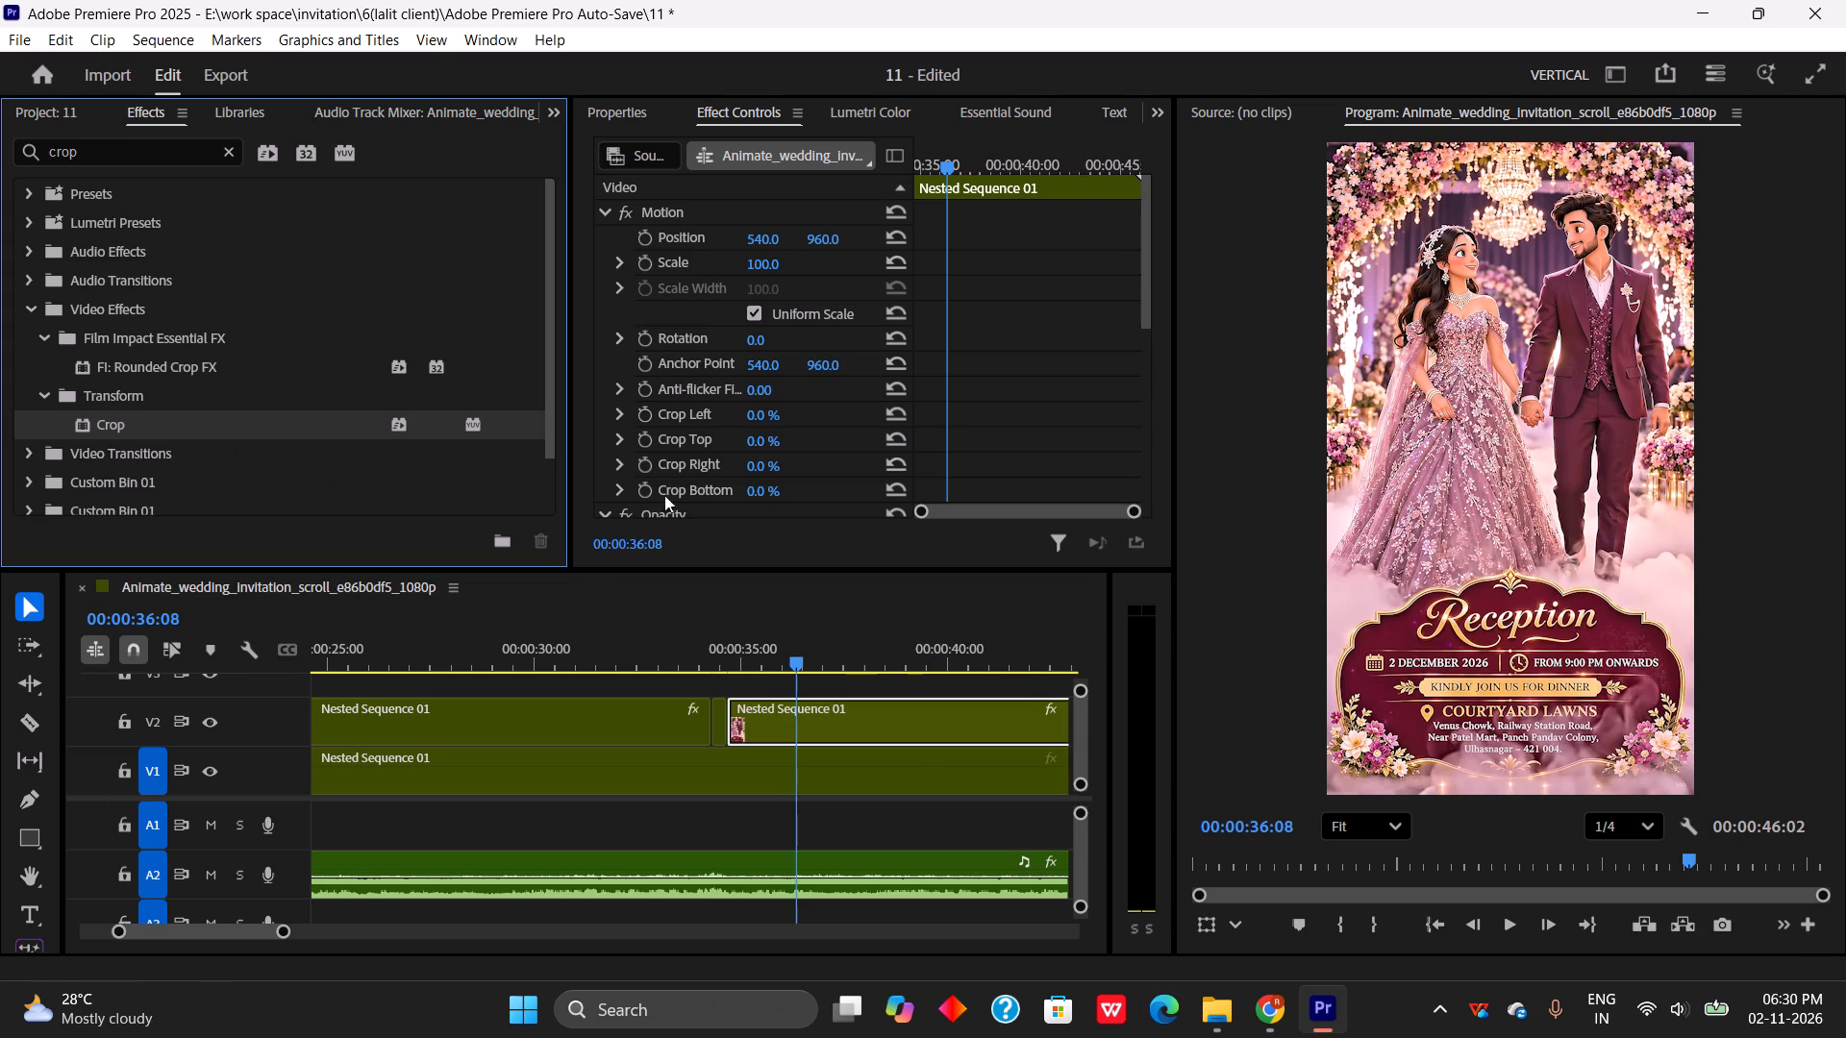
Crop the last V2 segment to a thin strip near the lower-right corner: Left about 75.4%, Top 97.6%, Right 10.2%.
scroll(655, 398, down, 10)
click(719, 399)
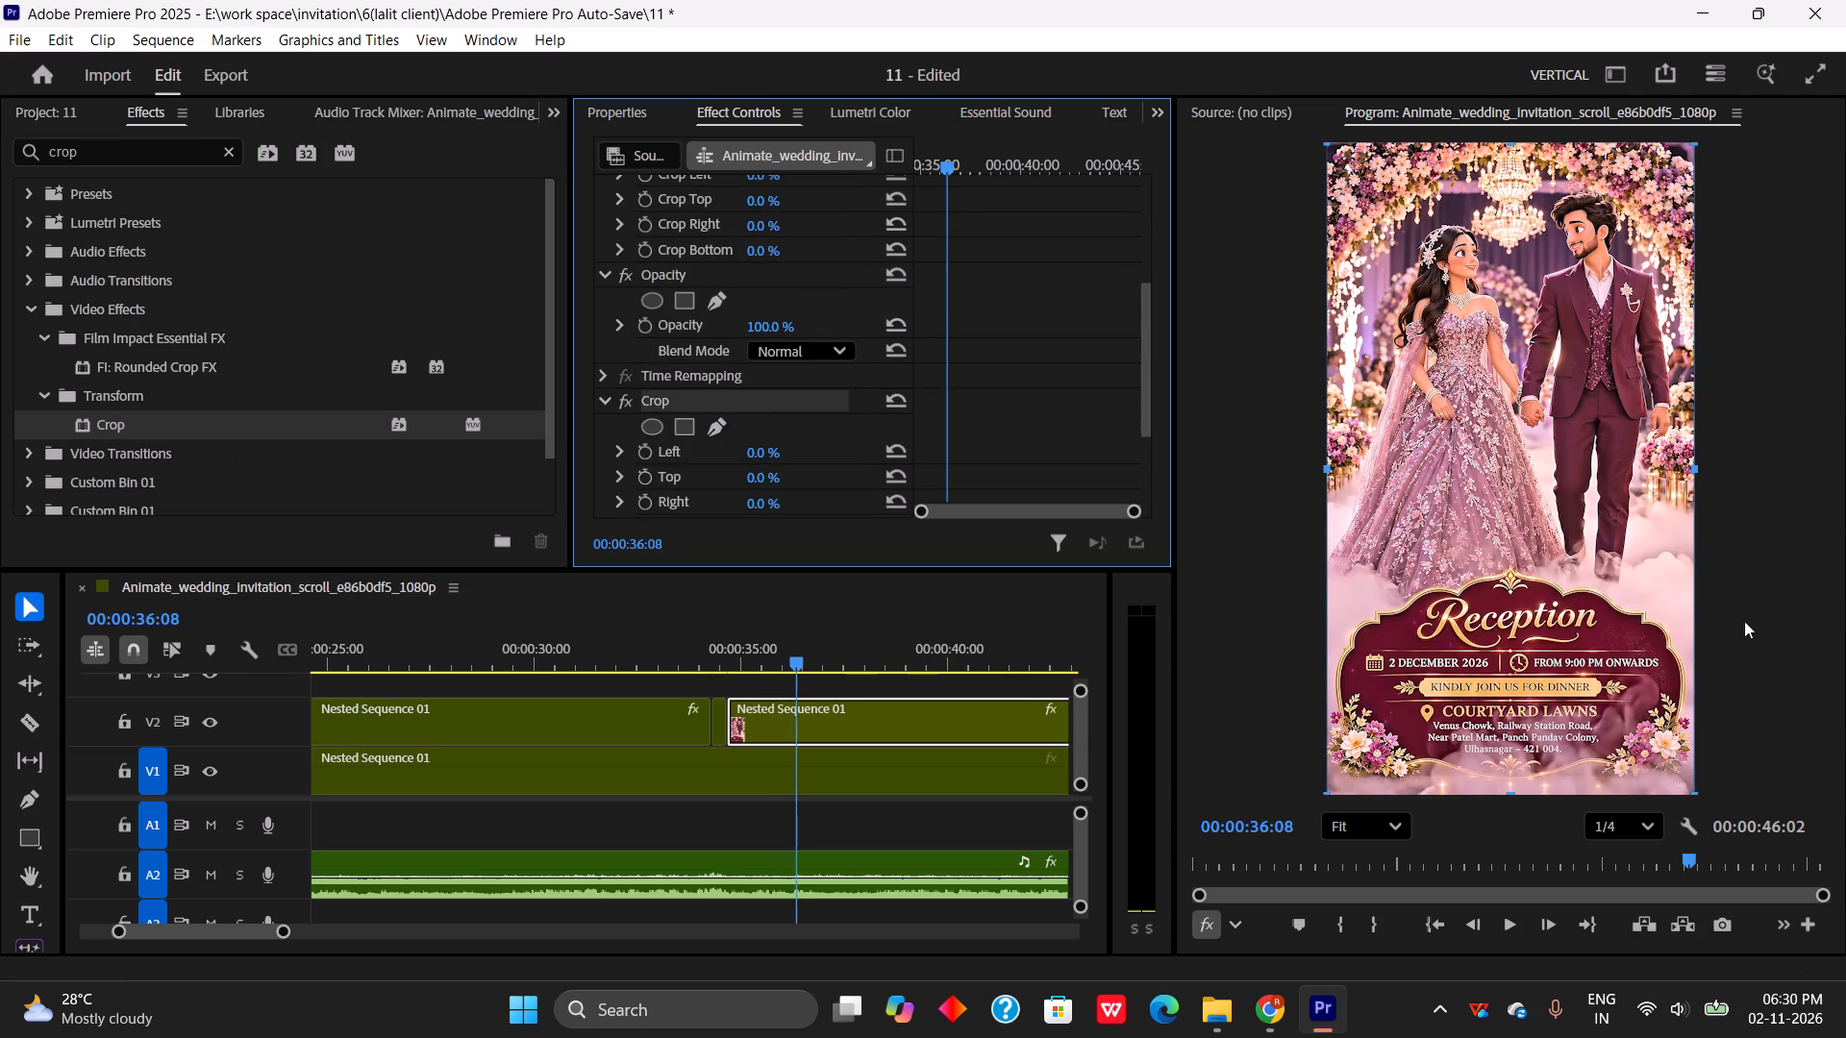
drag(1335, 473, 1528, 514)
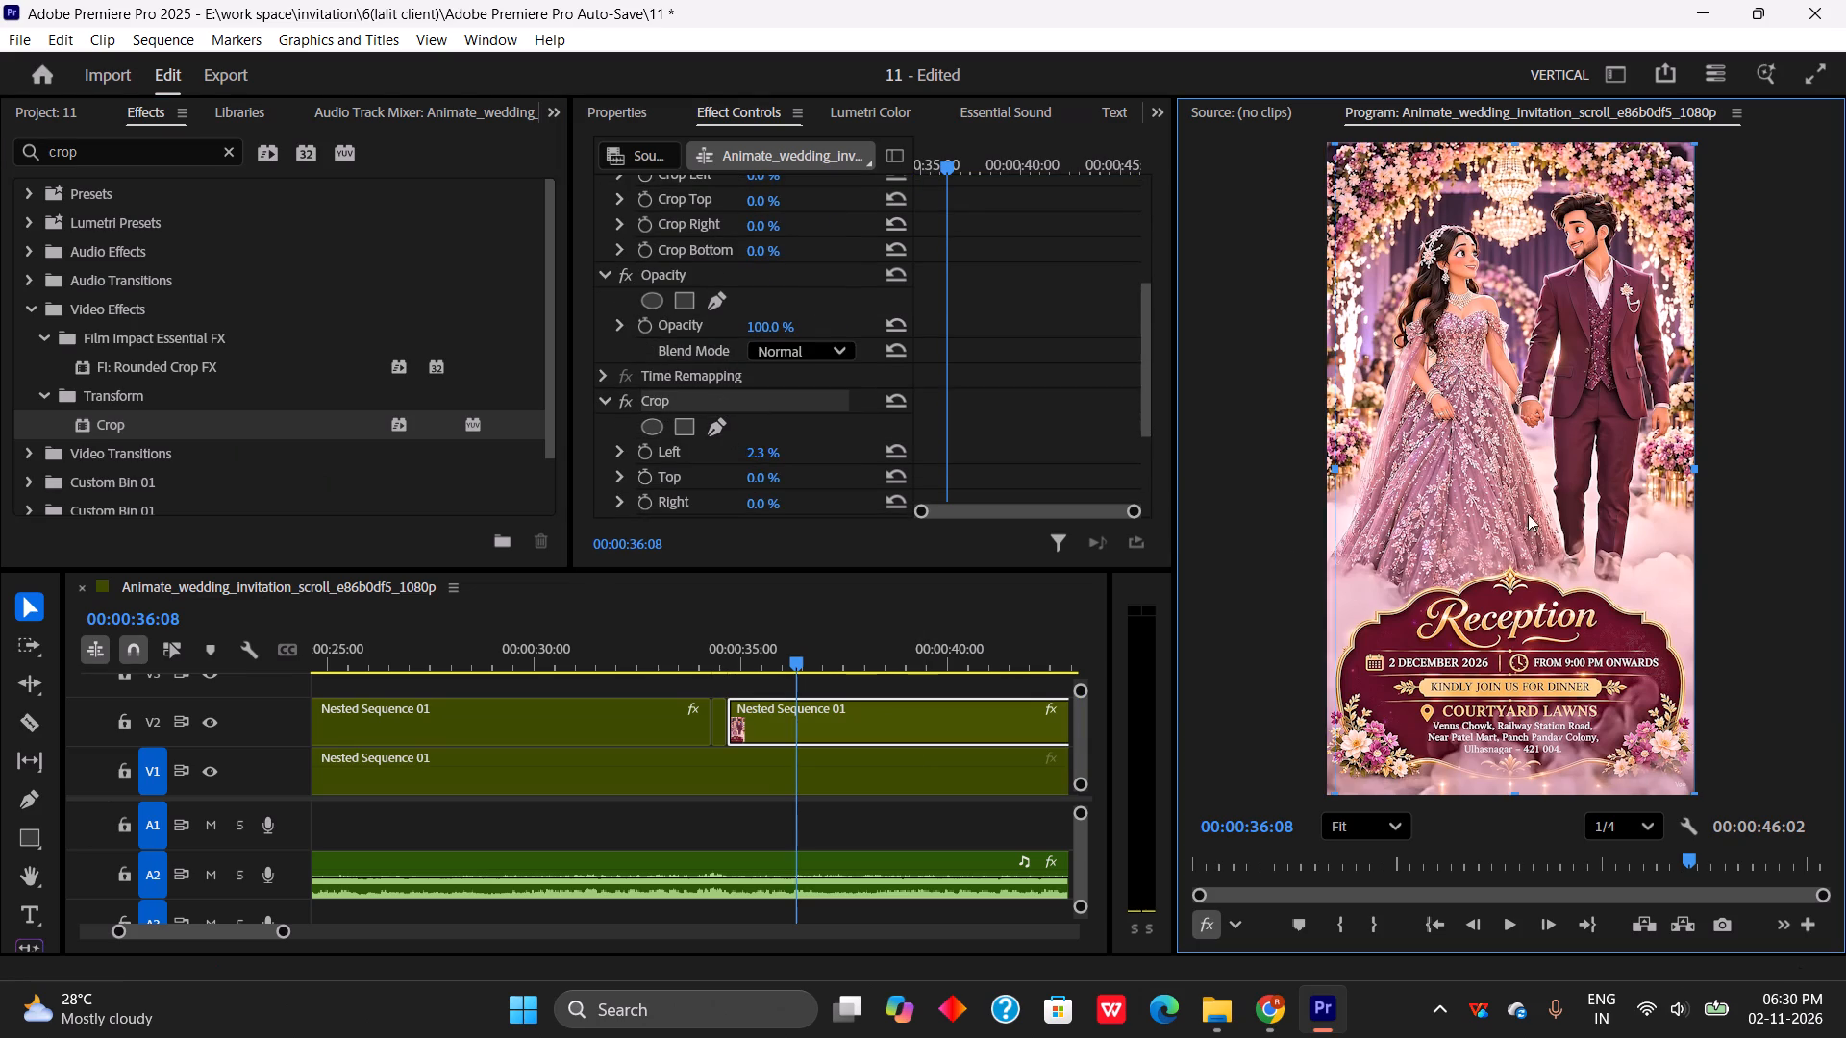
drag(1528, 514, 1606, 541)
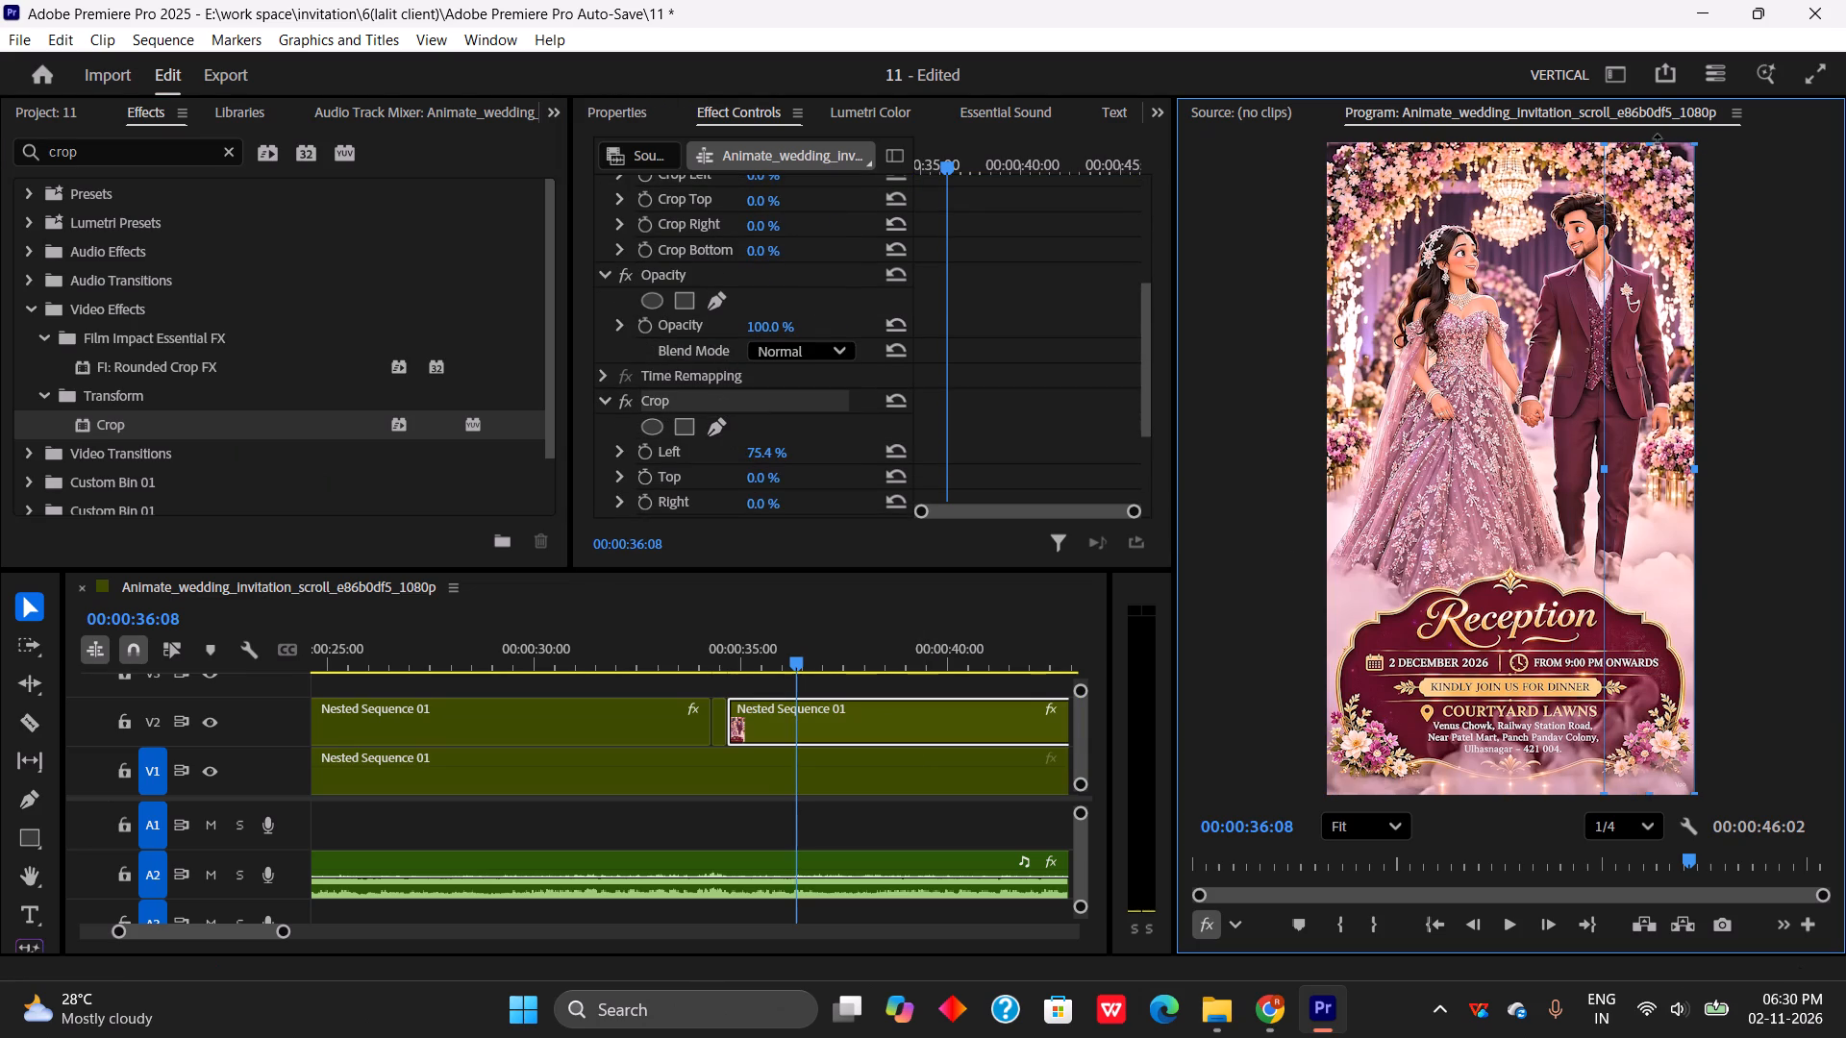
drag(1650, 146, 1654, 777)
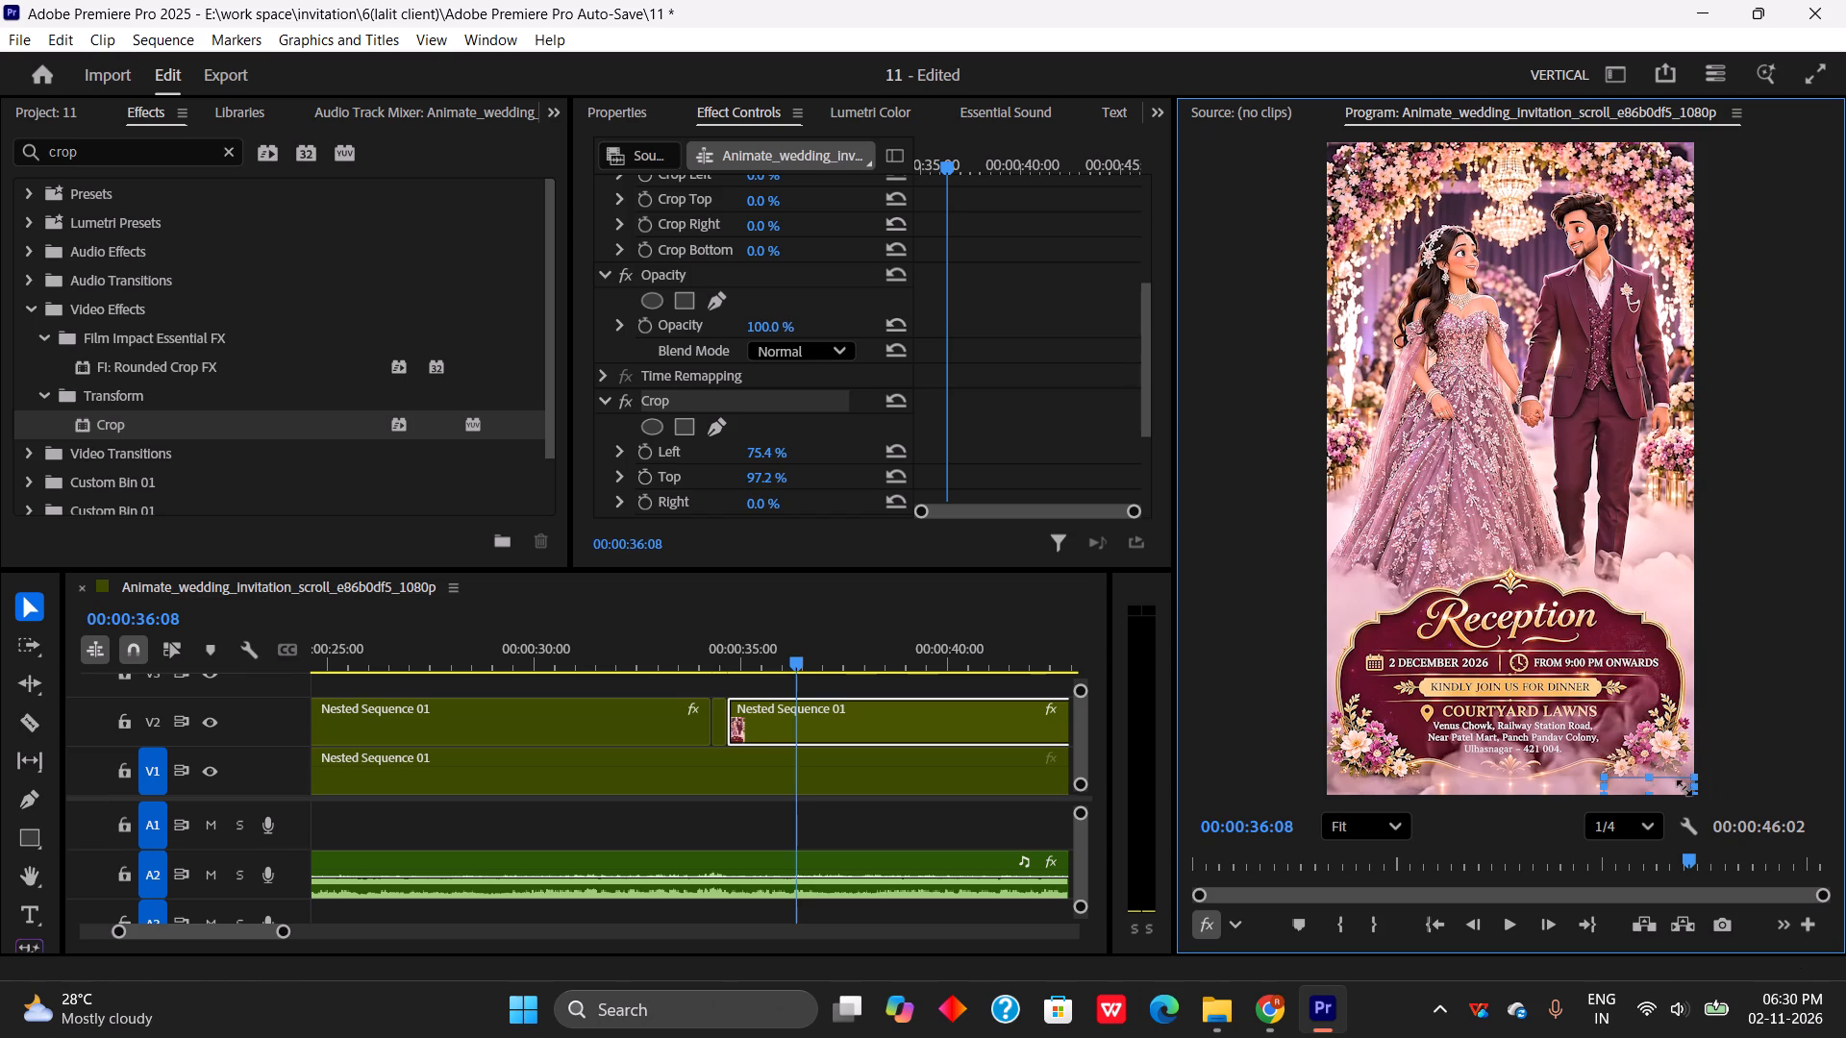
drag(1690, 785, 1663, 777)
drag(1663, 777, 1657, 782)
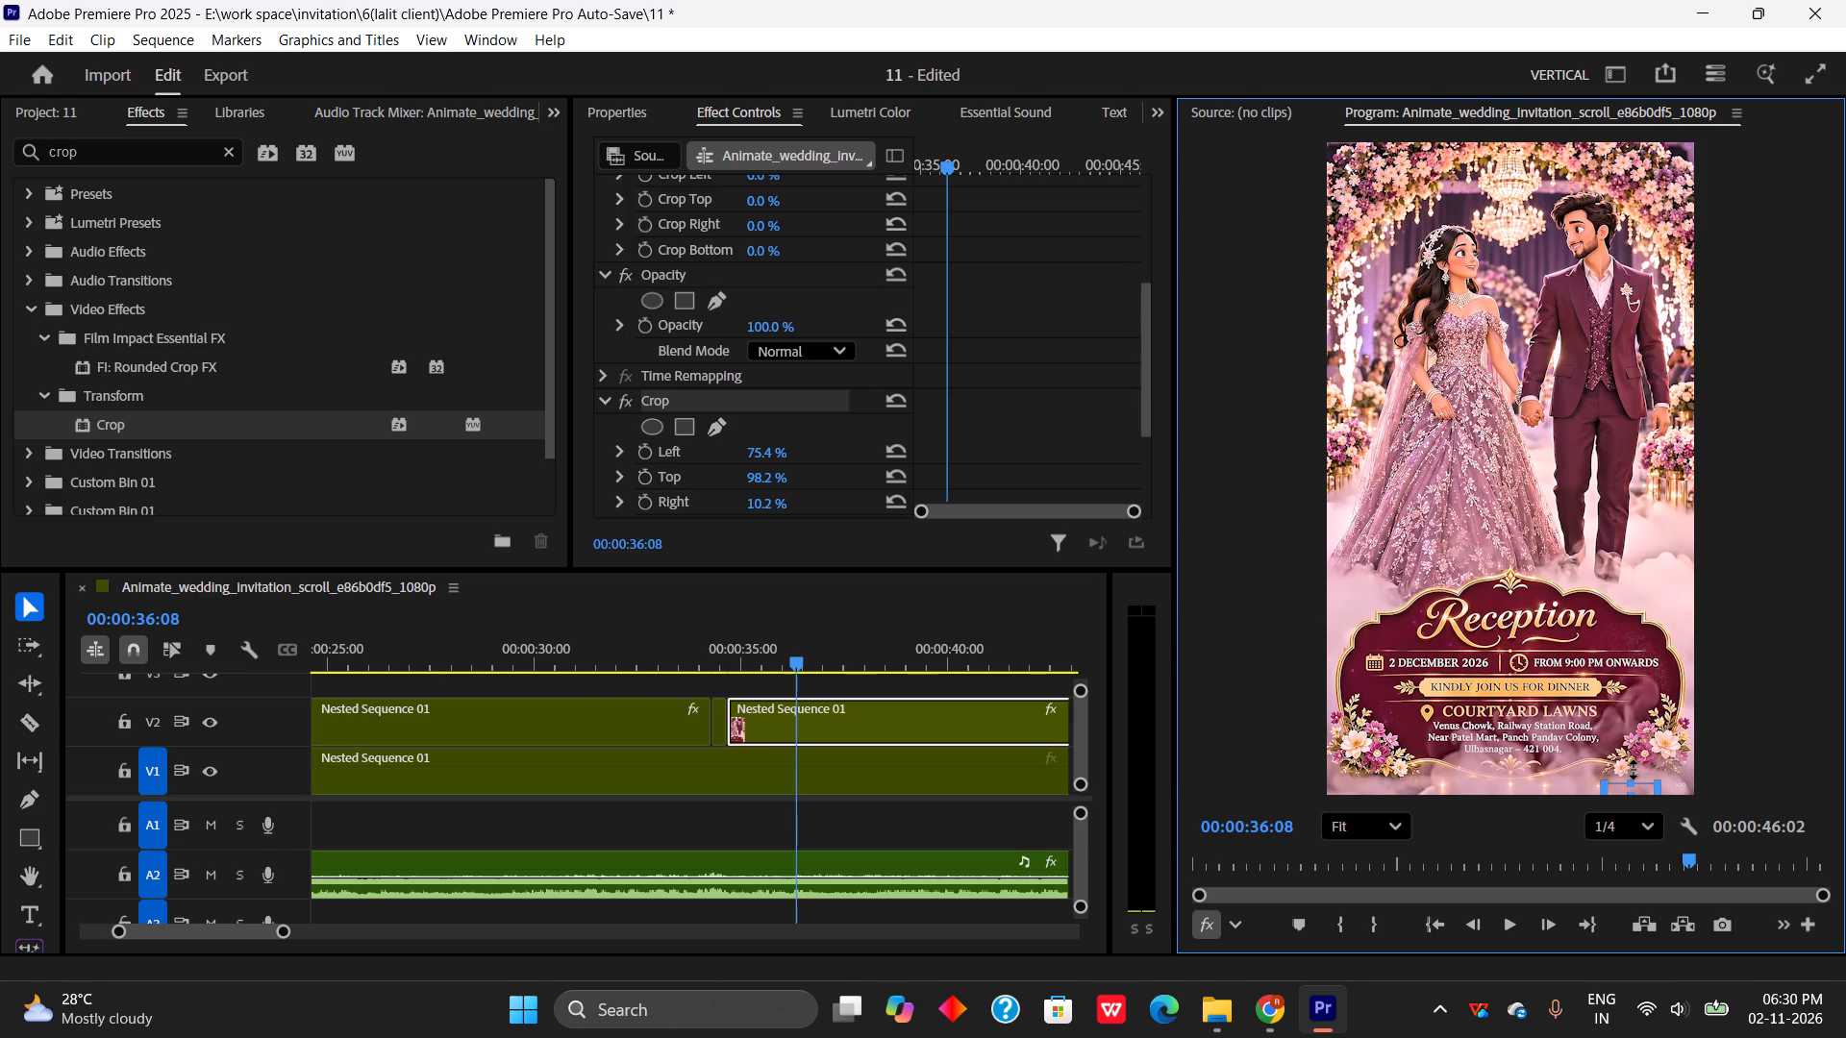
click(1632, 775)
Shift the last V2 segment's position to 665, 955 over the lower-right corner, and play back a moment of the Reception scene.
scroll(894, 429, up, 14)
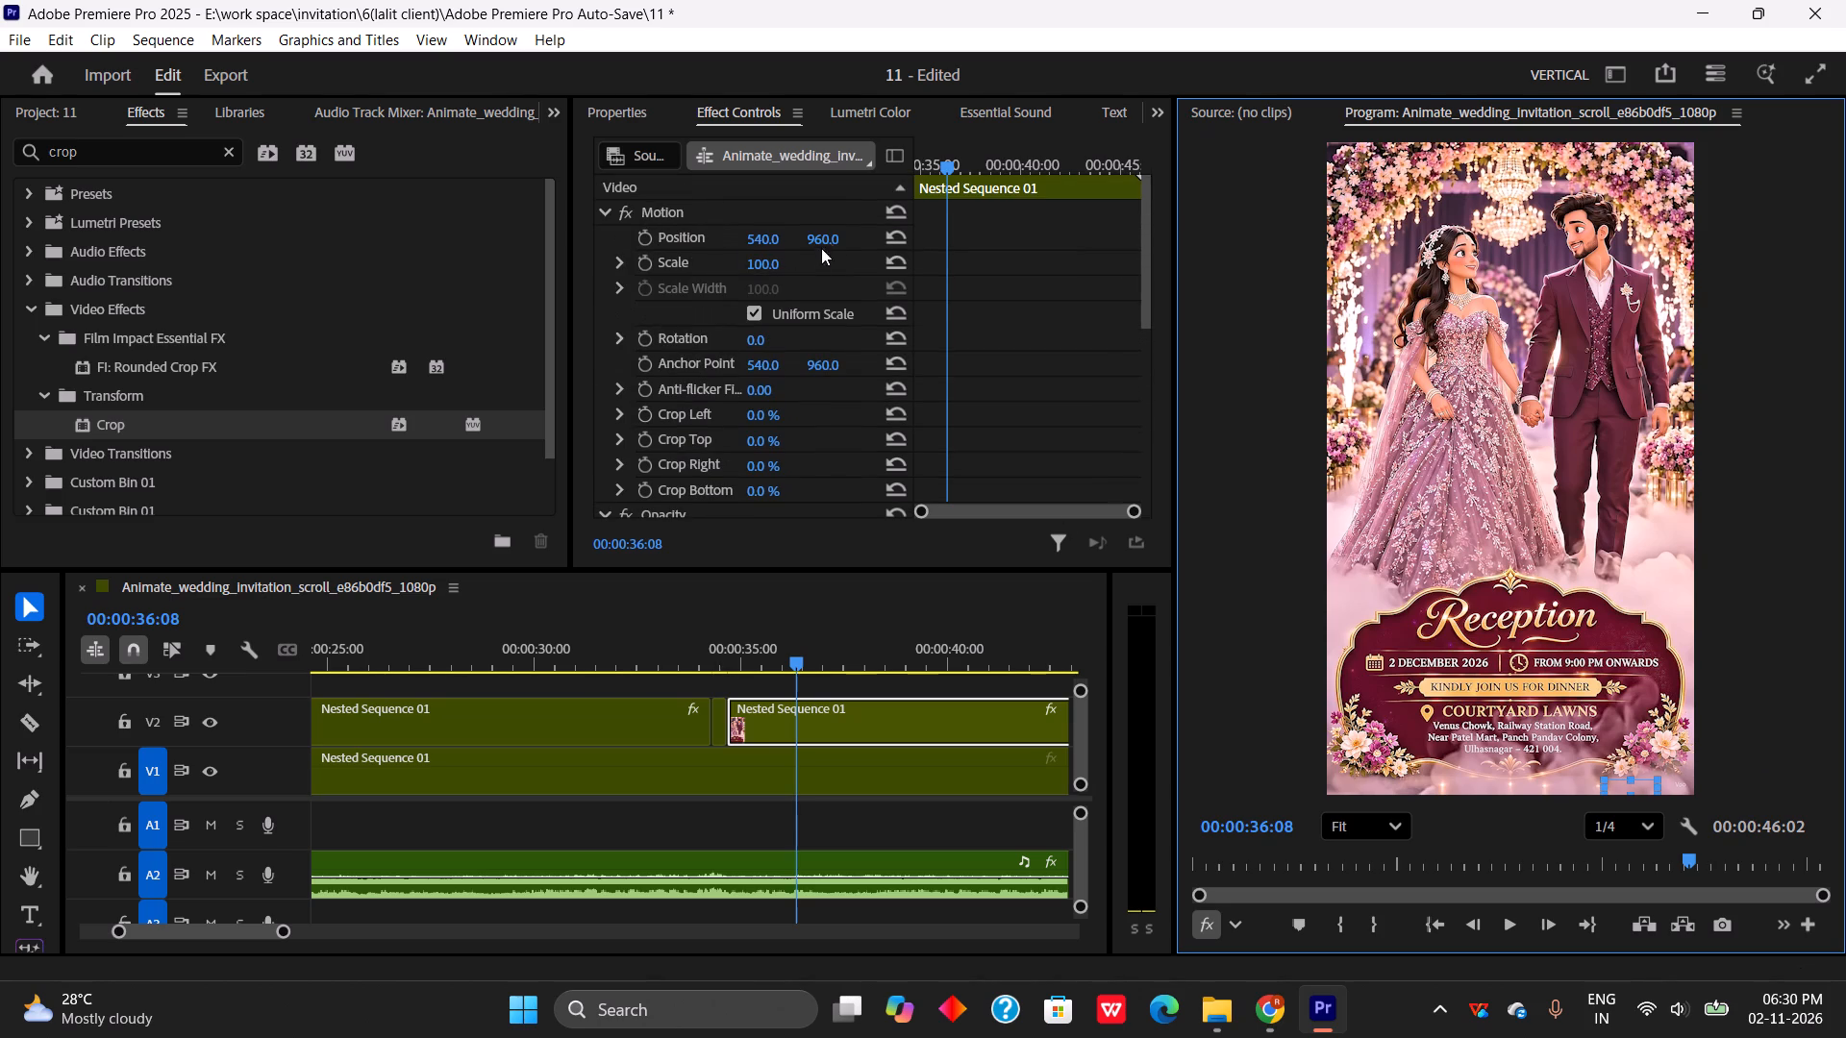
click(825, 241)
drag(778, 238, 810, 246)
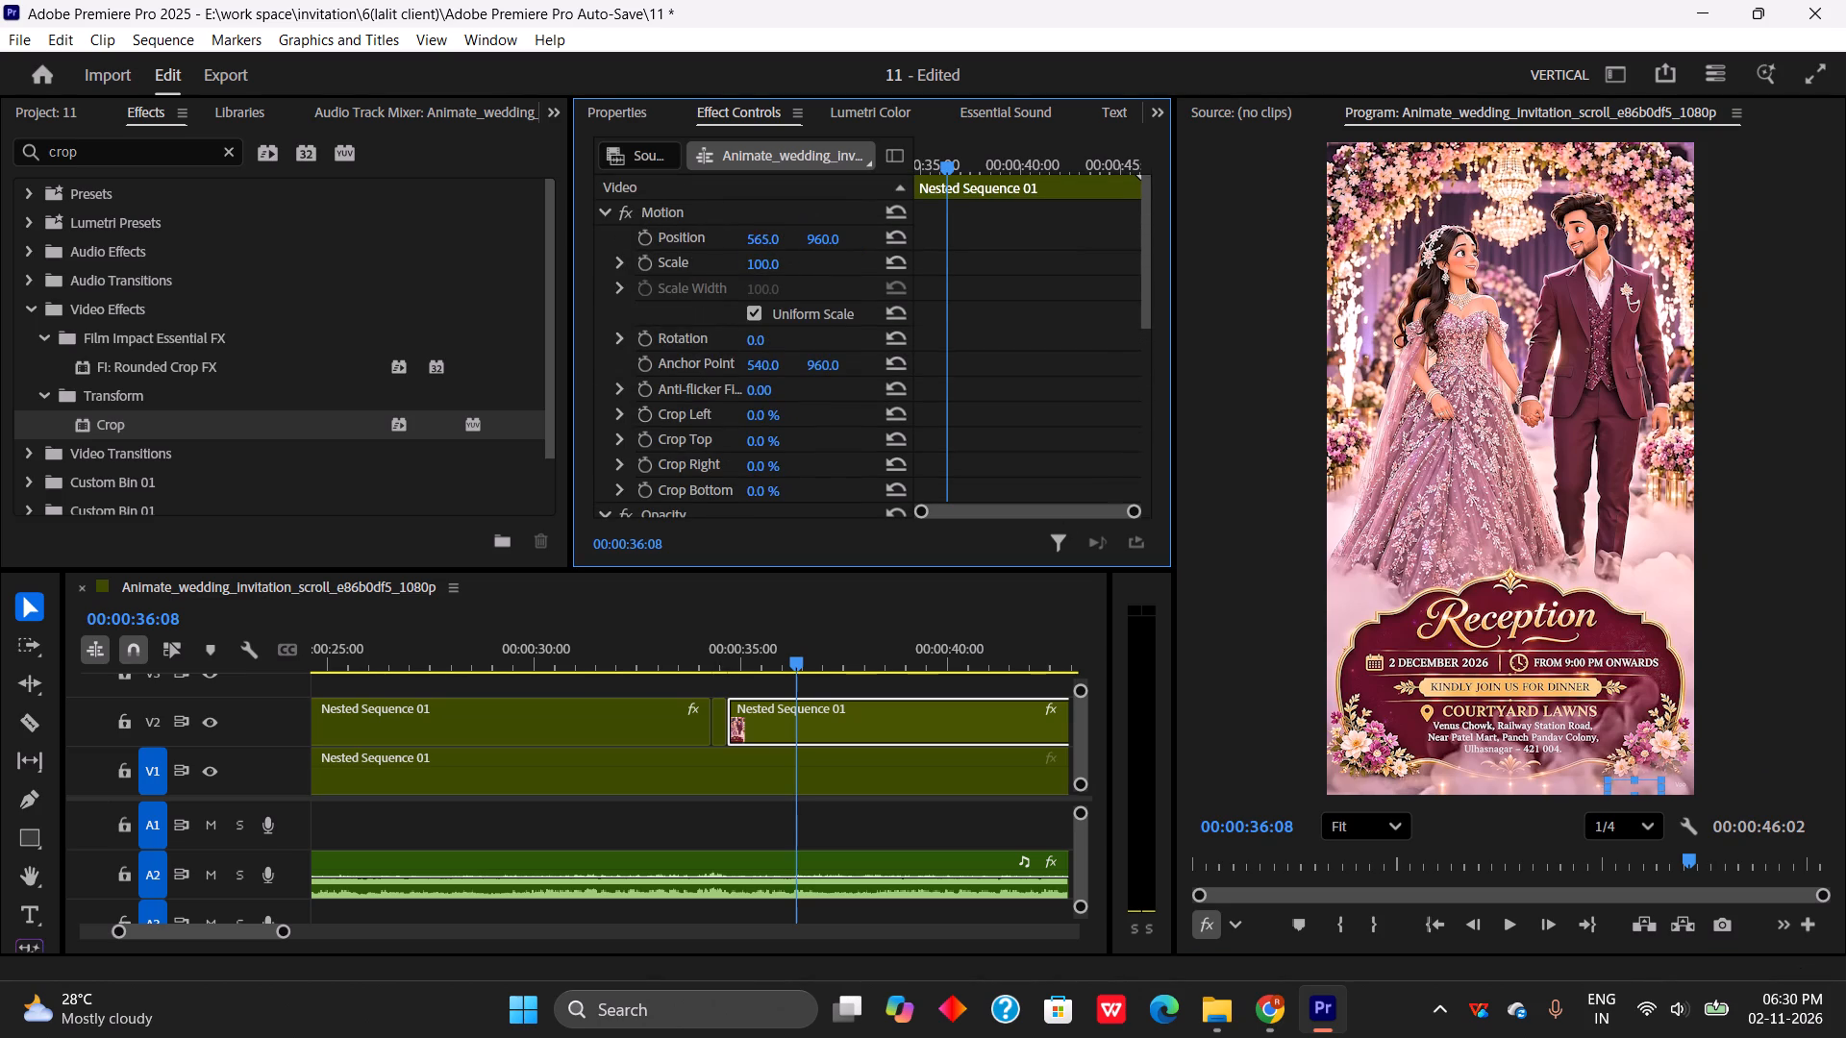
drag(810, 246, 930, 267)
click(824, 238)
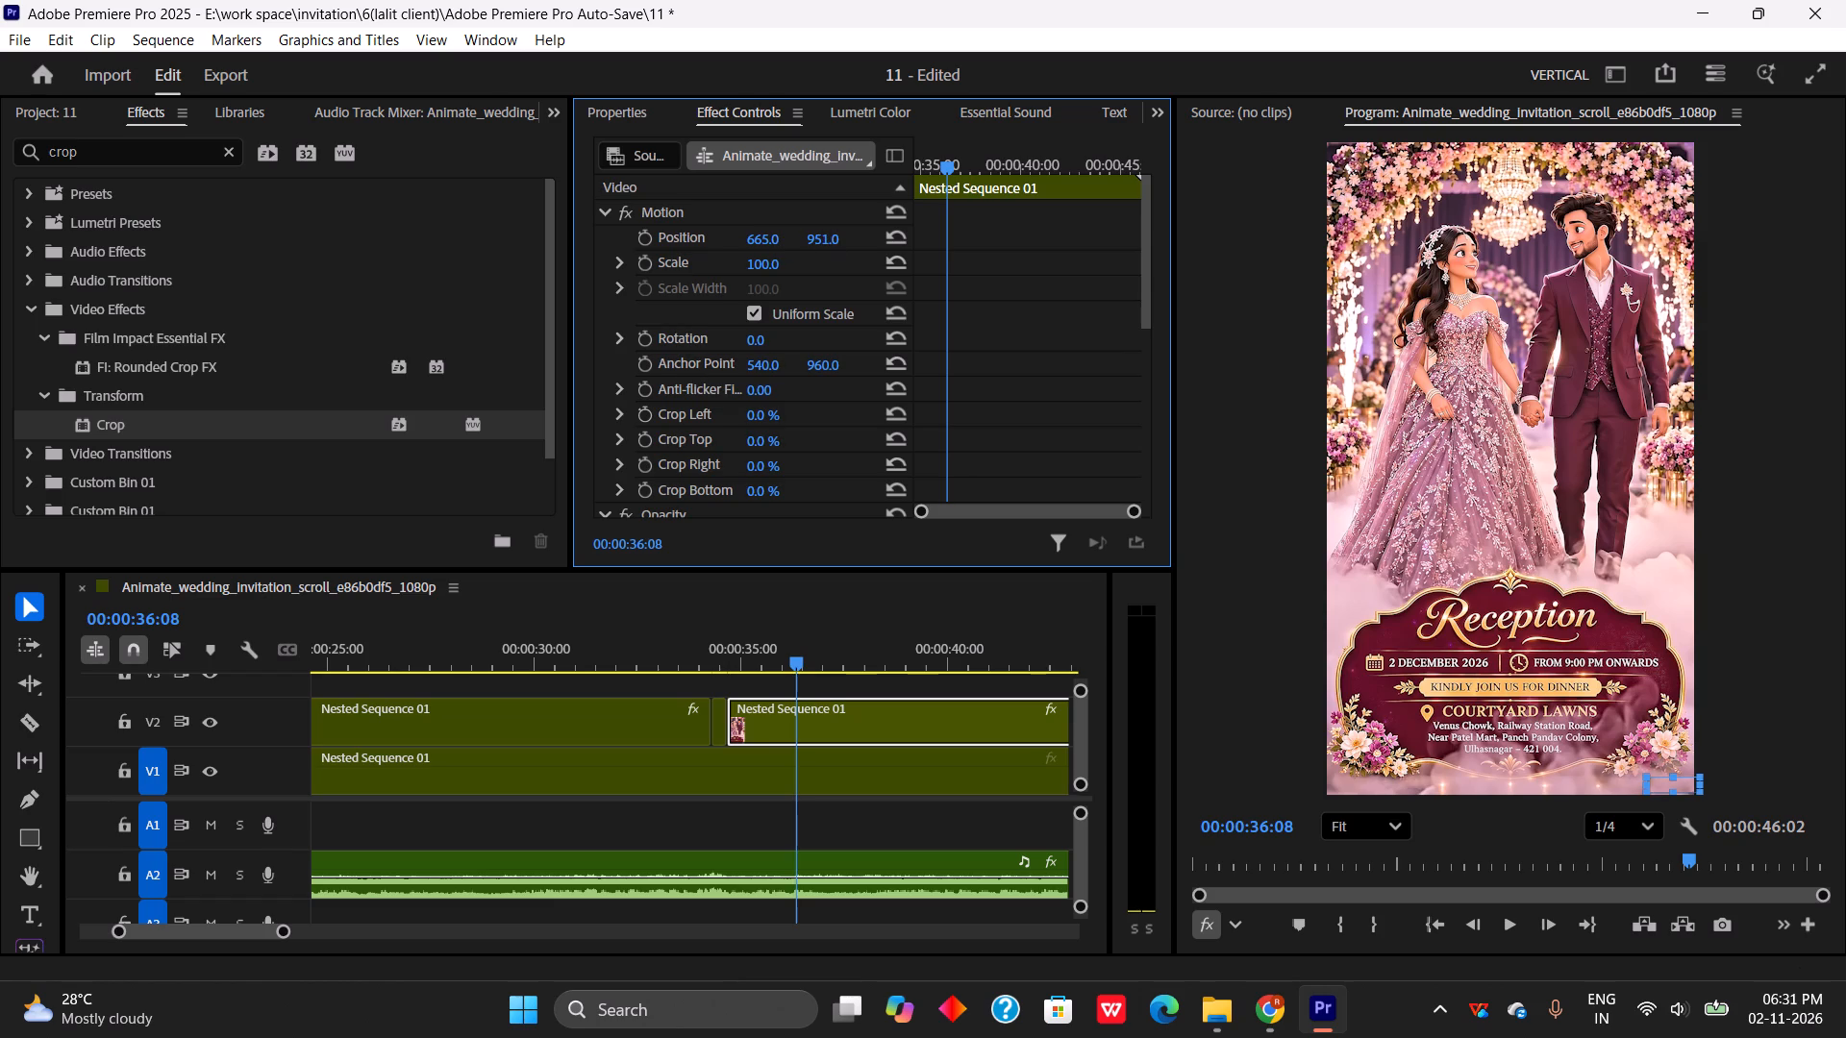
key(space)
key(space)
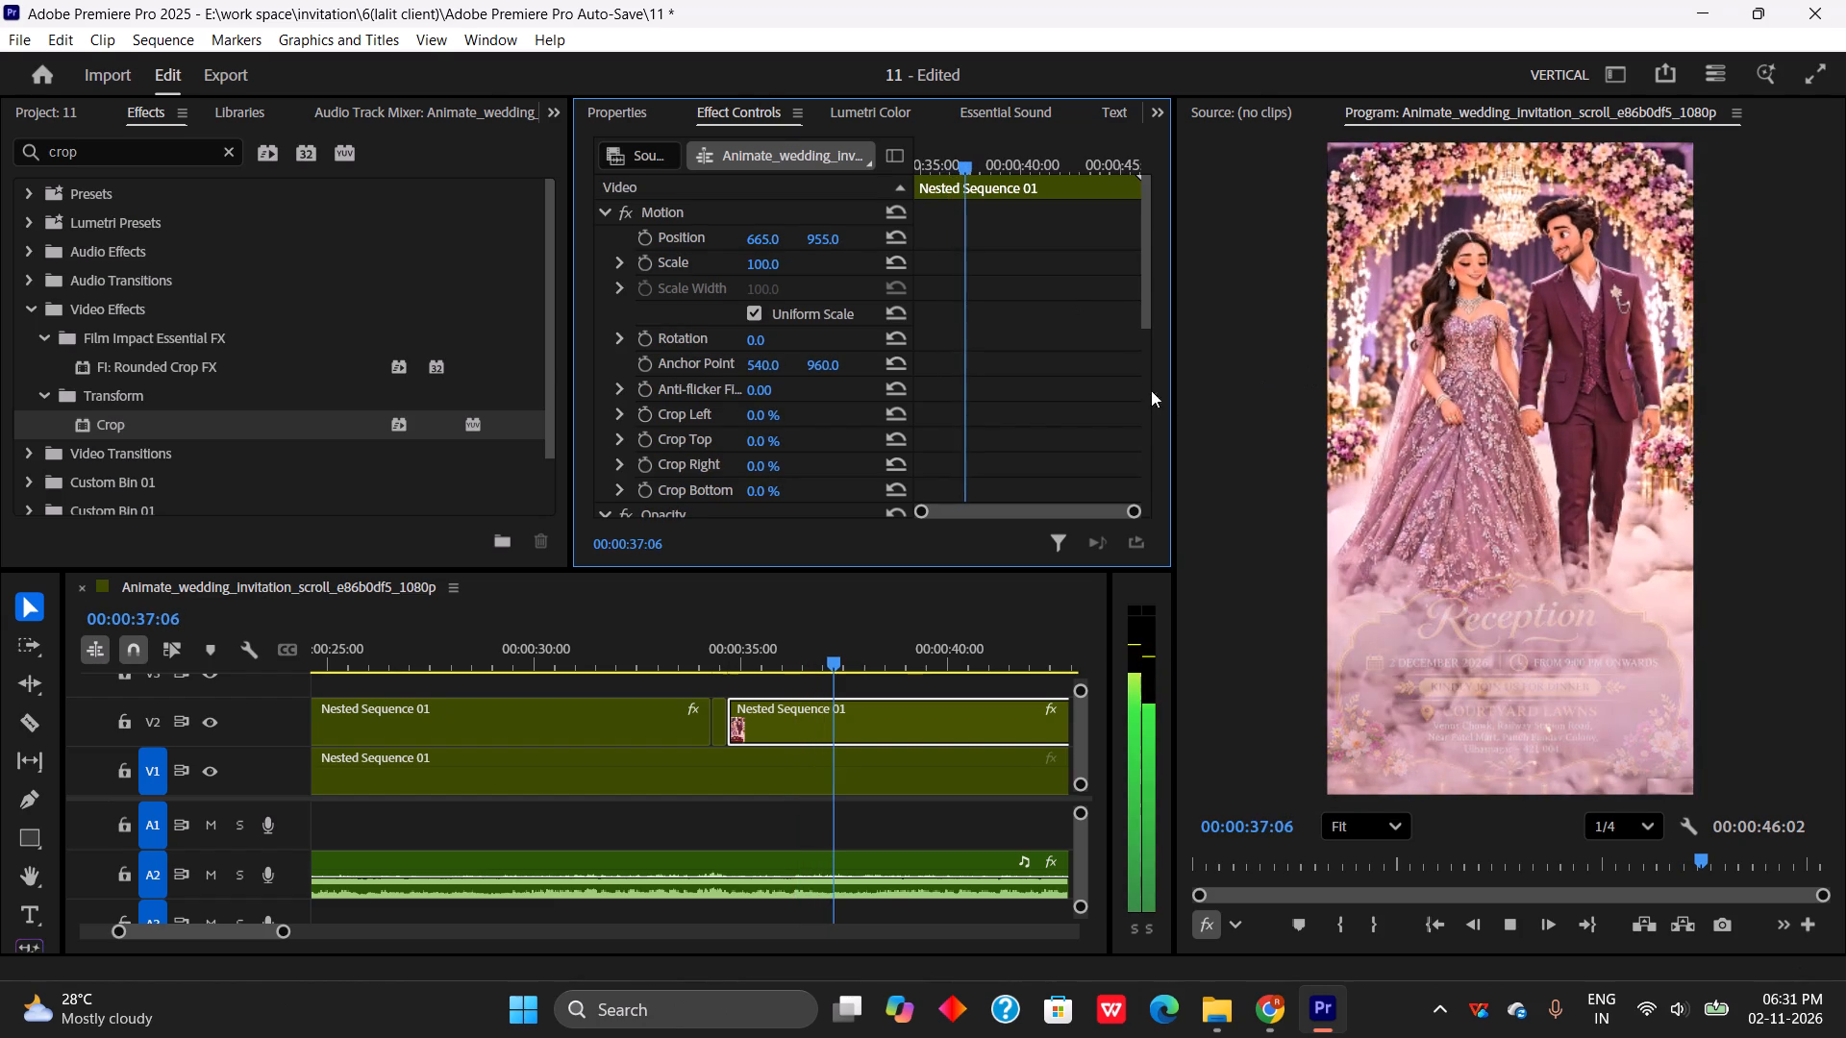
Set the Crop edge feather of the last V2 segment to 15, and play back the rest of the sequence.
scroll(753, 285, down, 17)
click(756, 424)
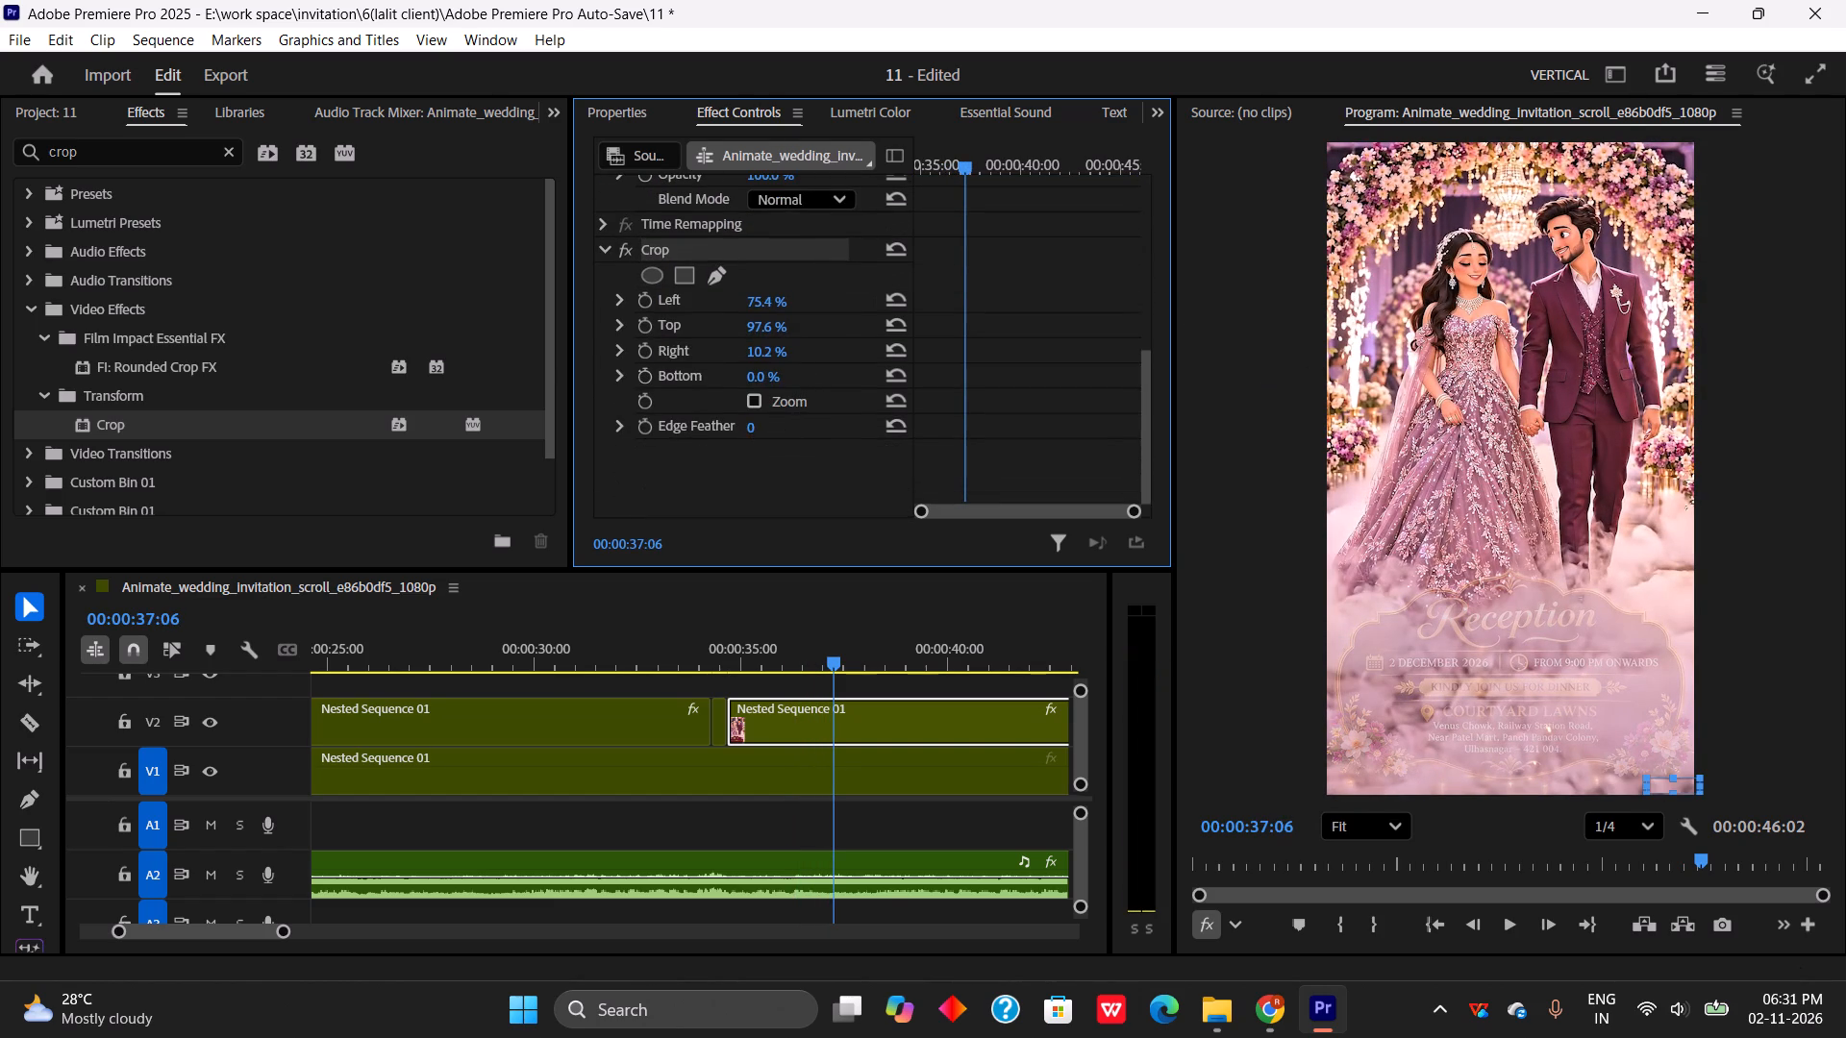
text(15)
key(Return)
key(space)
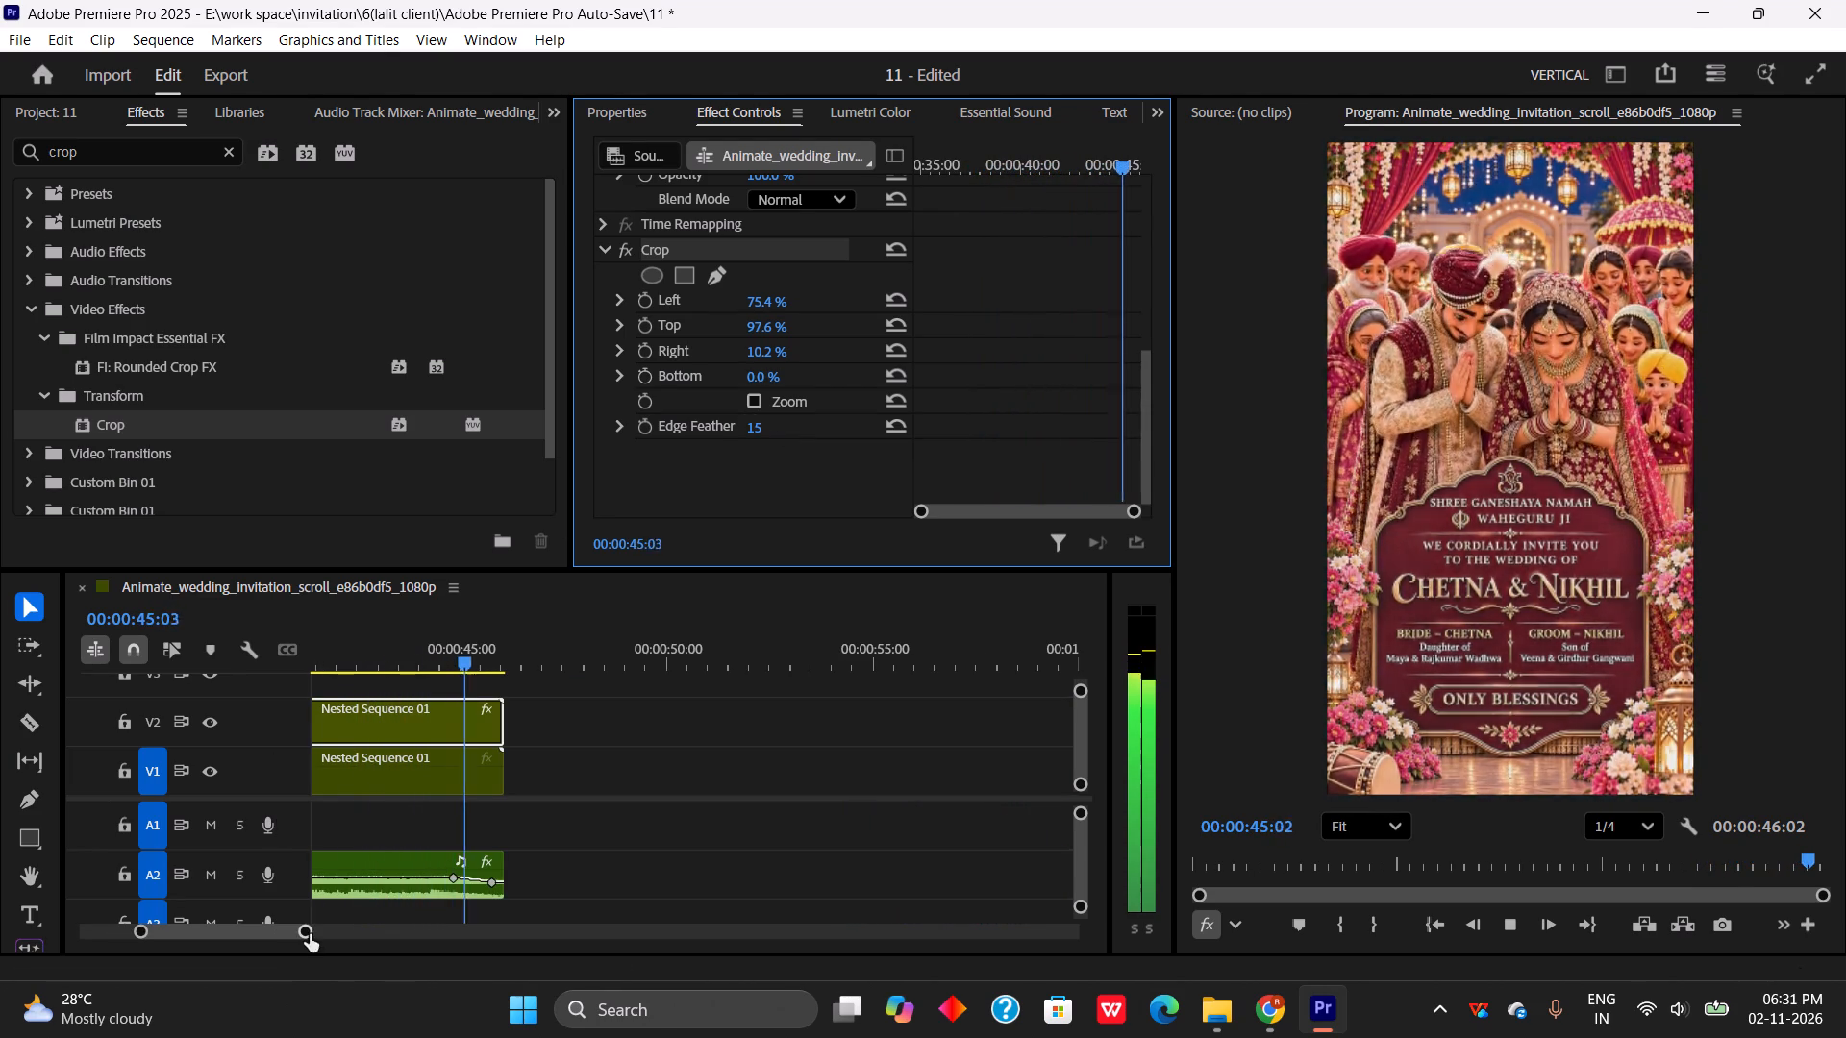
Show the whole sequence in the timeline and play it back from the very beginning to review the corner patches.
drag(306, 934, 500, 935)
drag(533, 668, 193, 742)
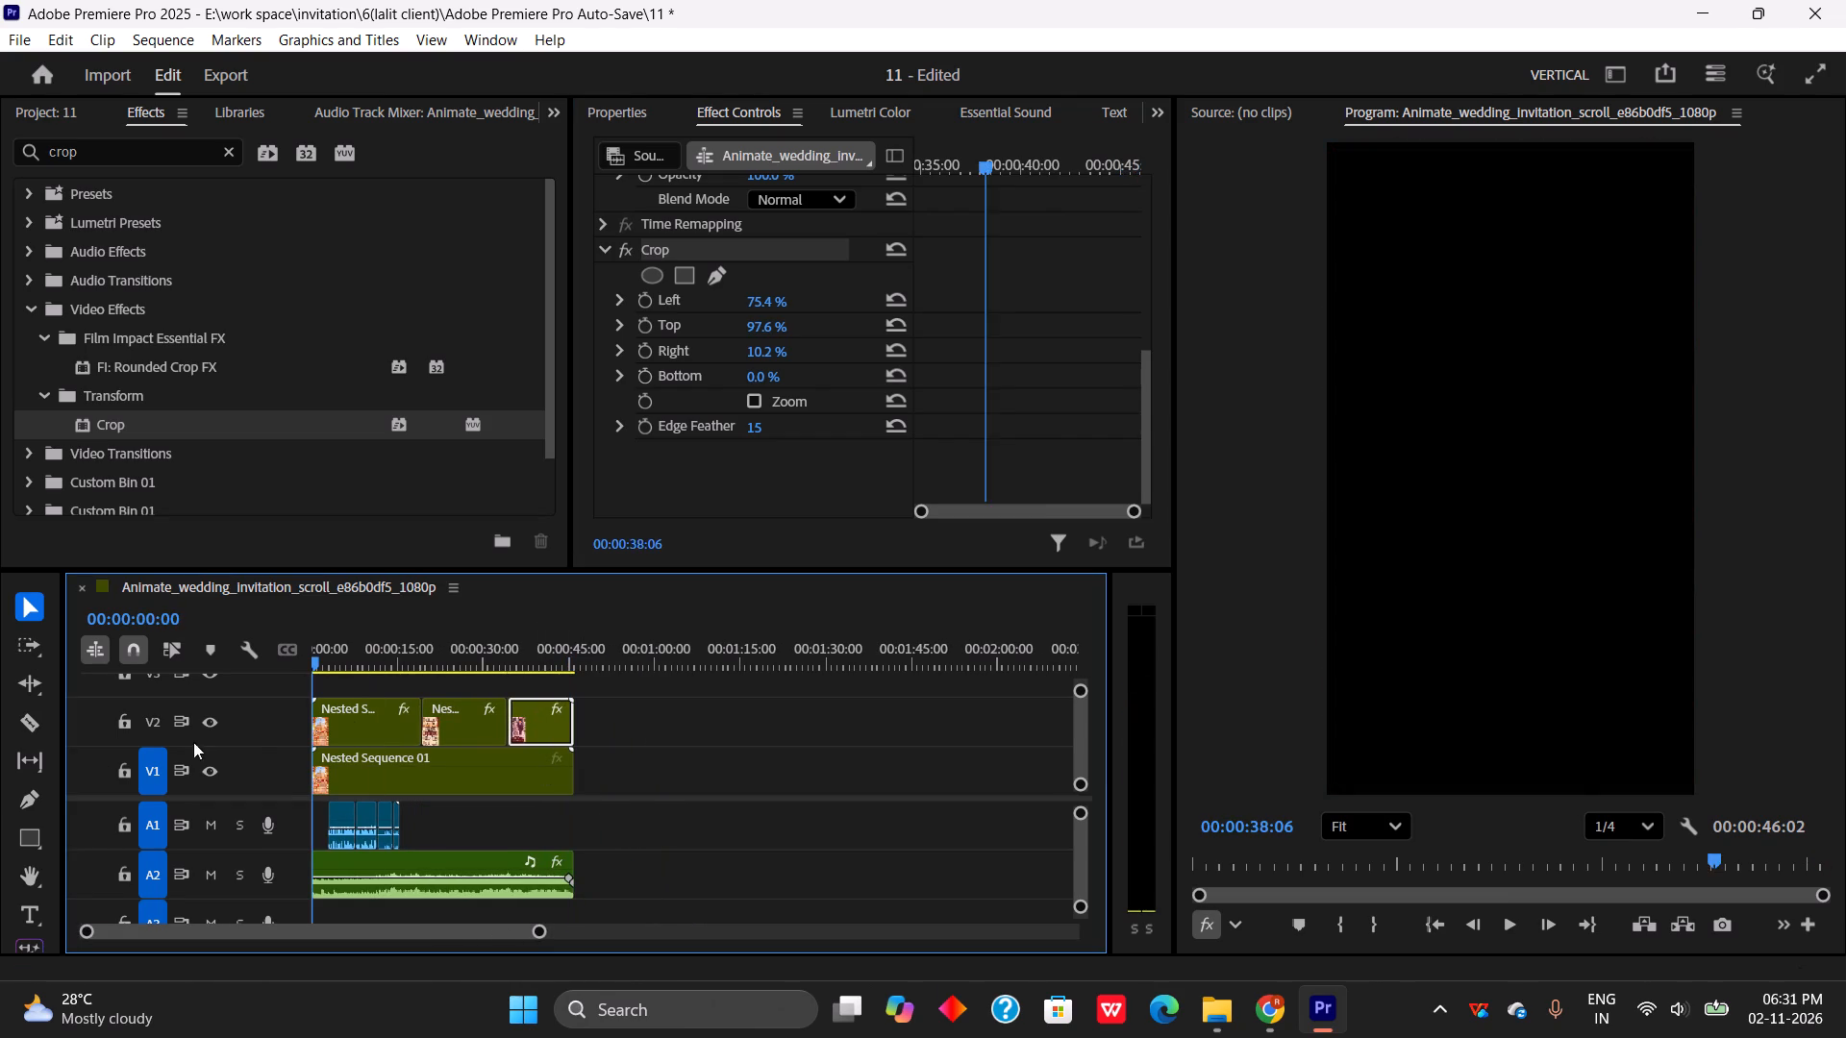
drag(193, 742, 60, 764)
key(space)
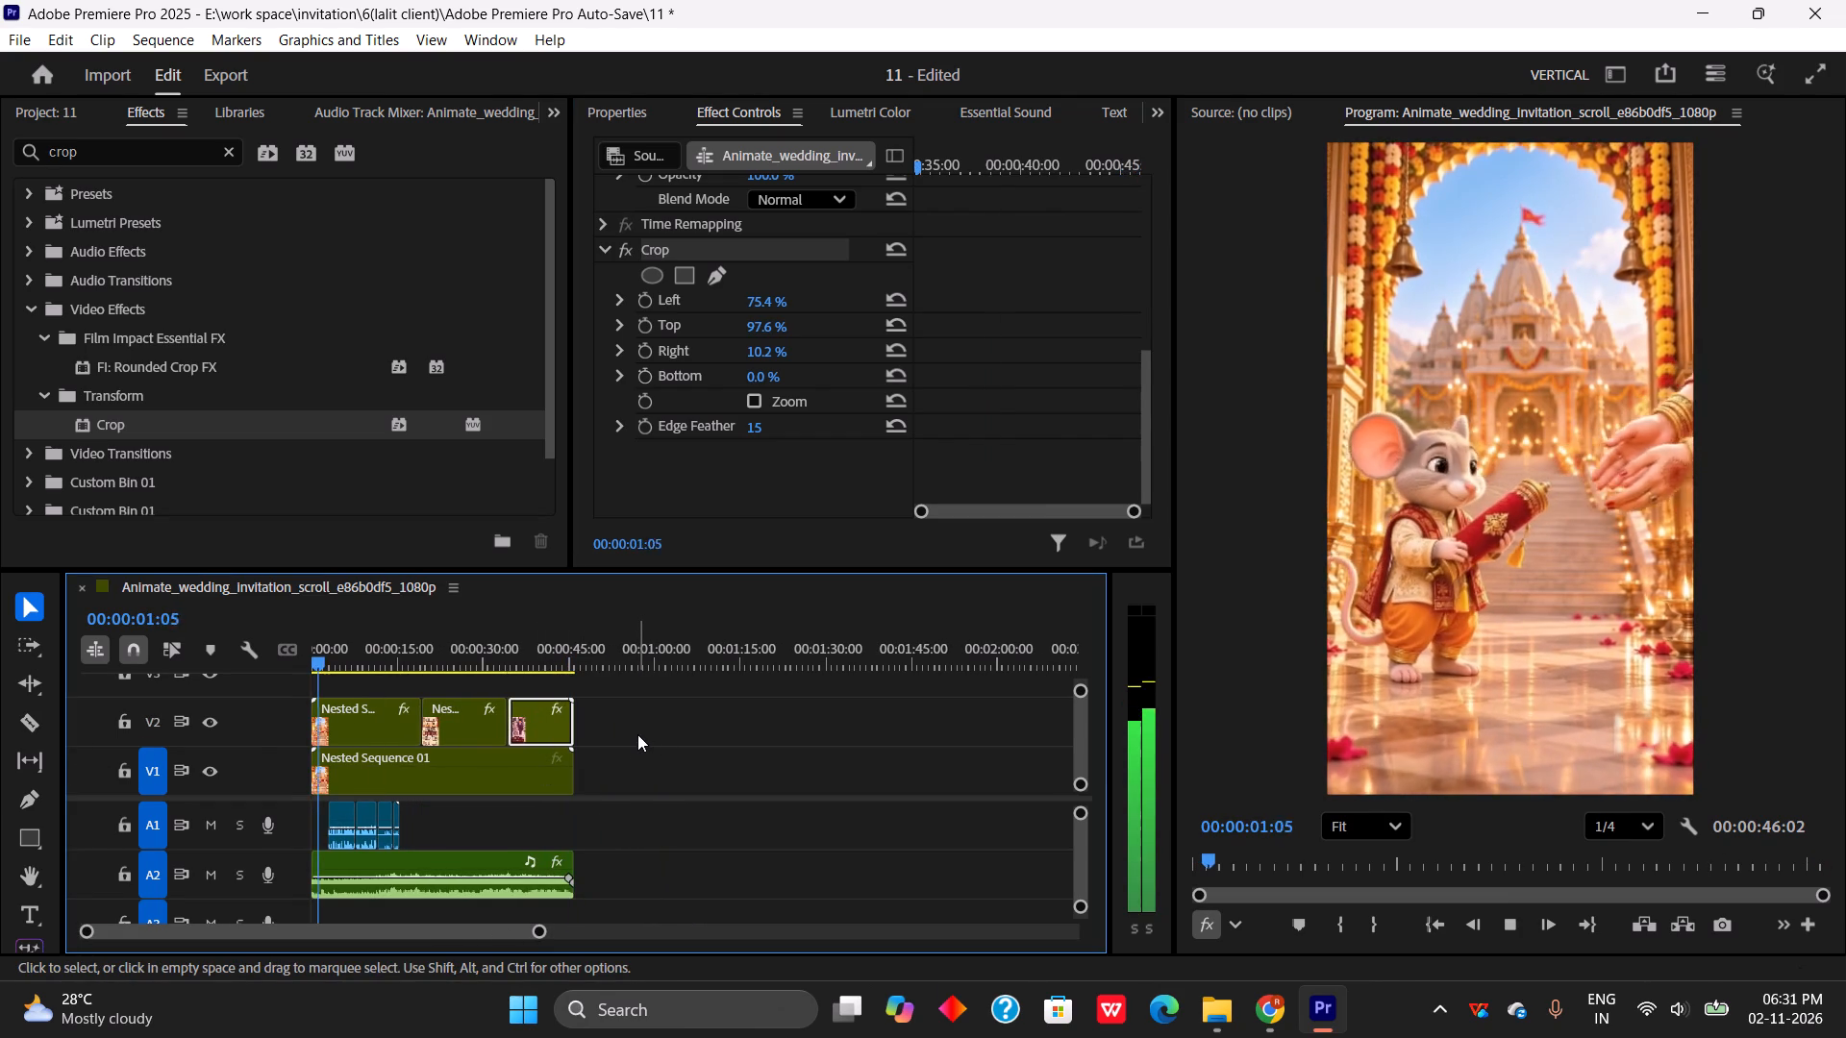
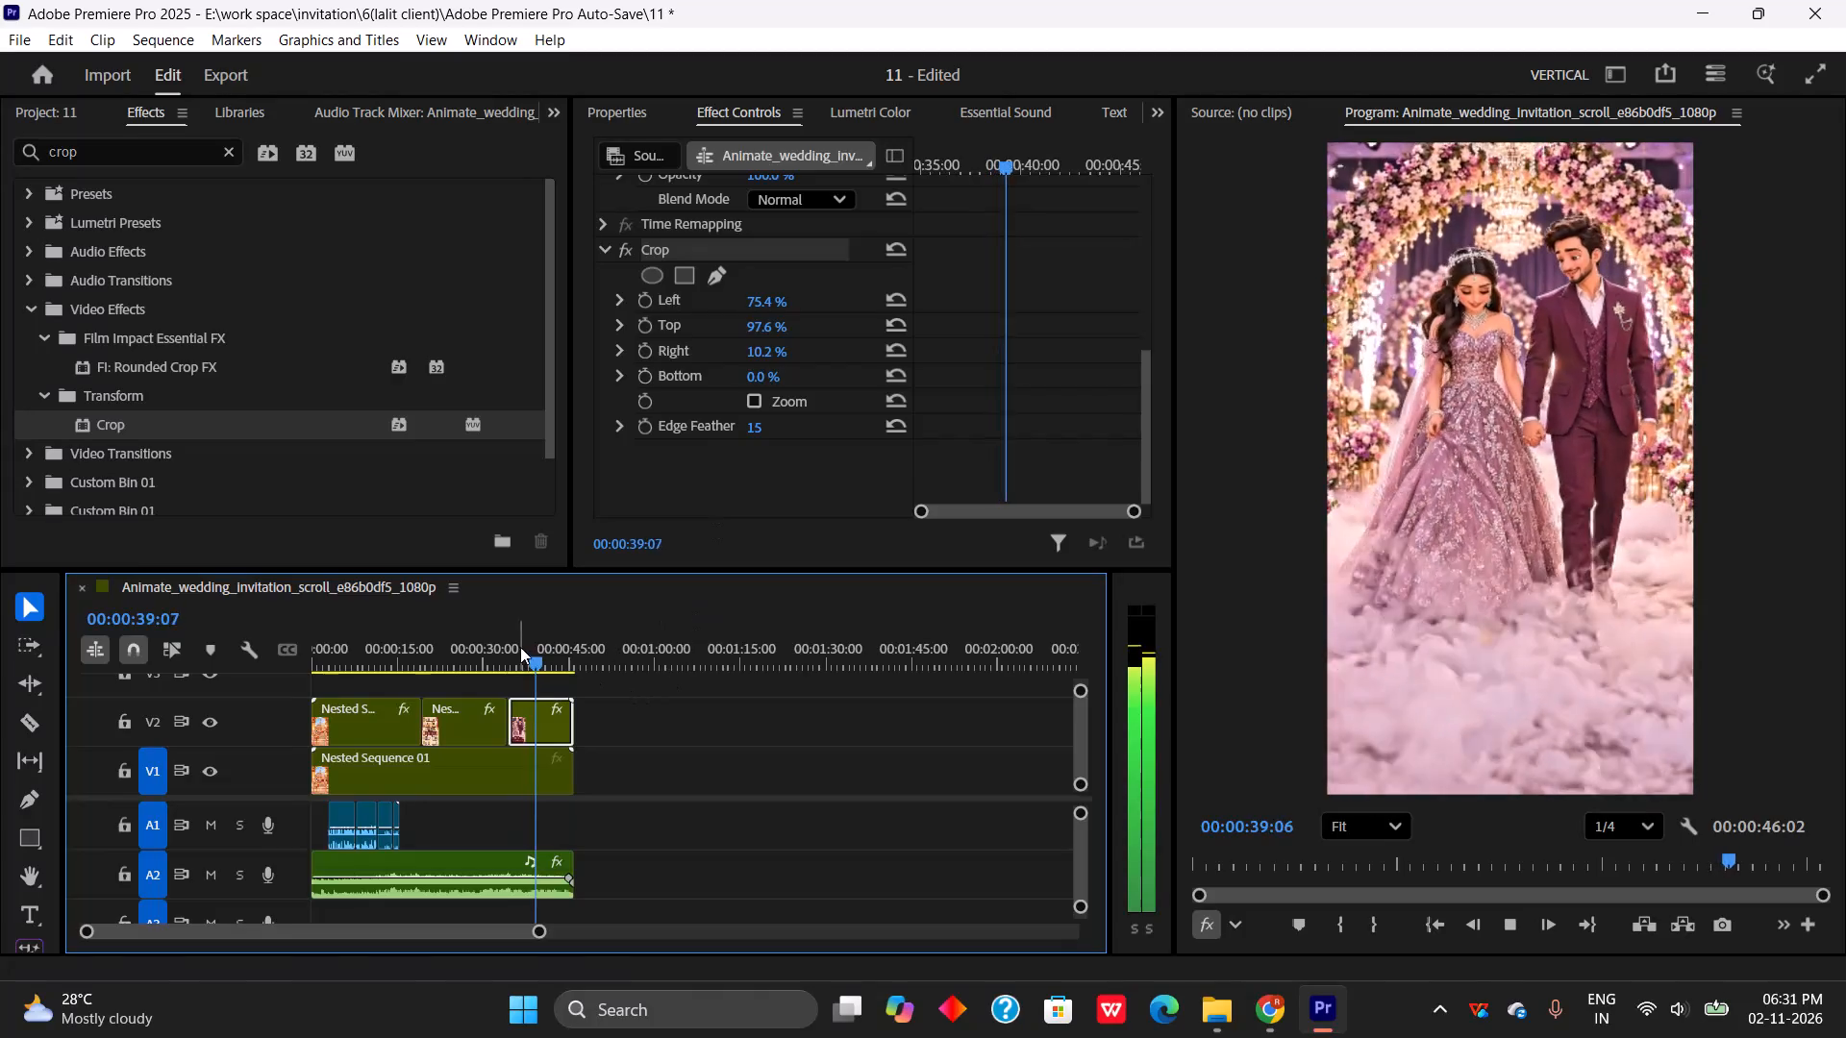
Play back part of the Grand Pheras scene, and replay the sequence from an earlier point through to its end.
drag(550, 658, 478, 703)
key(space)
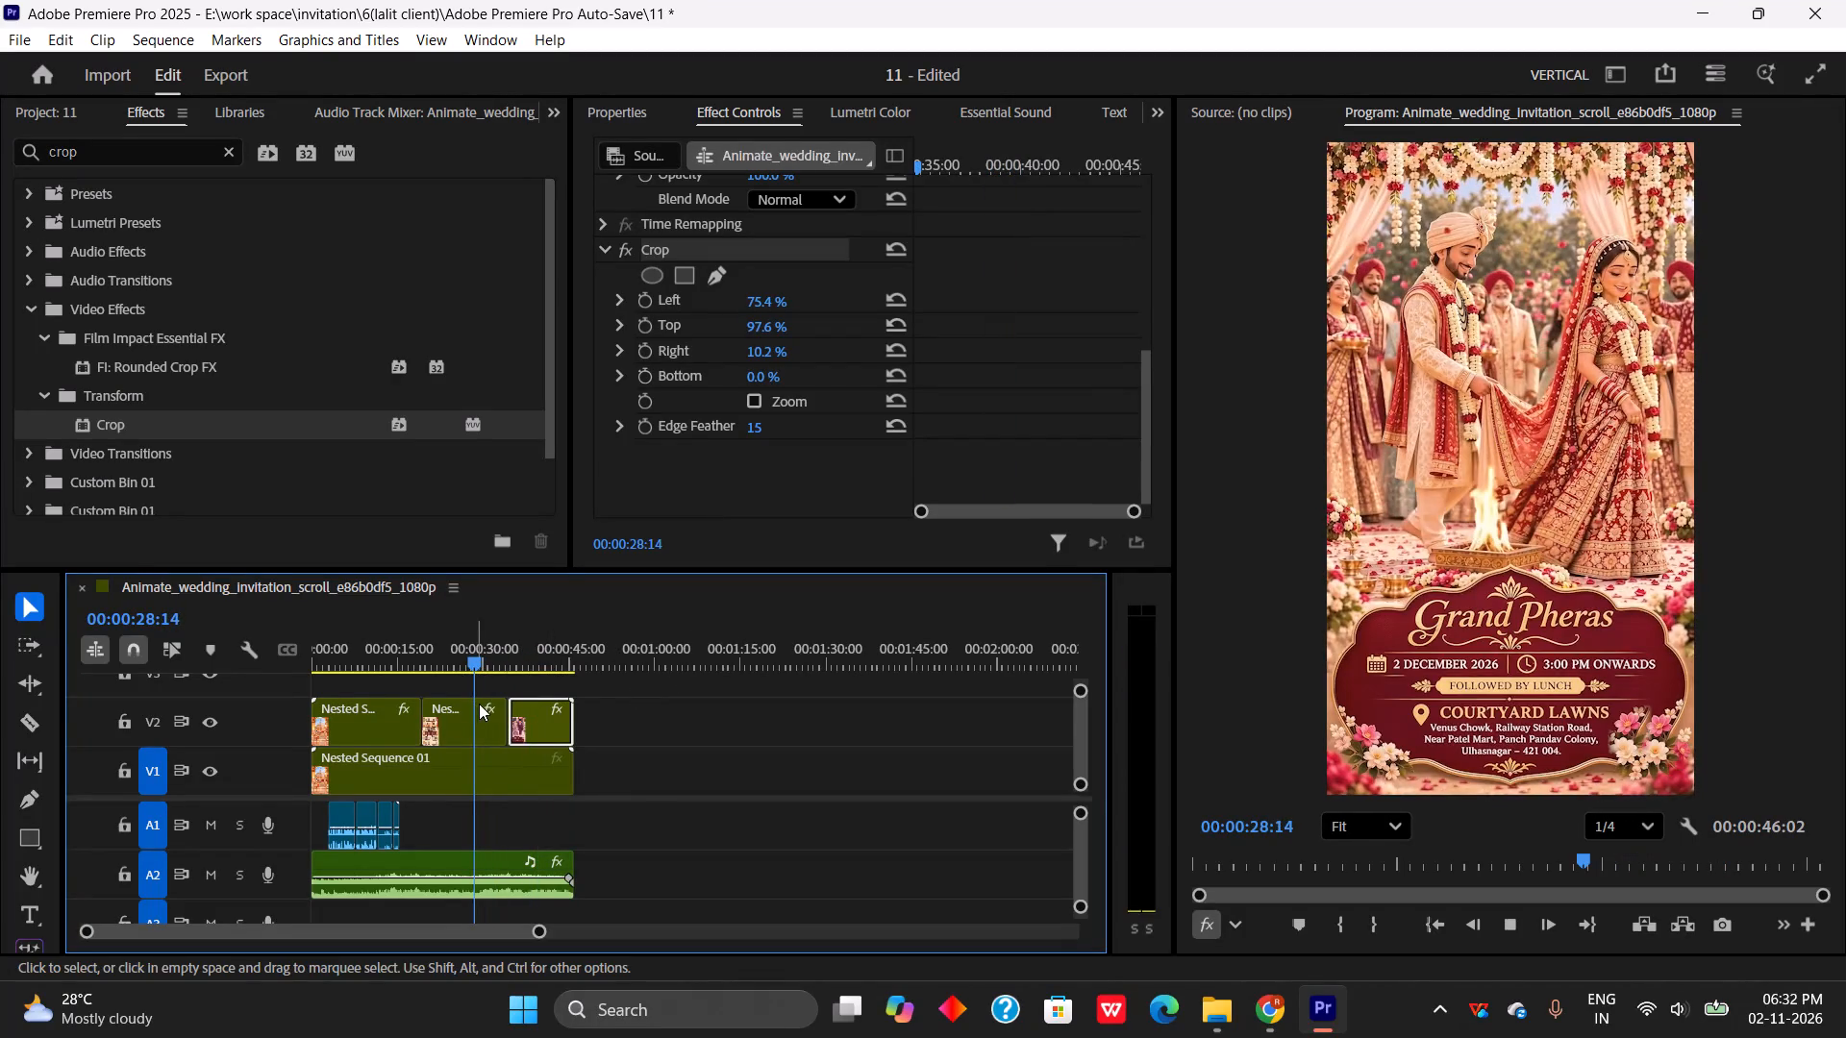
key(space)
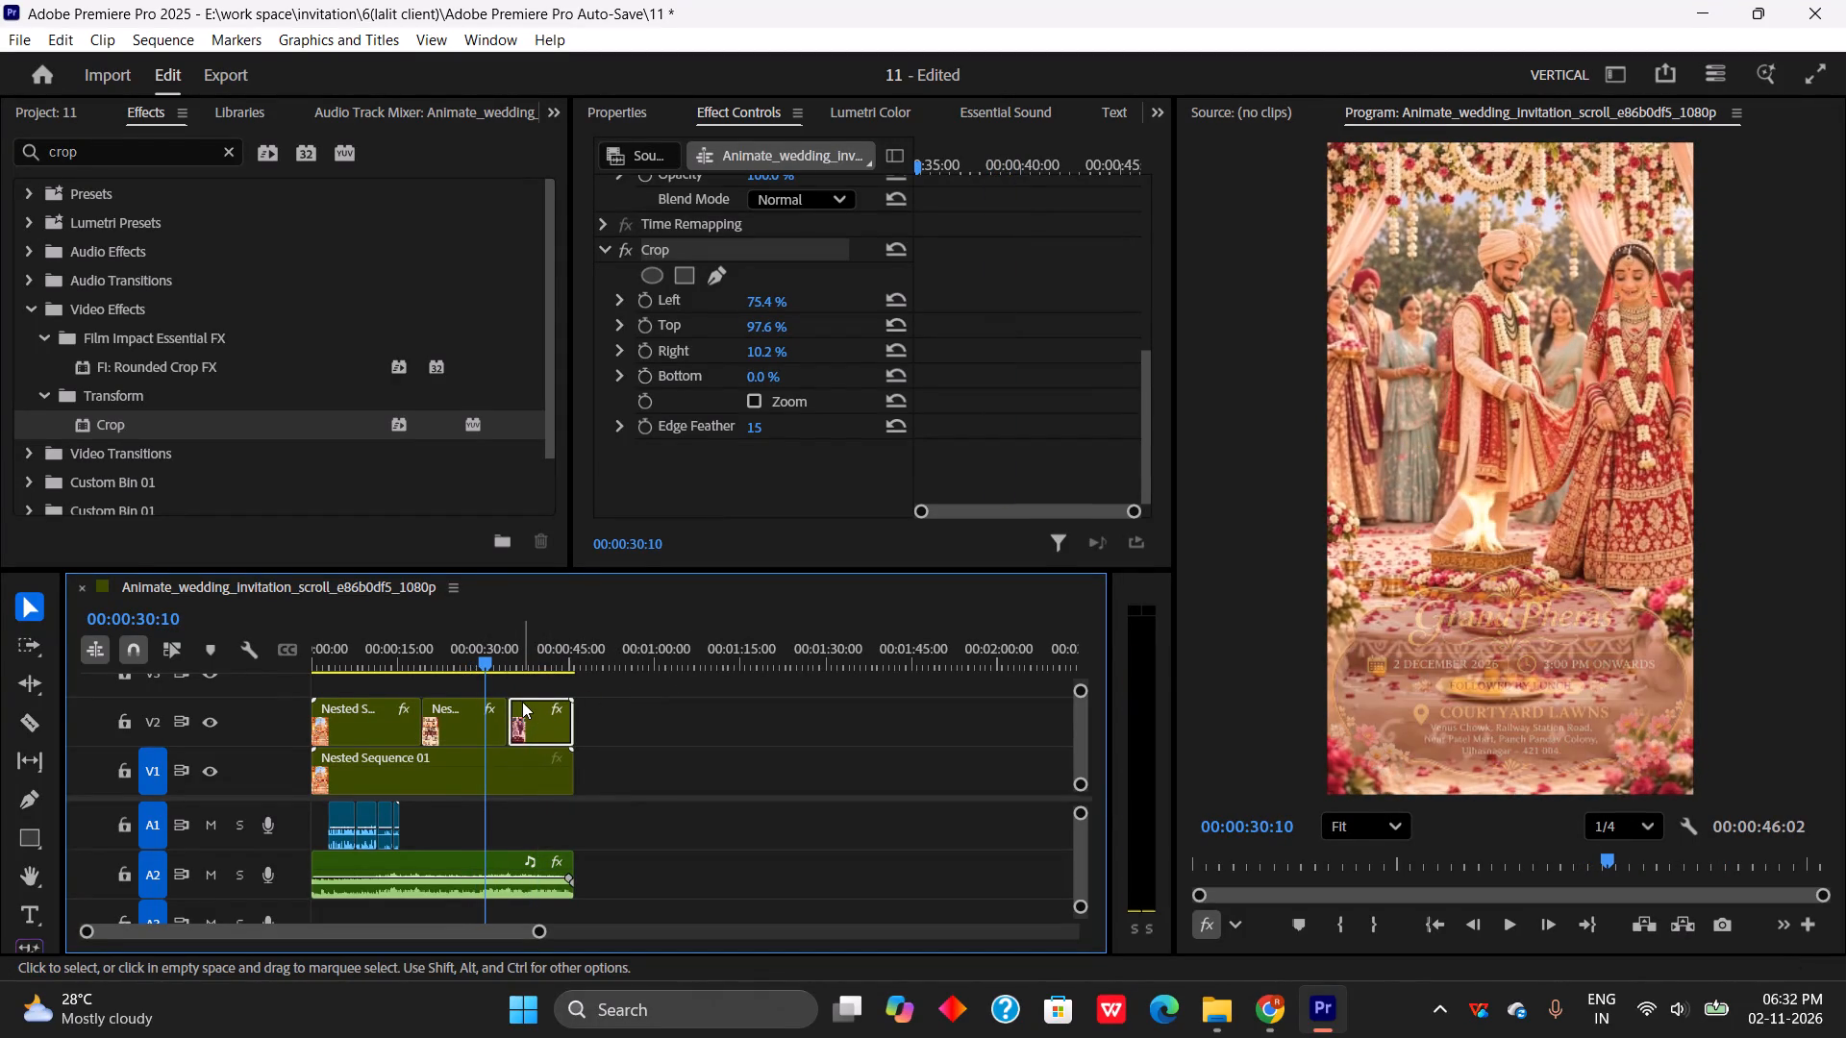
drag(478, 646, 420, 669)
key(space)
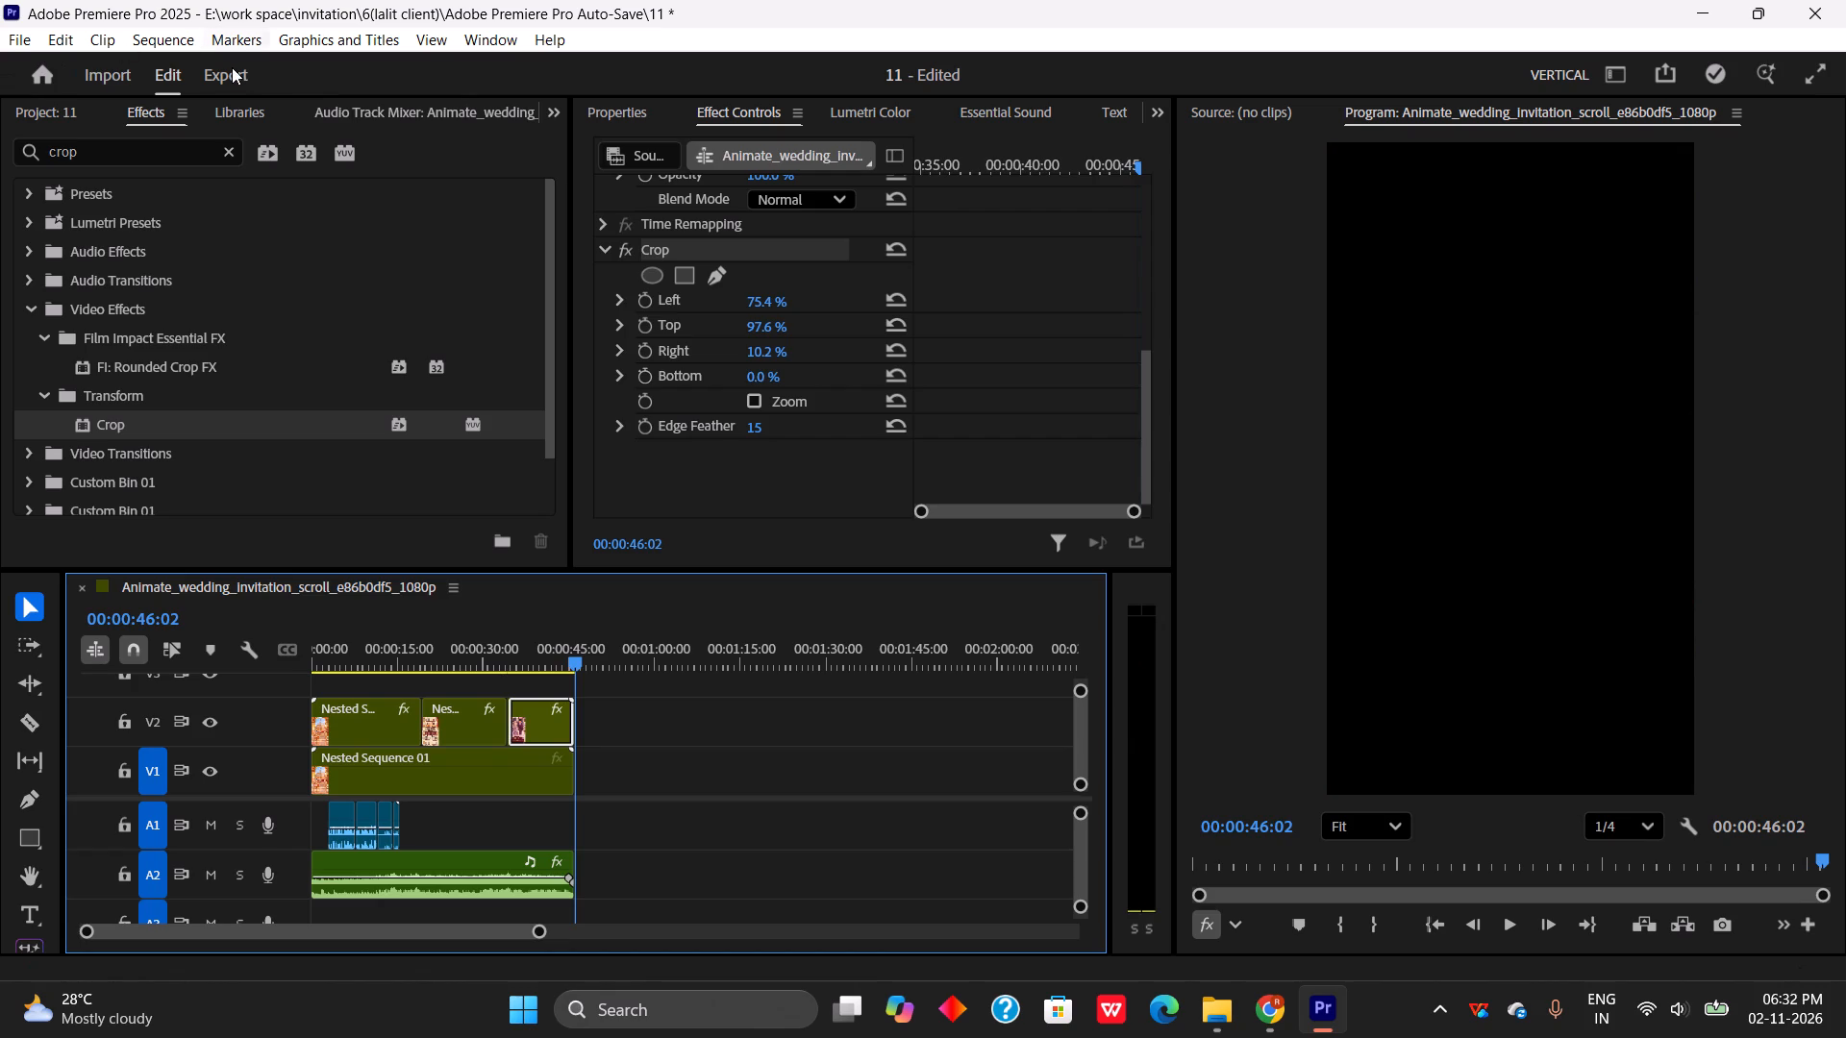
Set up the sequence export and create a folder named 11 inside the invitation folder as its save location.
click(241, 70)
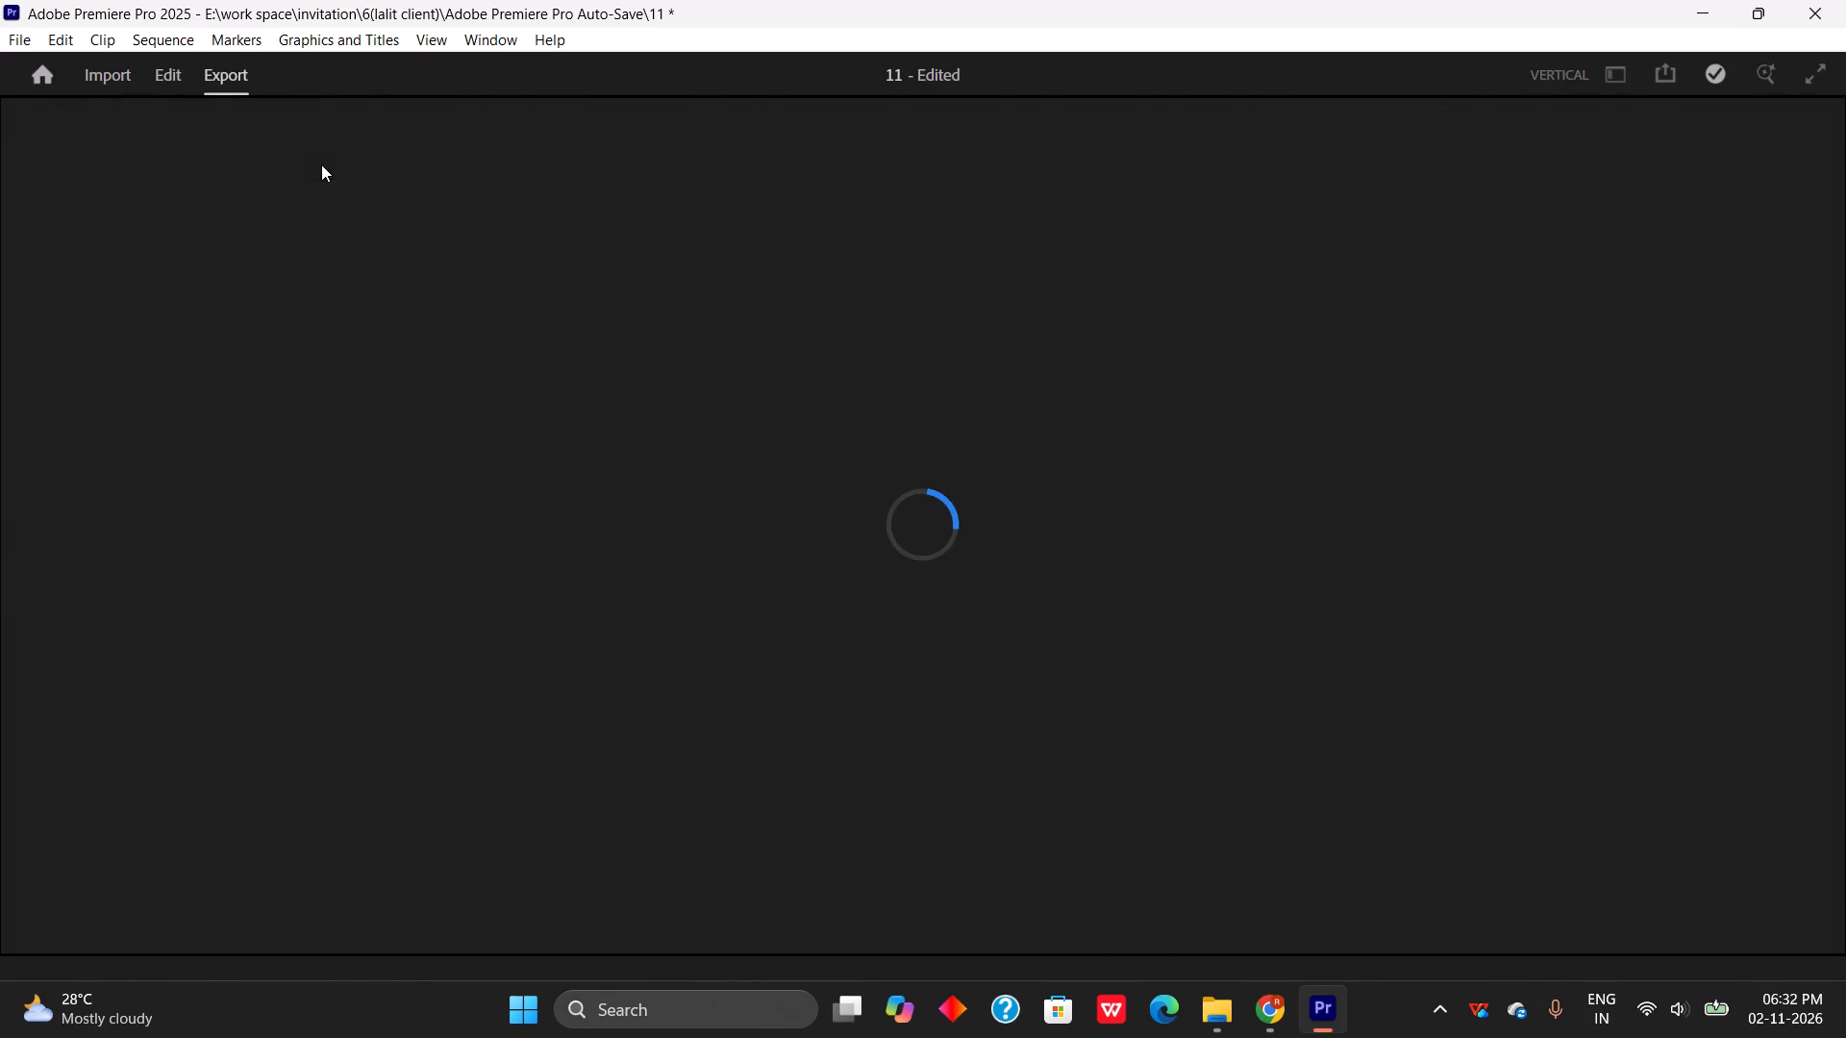
click(662, 234)
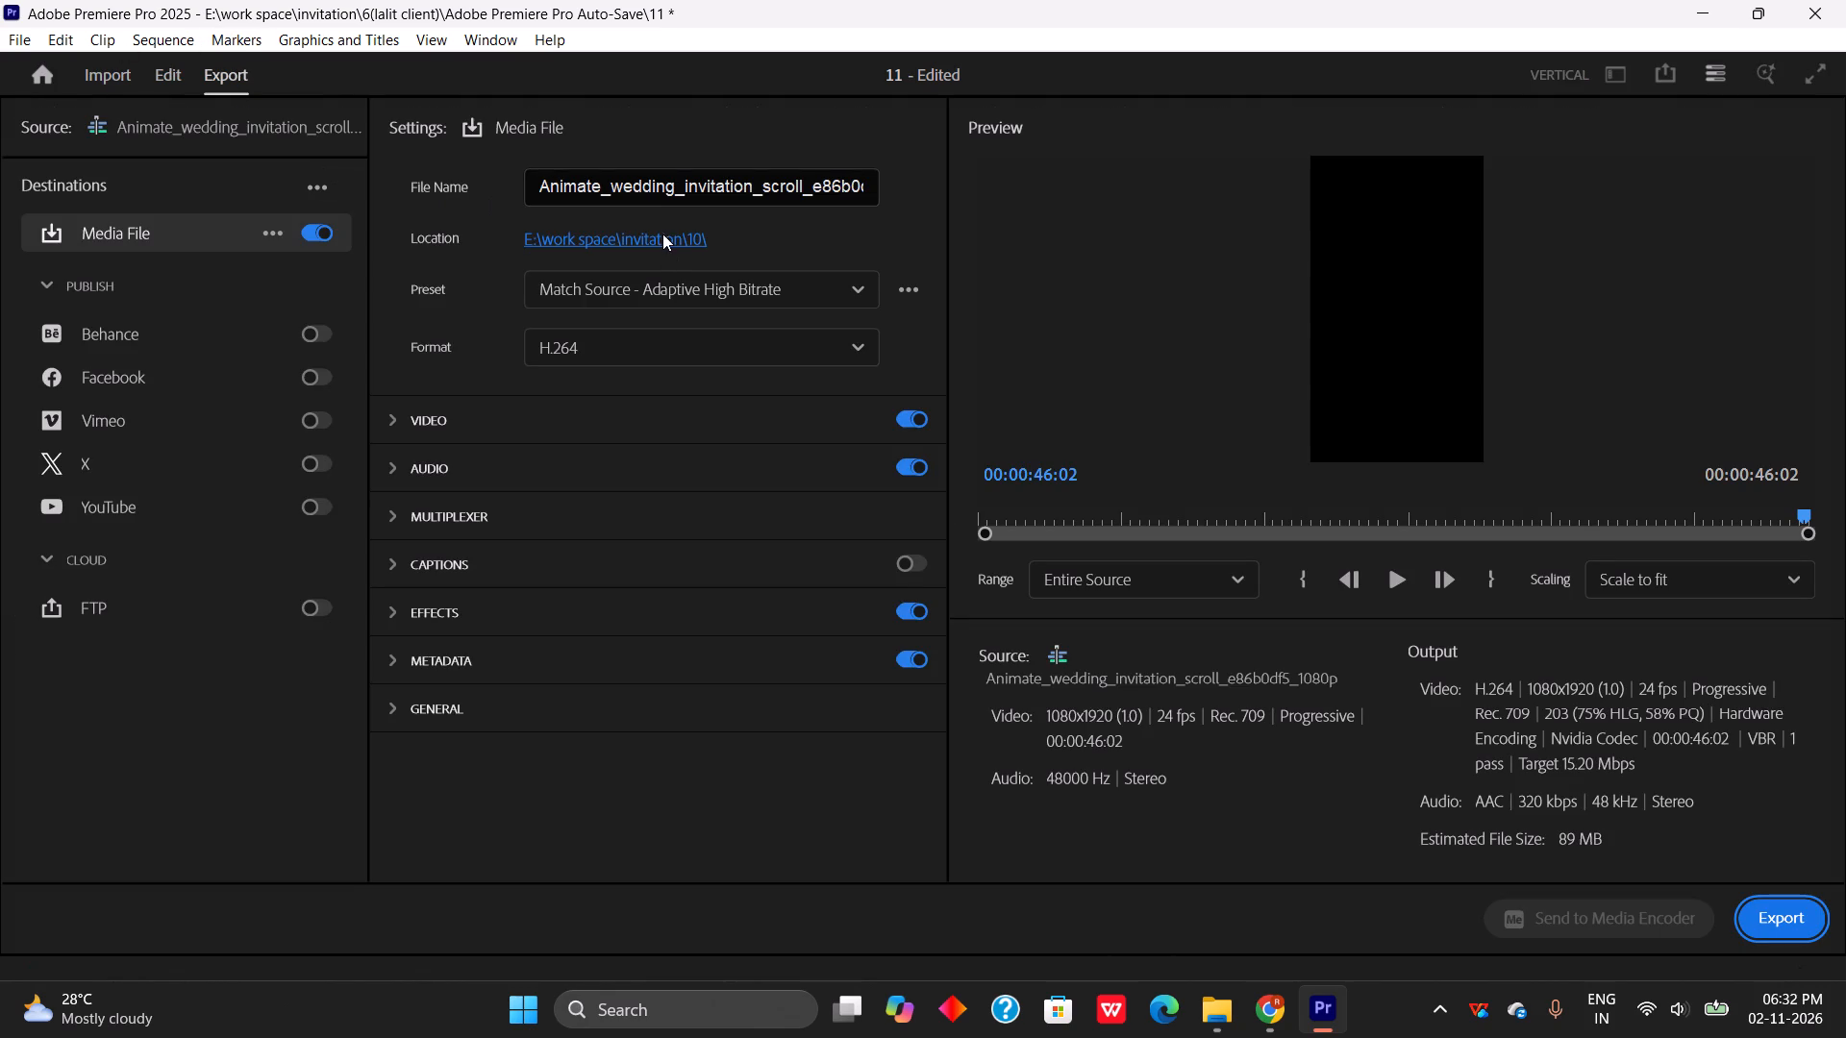
click(343, 123)
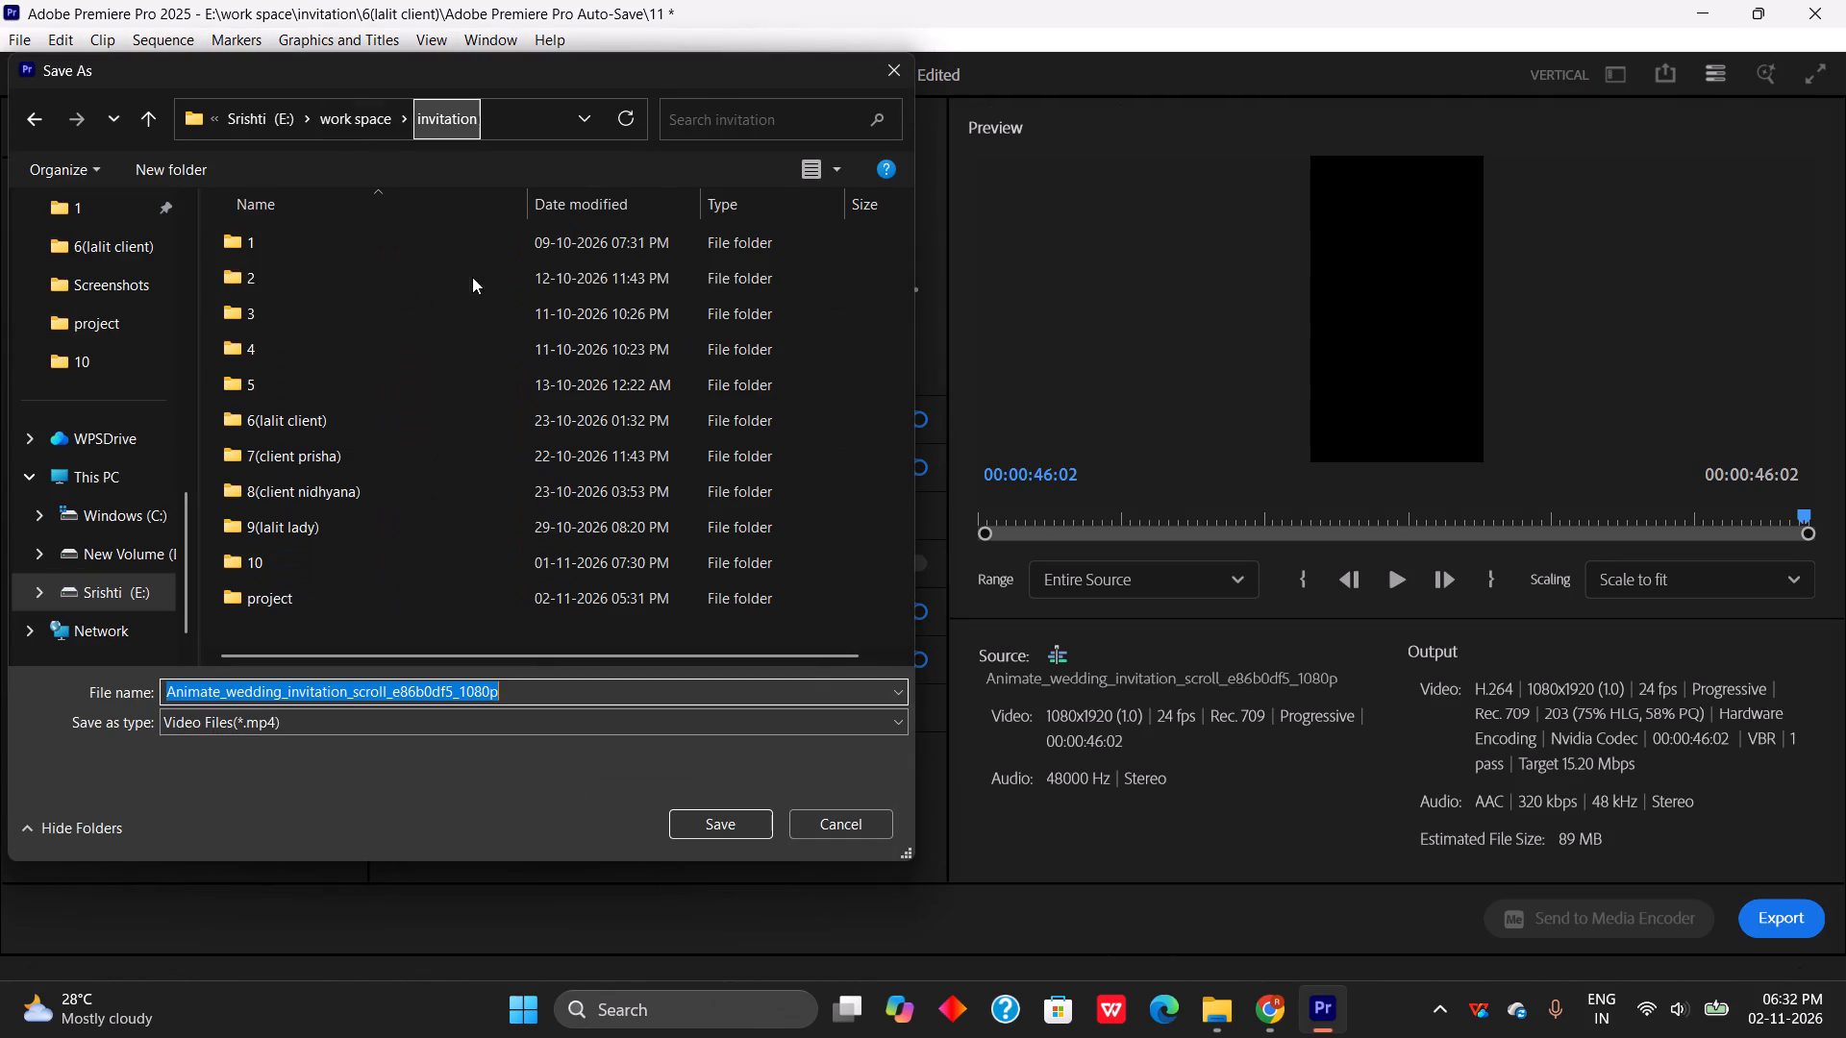
key(ctrl+shift+n)
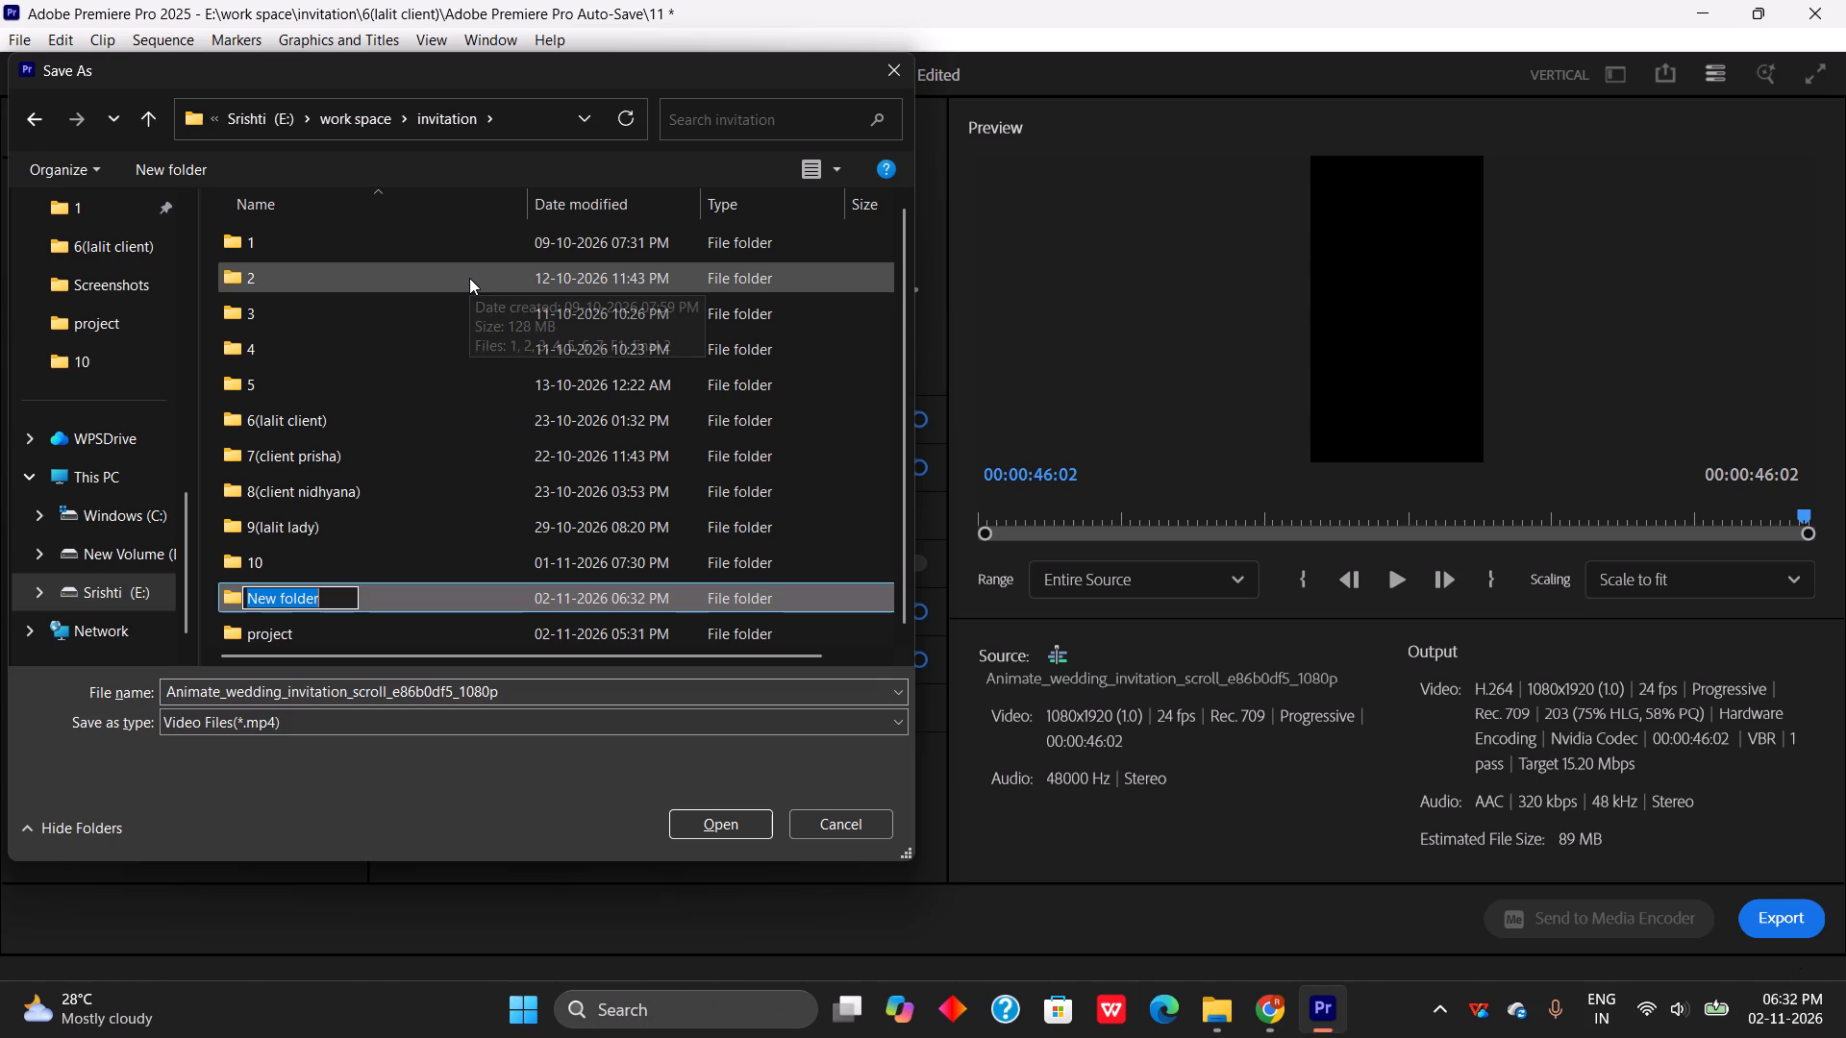
text(11)
key(Return)
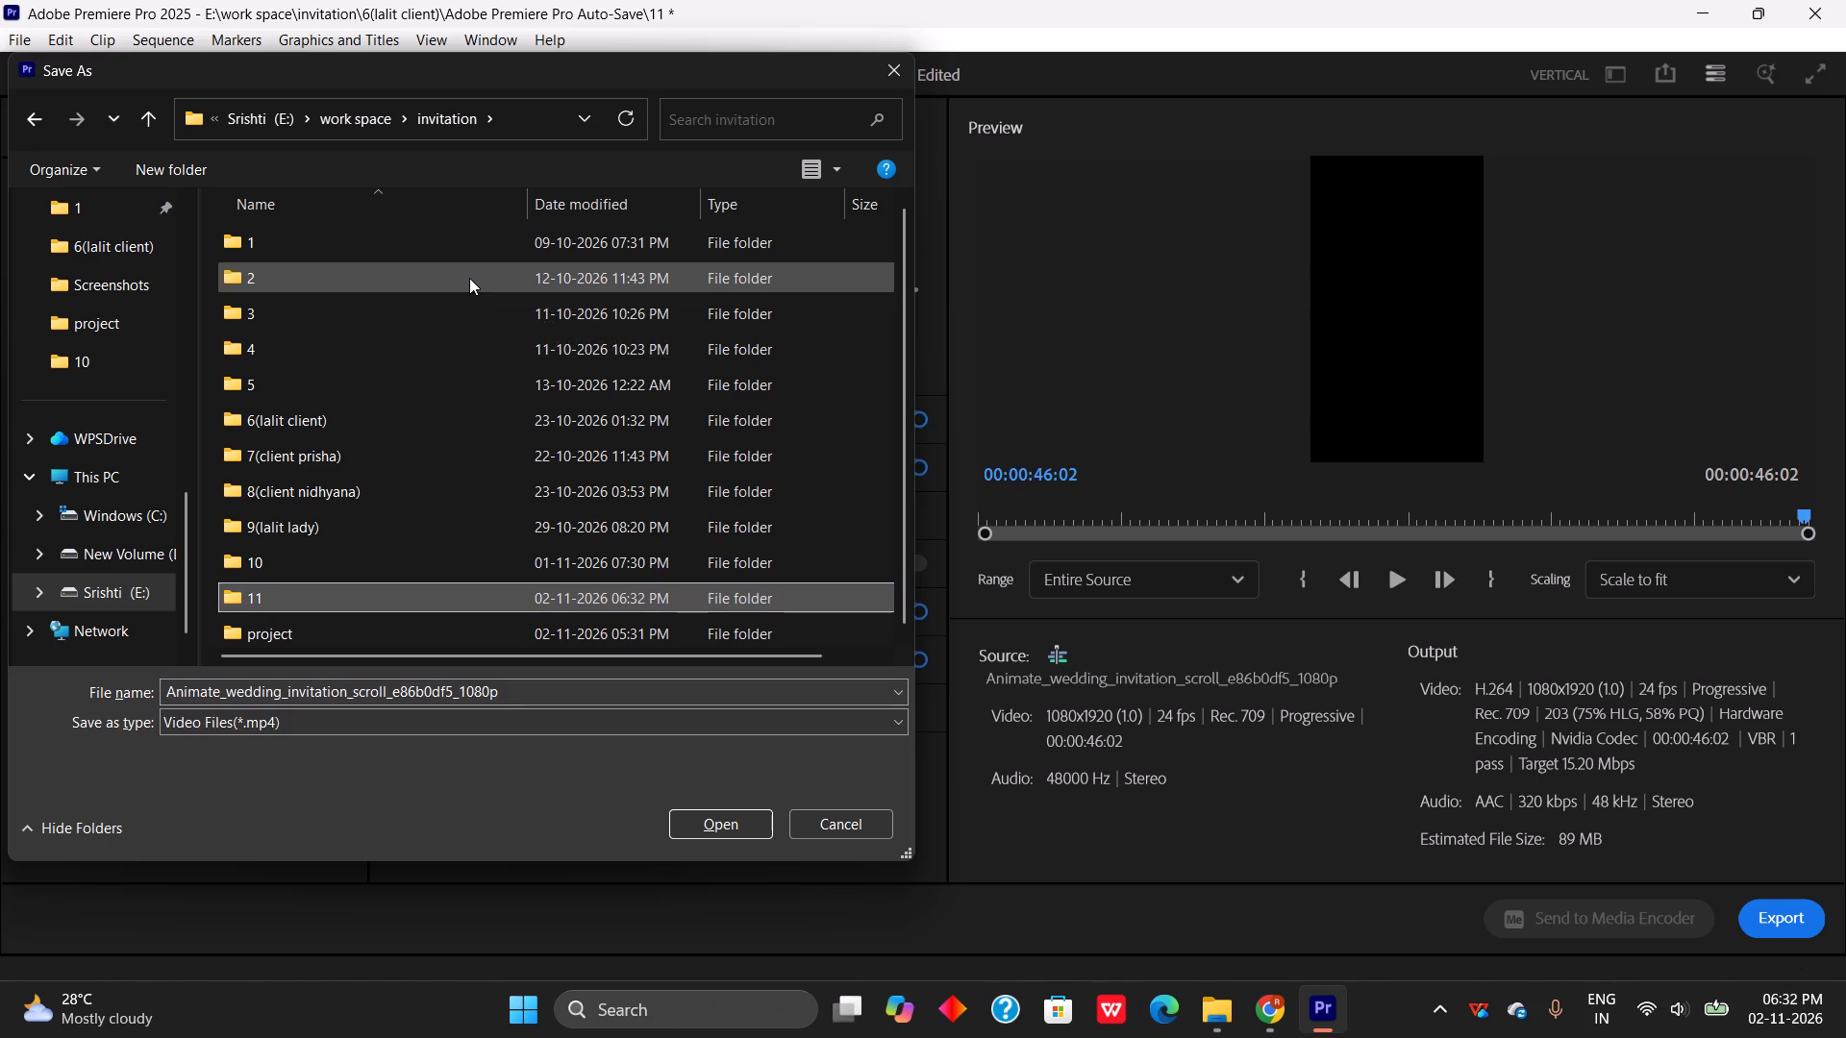
click(724, 834)
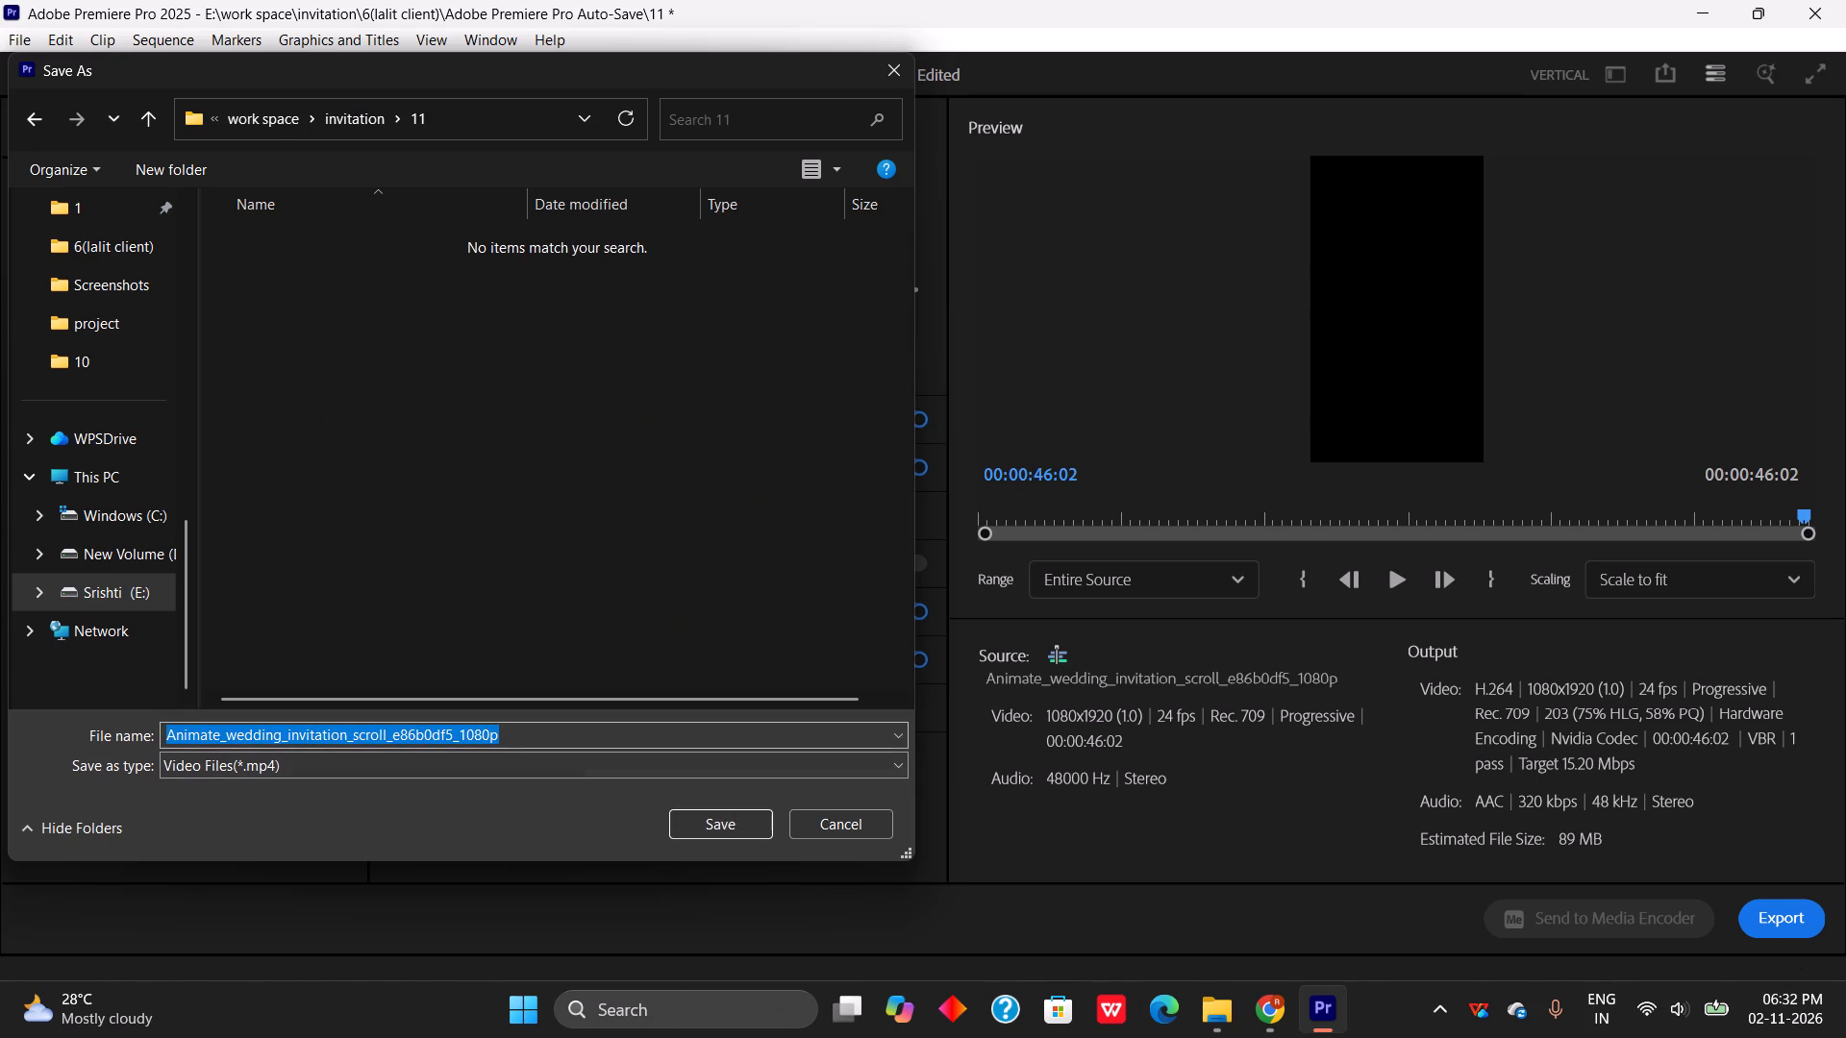
Name the output file final in folder 11 and export the entire sequence as an H.264 MP4 video.
key(BackSpace)
key(BackSpace)
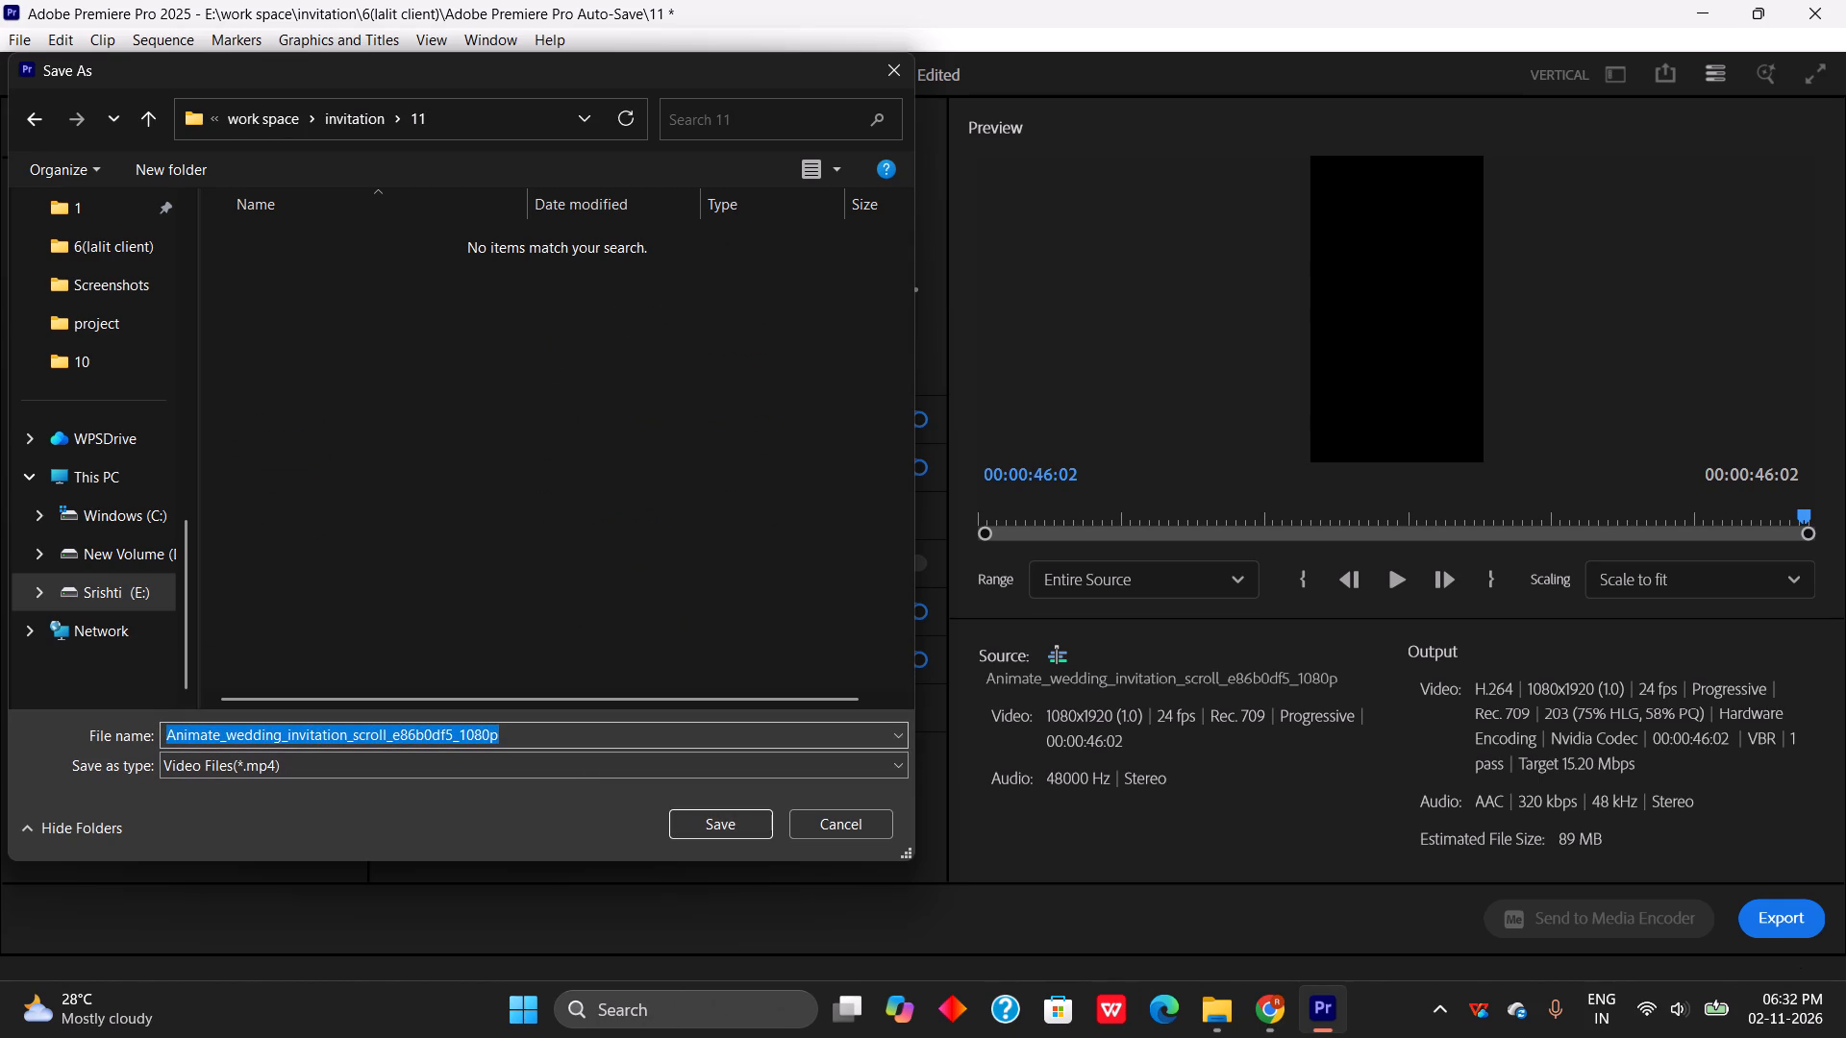
click(516, 732)
drag(509, 736, 163, 733)
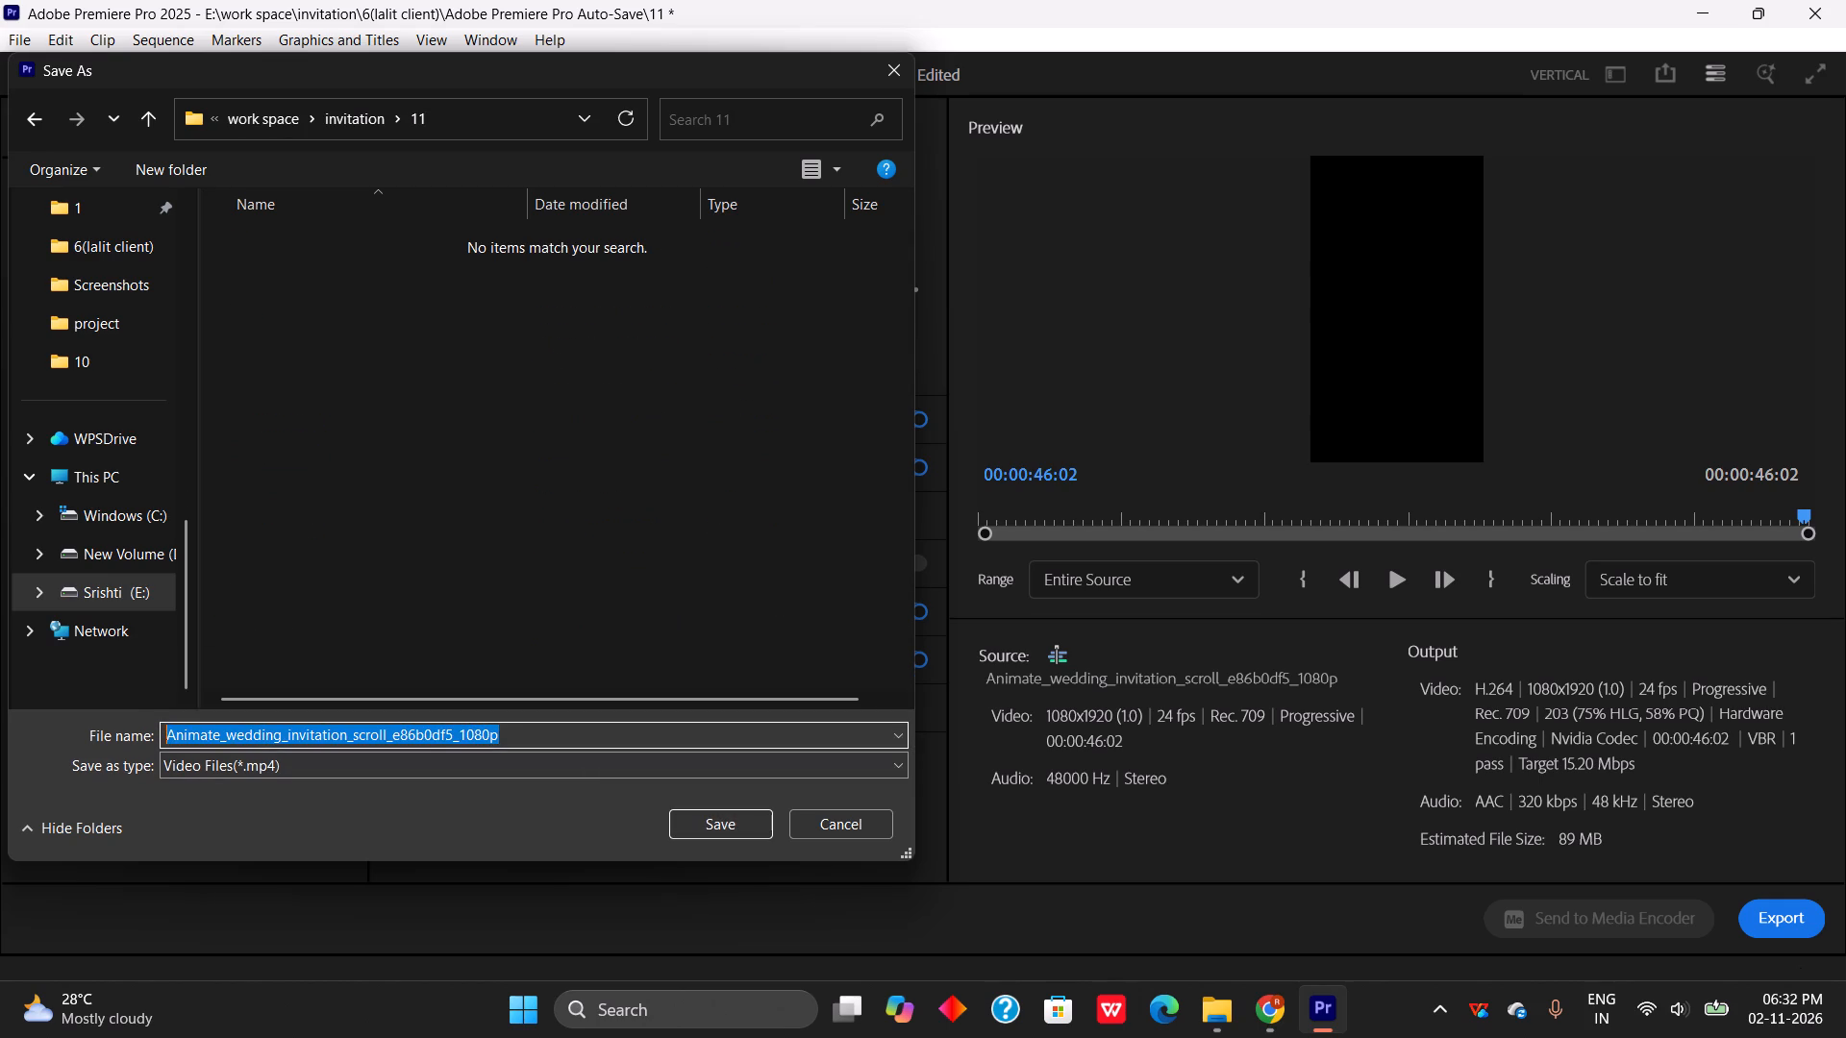
drag(163, 733, 162, 732)
key(BackSpace)
text(fu)
key(BackSpace)
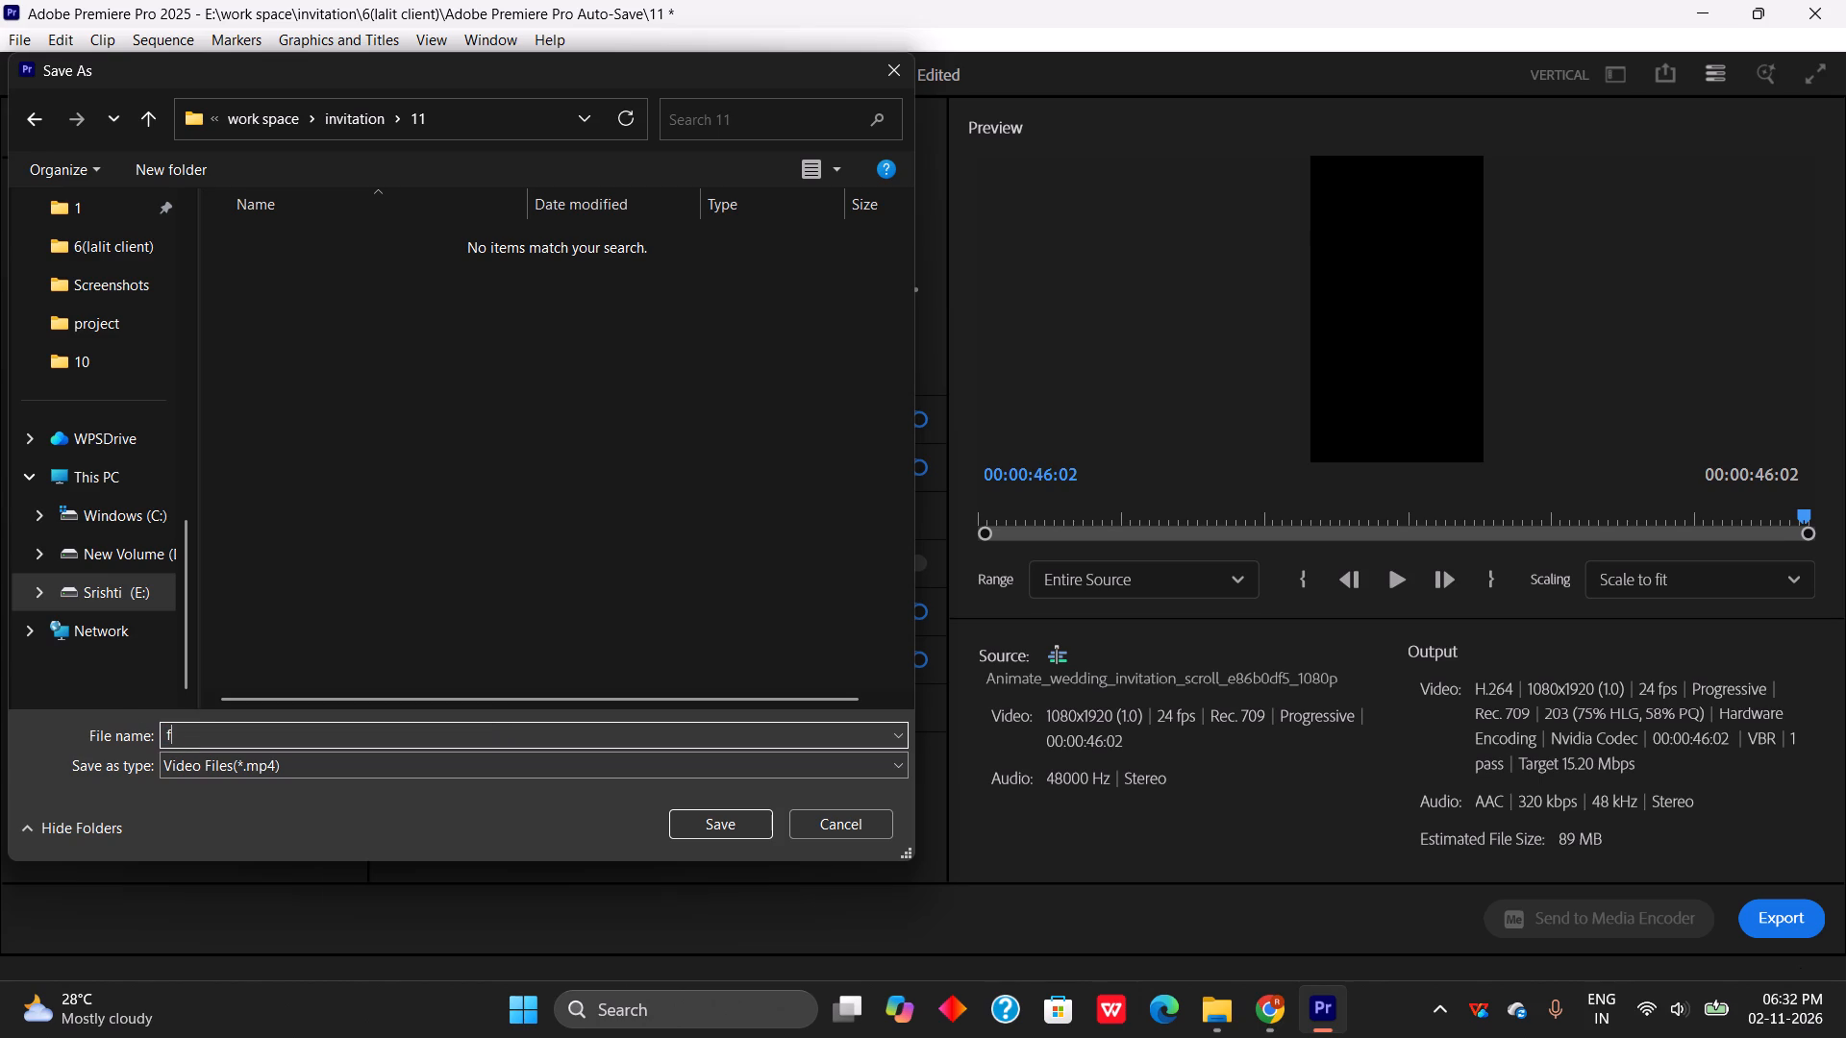
text(inal)
click(694, 834)
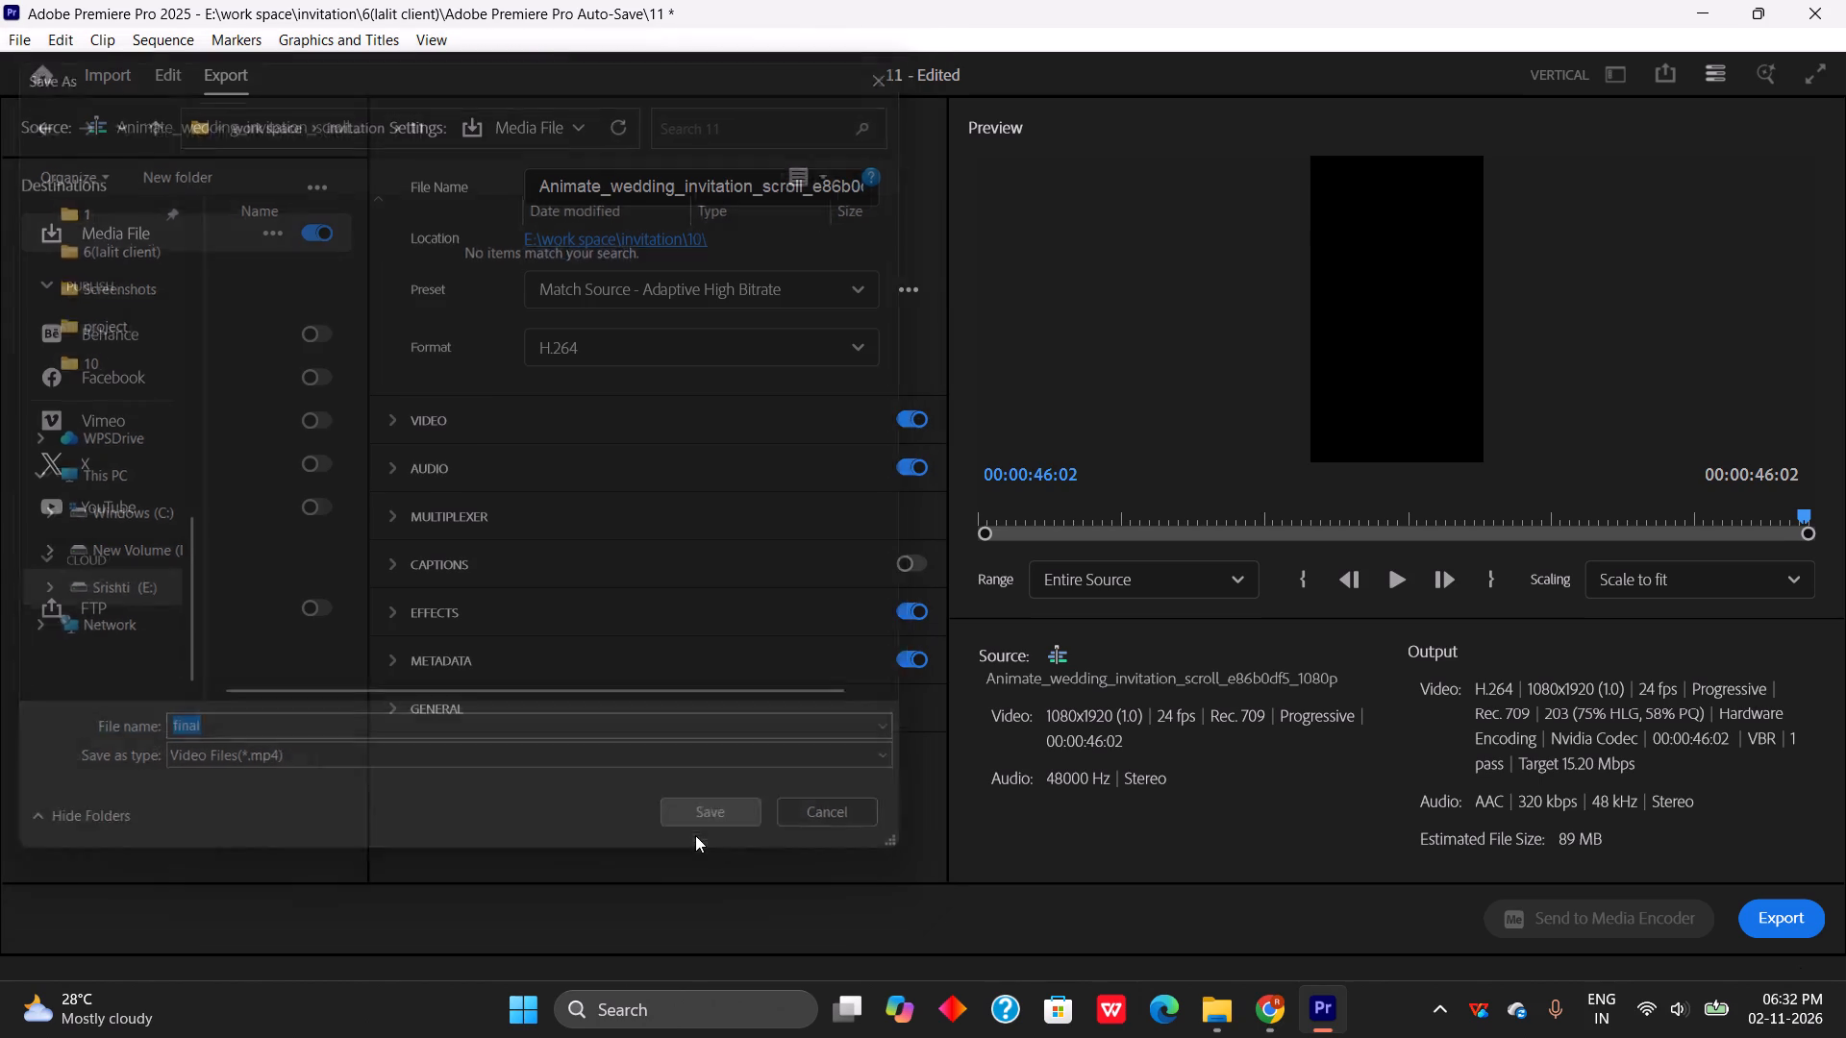
click(1795, 925)
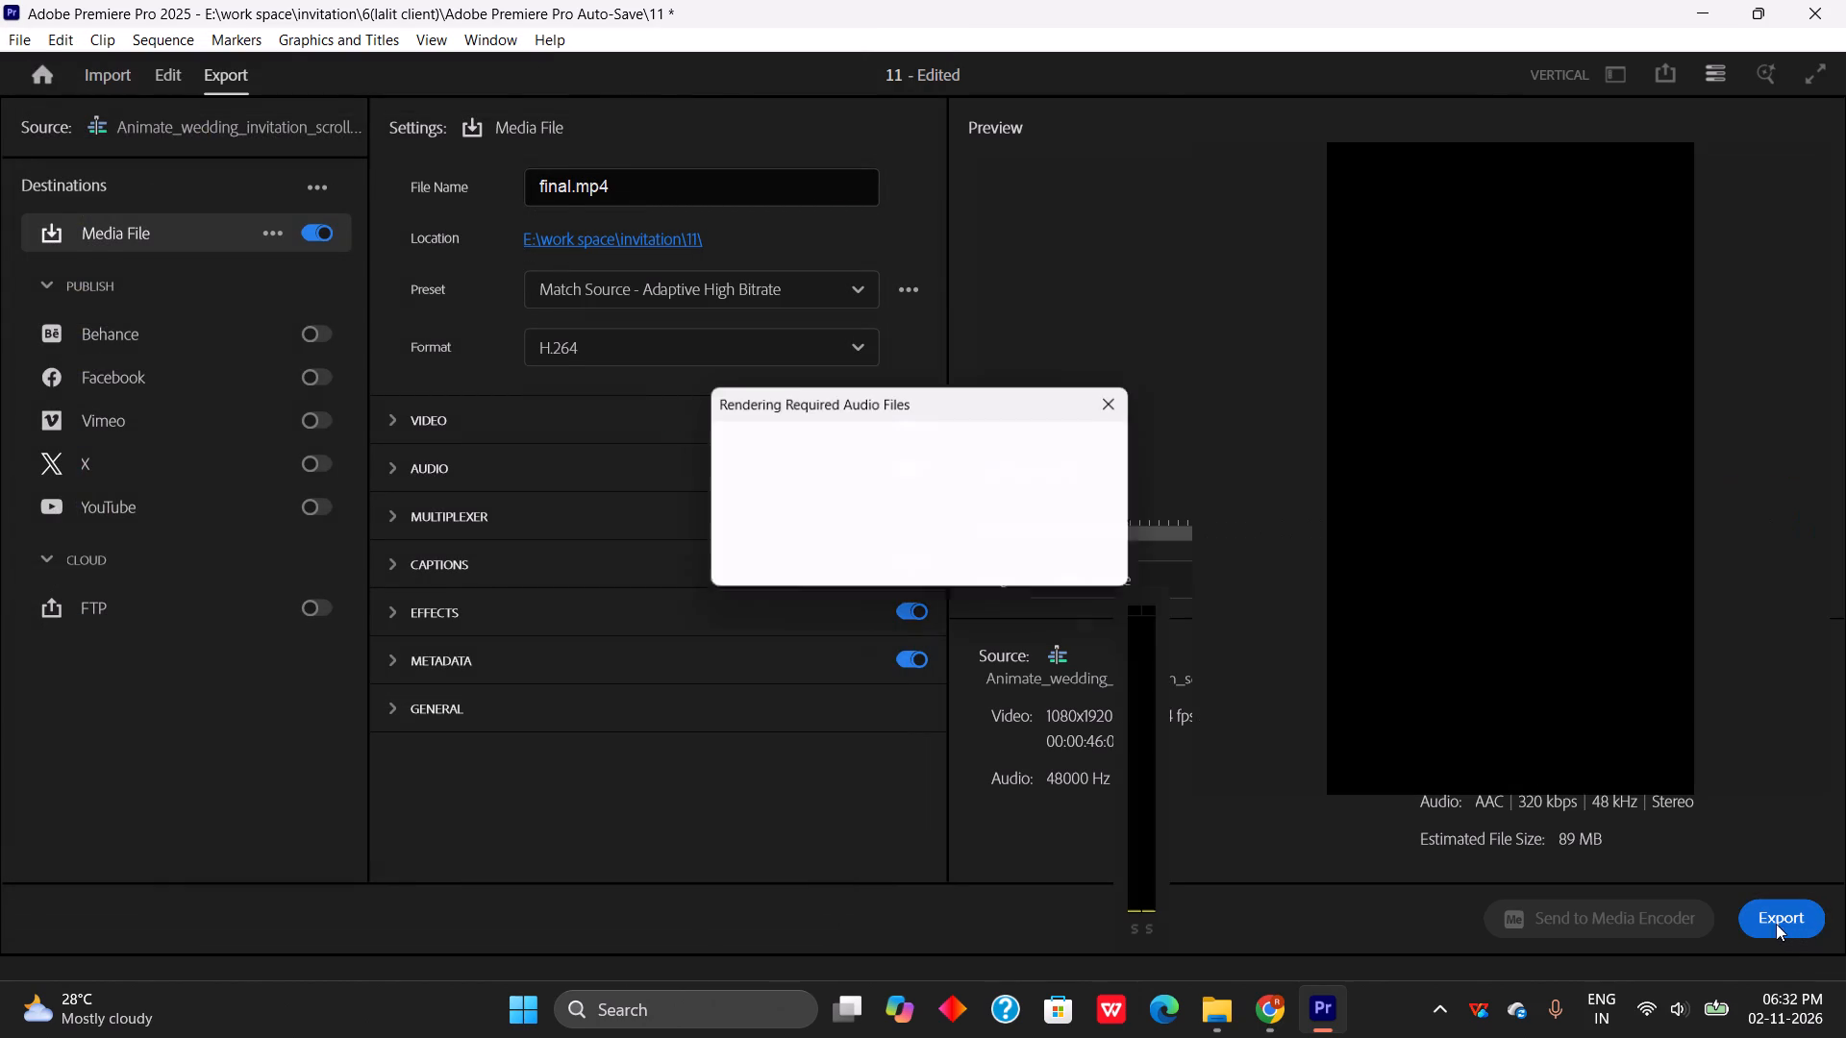
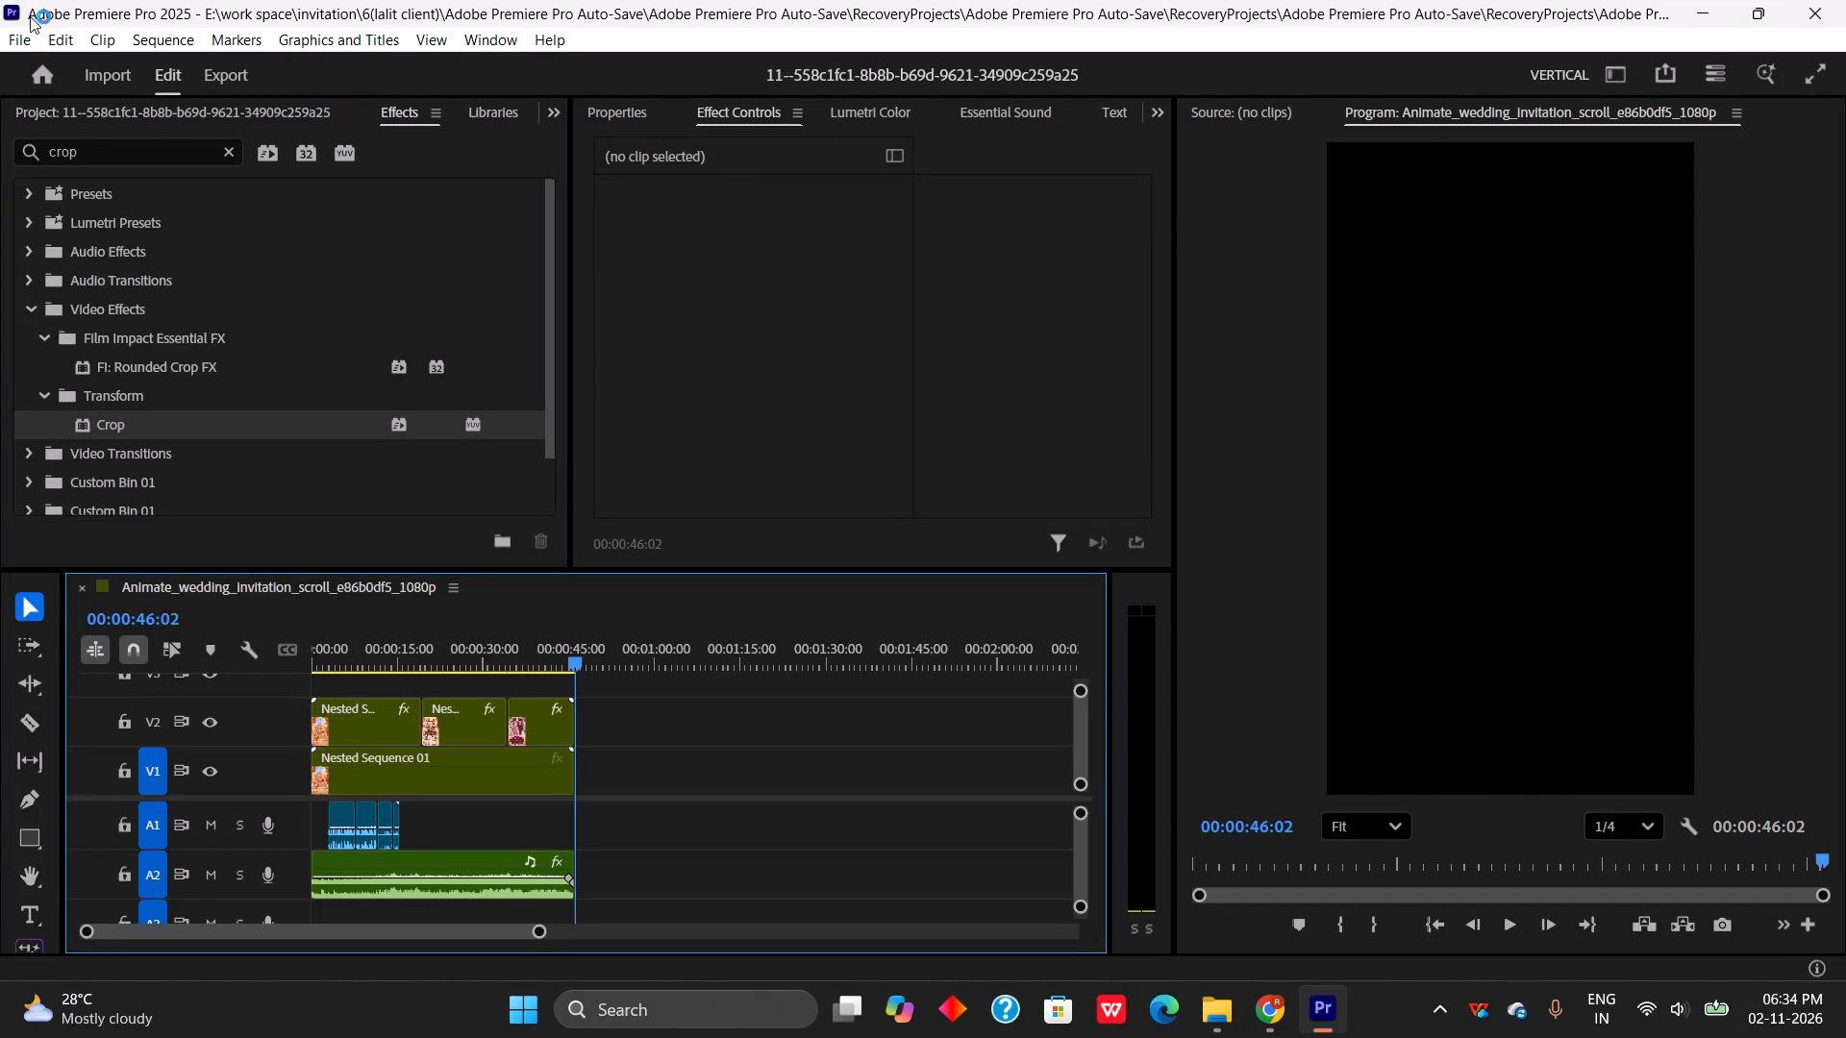
Try to close the wedding invitation project and exit the video editing application.
click(13, 41)
click(26, 43)
click(1814, 9)
click(16, 41)
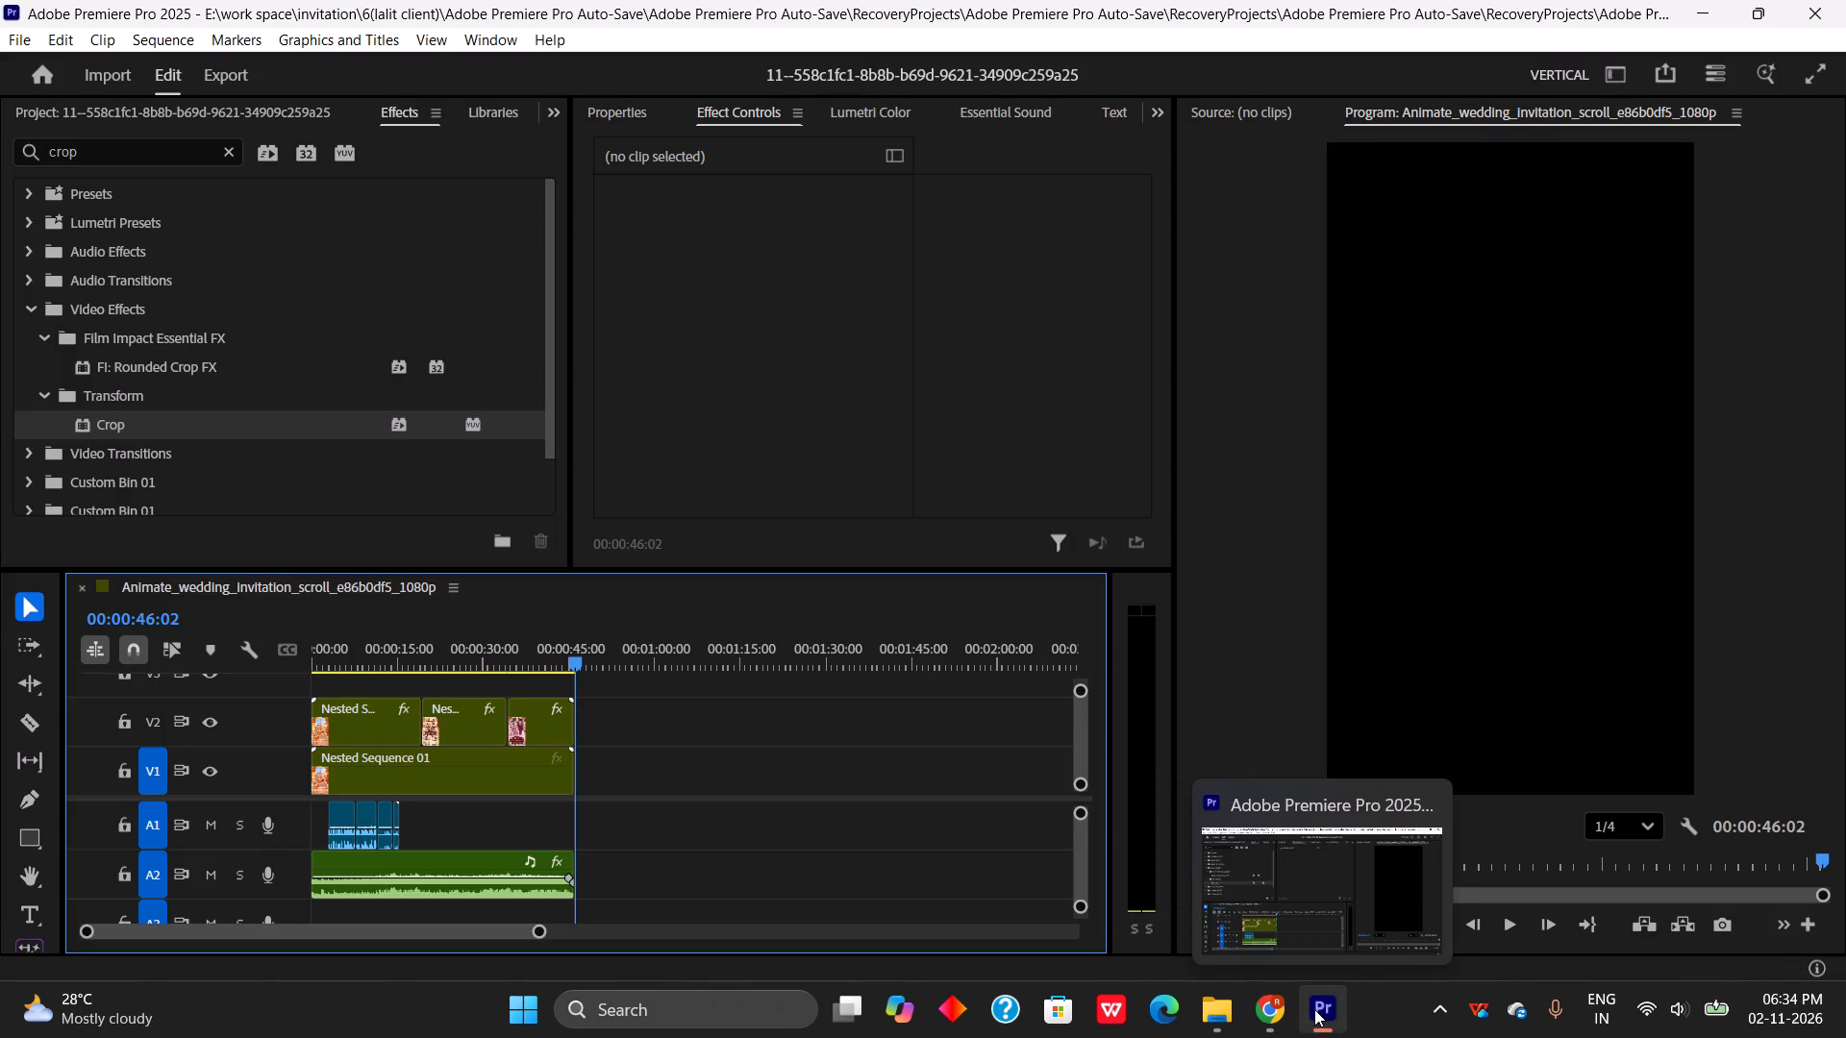
click(1808, 0)
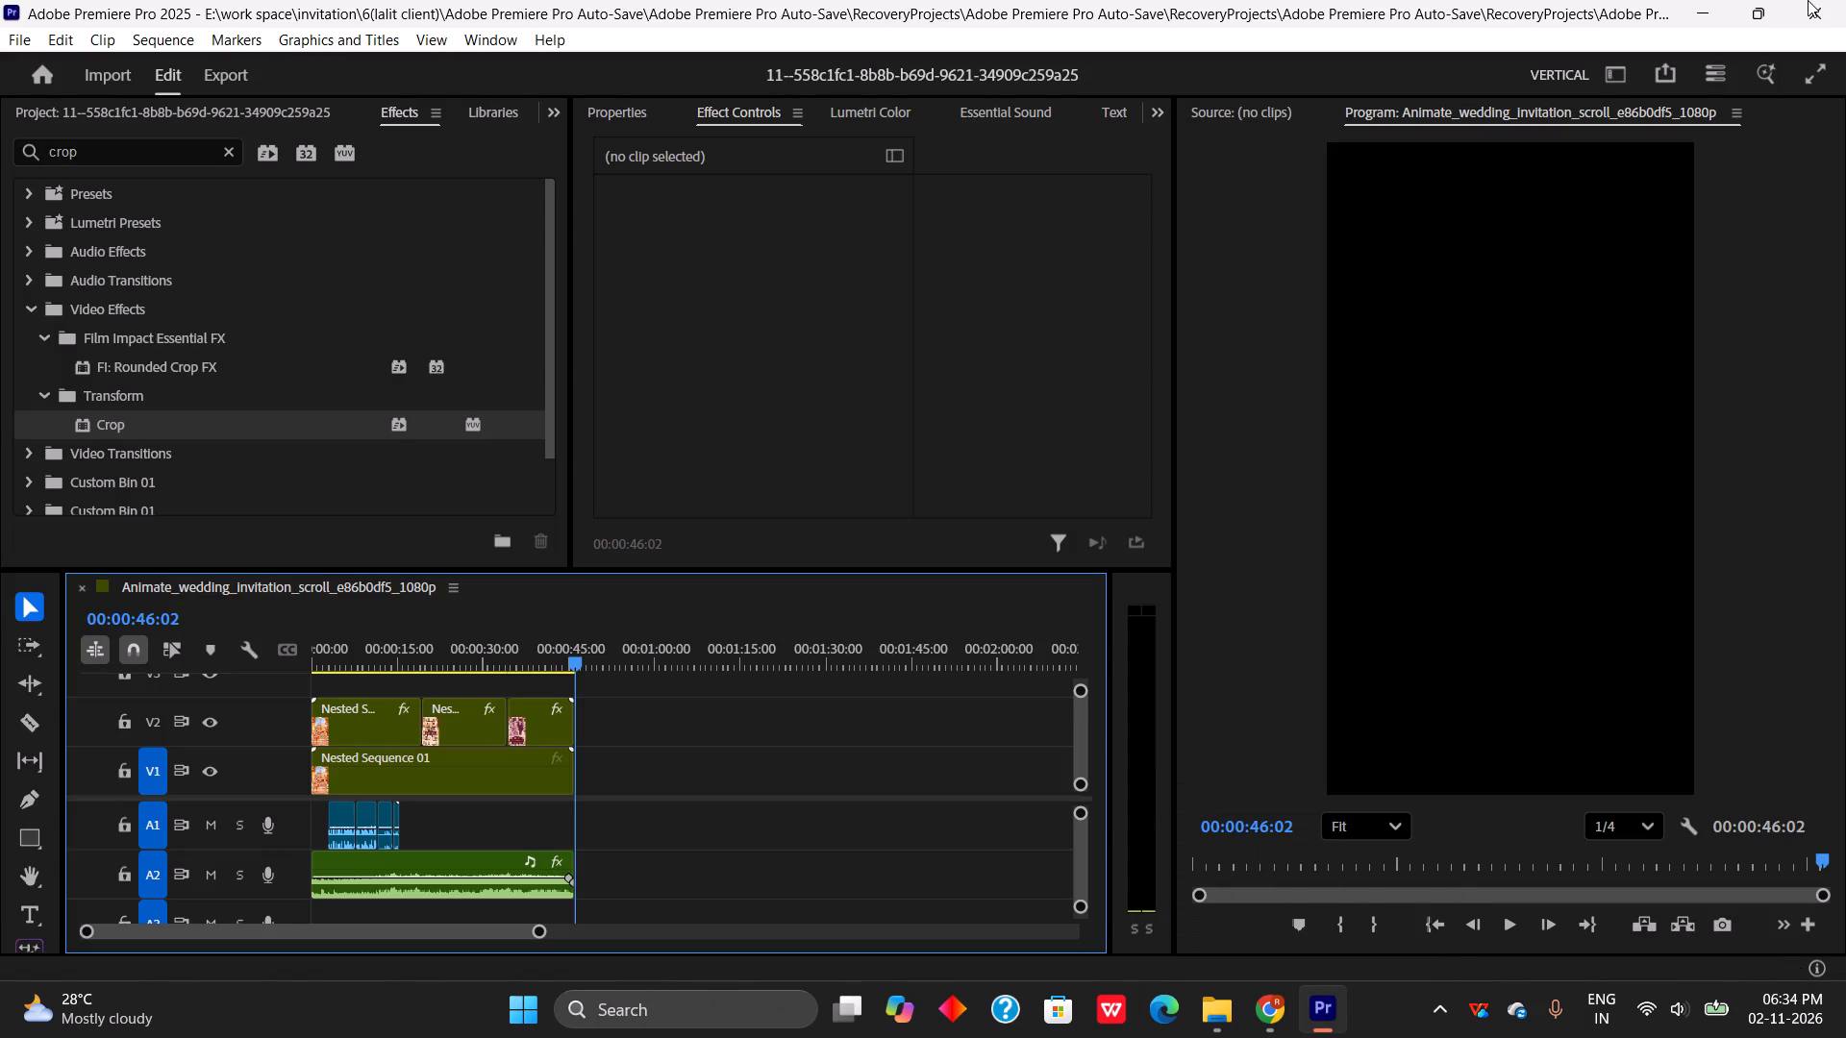
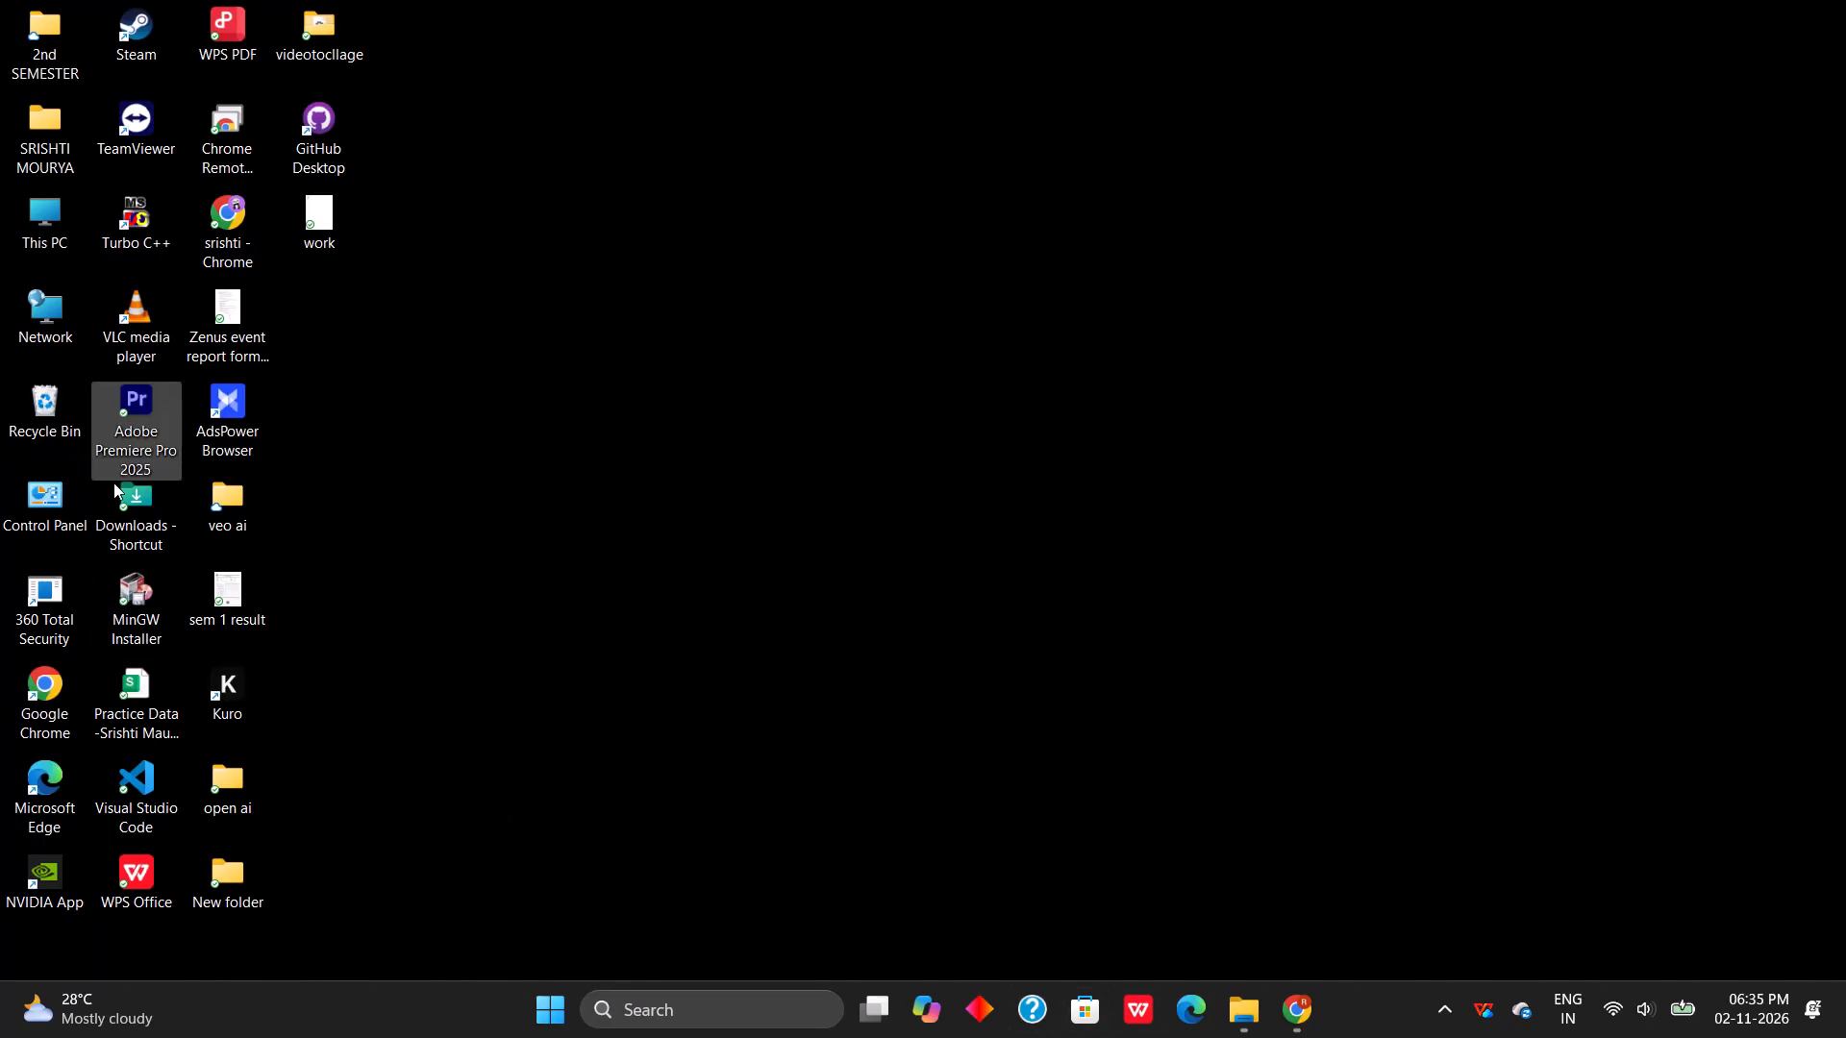
Relaunch Adobe Premiere Pro 2025 and reopen the wedding invitation project that was open when it quit.
double_click(157, 422)
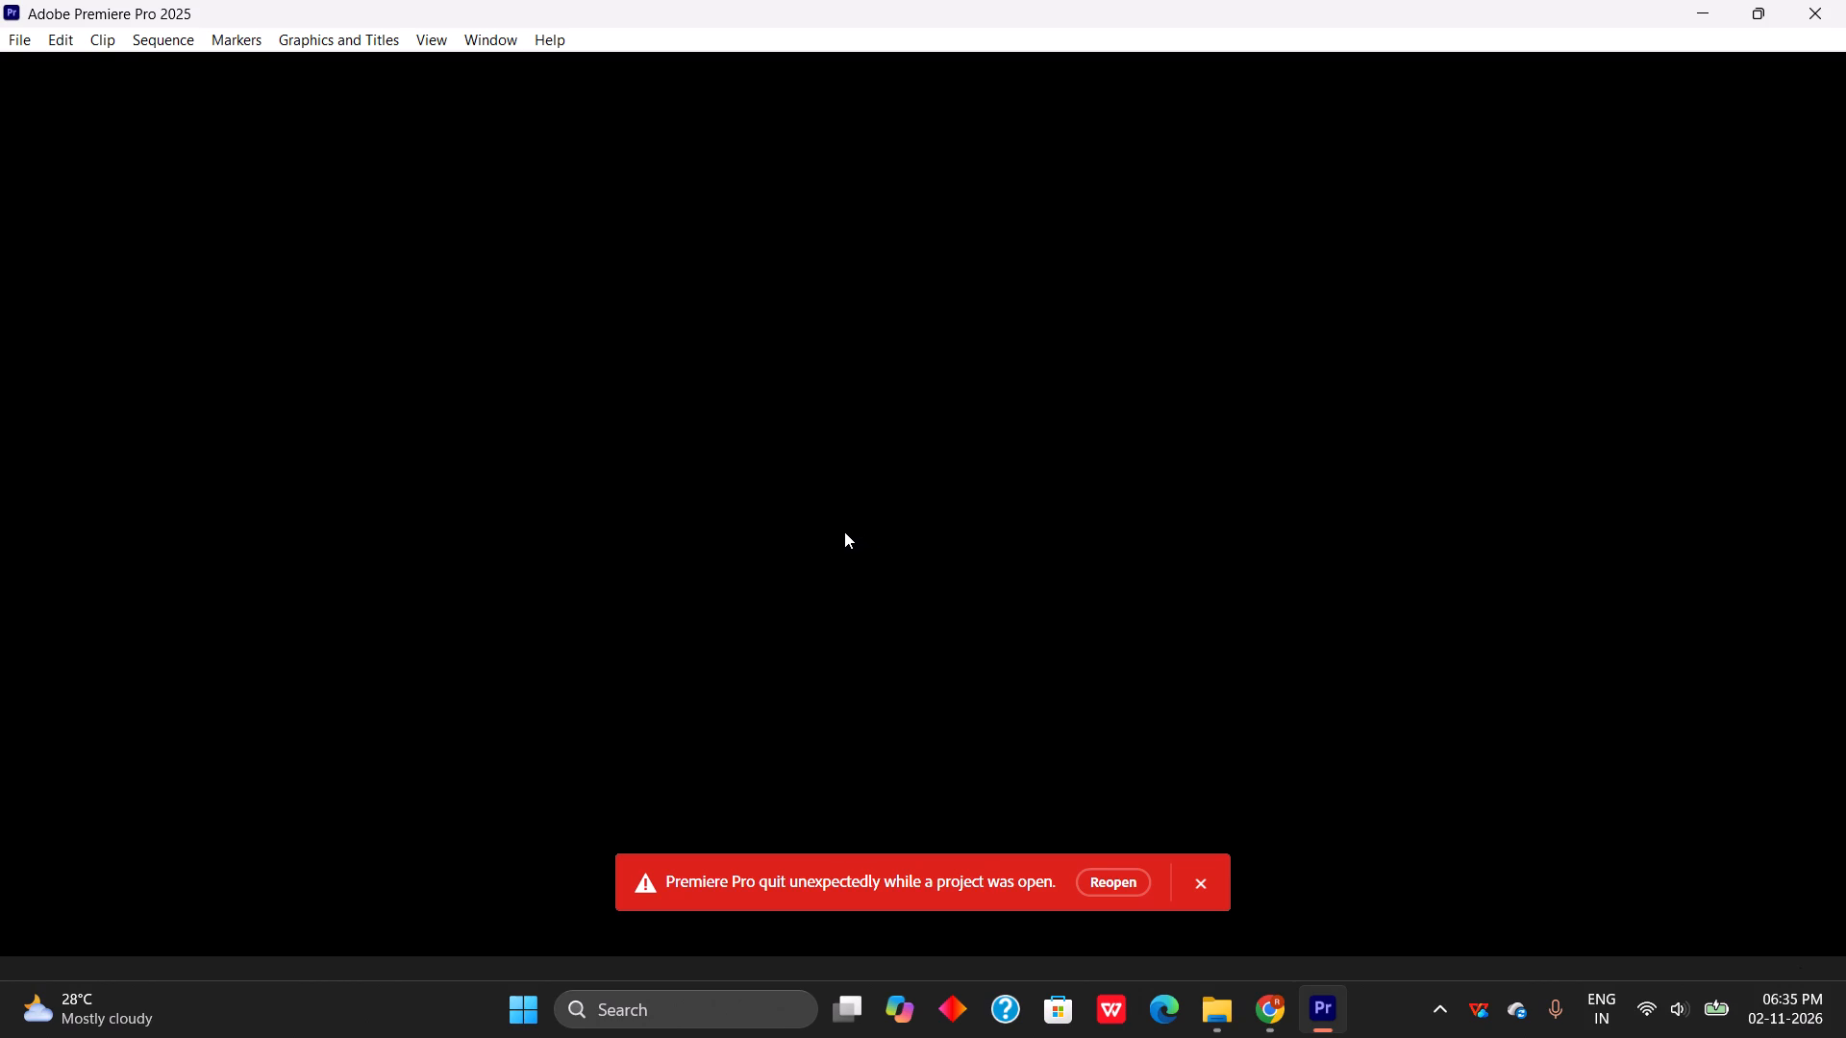
click(1128, 874)
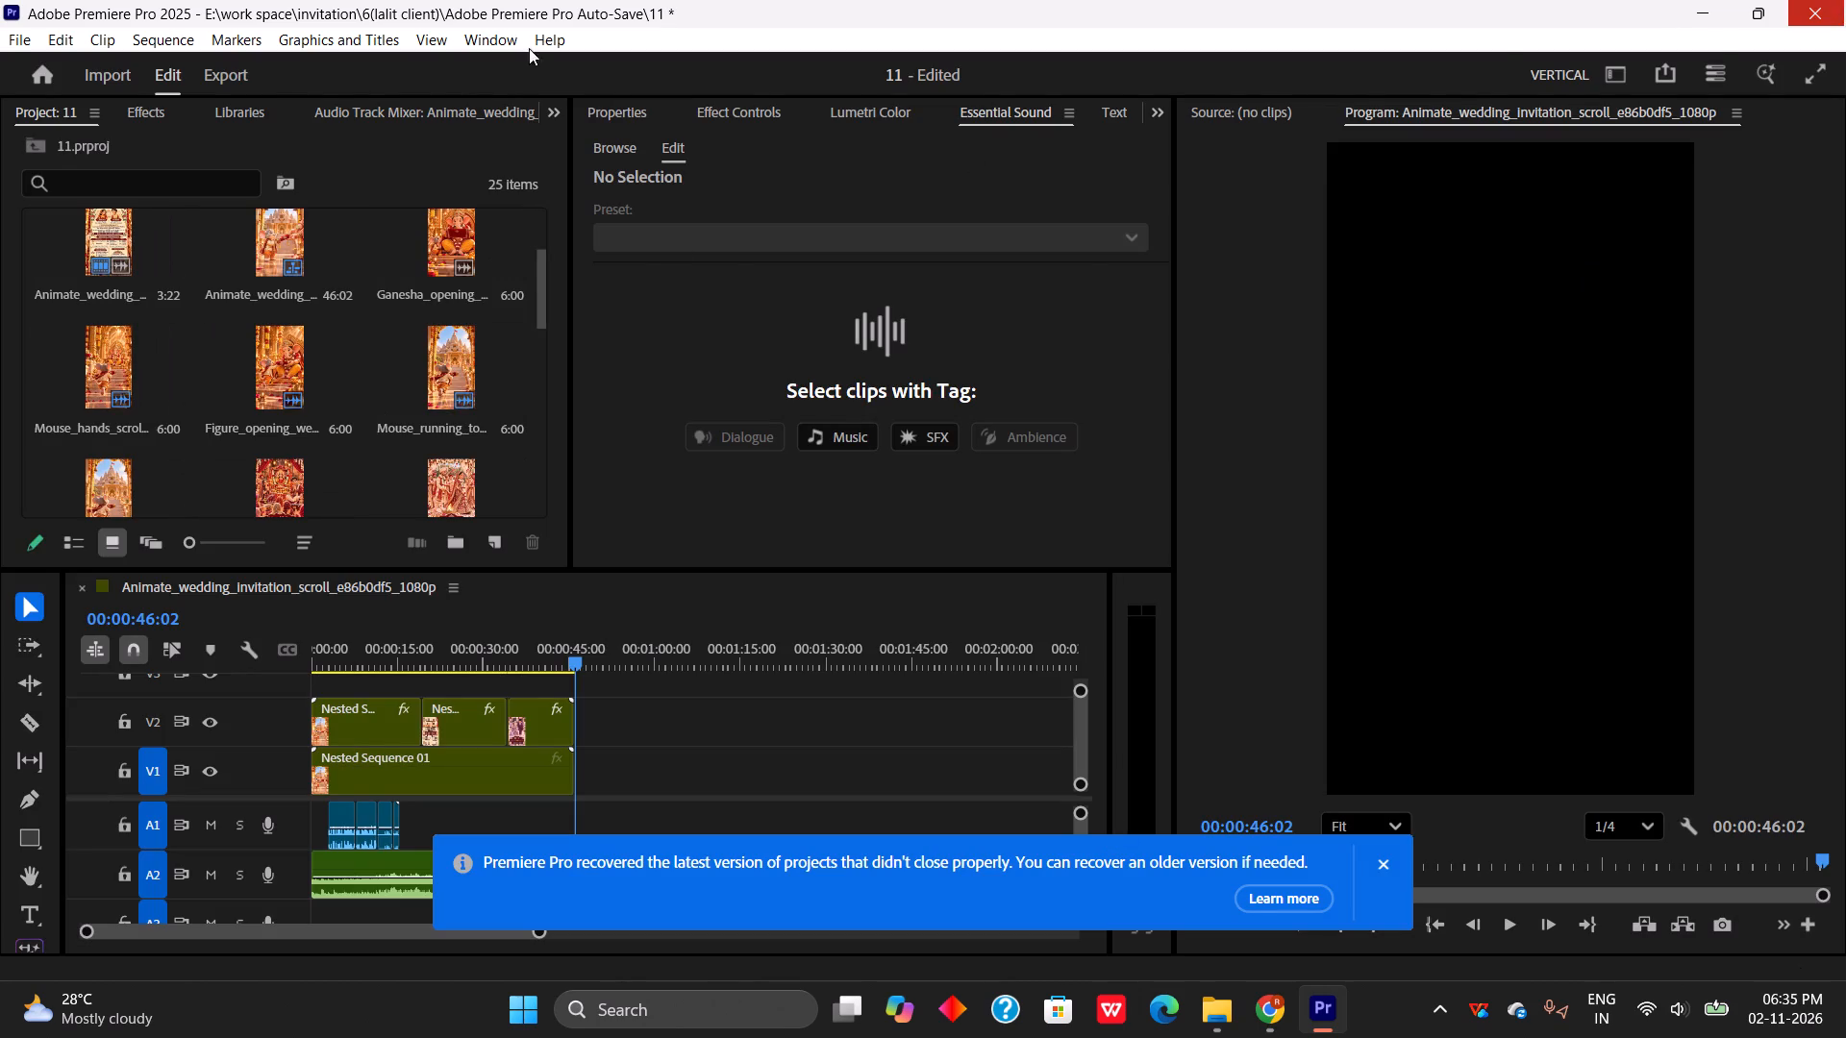
Save the recovered project, including a Save As under the name 11 in the Adobe Premiere Pro Auto-Save folder, replacing the existing file.
click(4, 37)
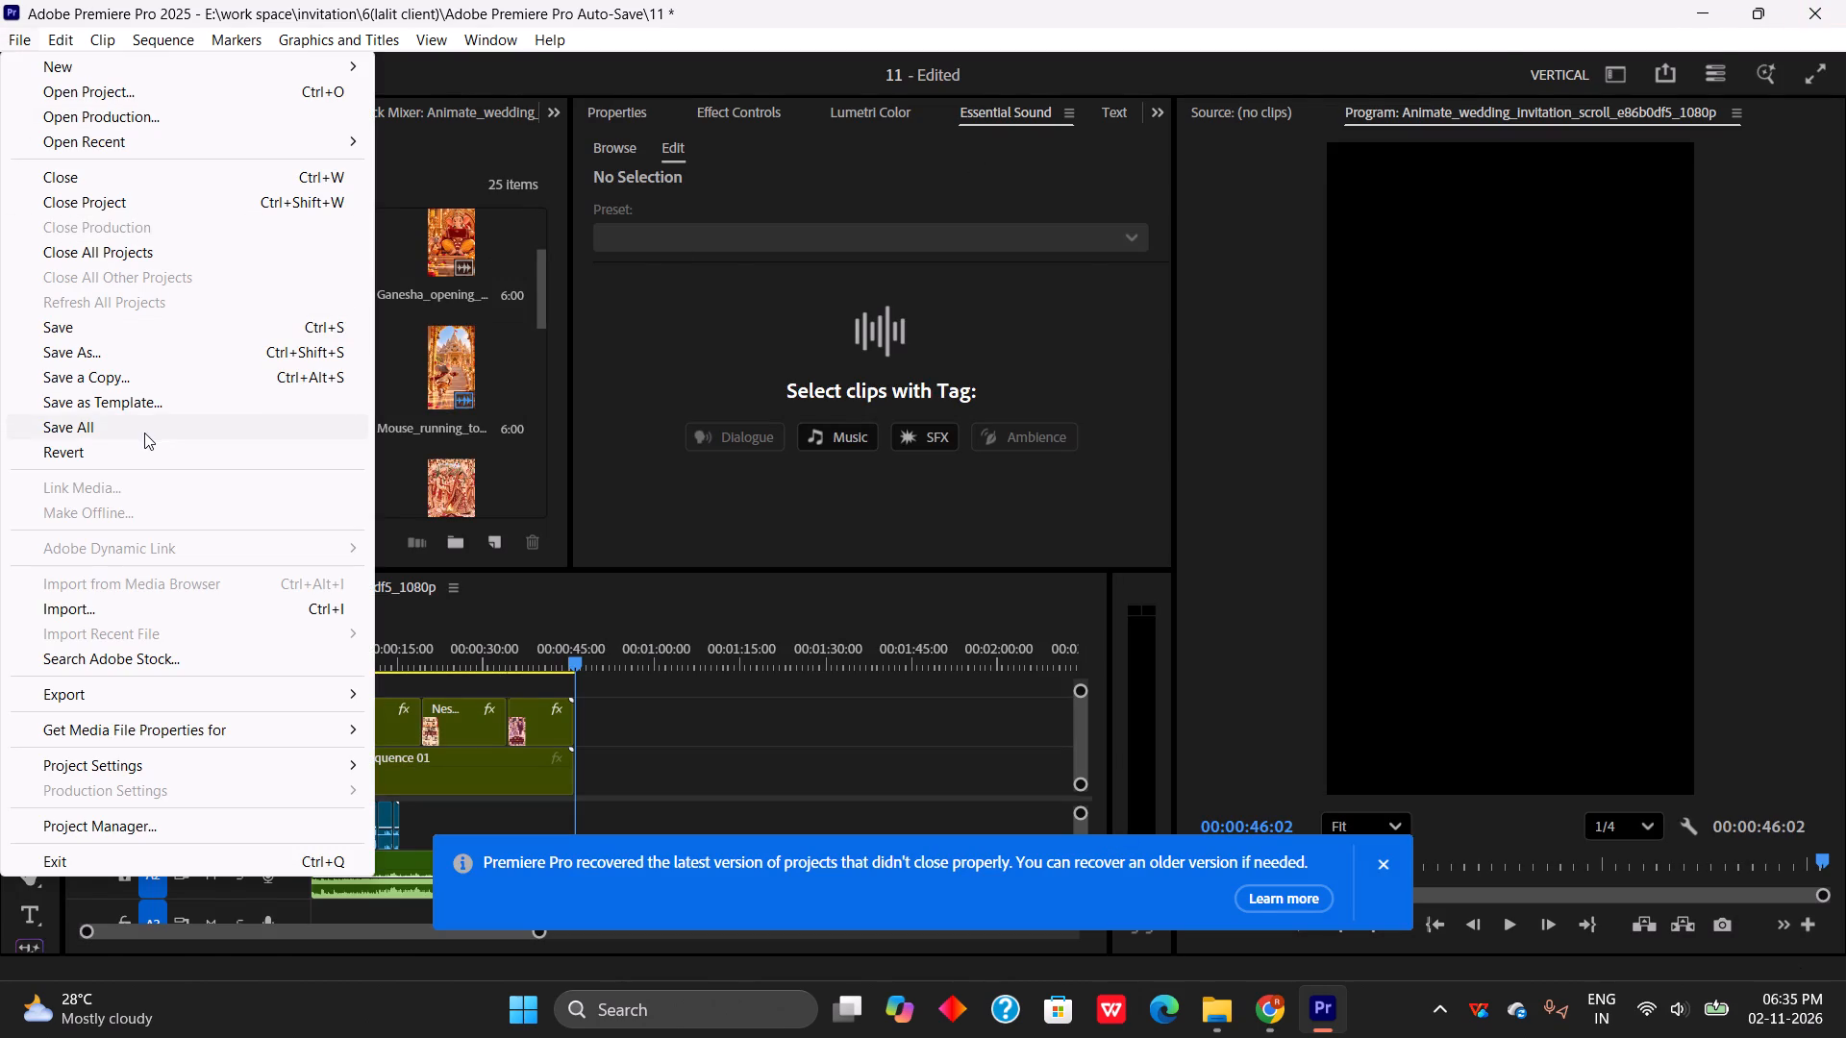
click(144, 432)
click(8, 41)
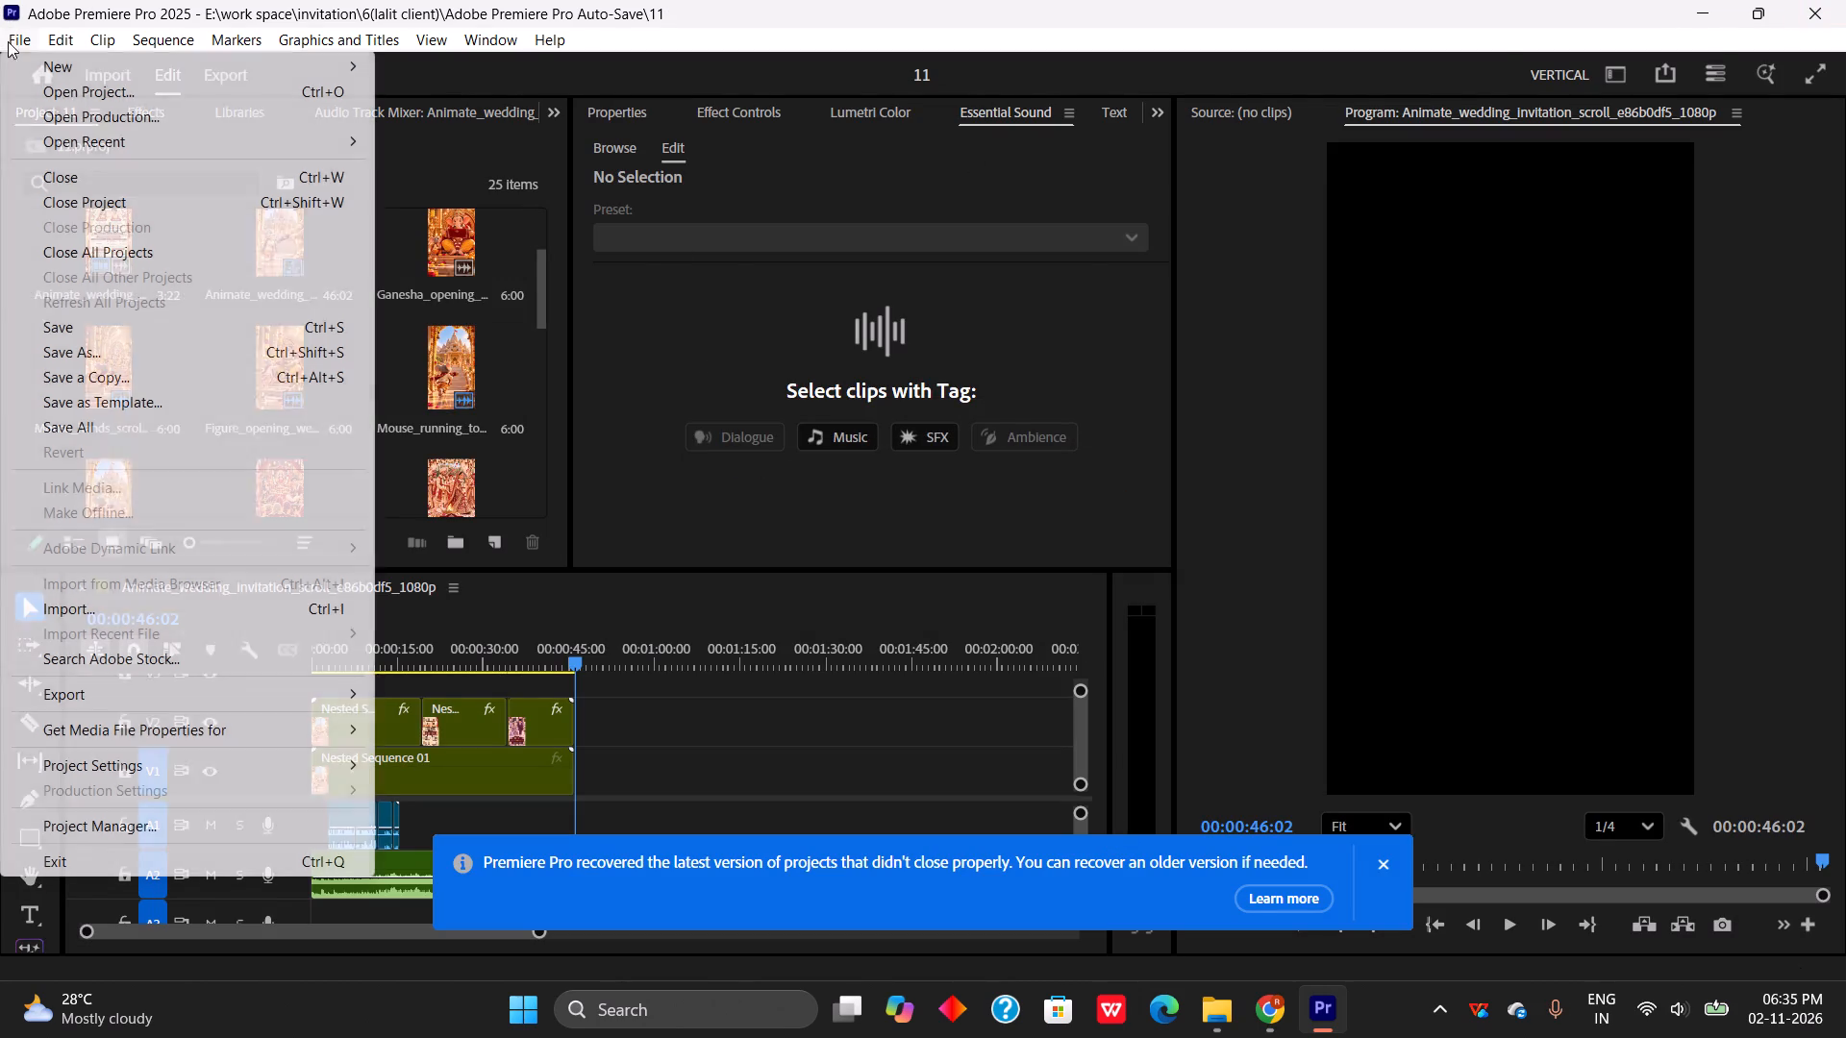
click(69, 345)
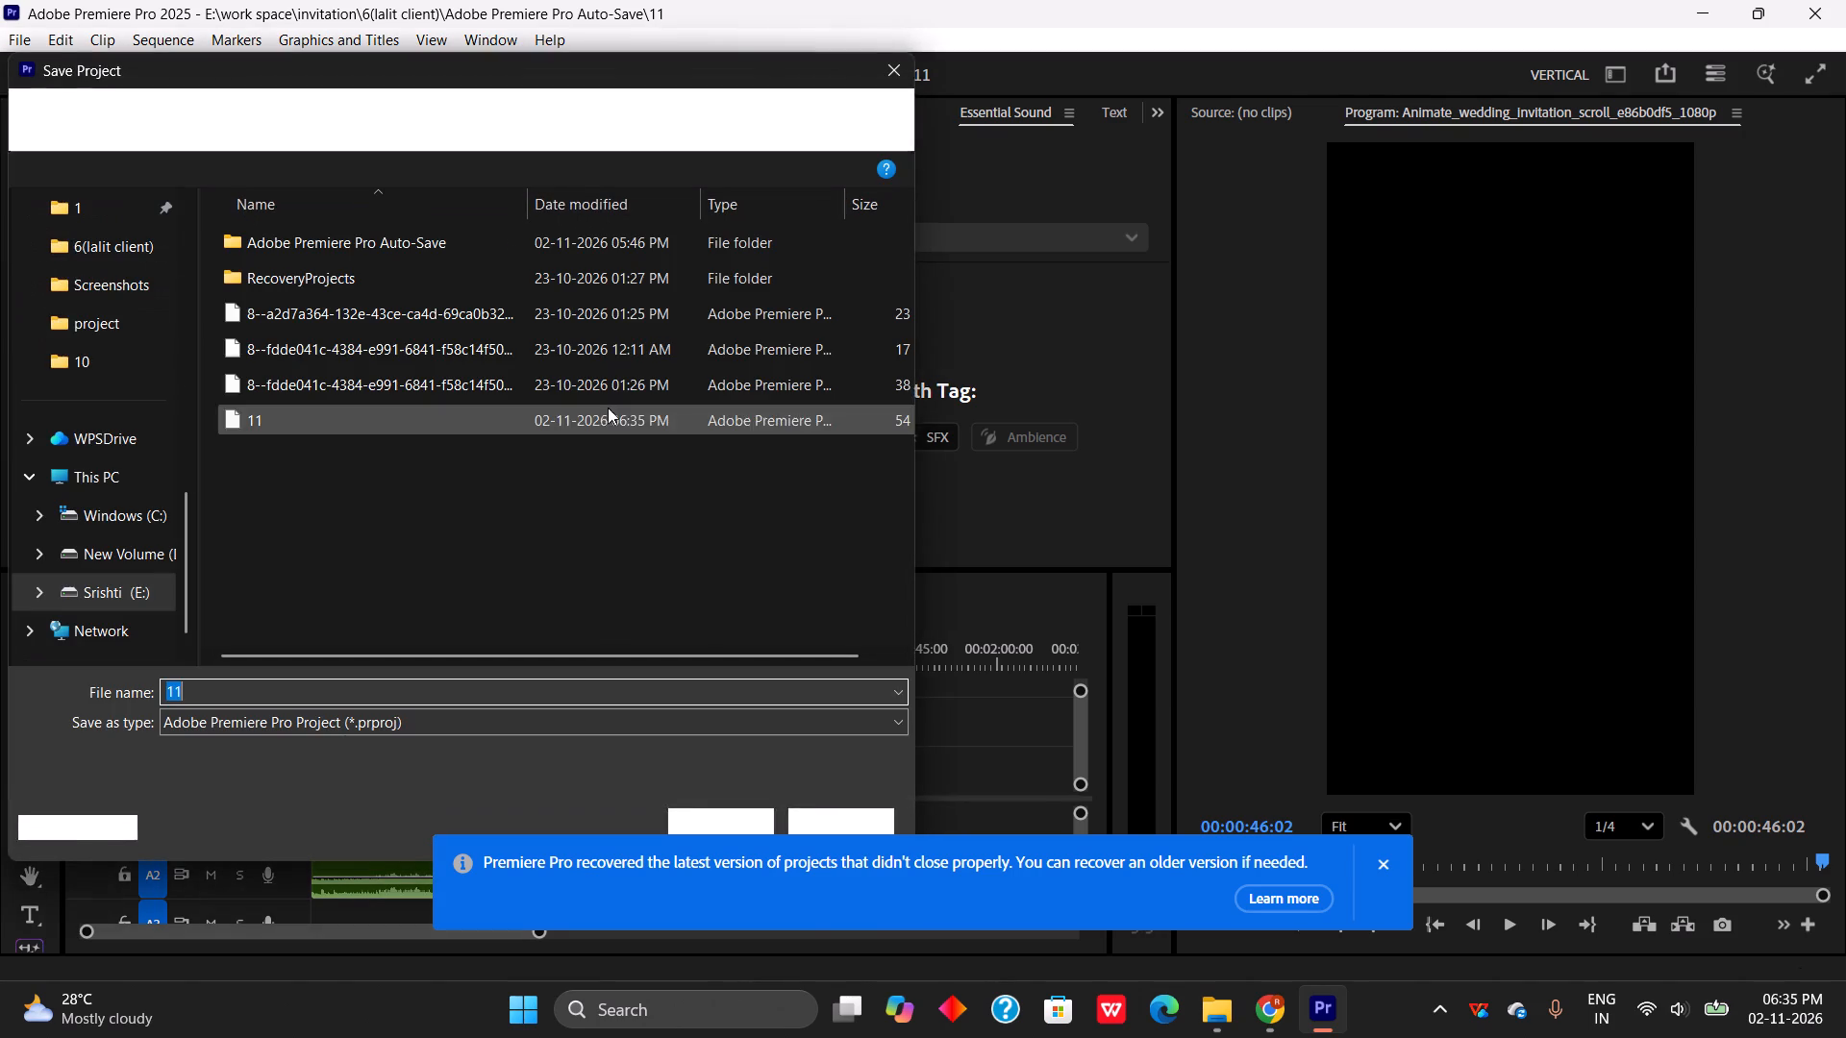
click(738, 828)
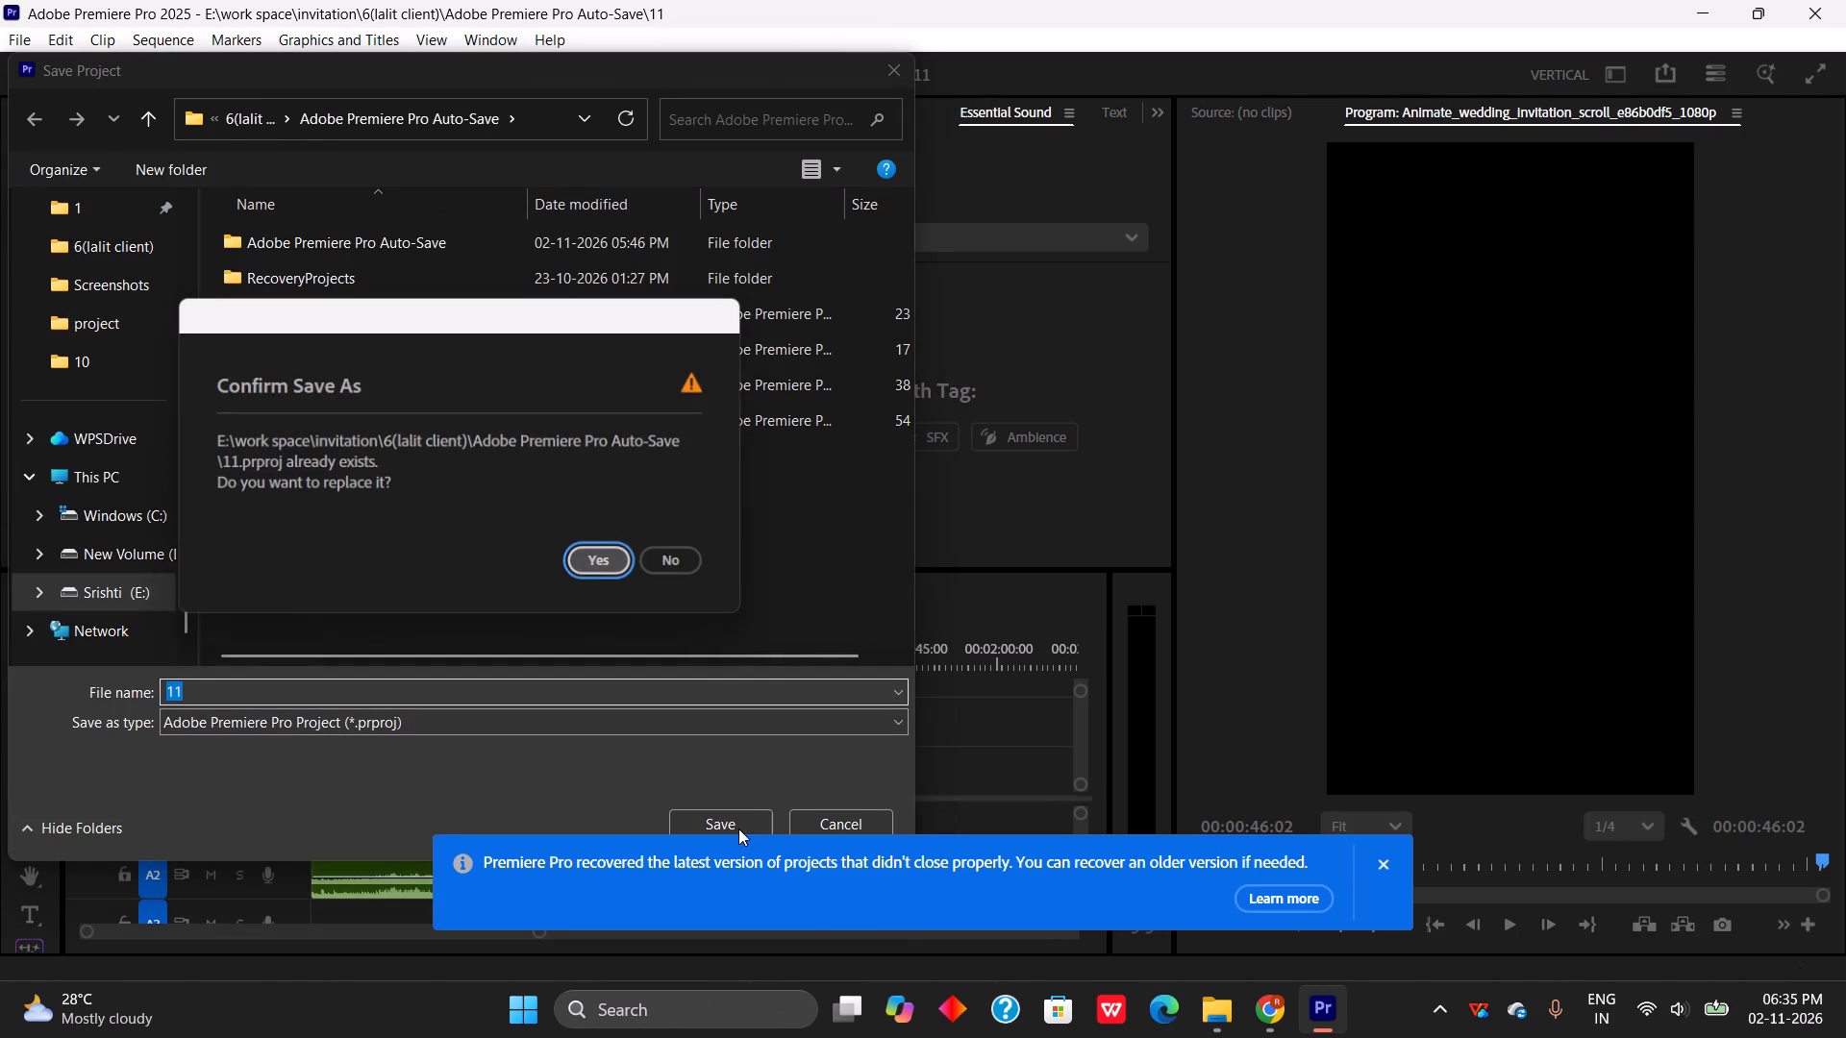
click(626, 567)
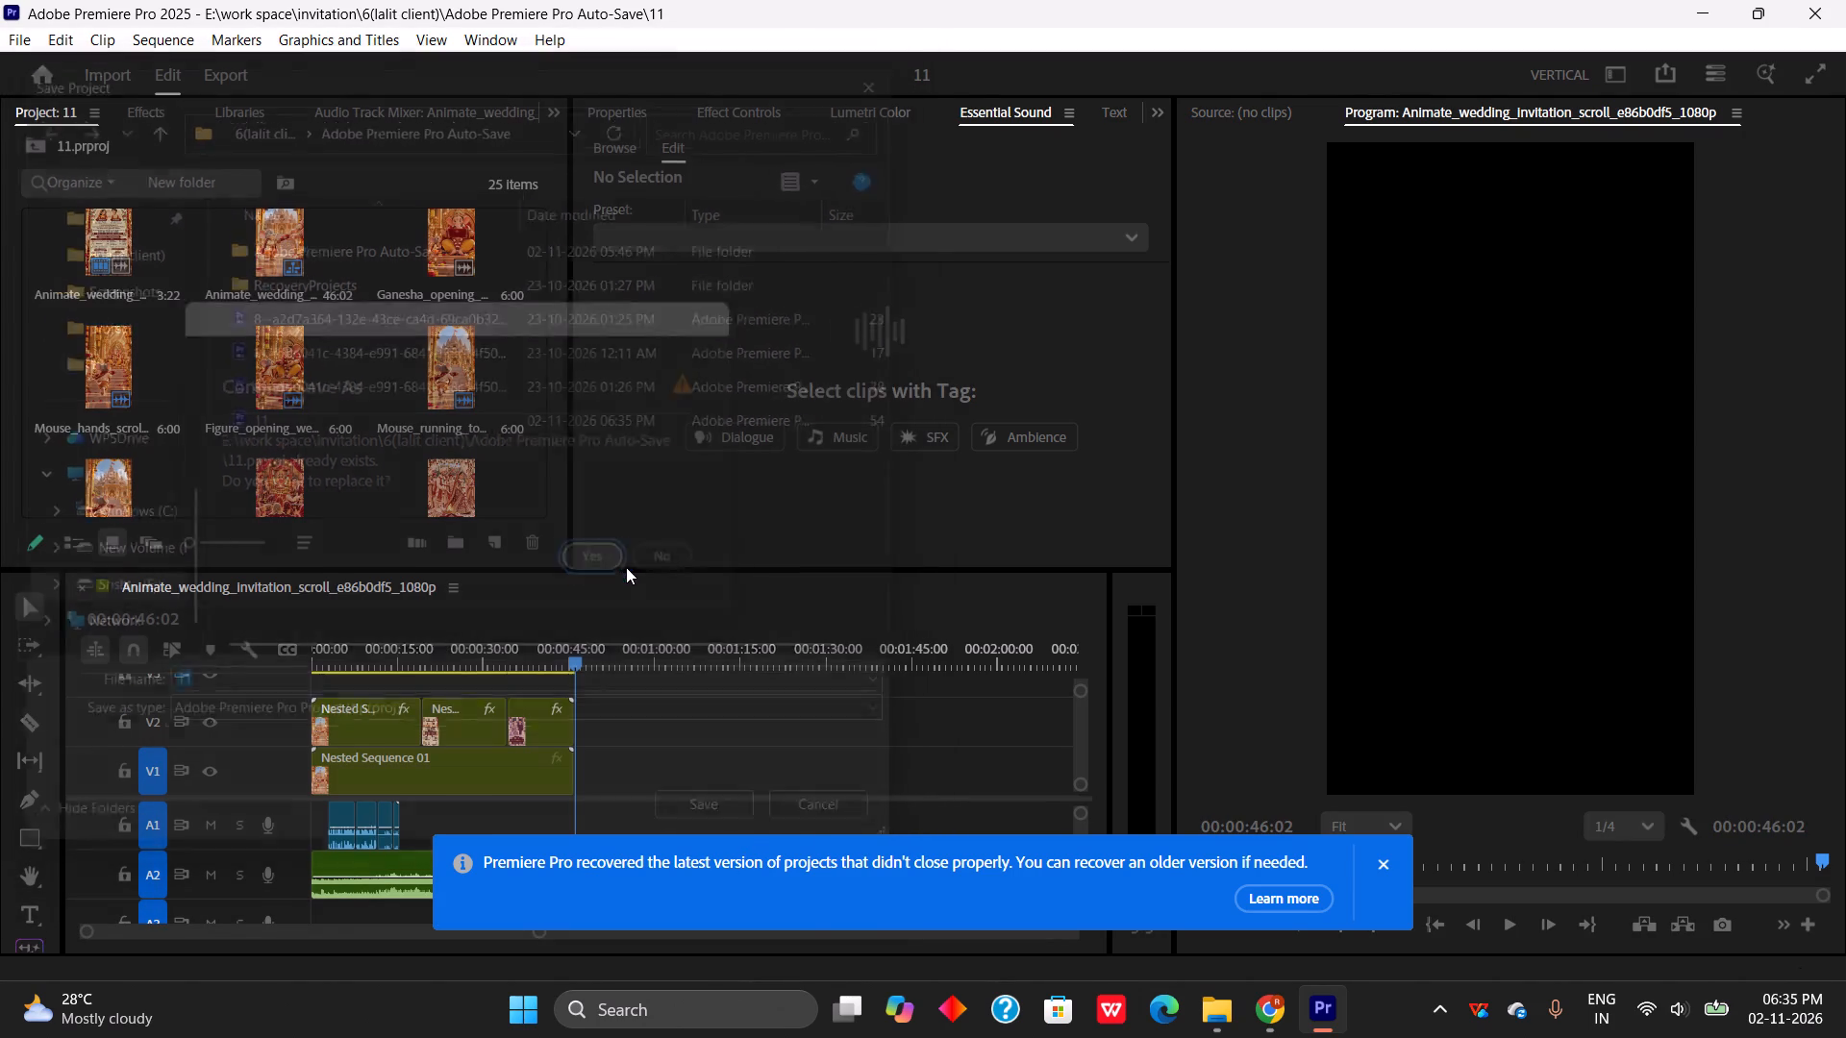
Exit Premiere Pro with the recovered project saved.
click(1824, 0)
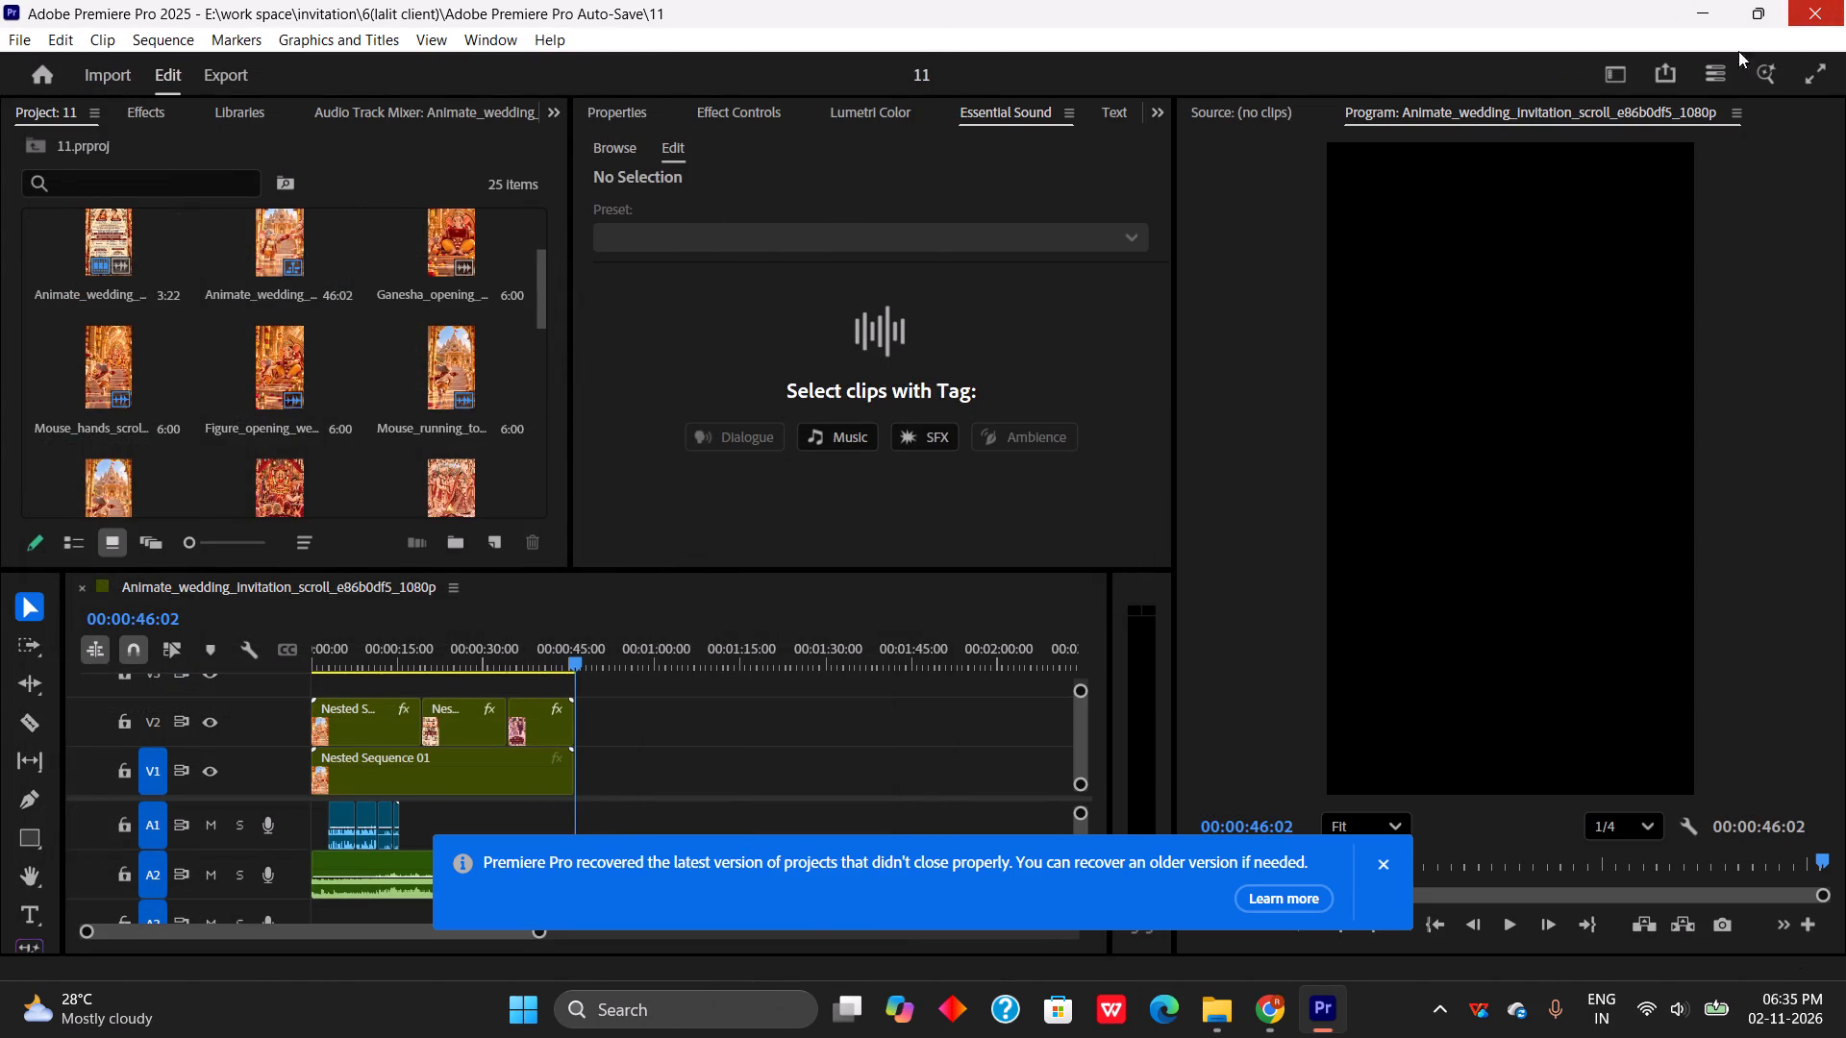
Switch to the open Google Chrome window and close it with all its tabs.
click(1282, 1009)
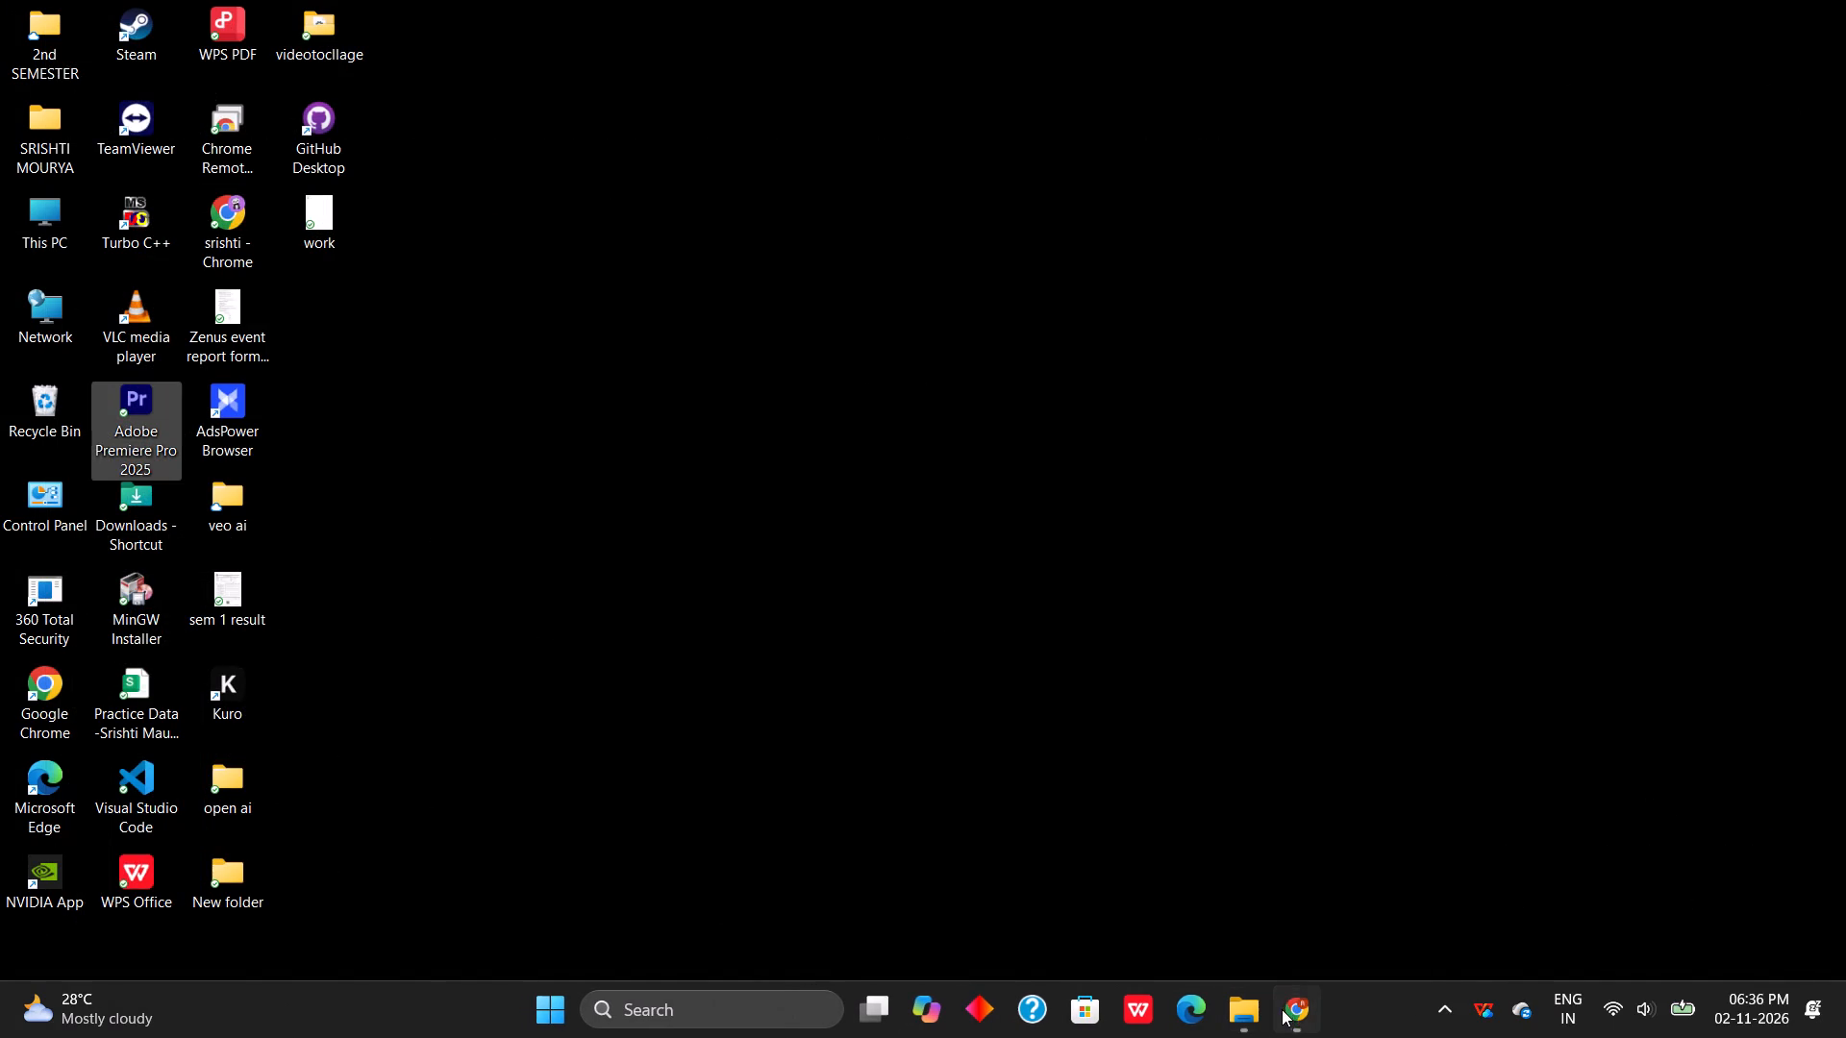
click(1835, 2)
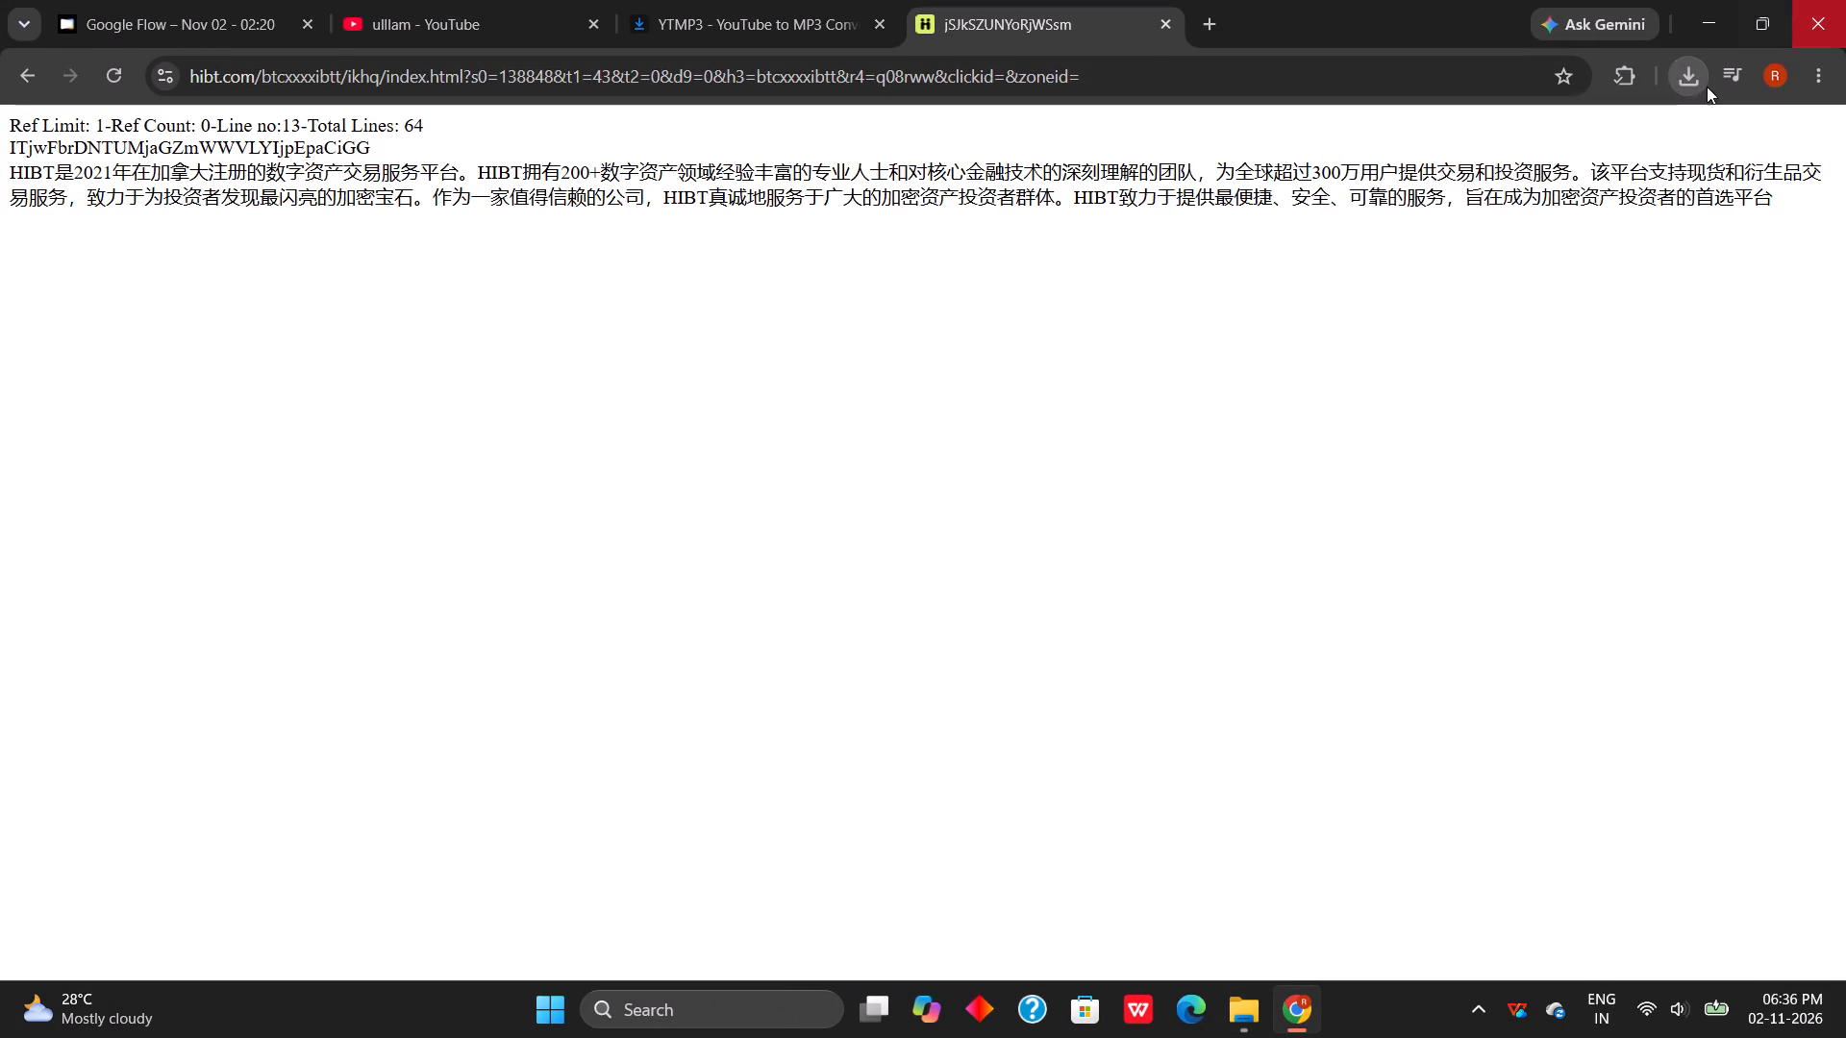
Launch the Kuro application from the desktop.
click(695, 1001)
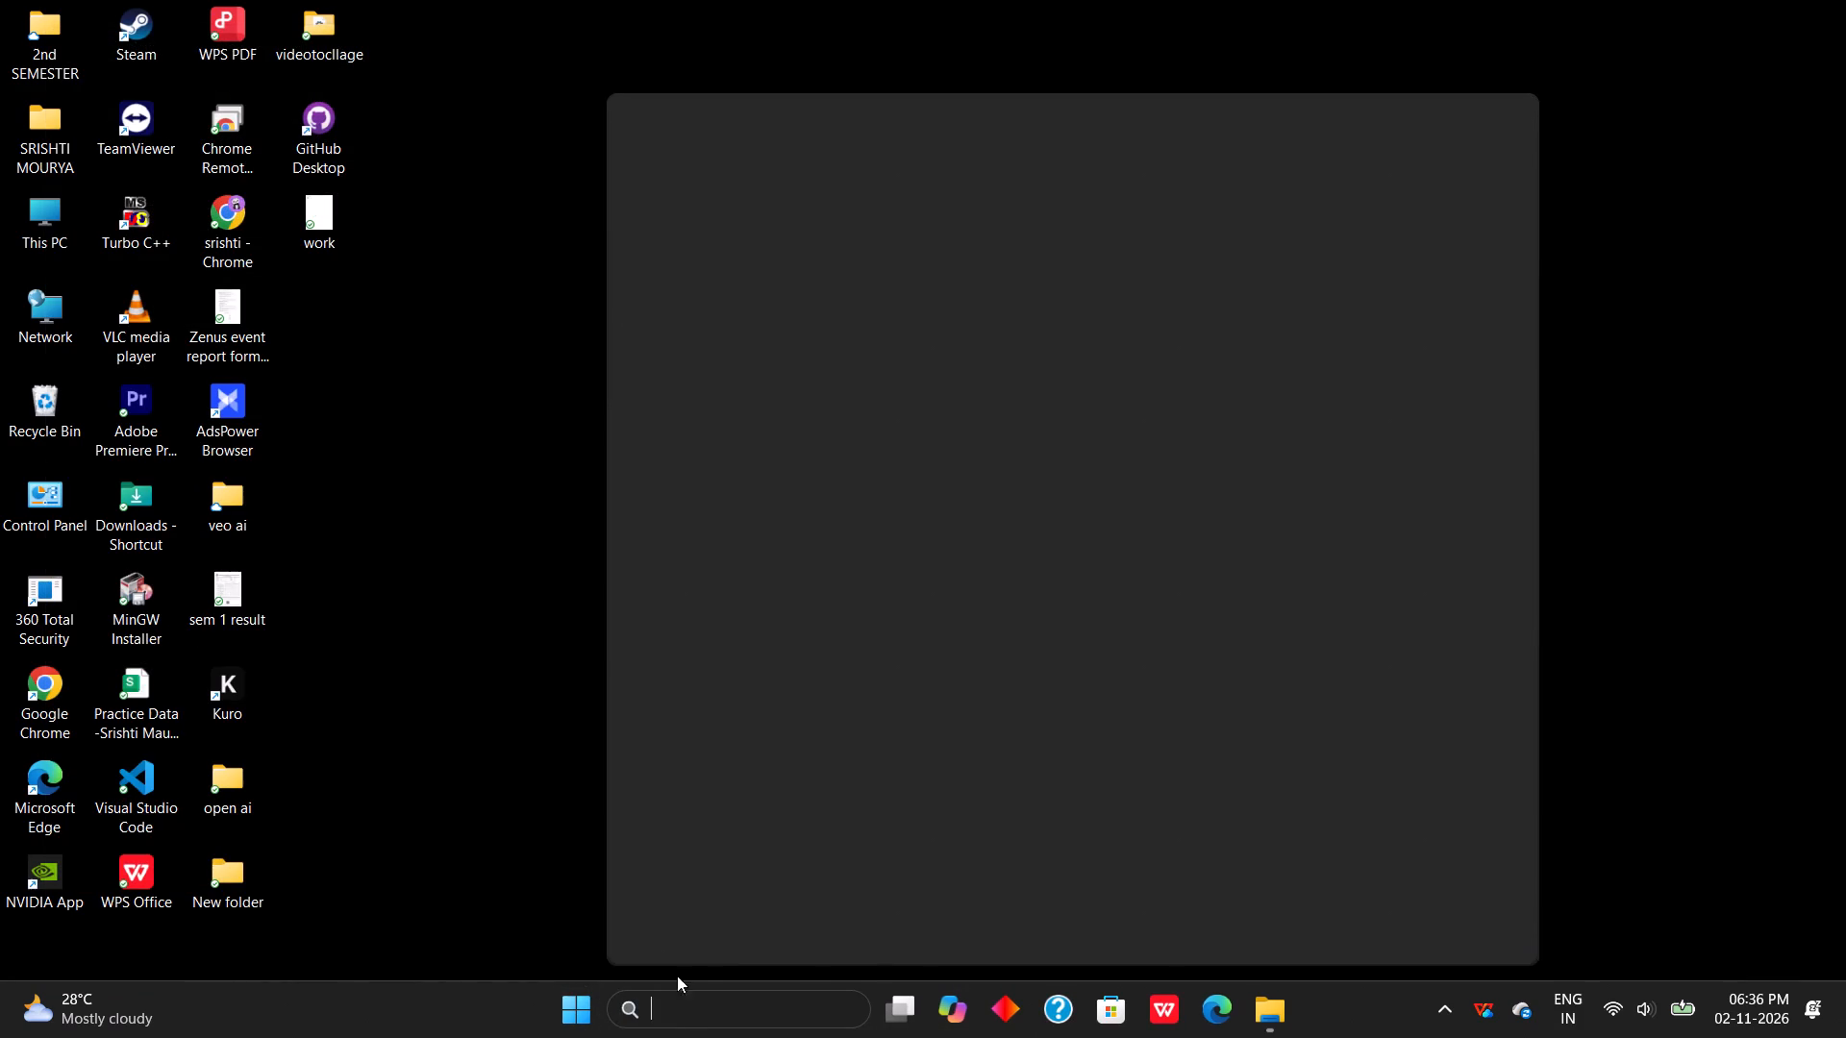
click(227, 687)
double_click(227, 687)
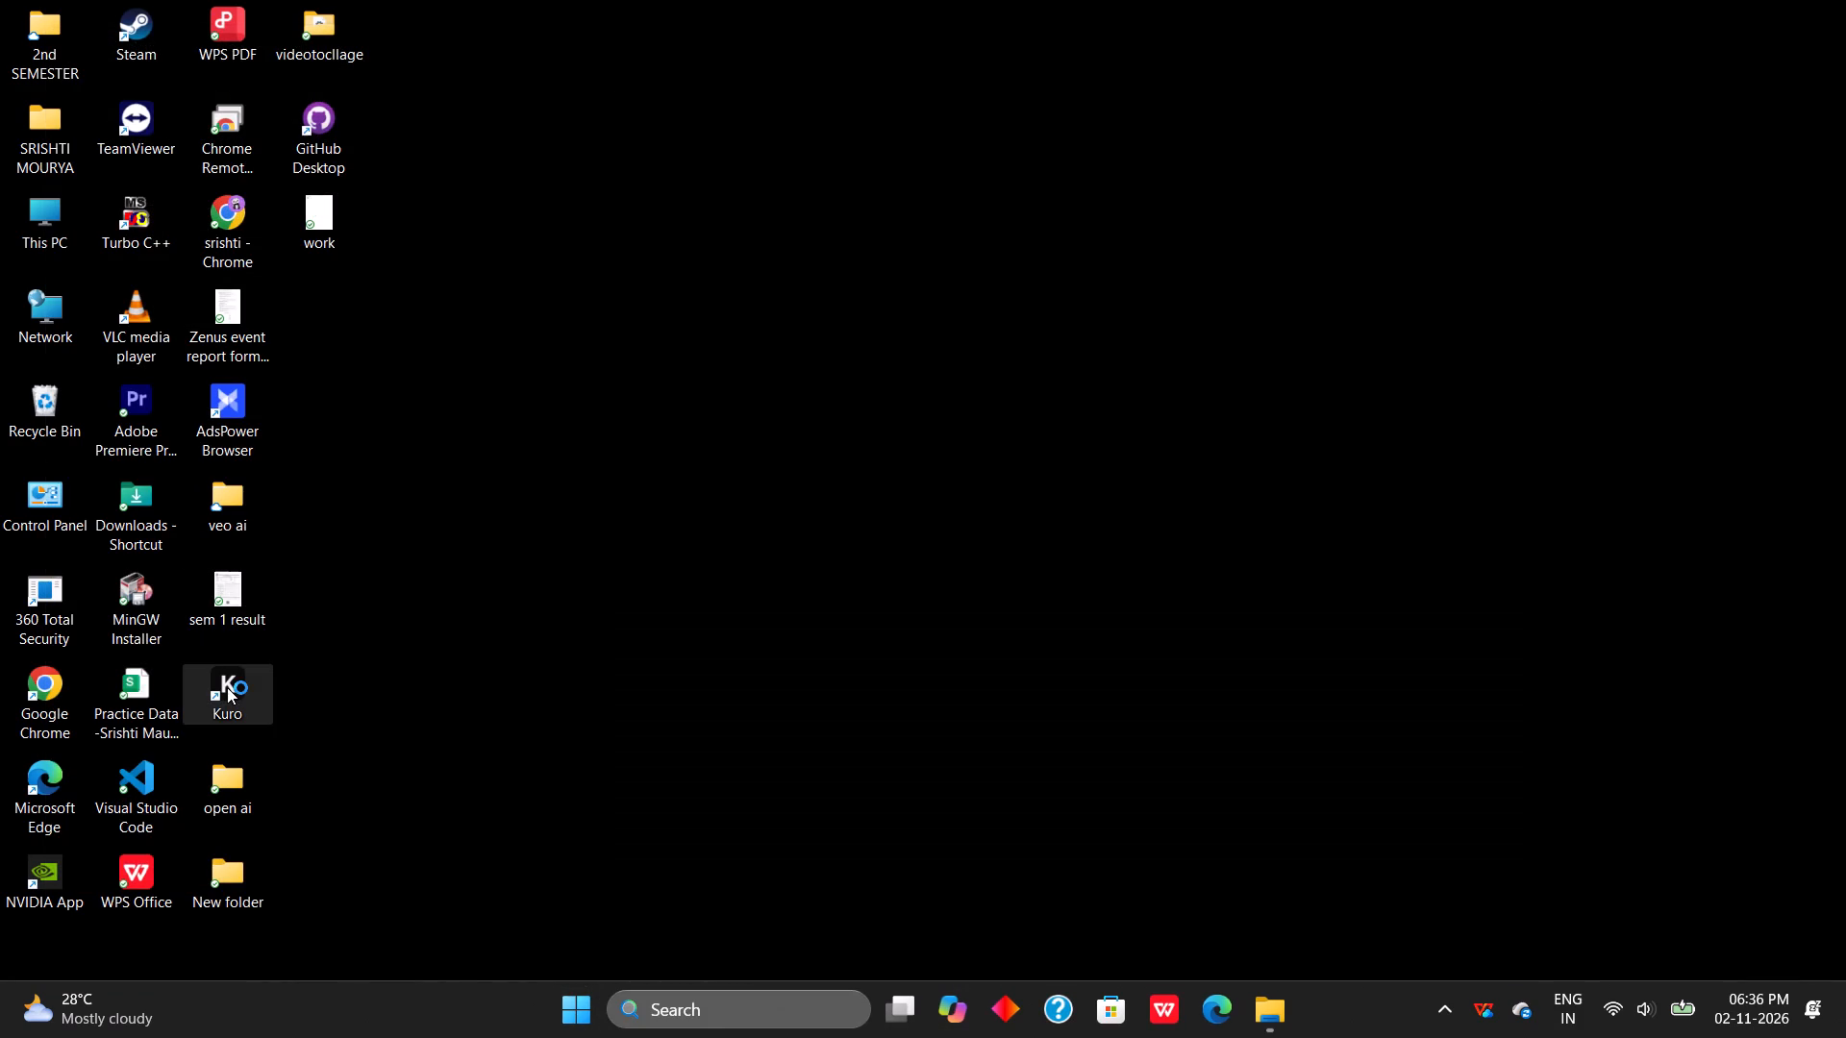